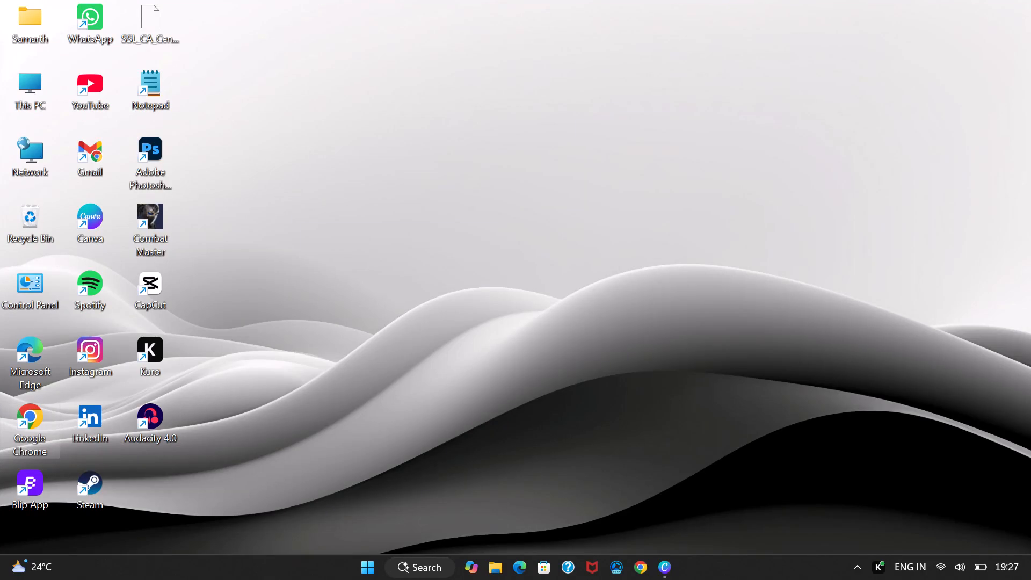
Launch Adobe Photoshop from the desktop.
double_click(161, 154)
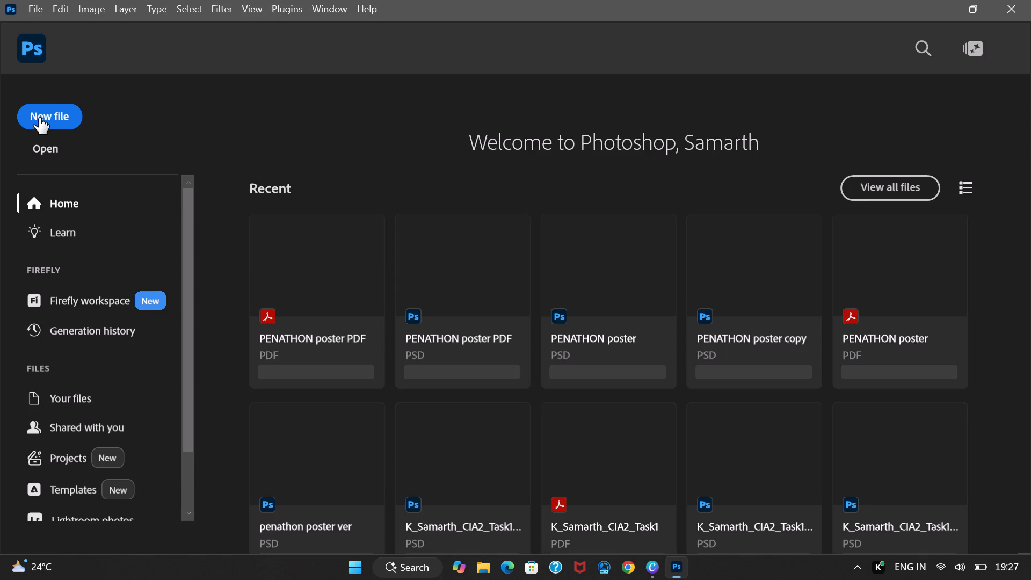
Create a new document from the Landscape, 6 x 4 photo preset, 6 x 4 inches at 300 ppi.
left_click(52, 105)
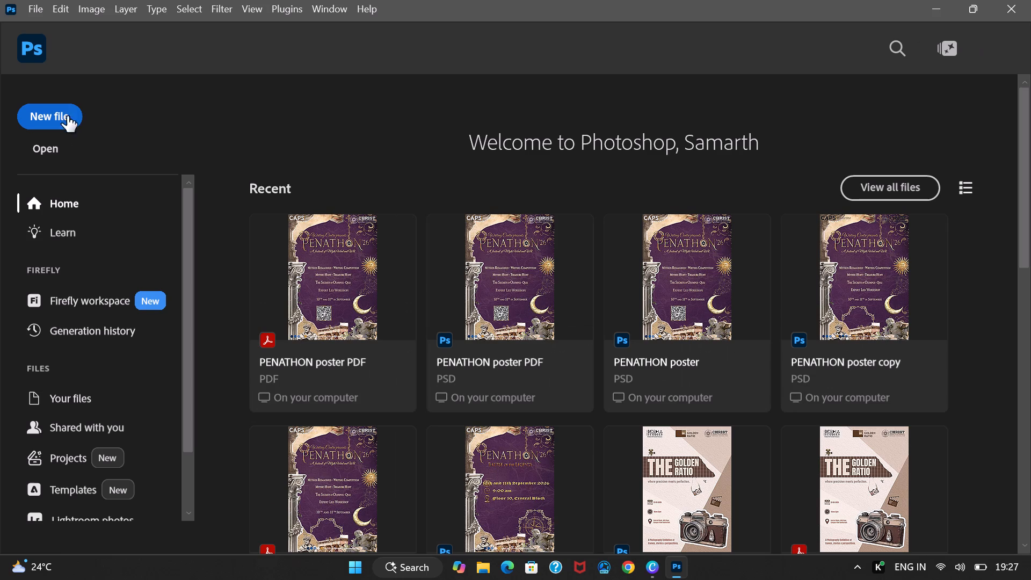
scroll(416, 272, "down", 6)
scroll(420, 270, "up", 2)
scroll(421, 270, "down", 4)
scroll(422, 270, "up", 4)
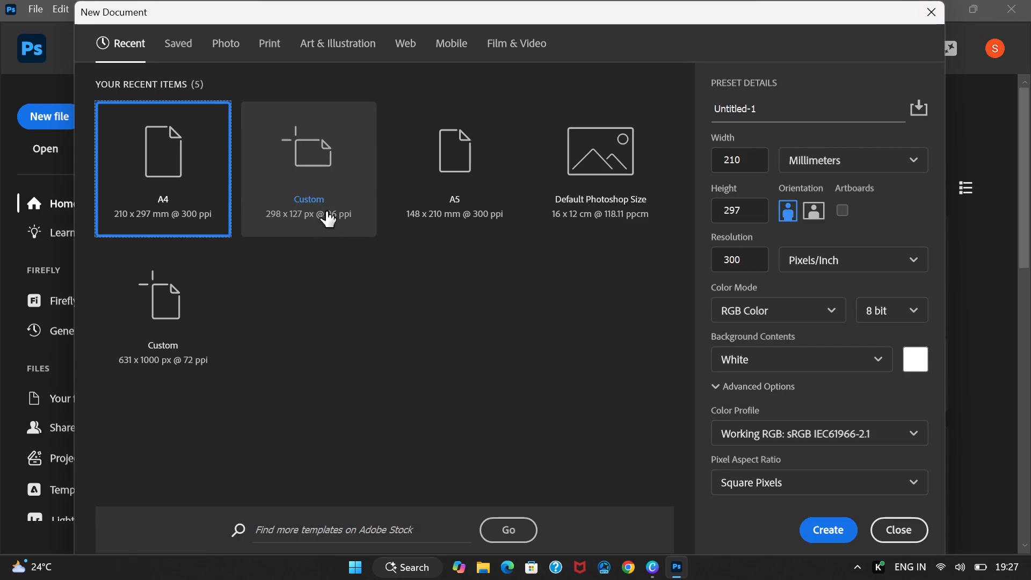
left_click(308, 161)
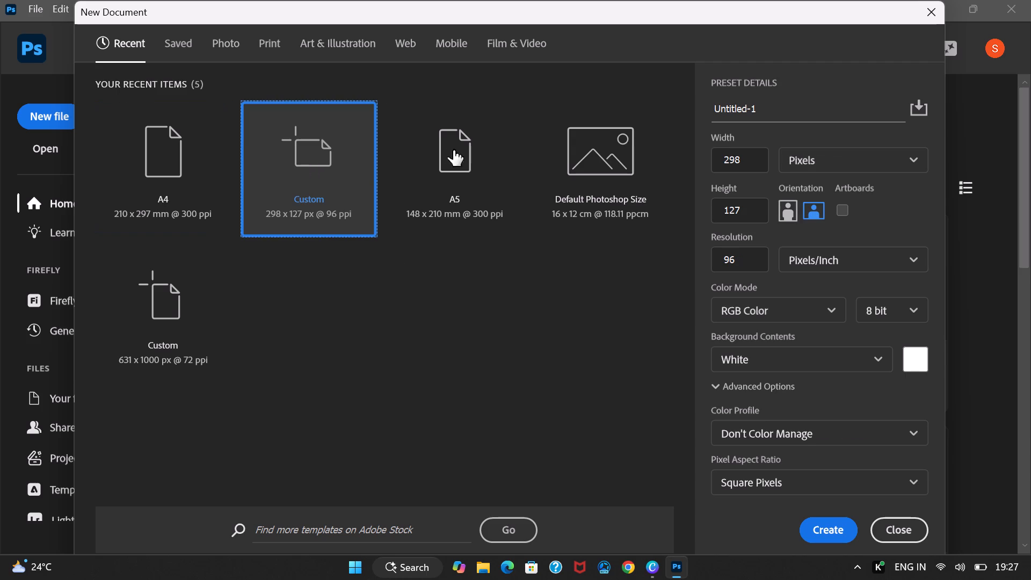
left_click(596, 160)
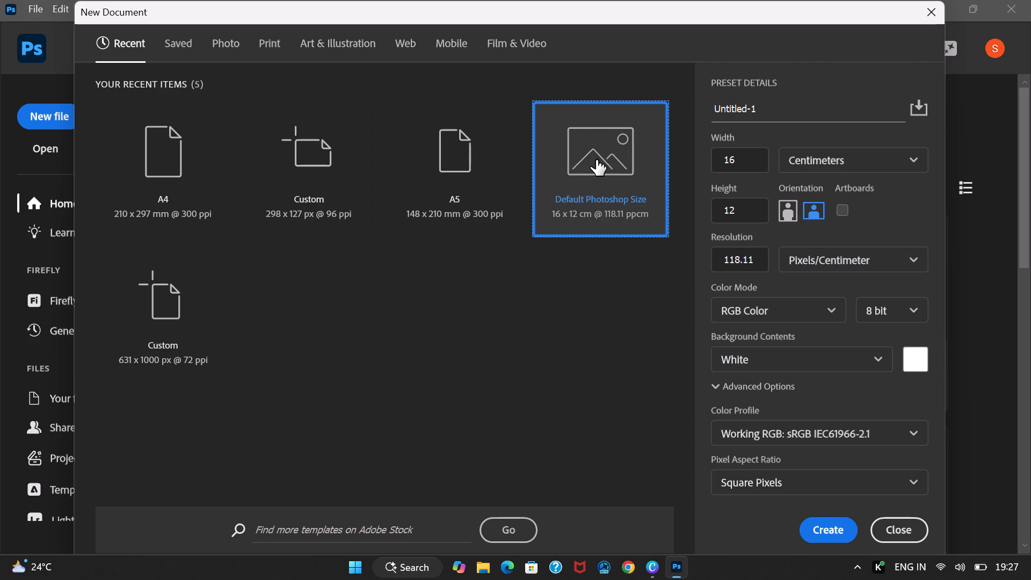
left_click(287, 176)
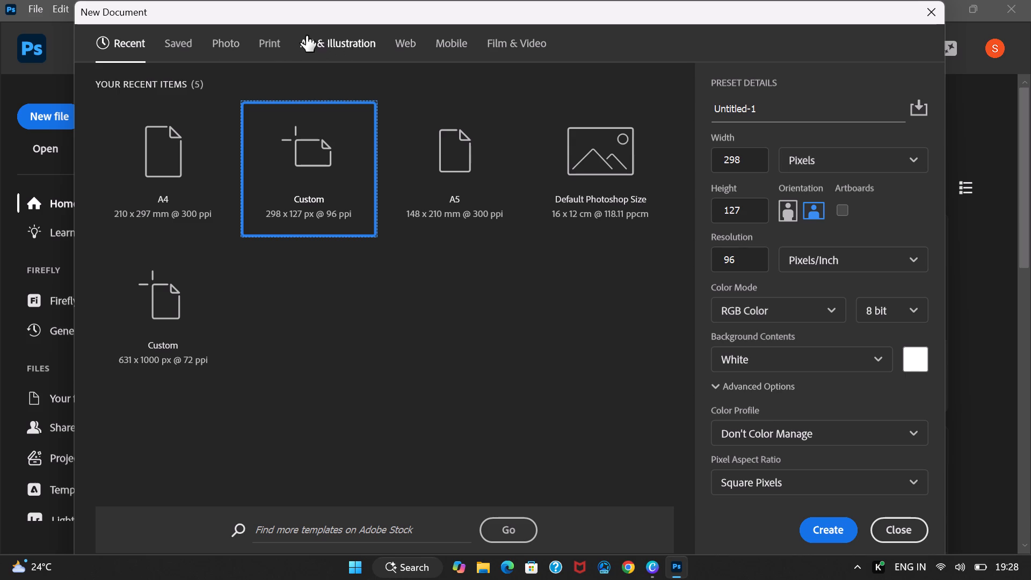
left_click(279, 38)
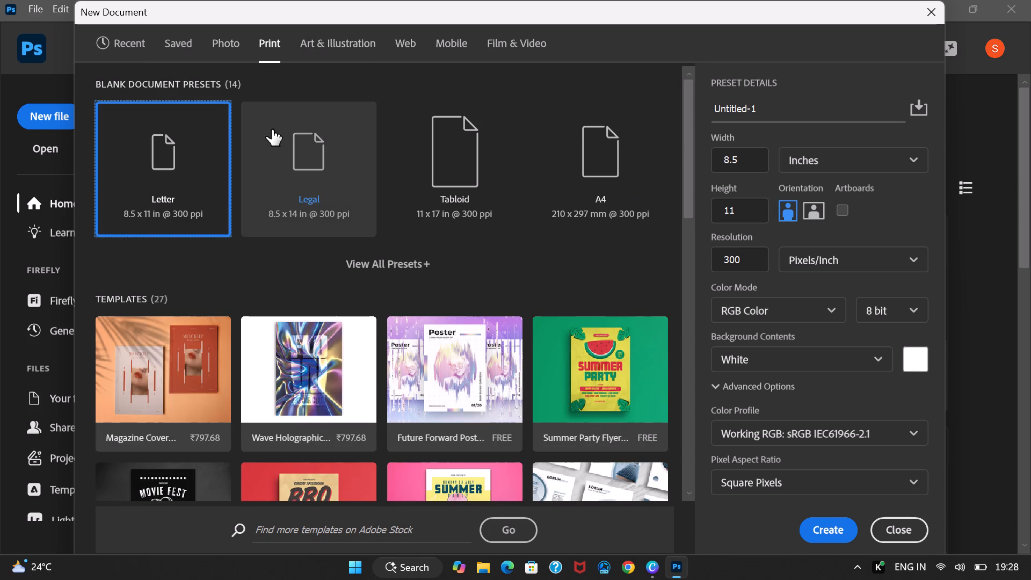
scroll(220, 151, "down", 3)
scroll(221, 129, "up", 4)
left_click(178, 39)
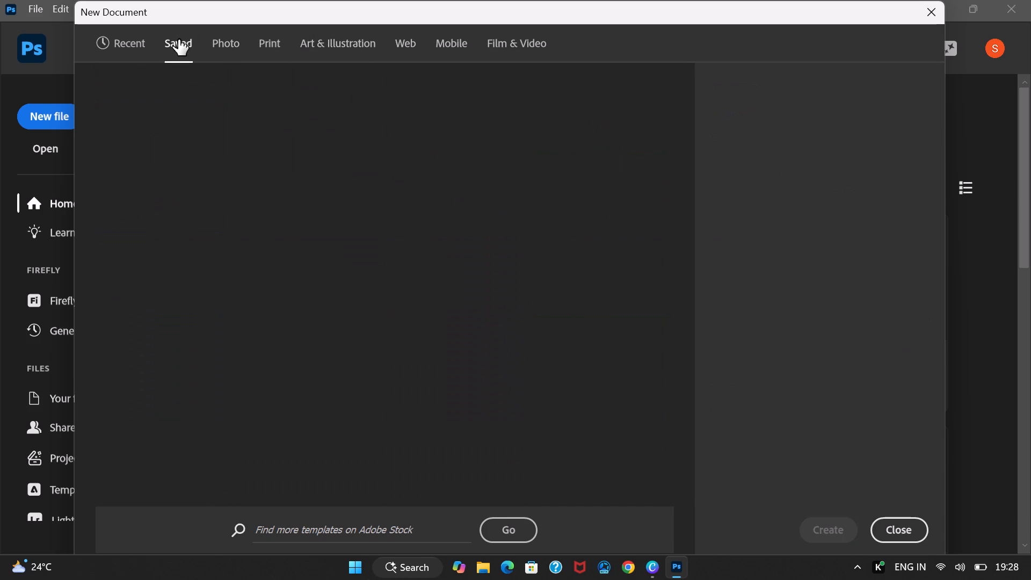
left_click(230, 39)
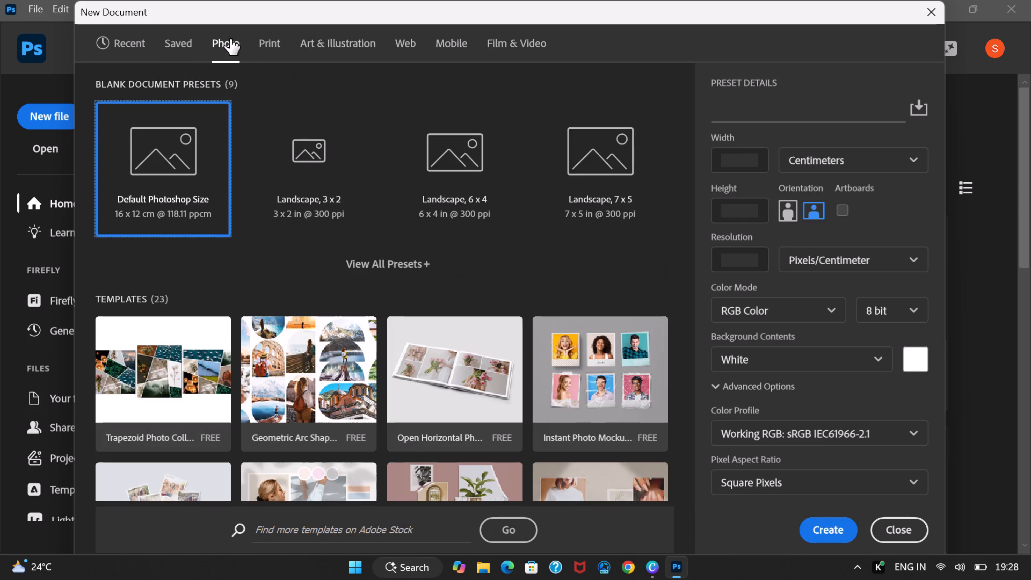
left_click(425, 162)
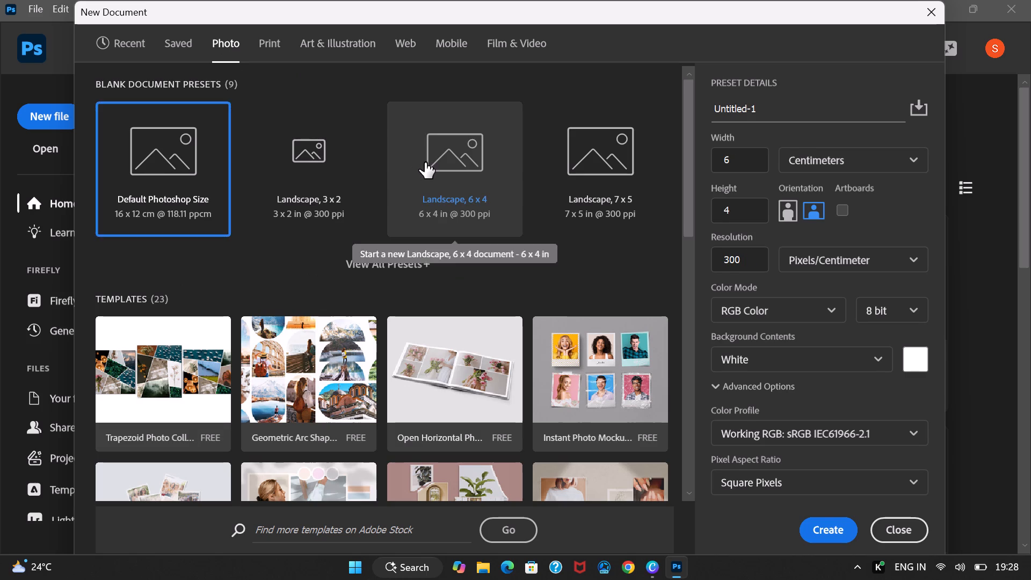
left_click(835, 526)
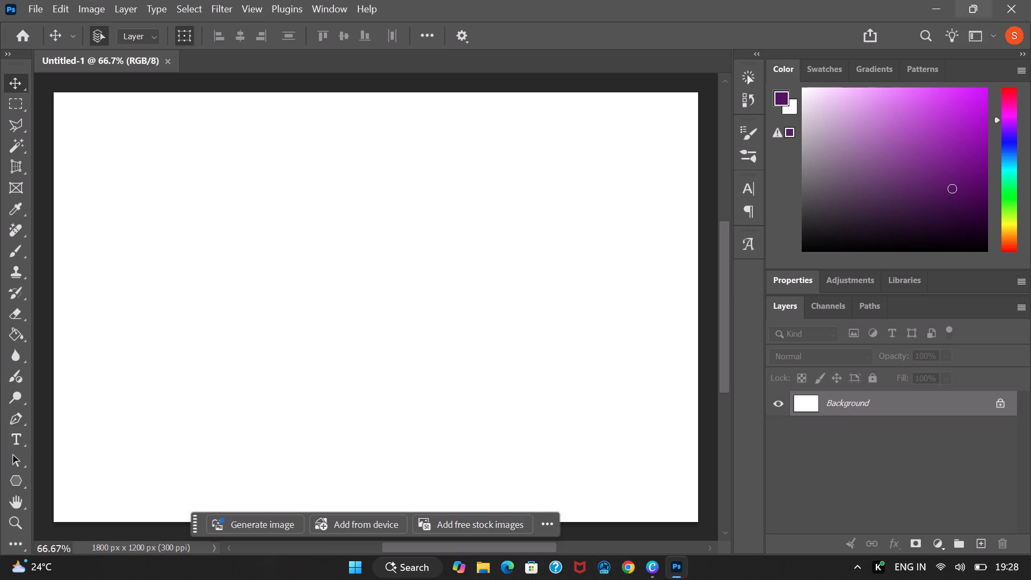
Minimize Photoshop and close the Canva window that is running in the background.
left_click(942, 11)
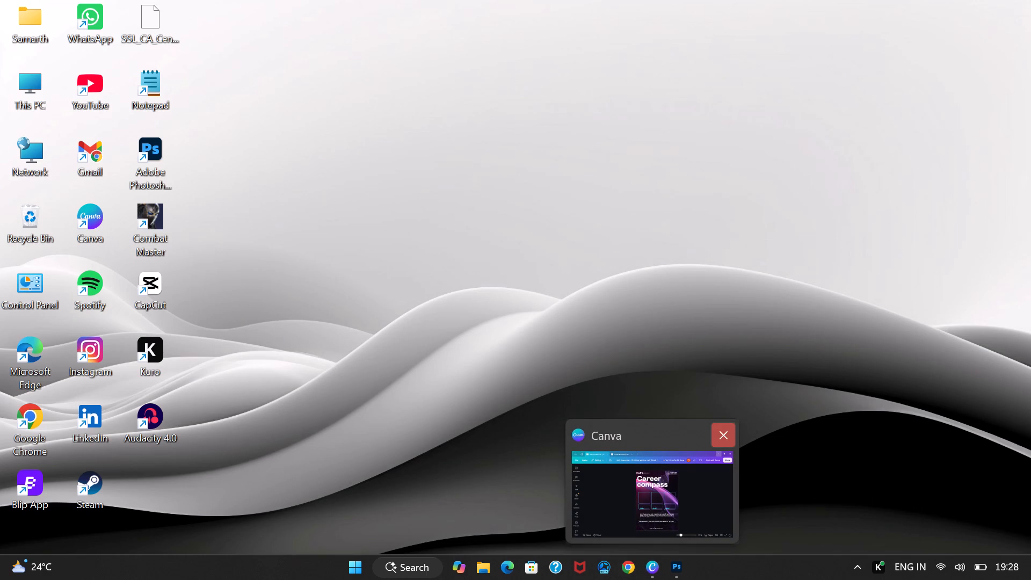
left_click(722, 434)
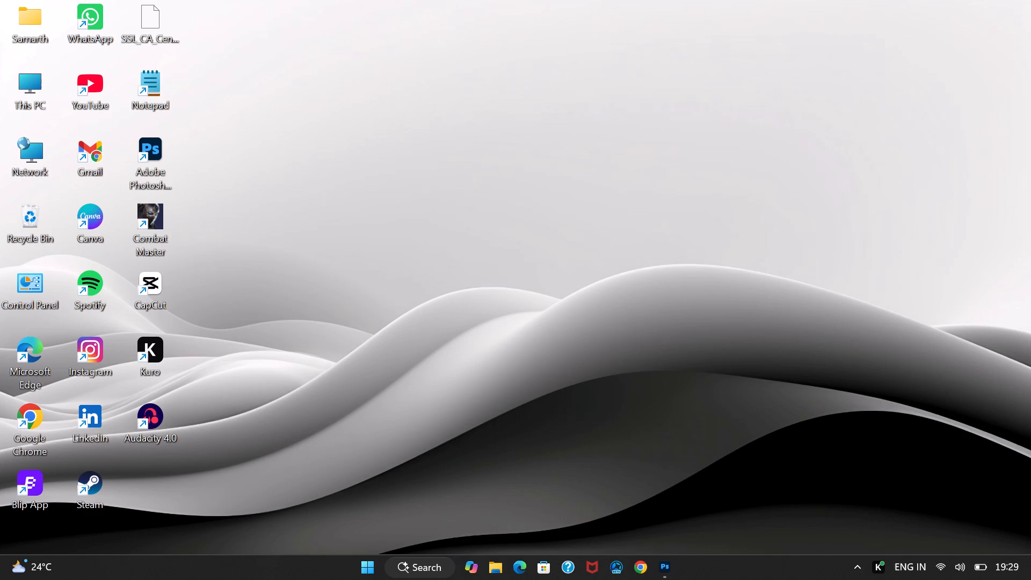
left_click(742, 407)
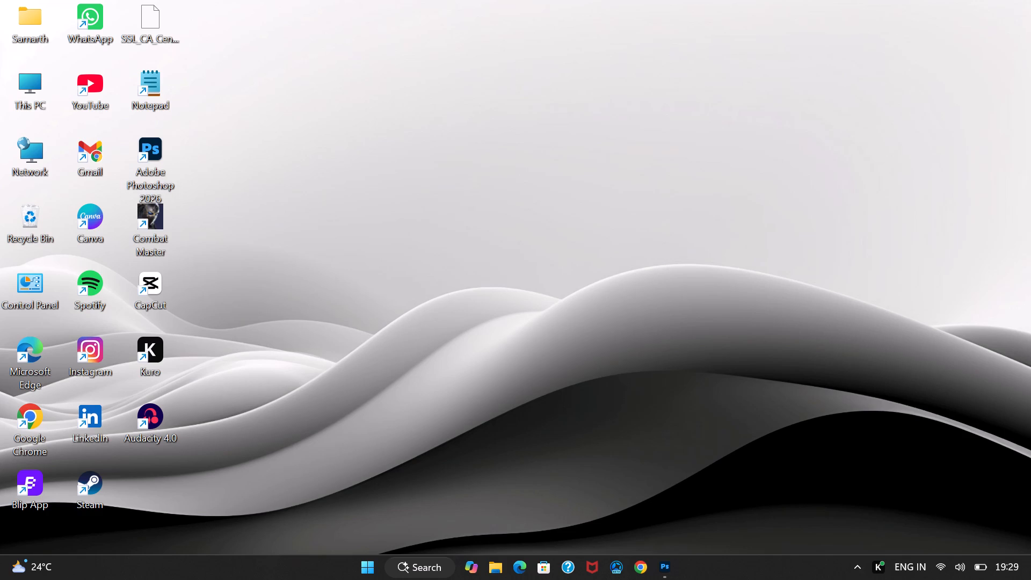
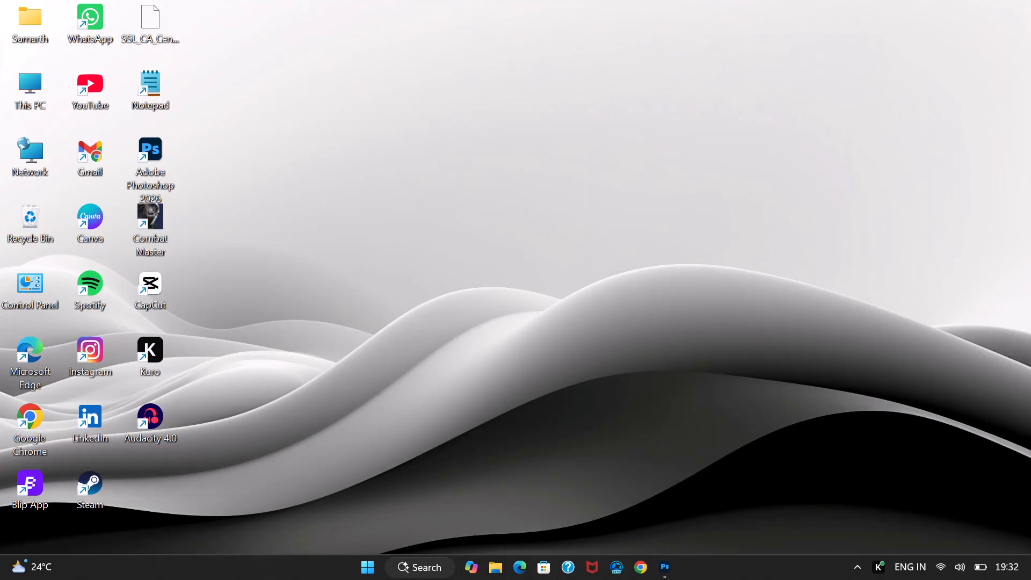
Launch Google Chrome from the desktop and open the Pinterest site.
left_click(27, 416)
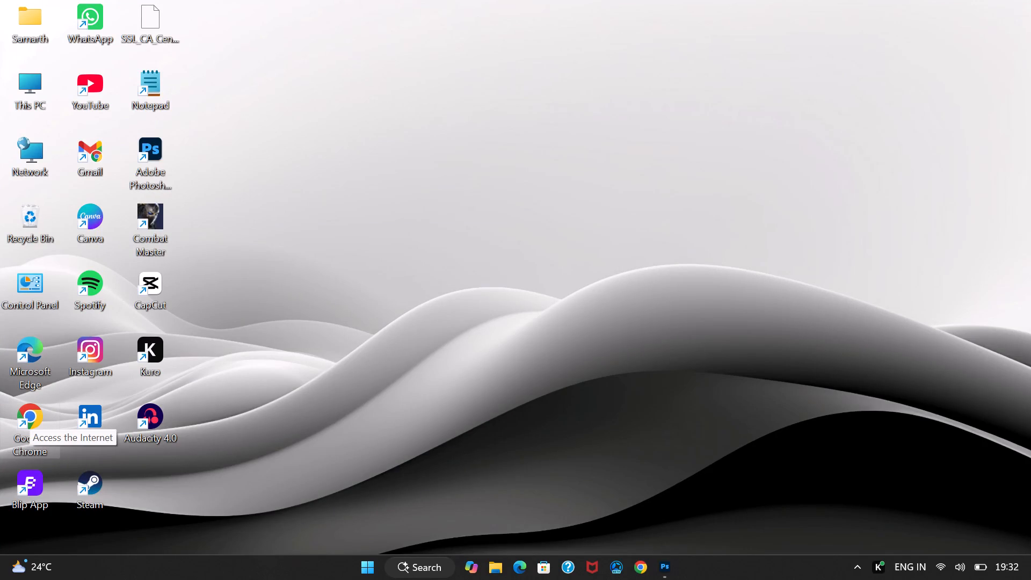
left_click(30, 414)
left_click(30, 413)
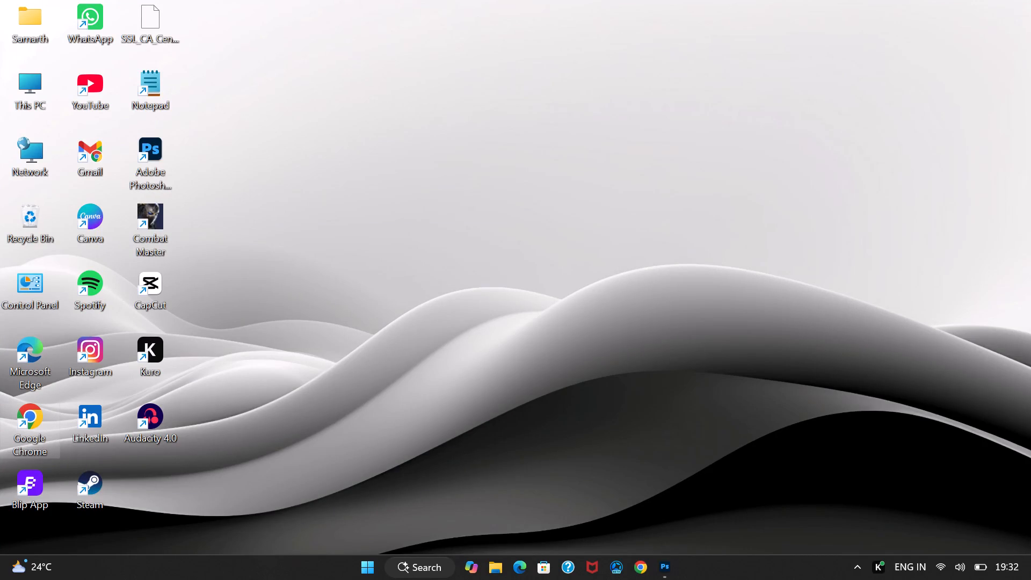
double_click(30, 413)
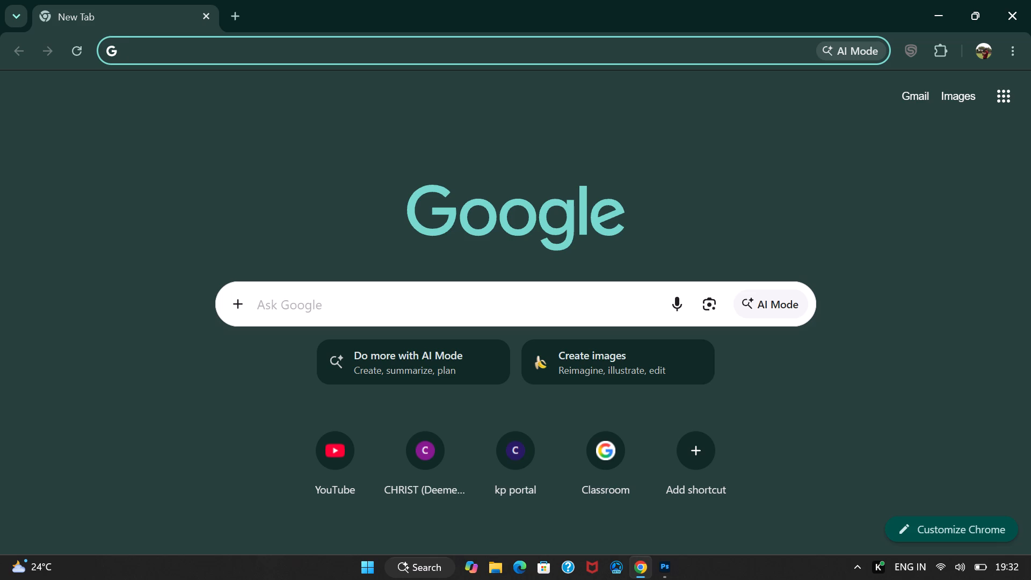
left_click(266, 48)
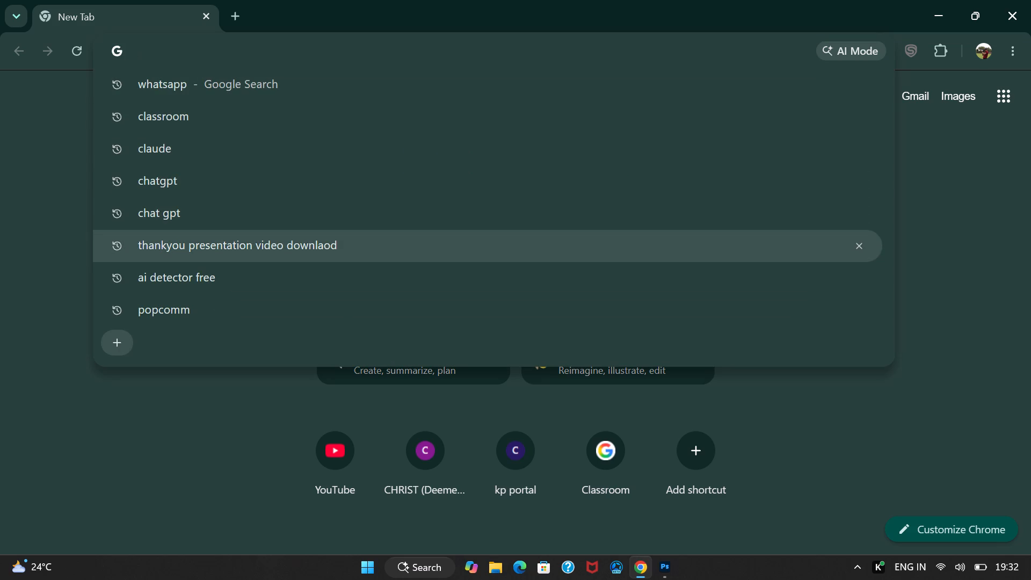
type("pin")
key("Return")
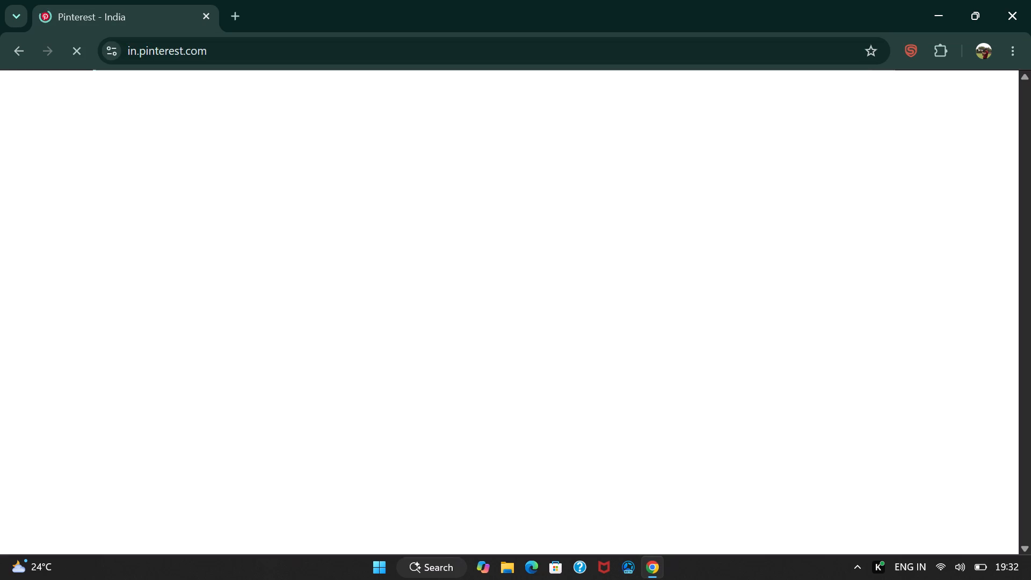
Search Pinterest for "red van gogh portrait", dismissing the site's notification request.
scroll(233, 256, "down", 2)
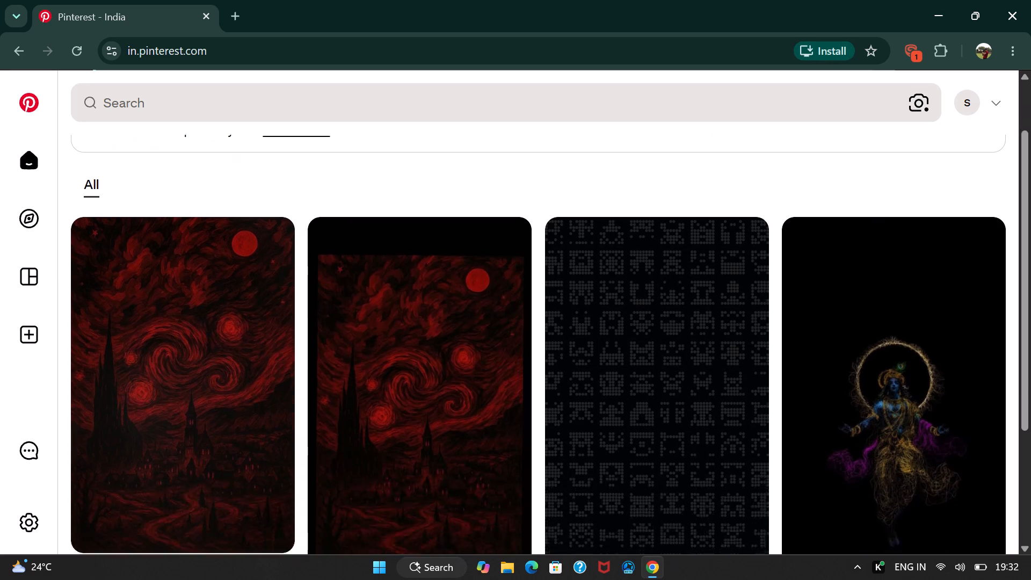
scroll(246, 281, "down", 1)
scroll(301, 318, "down", 4)
scroll(304, 316, "up", 6)
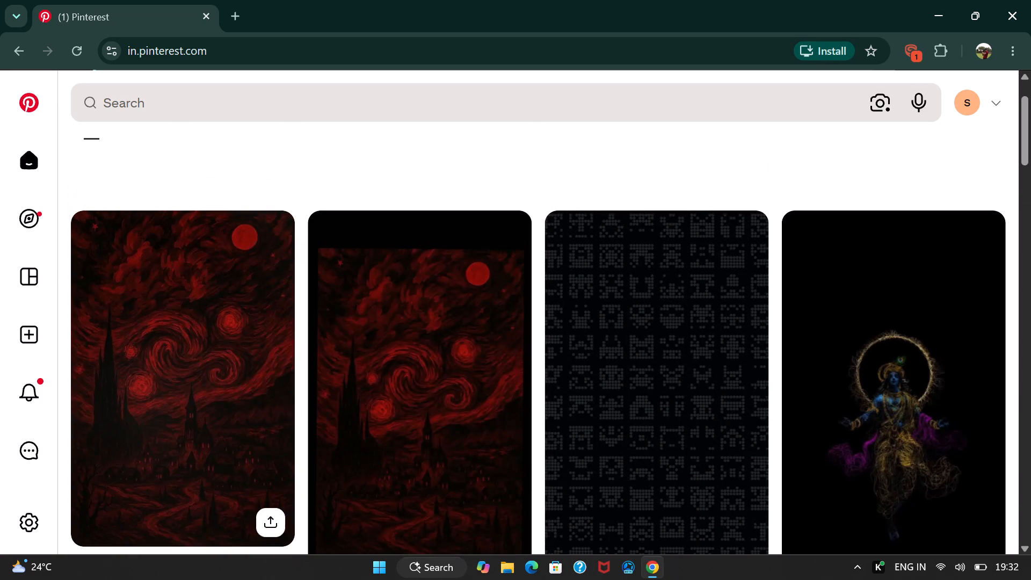
left_click(281, 105)
type("ed van gogh port")
type("rait")
key("Return")
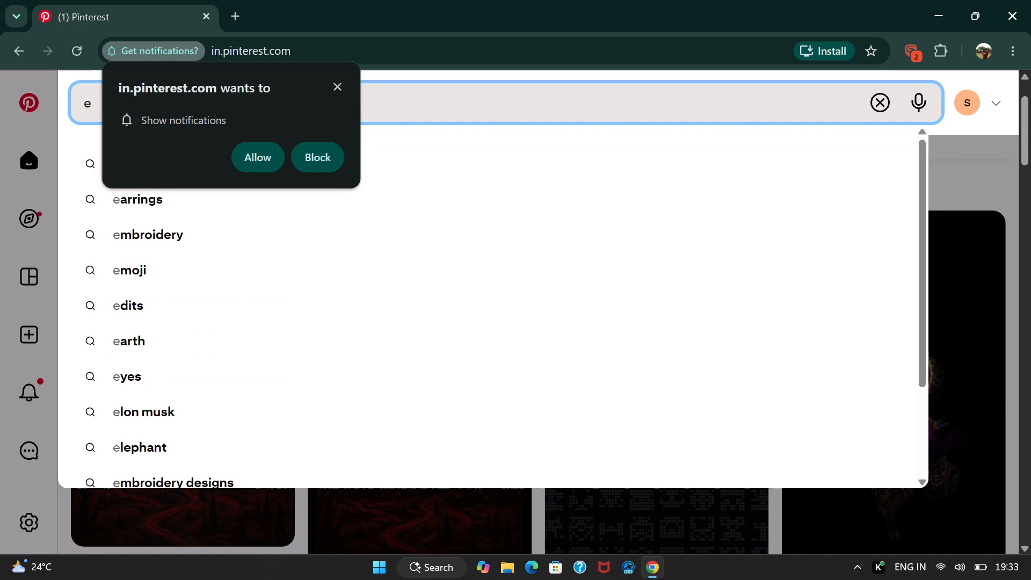
left_click(345, 81)
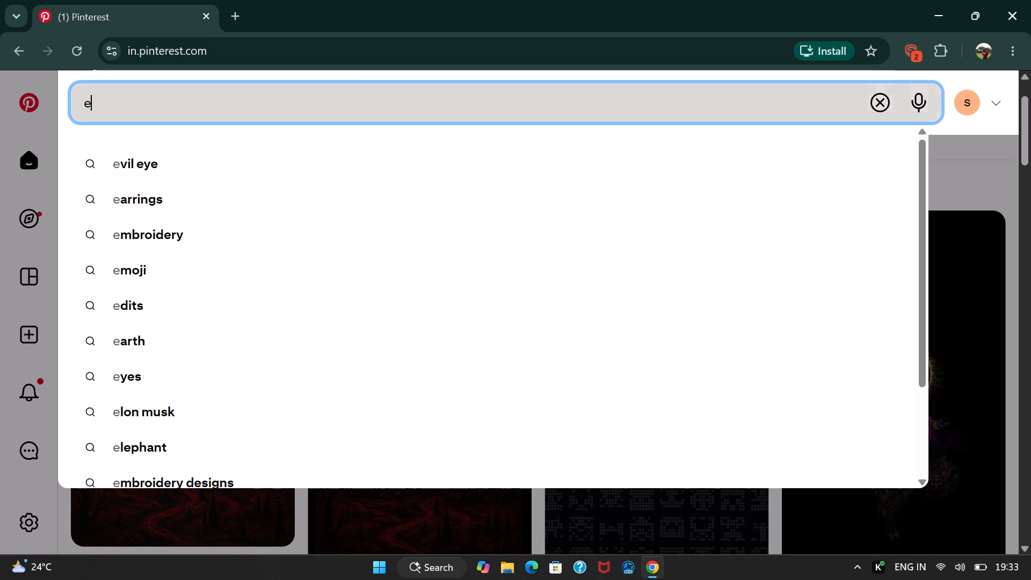
left_click(344, 99)
key("BackSpace")
key("BackSpace")
key("BackSpace")
type("red van gogh portrait")
key("Return")
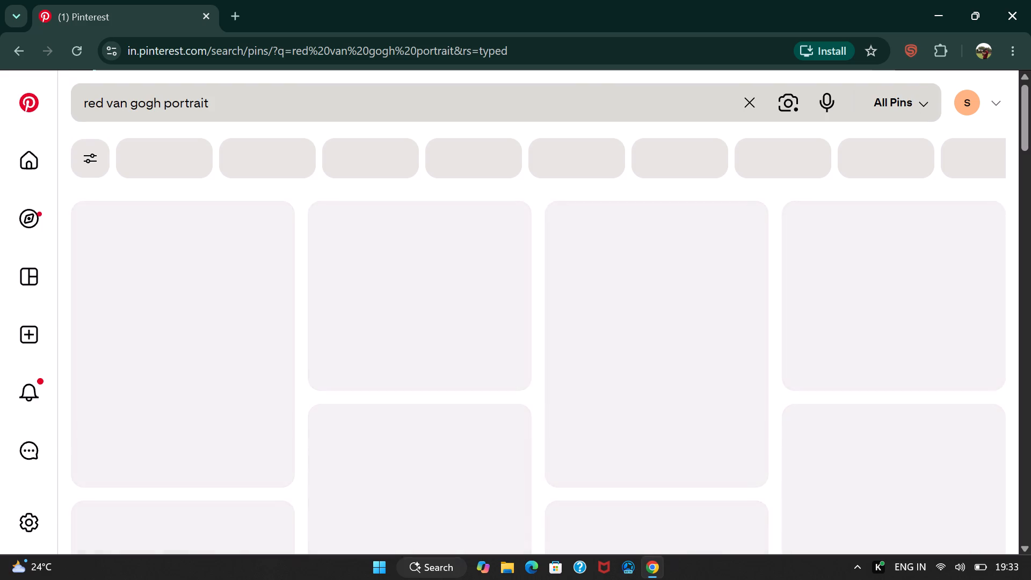
Look through the red Van Gogh search results and open the orange-and-black Starry Night collage pin.
scroll(473, 346, "down", 1)
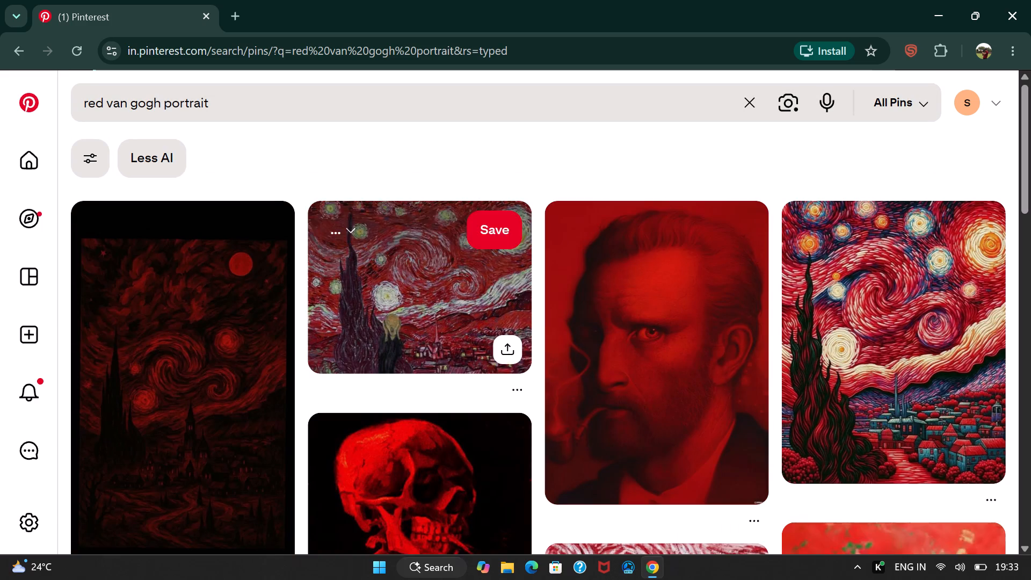
scroll(473, 346, "down", 9)
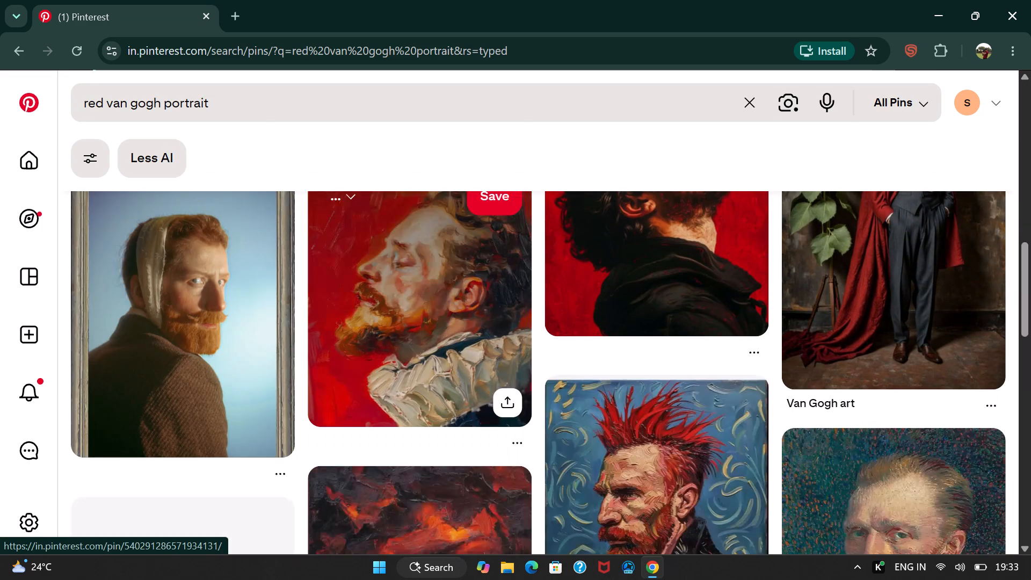
scroll(485, 335, "down", 5)
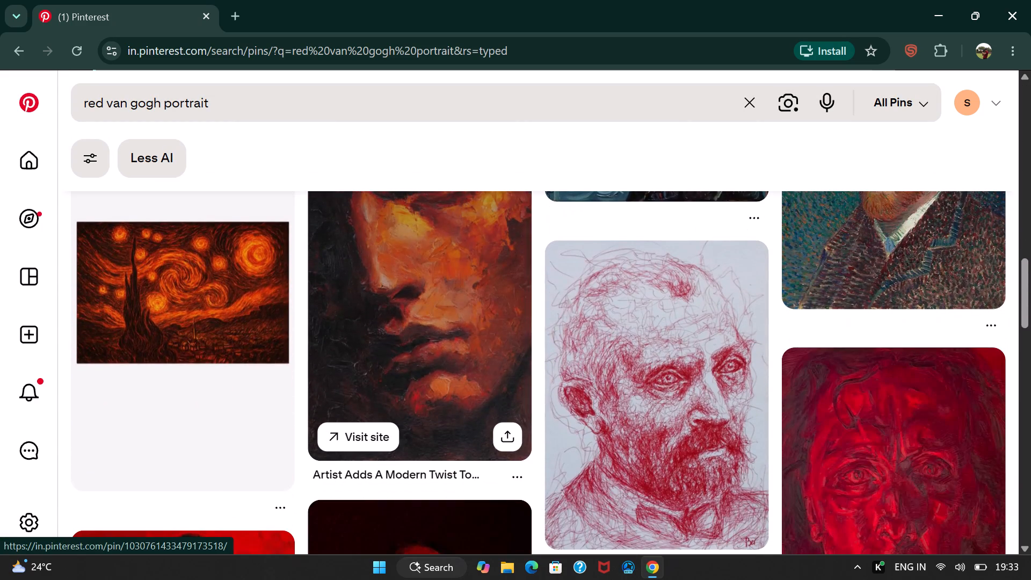
scroll(204, 306, "down", 4)
scroll(205, 305, "up", 4)
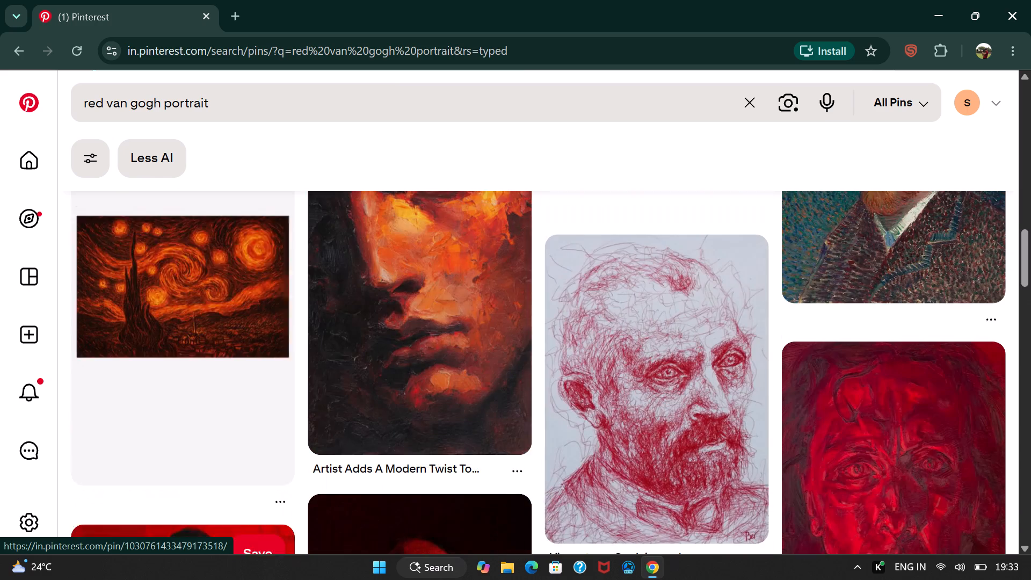
left_click(205, 305)
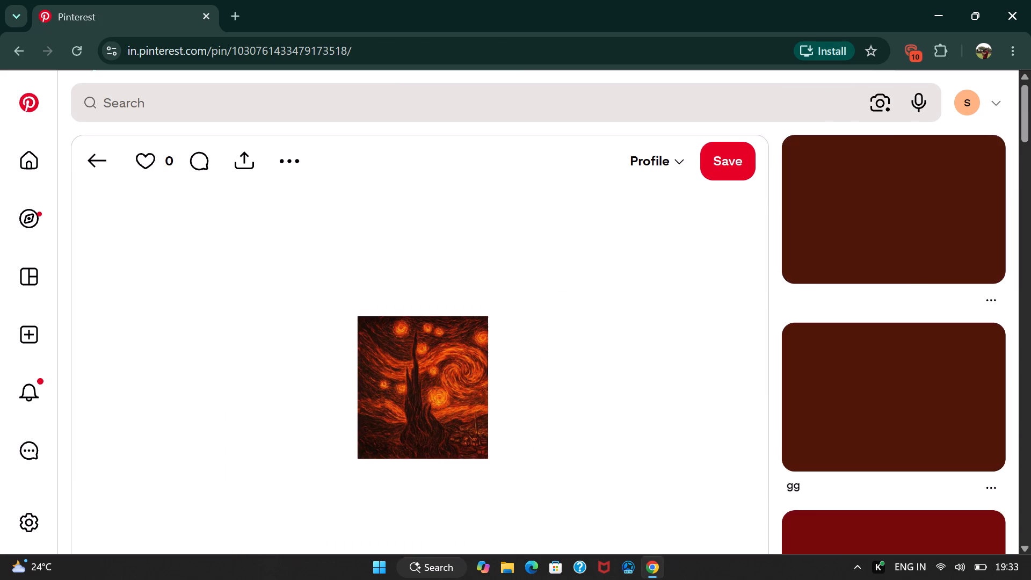
Examine the pins related to the orange Starry Night collage for a suitable artwork, and return to the search results.
scroll(463, 345, "down", 2)
scroll(843, 336, "up", 6)
scroll(843, 336, "down", 3)
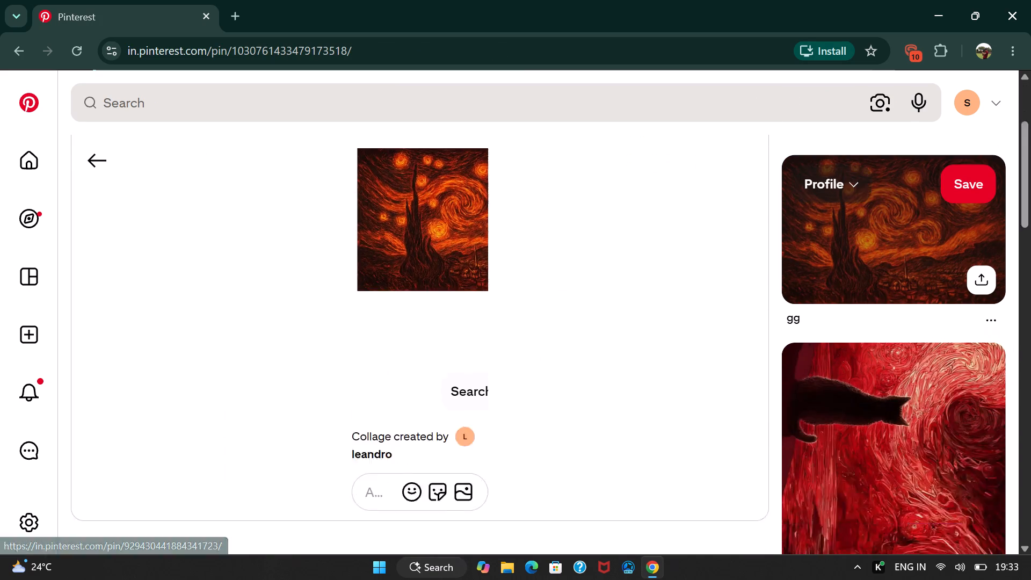
scroll(843, 336, "down", 4)
scroll(843, 336, "up", 1)
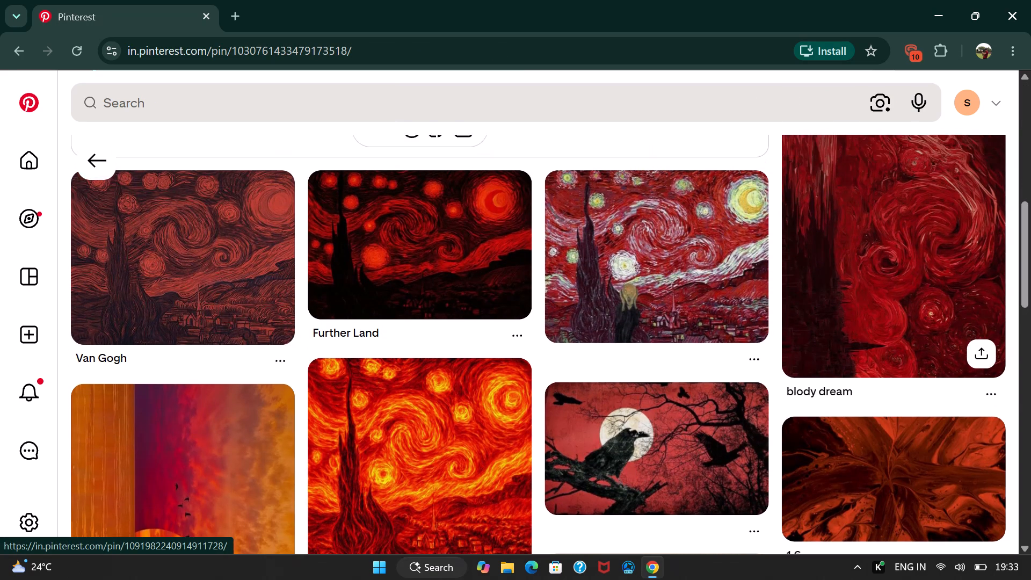
scroll(843, 336, "down", 7)
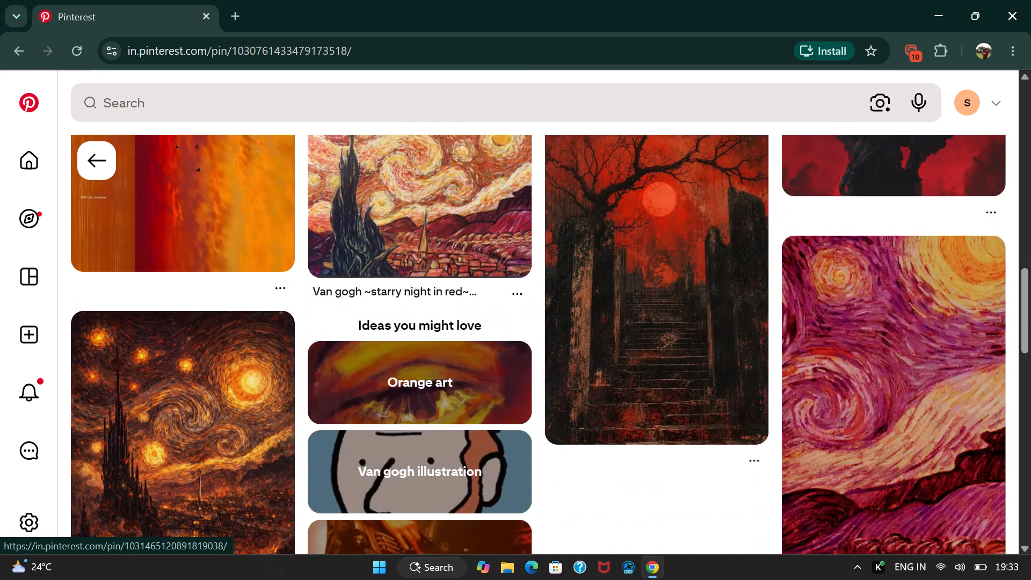
scroll(843, 336, "down", 10)
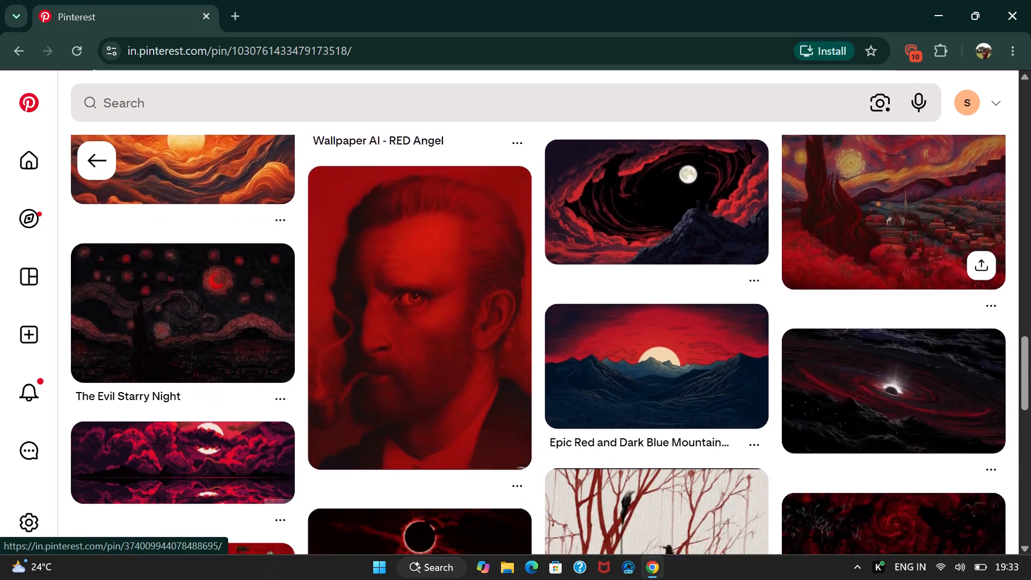
scroll(843, 336, "down", 1)
scroll(843, 336, "up", 3)
scroll(843, 336, "down", 3)
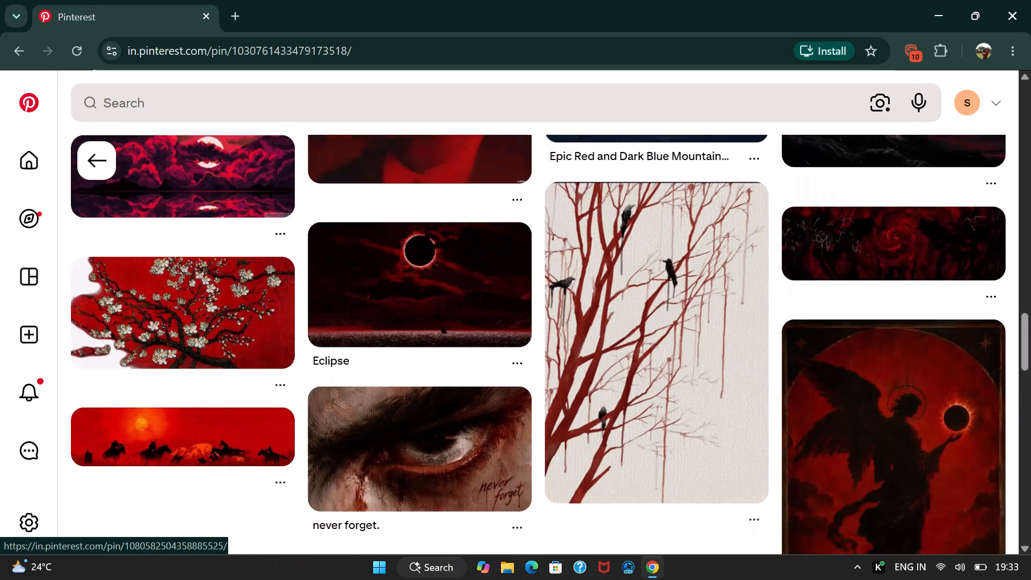
scroll(843, 336, "down", 6)
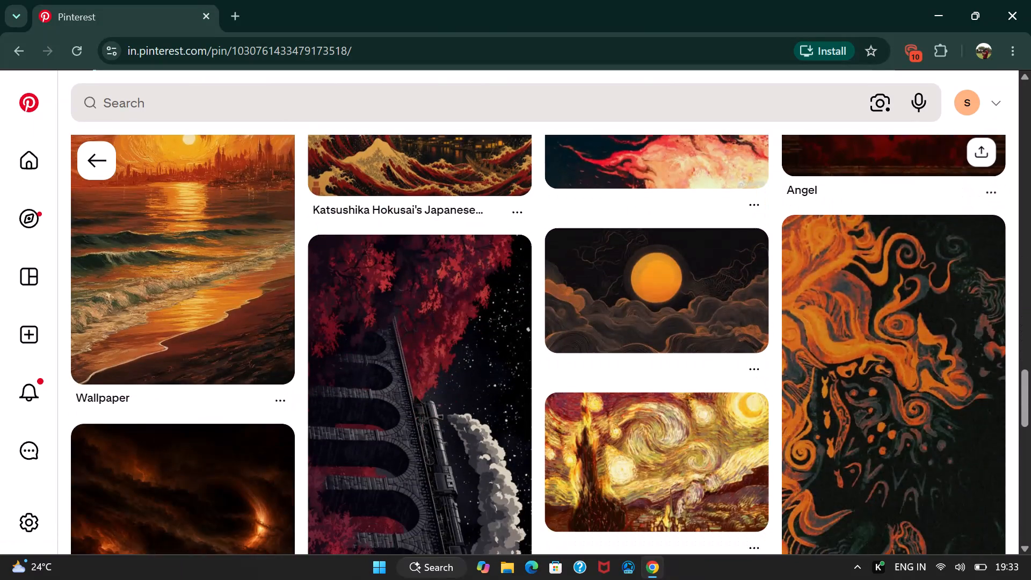
scroll(843, 335, "down", 10)
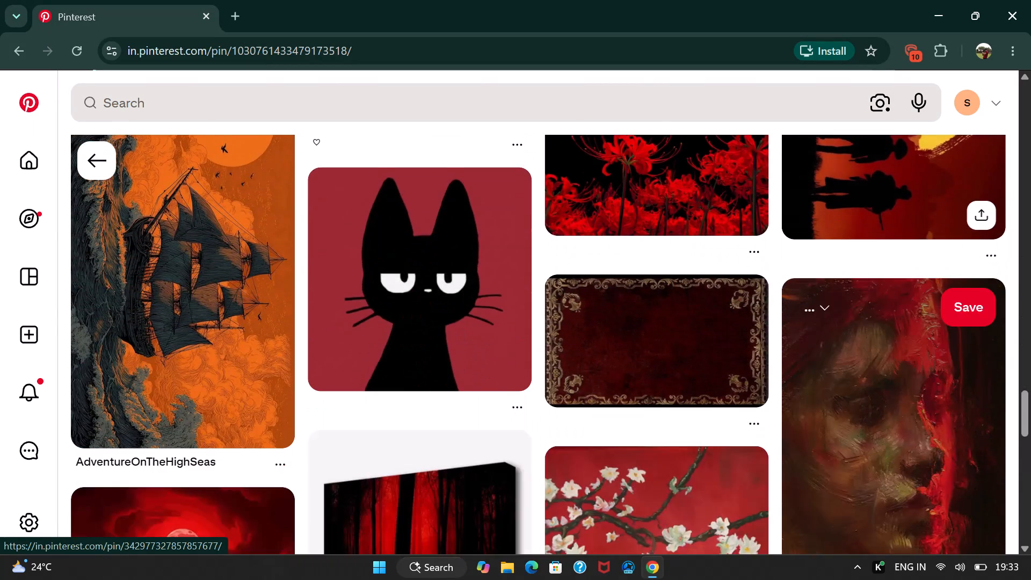
scroll(843, 335, "down", 6)
scroll(843, 335, "up", 20)
scroll(843, 335, "up", 16)
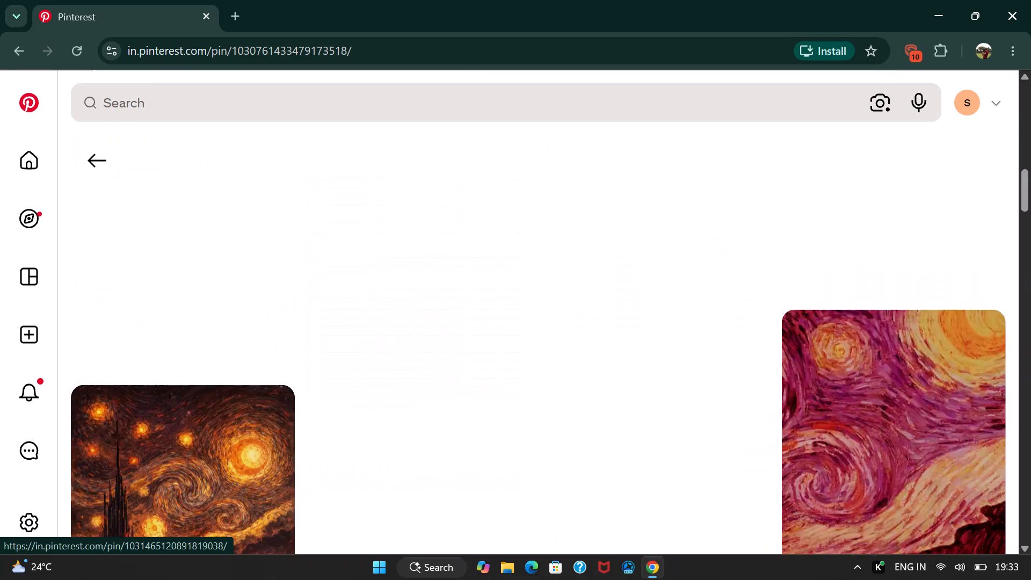
scroll(843, 335, "up", 15)
scroll(843, 335, "up", 20)
scroll(843, 335, "up", 6)
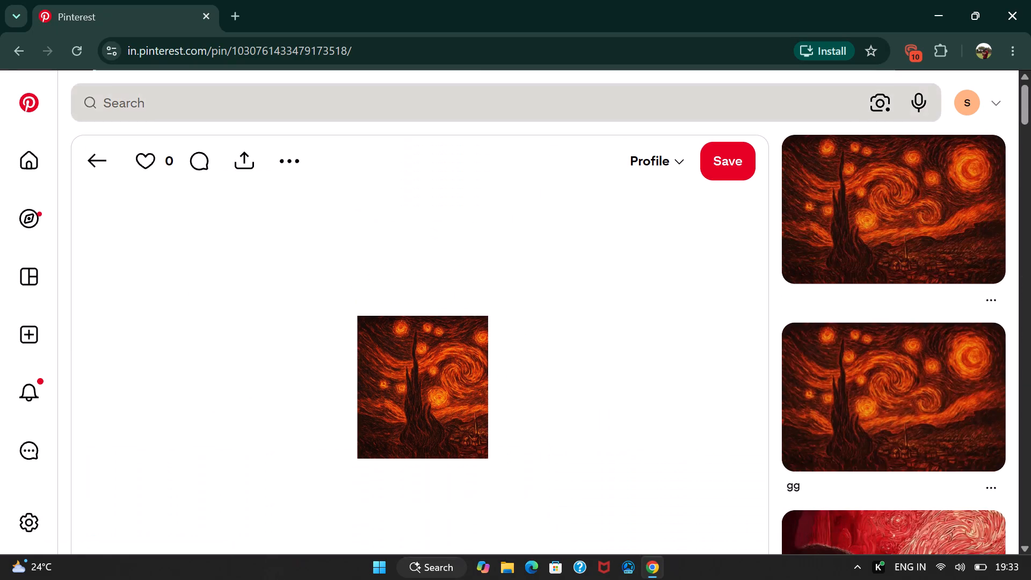
left_click(96, 156)
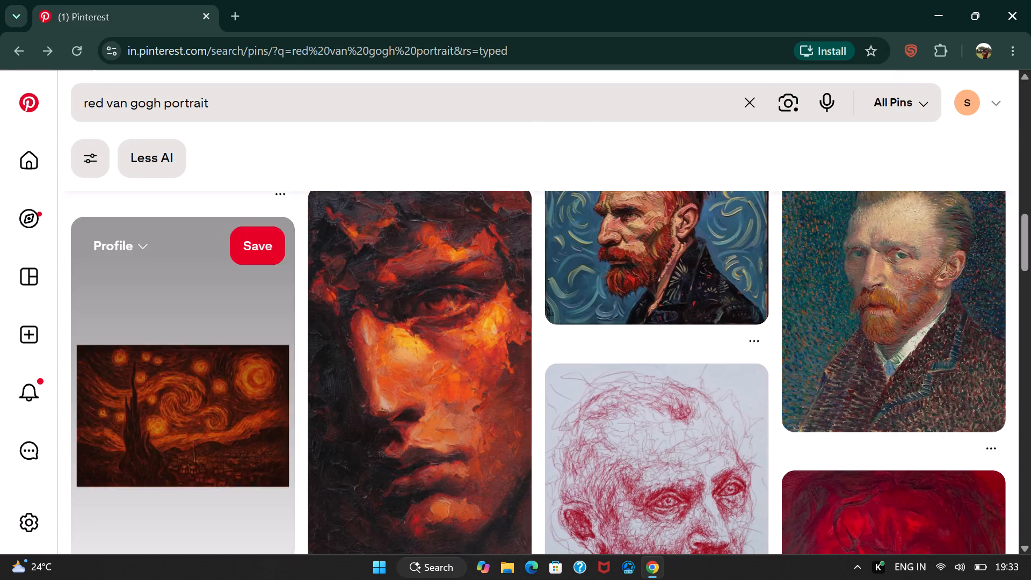
Open the dark red Starry Night pin with the black border, the first search result, and copy its image.
scroll(302, 388, "up", 20)
scroll(302, 388, "up", 12)
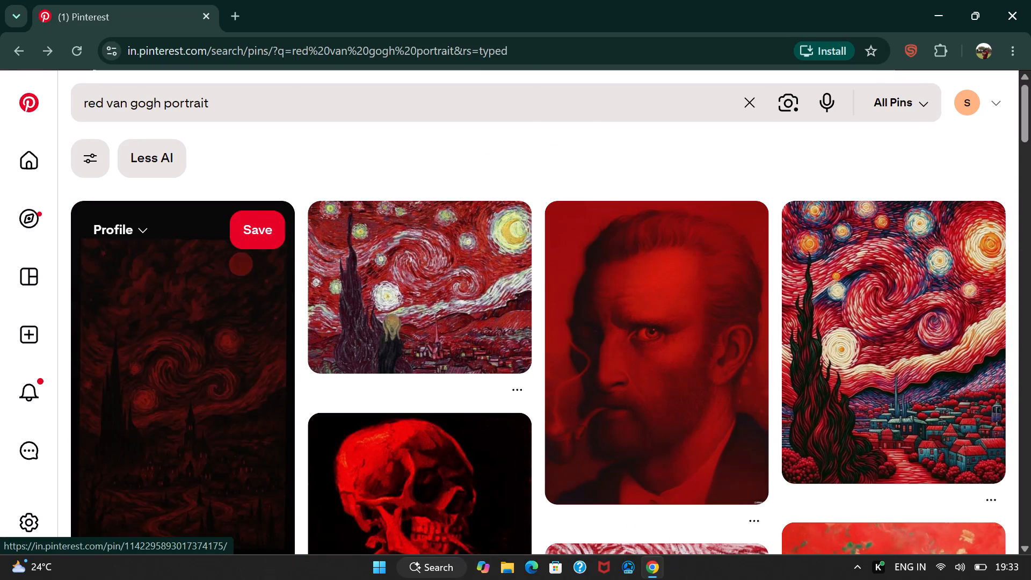
left_click(211, 378)
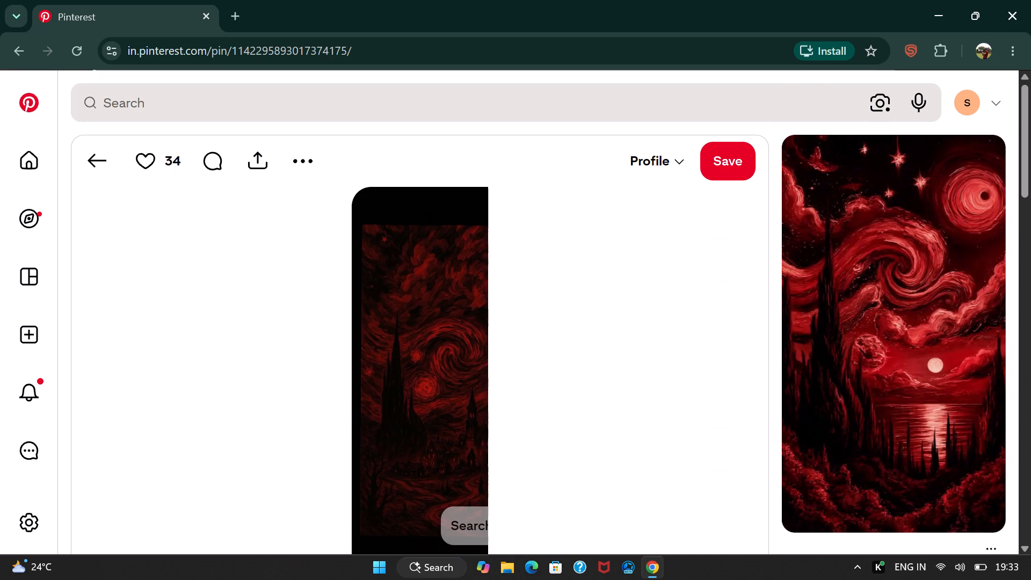
scroll(396, 338, "down", 6)
scroll(391, 342, "up", 8)
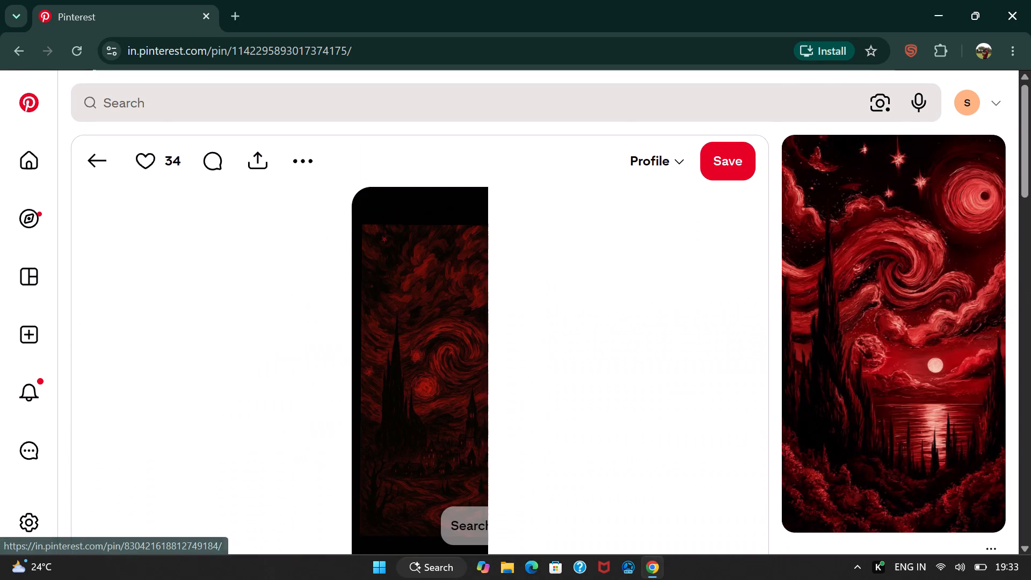
scroll(452, 336, "up", 1)
right_click(452, 336)
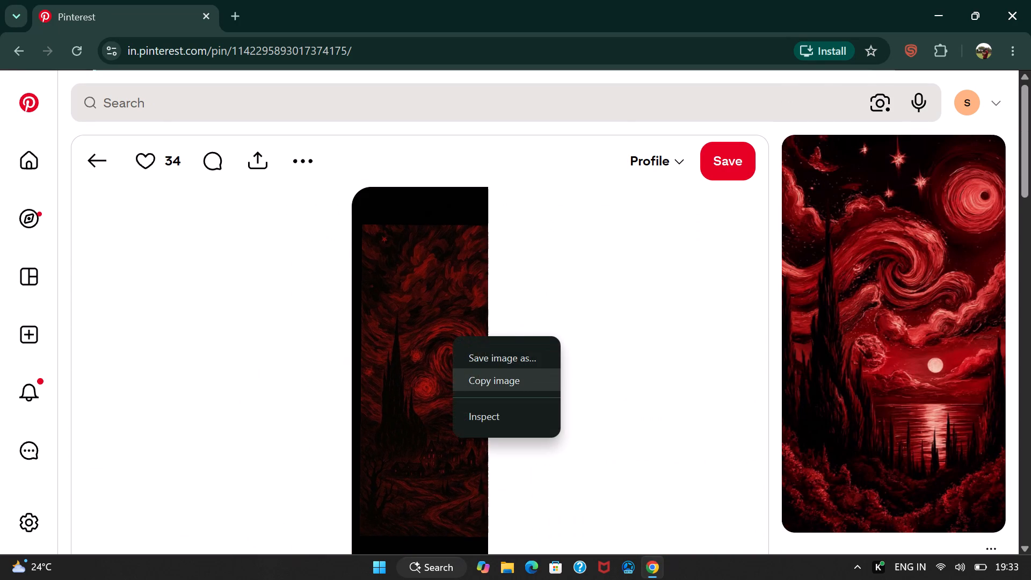
left_click(498, 376)
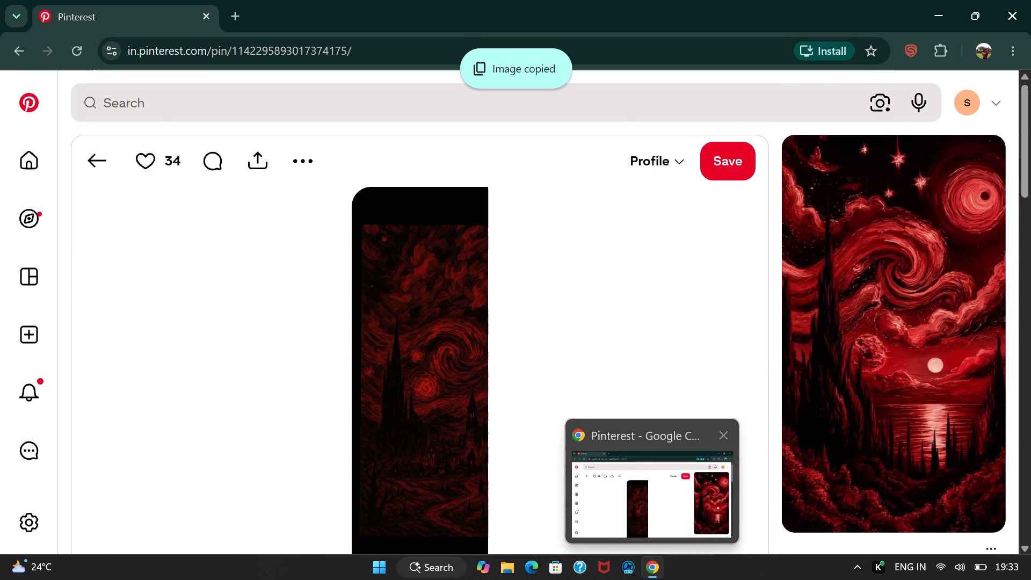
Minimize Chrome and launch Adobe Photoshop from the desktop.
left_click(932, 16)
double_click(151, 164)
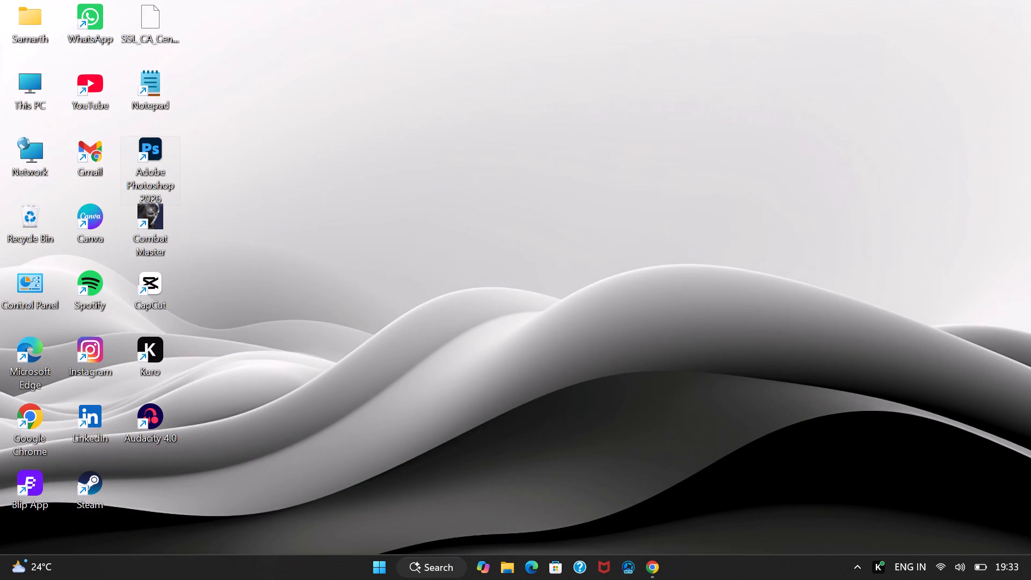
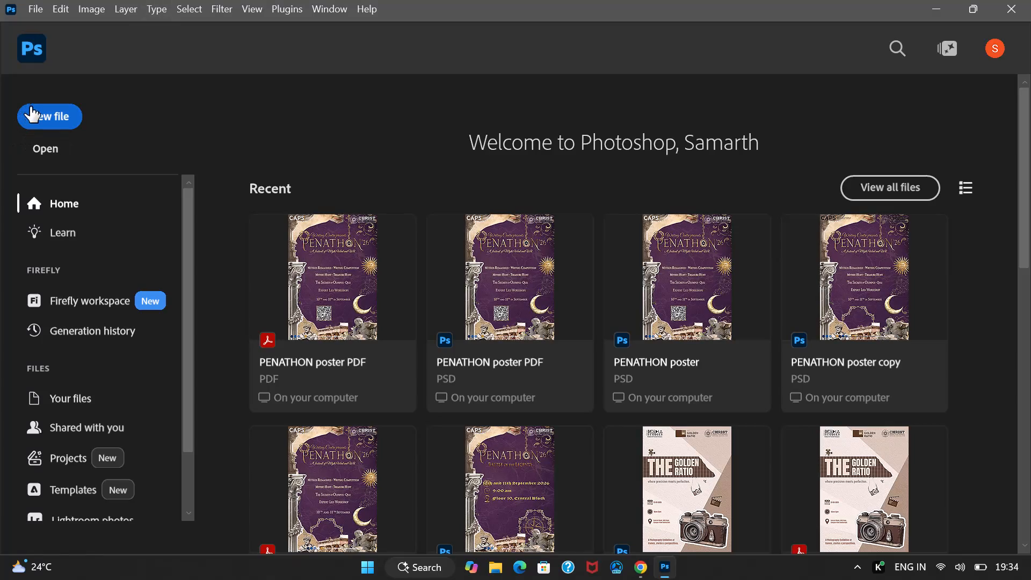
Create a new document from the Default Photoshop Size preset, 16 x 12 cm at 118.11 pixels per centimetre.
left_click(37, 104)
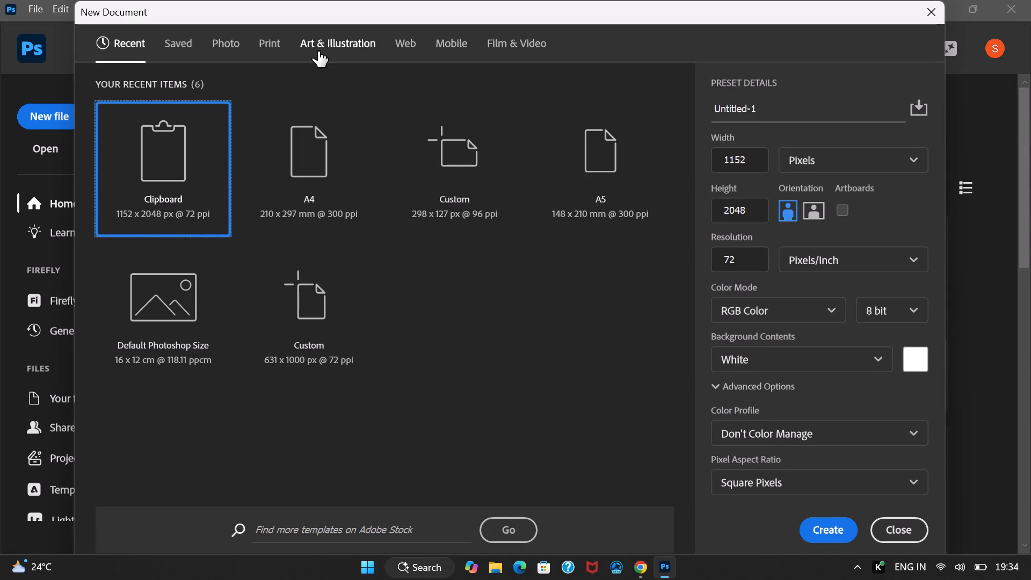
left_click(179, 308)
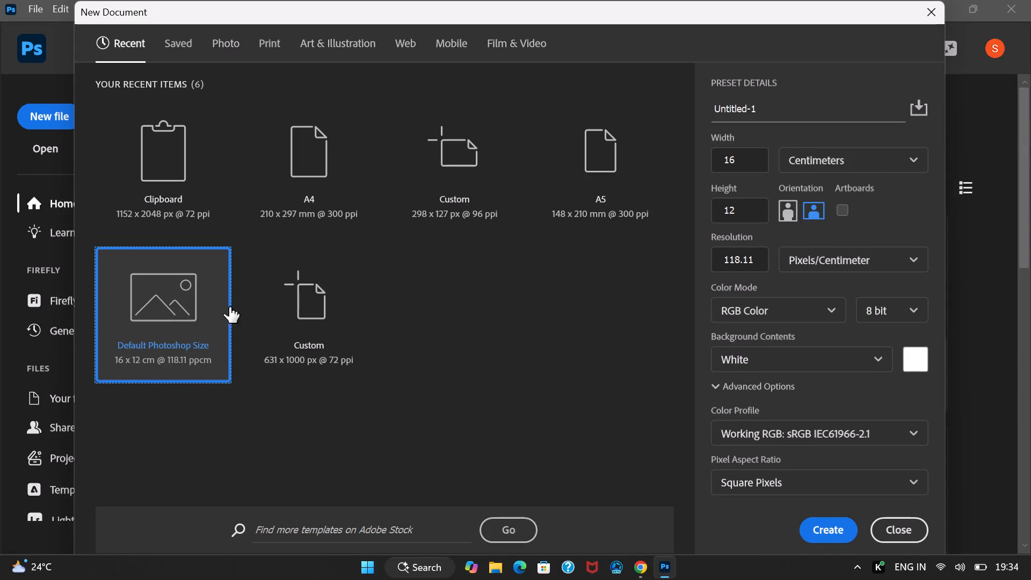
left_click(824, 531)
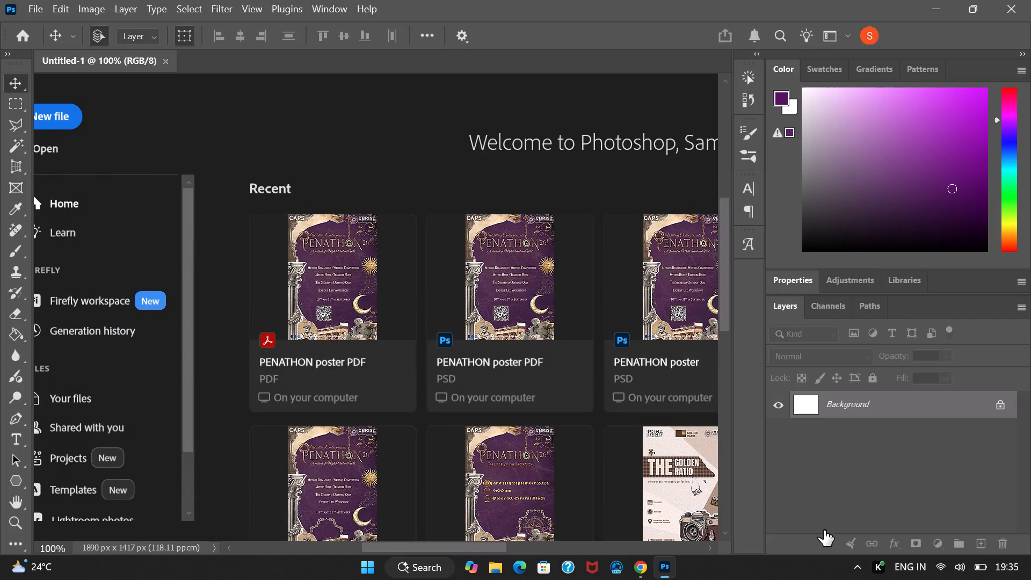
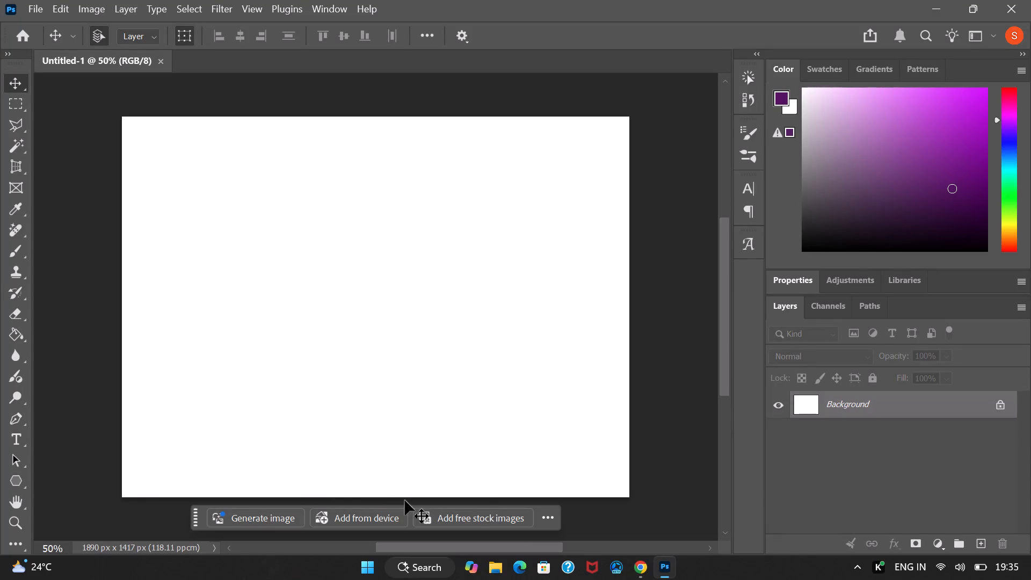
Paste the copied red Starry Night-style artwork into the blank Photoshop document as a layer.
left_click(639, 567)
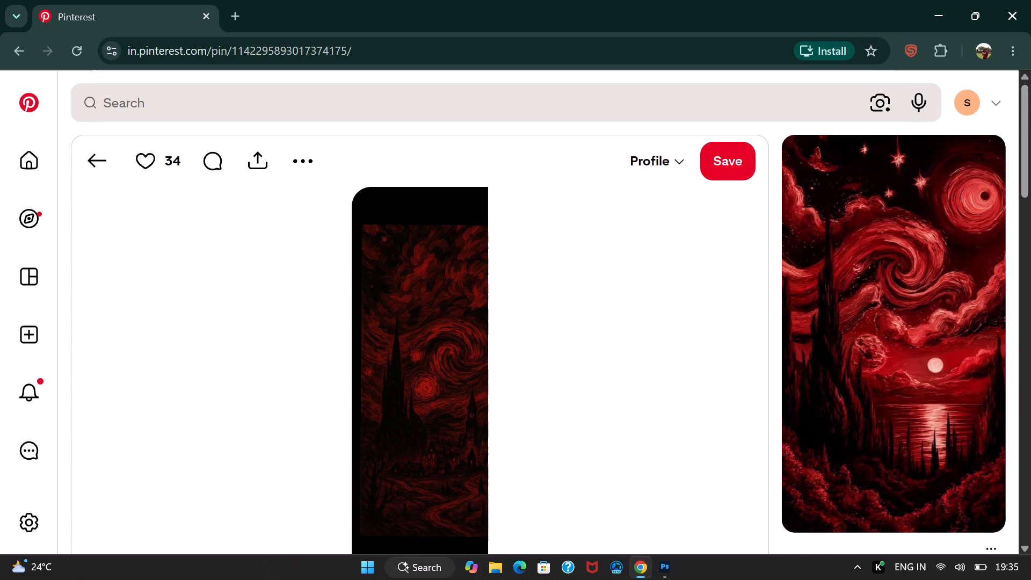
left_click(664, 568)
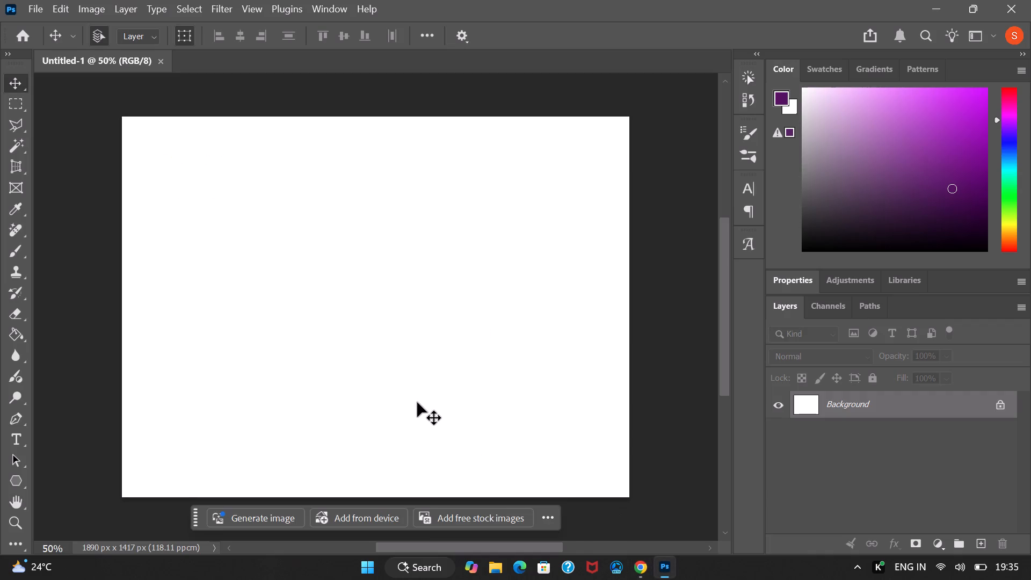
left_click(409, 392)
key("ctrl+v")
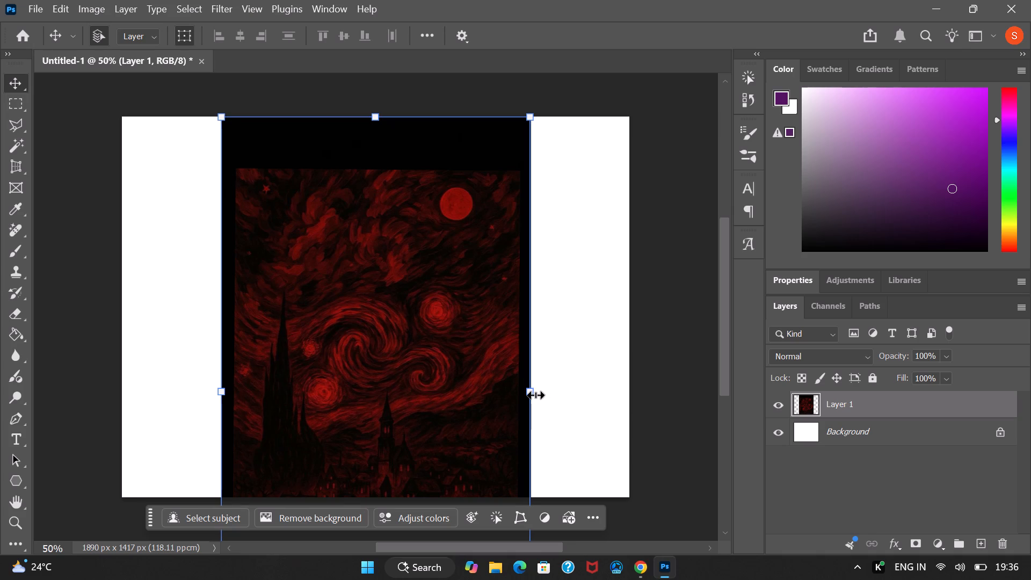
Stretch the pasted artwork horizontally to about 122% width, keeping its height at 100%.
left_click_drag(535, 390, 551, 391, "shift")
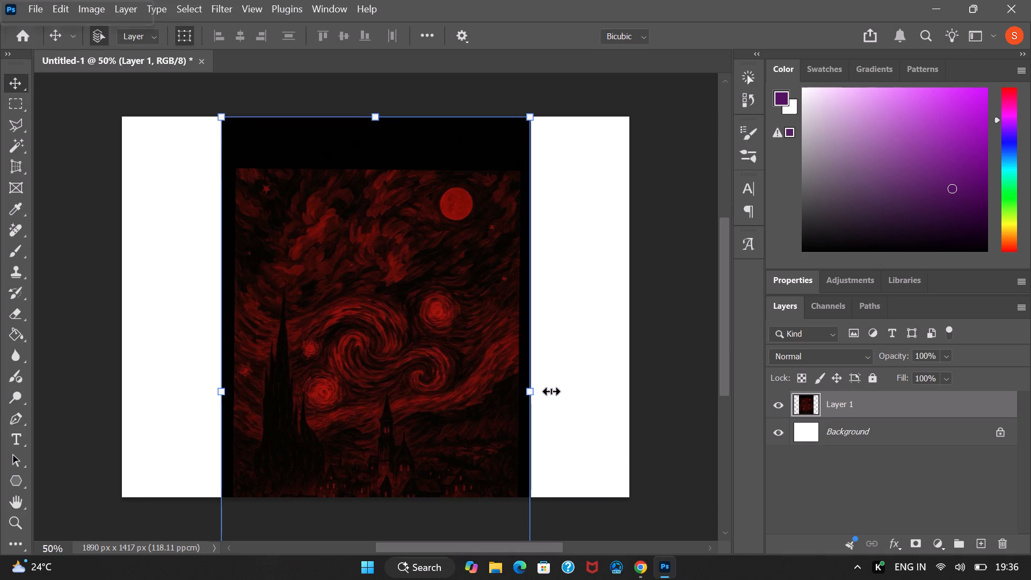
left_click_drag(551, 391, 603, 394, "shift")
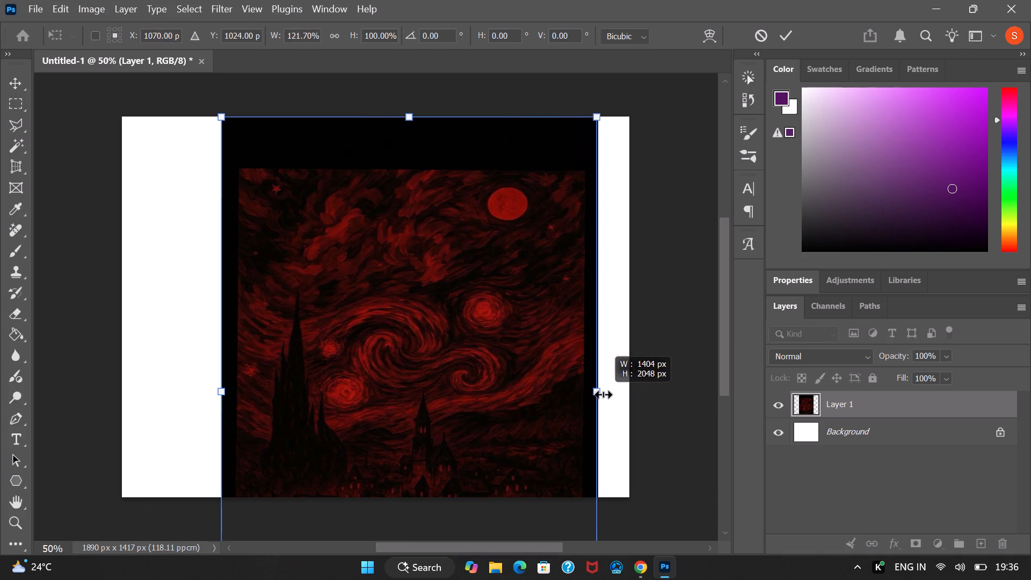
left_click_drag(603, 394, 604, 394, "shift")
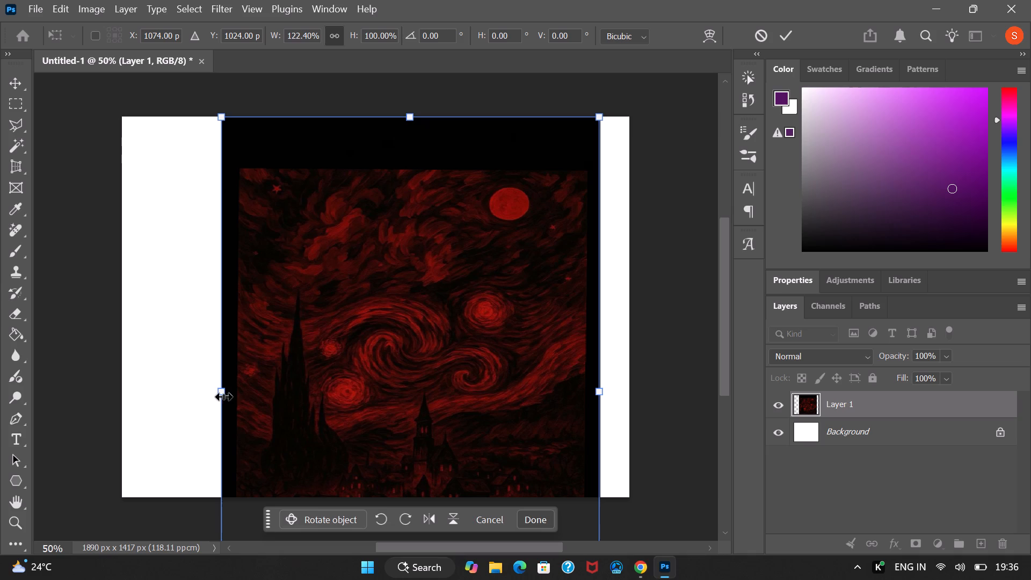
left_click_drag(220, 392, 159, 391, "shift")
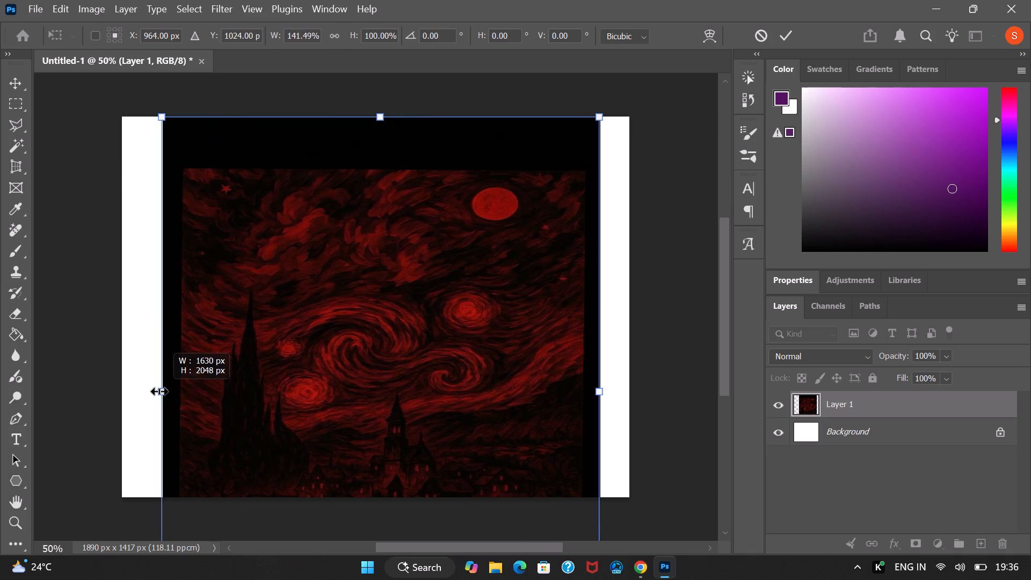
left_click_drag(159, 391, 198, 401, "shift")
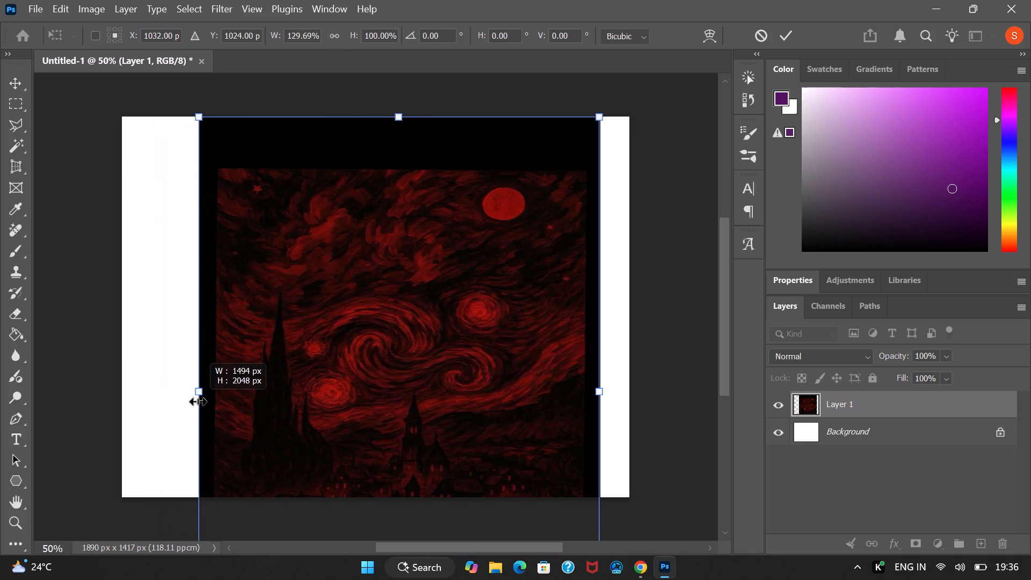
left_click_drag(198, 401, 198, 402, "shift")
left_click_drag(600, 394, 583, 393, "shift")
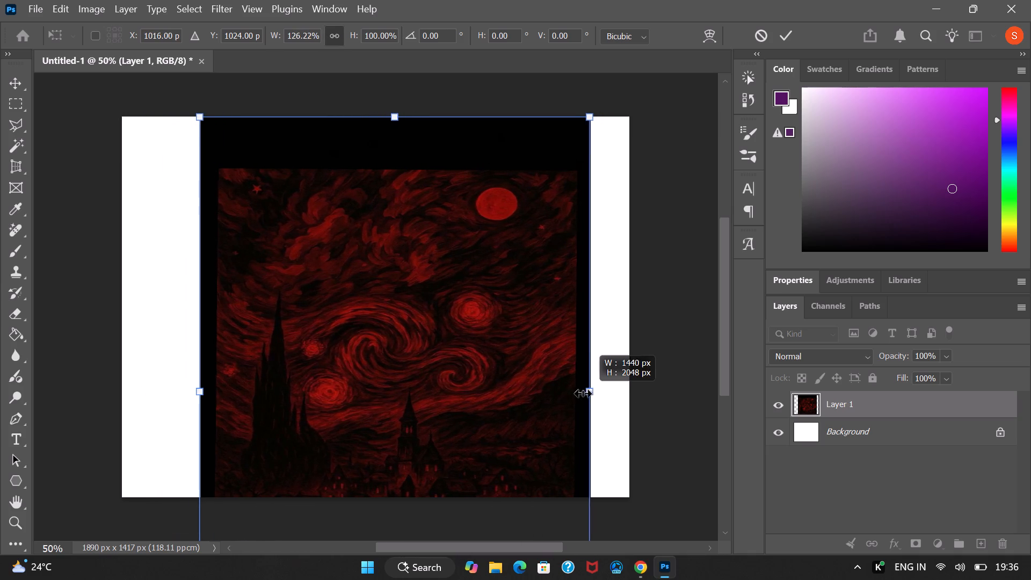
left_click_drag(583, 393, 578, 393, "shift")
Move the artwork up over the canvas and enlarge it proportionally to about 182% width and 149% height.
left_click_drag(444, 401, 433, 330)
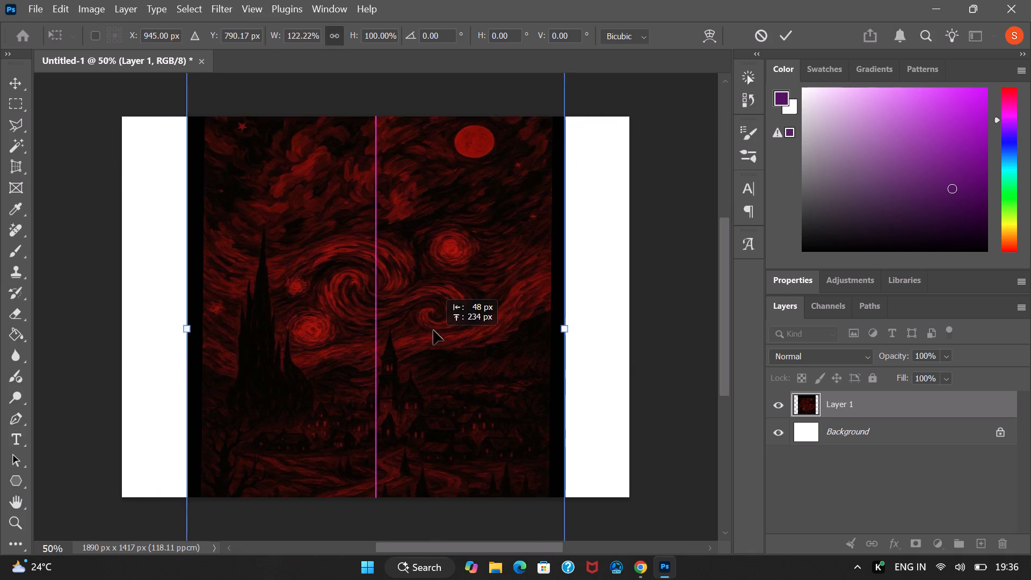
left_click_drag(433, 330, 442, 334)
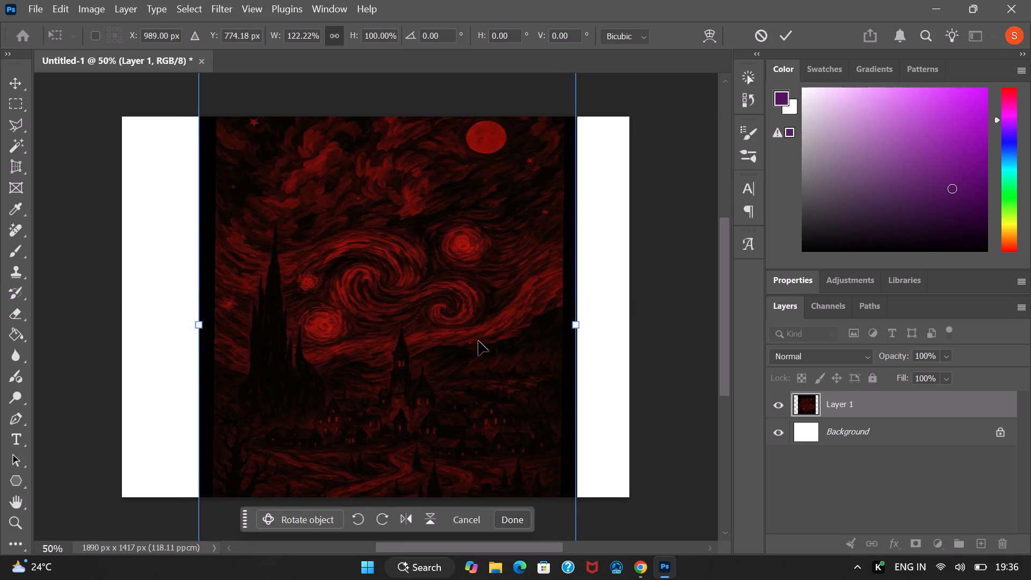
scroll(478, 341, "up", 3)
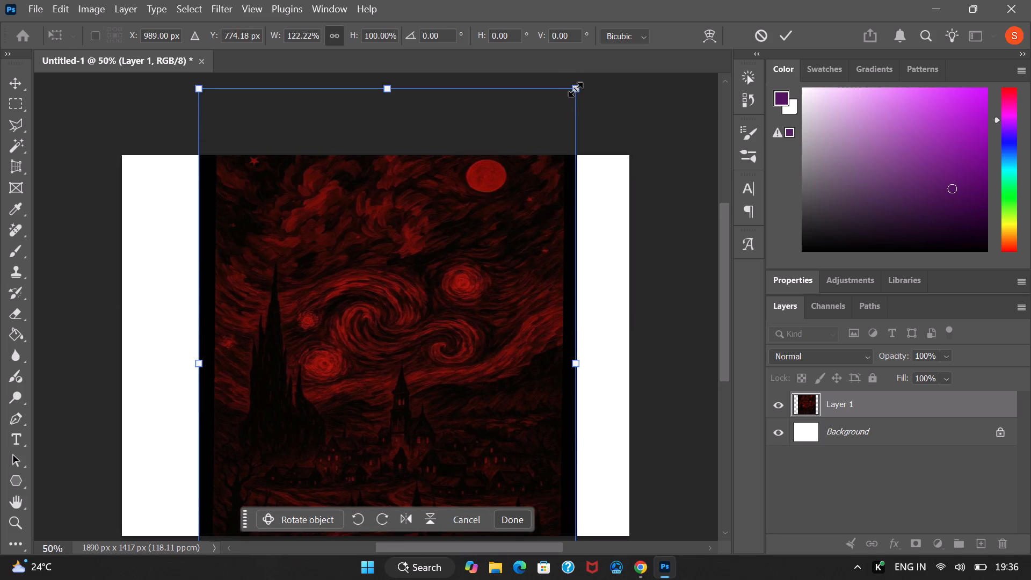
left_click_drag(575, 89, 649, 83)
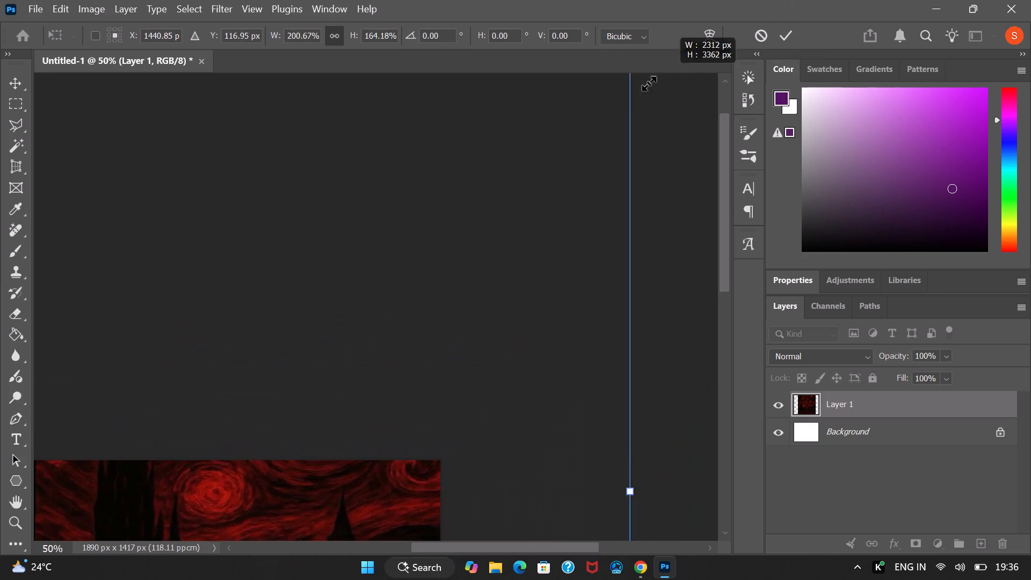
left_click_drag(649, 83, 577, 129)
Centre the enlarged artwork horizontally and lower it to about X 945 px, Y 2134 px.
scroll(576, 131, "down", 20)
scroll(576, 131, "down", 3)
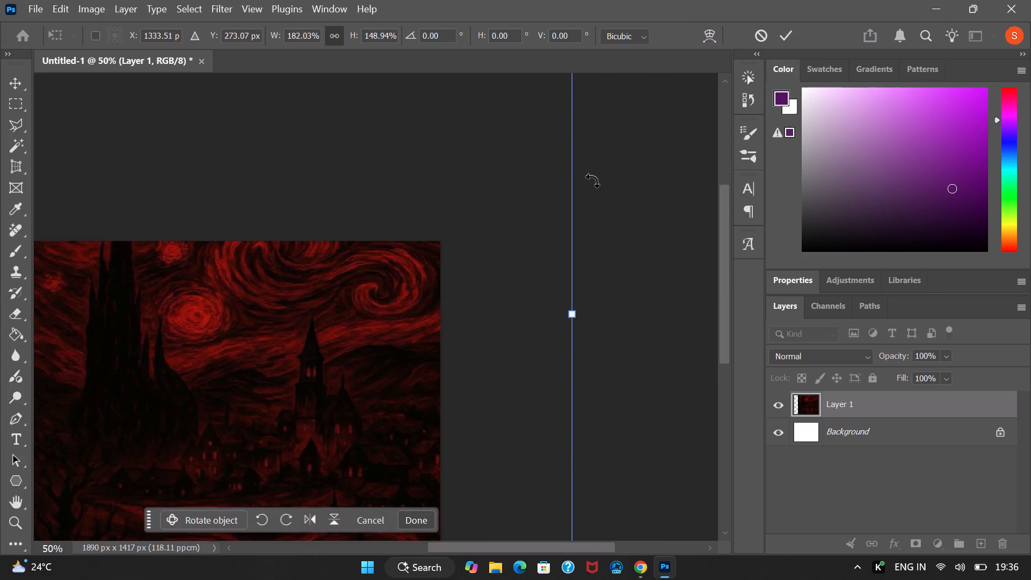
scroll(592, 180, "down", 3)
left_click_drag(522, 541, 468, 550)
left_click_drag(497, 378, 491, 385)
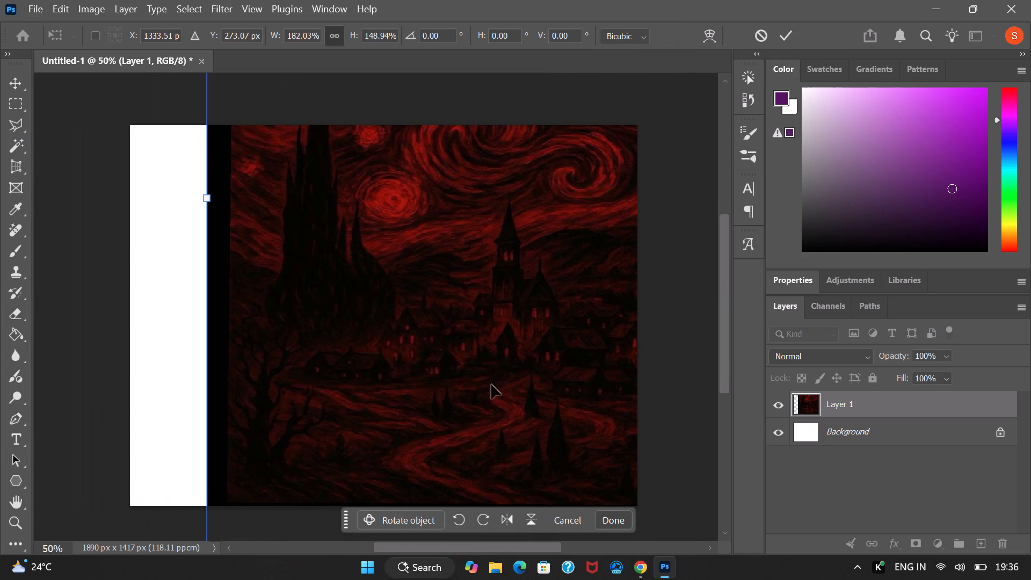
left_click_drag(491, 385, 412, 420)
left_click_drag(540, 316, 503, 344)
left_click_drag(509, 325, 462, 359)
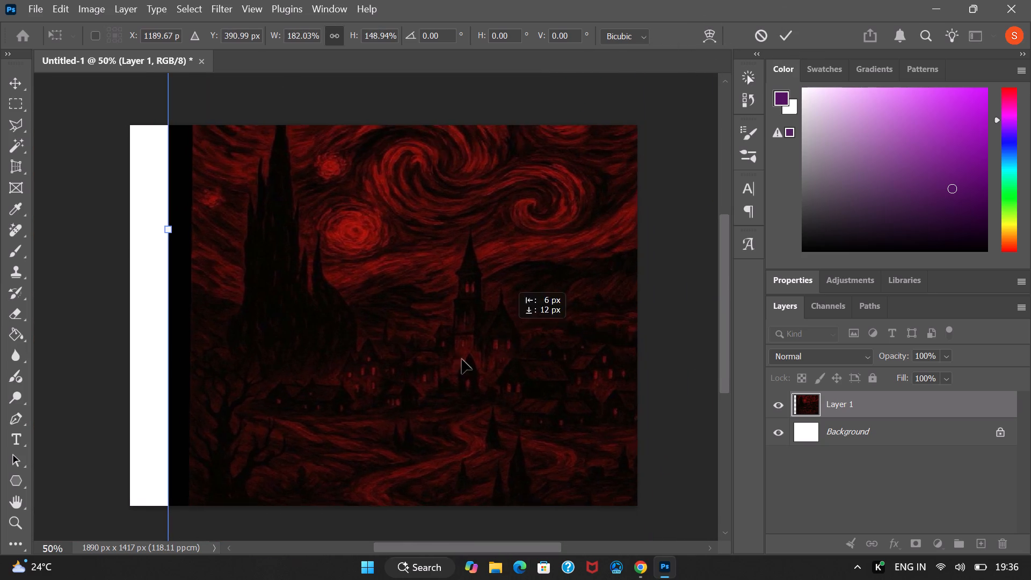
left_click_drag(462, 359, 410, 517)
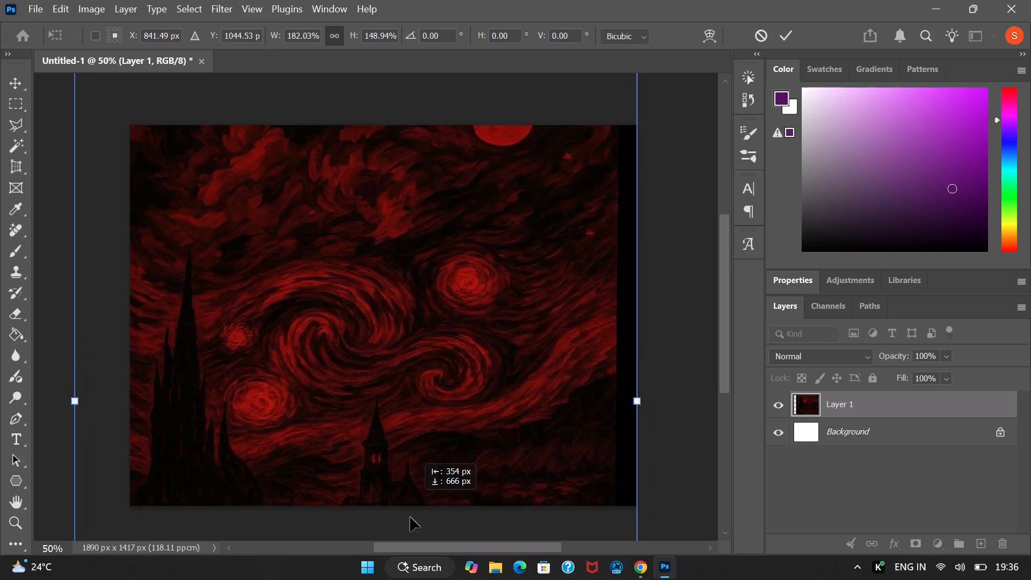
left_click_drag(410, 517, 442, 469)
Reduce the artwork proportionally to about 164% width and 134% height, fitting its sides to the canvas edges.
scroll(453, 366, "up", 13)
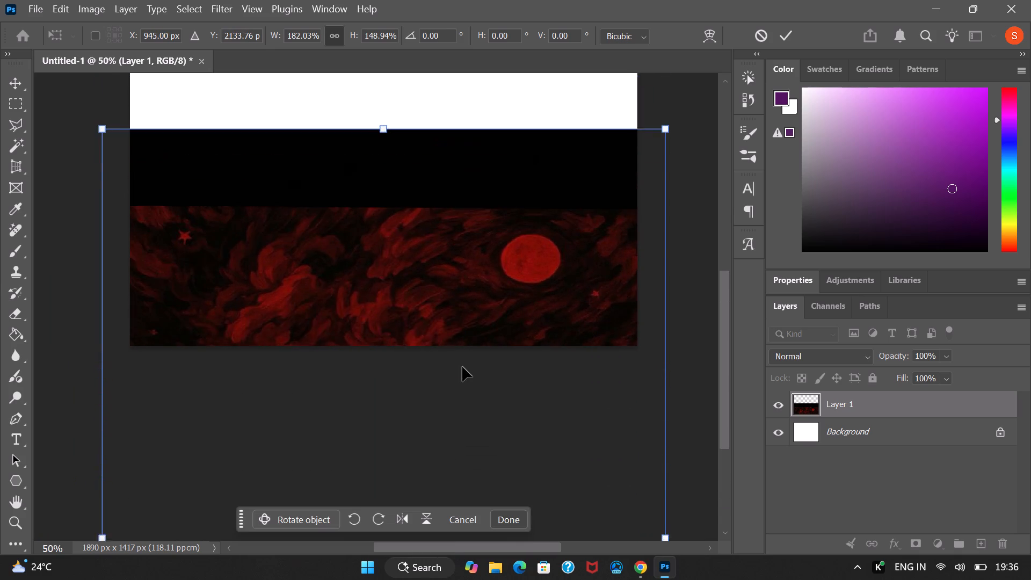
scroll(462, 367, "up", 13)
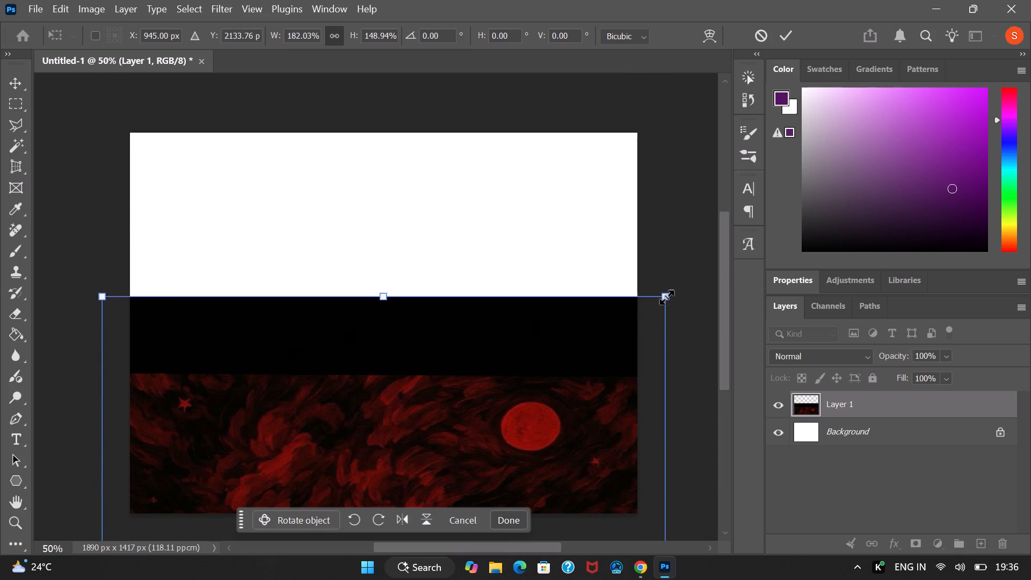
left_click_drag(668, 293, 598, 349)
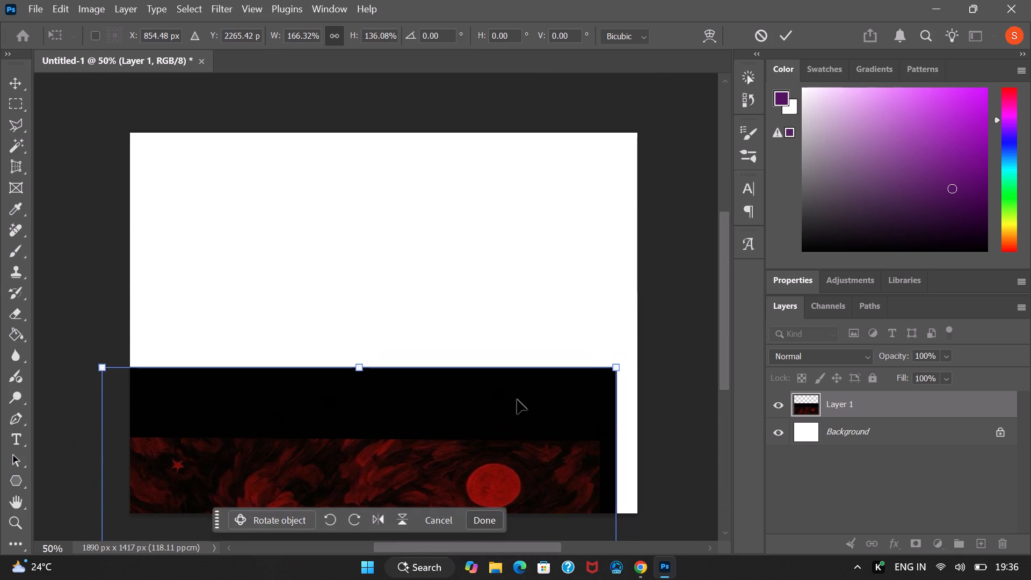
left_click_drag(446, 418, 475, 185)
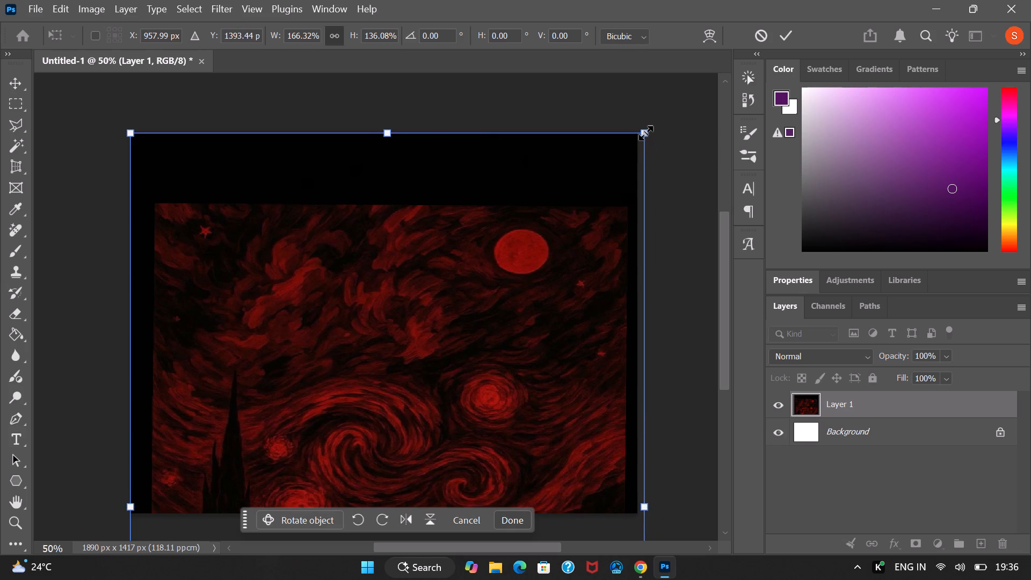
left_click_drag(645, 133, 621, 141)
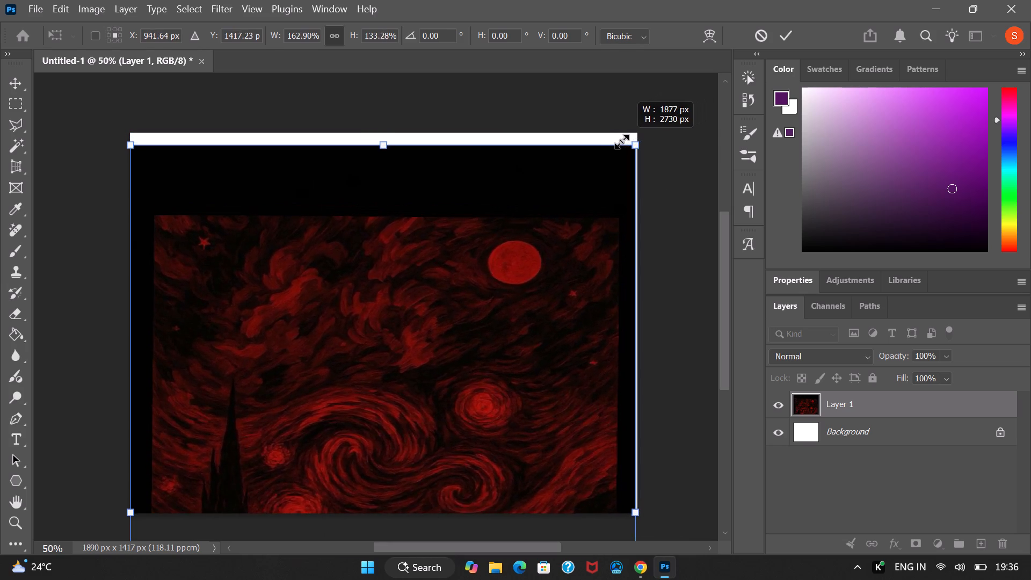
left_click_drag(621, 141, 635, 141)
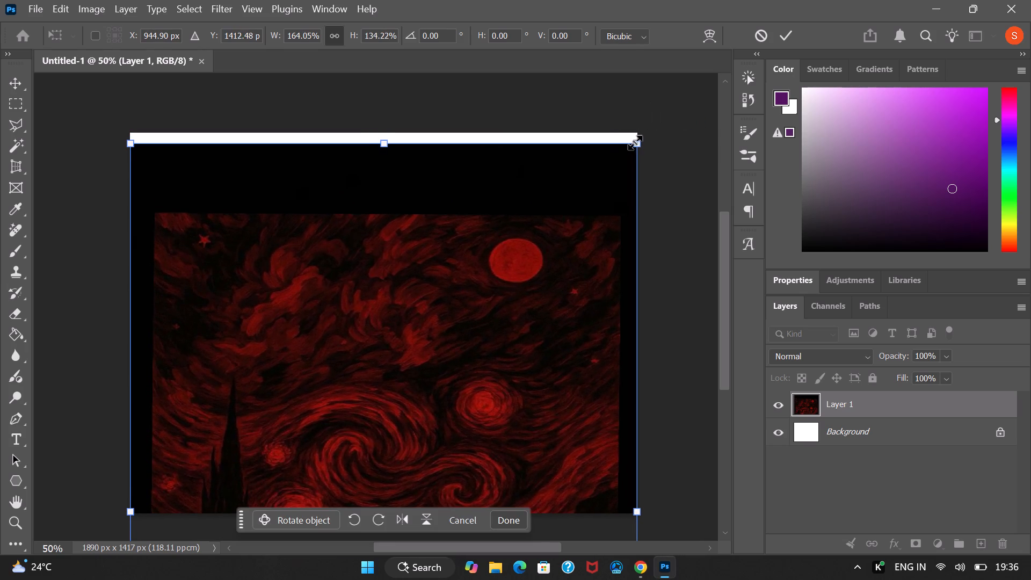
Move the artwork up to about Y 1055 px so its black top band falls outside the canvas.
left_click_drag(540, 287, 536, 269)
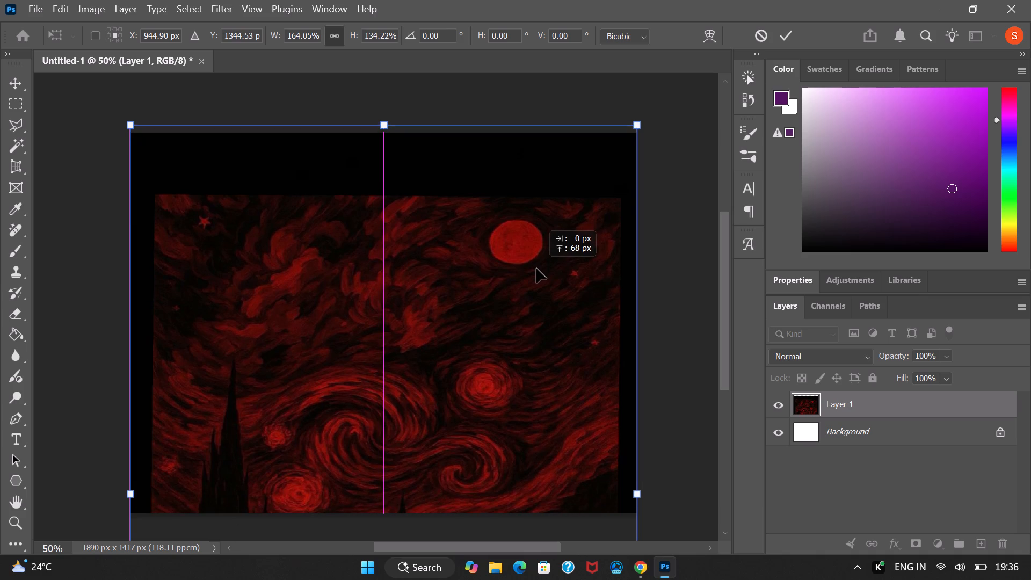
left_click_drag(536, 269, 542, 192)
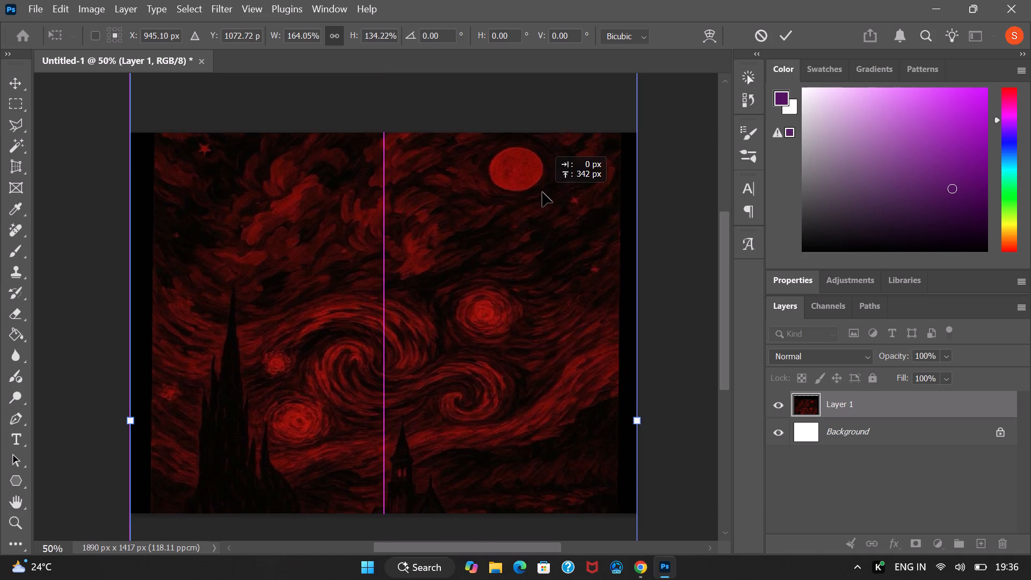
left_click_drag(542, 192, 542, 191)
Compress the artwork vertically from its bottom edge to about 99% height, bringing the village and path onto the canvas.
scroll(541, 232, "down", 6)
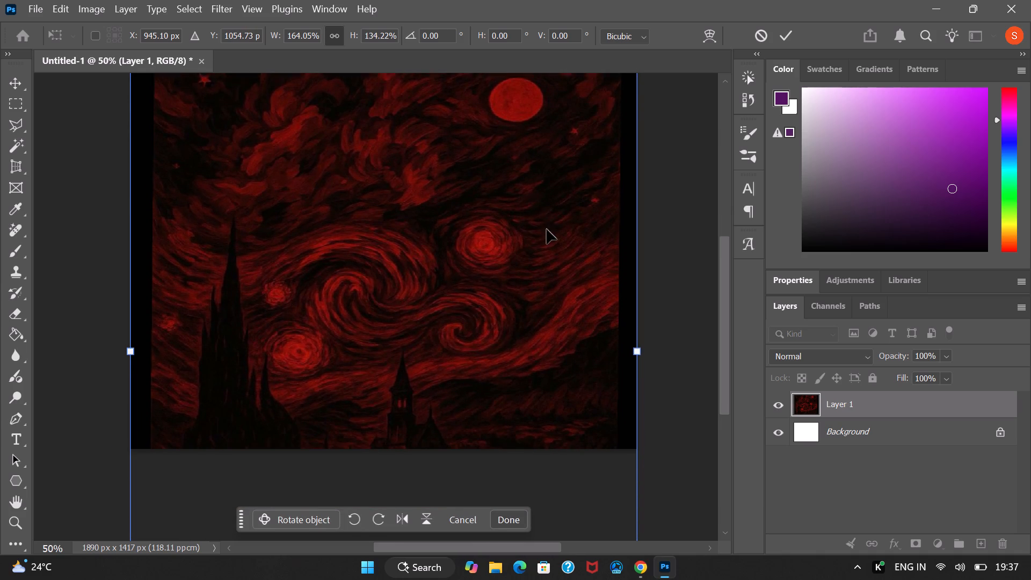
scroll(596, 300, "down", 12)
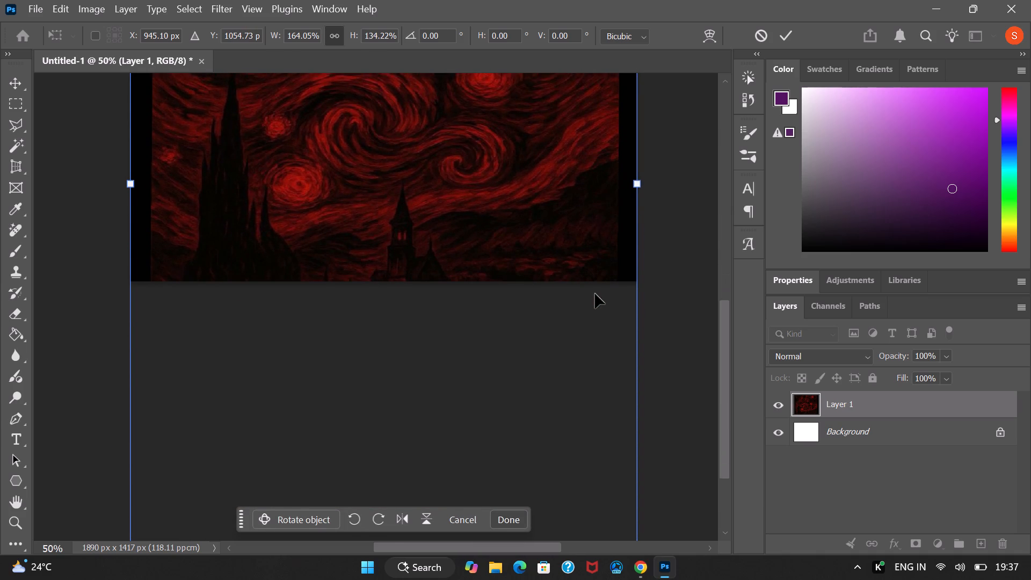
scroll(595, 294, "down", 13)
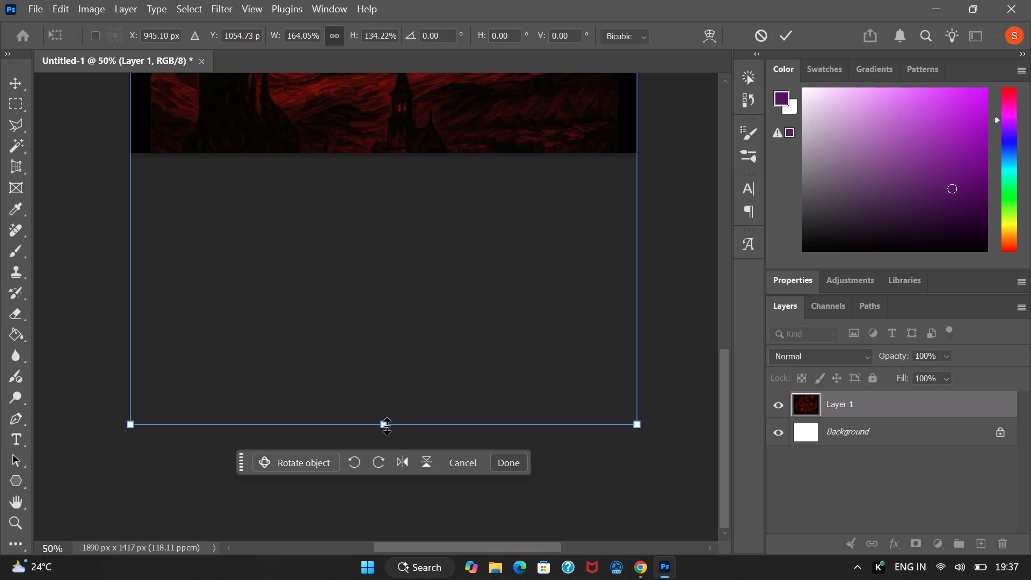
left_click_drag(386, 426, 392, 232, "shift")
Widen the artwork to about 175% and adjust its bottom edge to about 98% height, pushing most of the black side bands off the canvas.
scroll(405, 264, "up", 11)
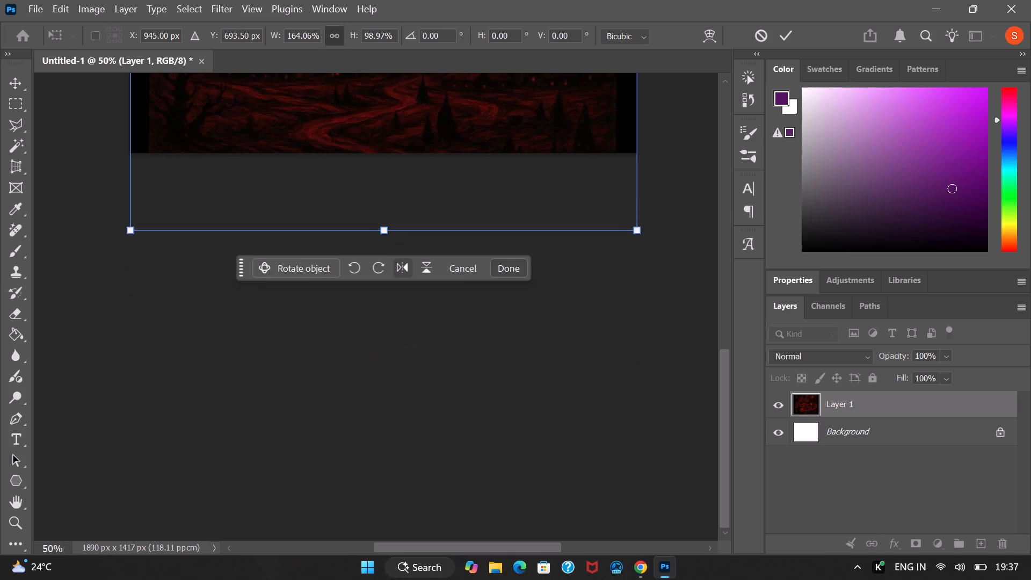
scroll(405, 265, "up", 1)
scroll(405, 389, "up", 20)
scroll(405, 389, "up", 11)
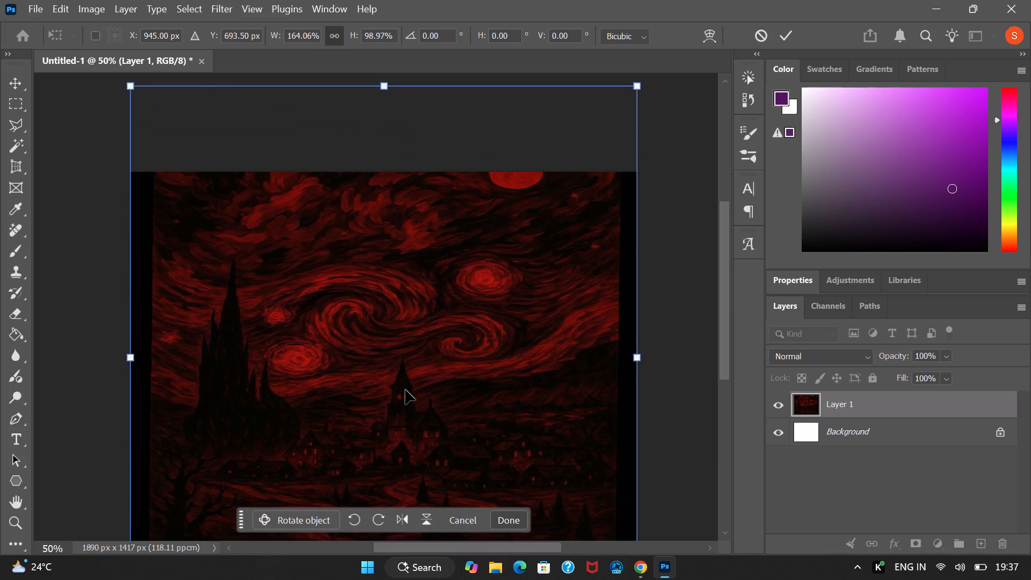
scroll(405, 390, "down", 16)
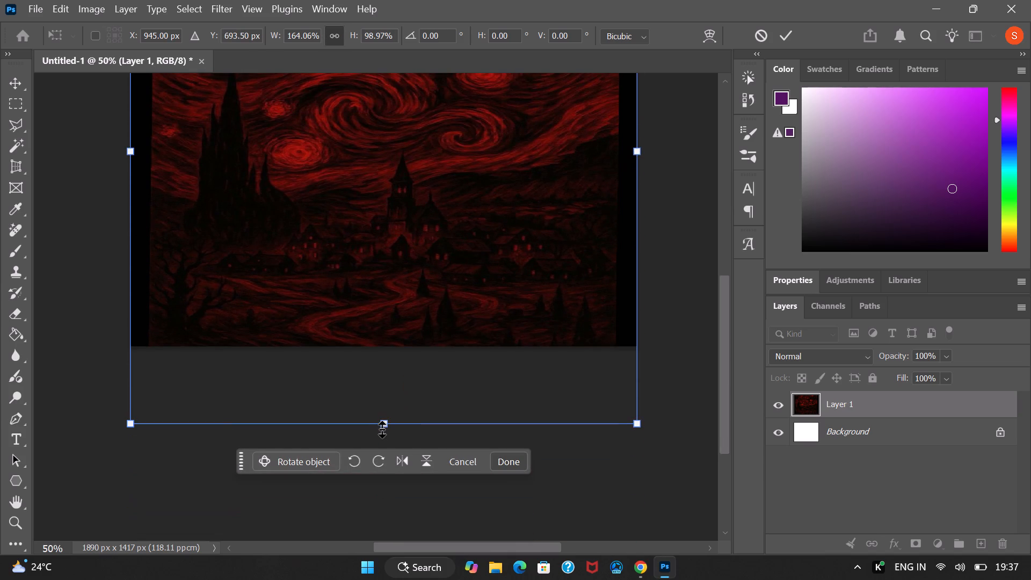
left_click_drag(383, 425, 384, 411, "shift")
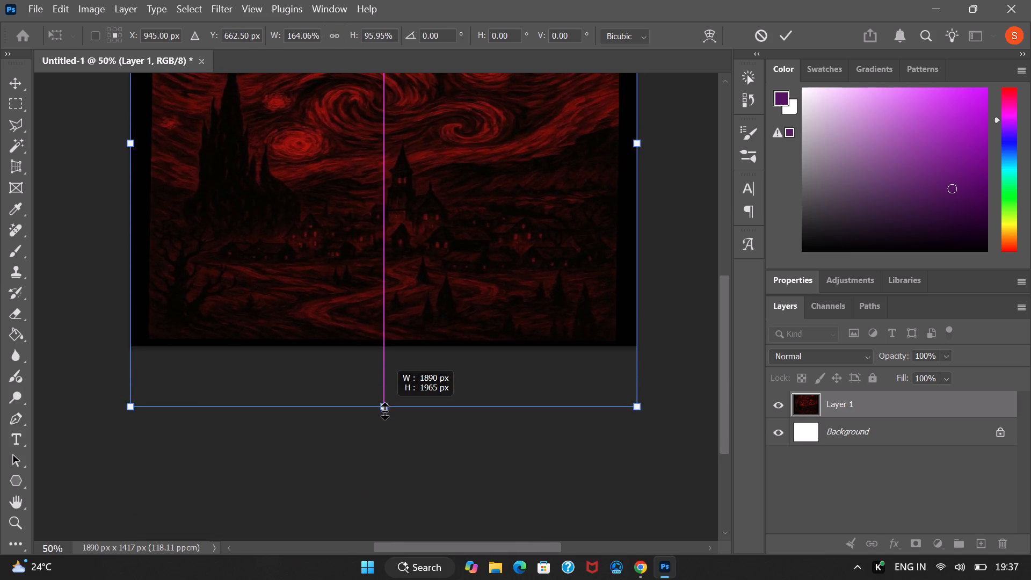
left_click_drag(384, 411, 386, 429, "shift")
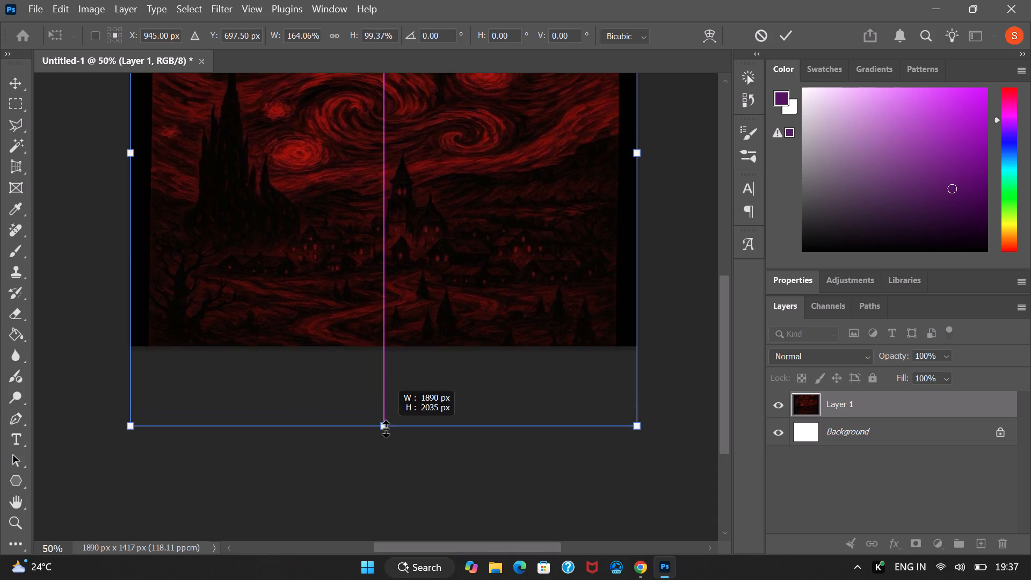
left_click_drag(386, 429, 384, 460, "shift")
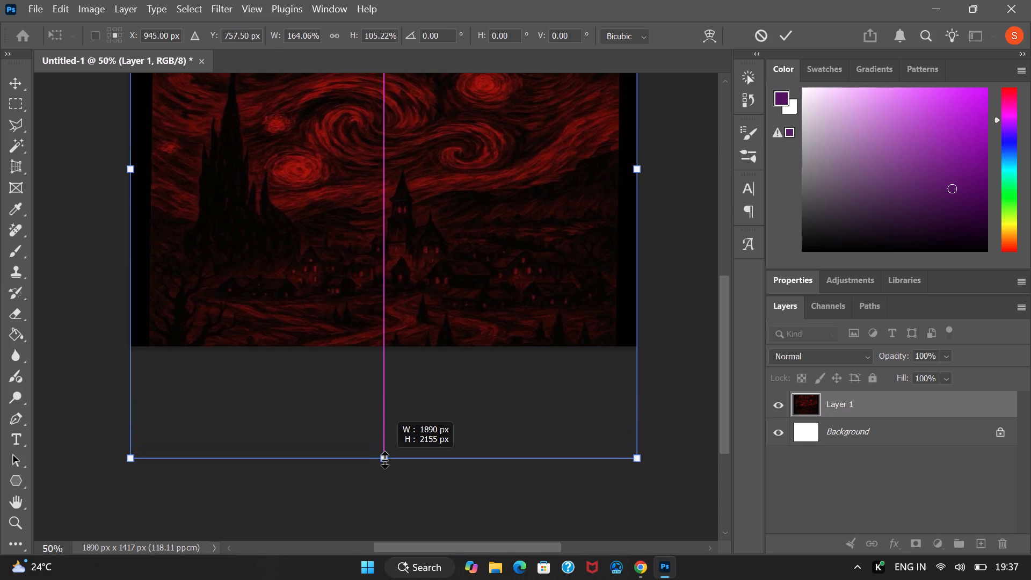
left_click_drag(384, 460, 380, 460, "shift")
left_click_drag(383, 456, 383, 423, "shift")
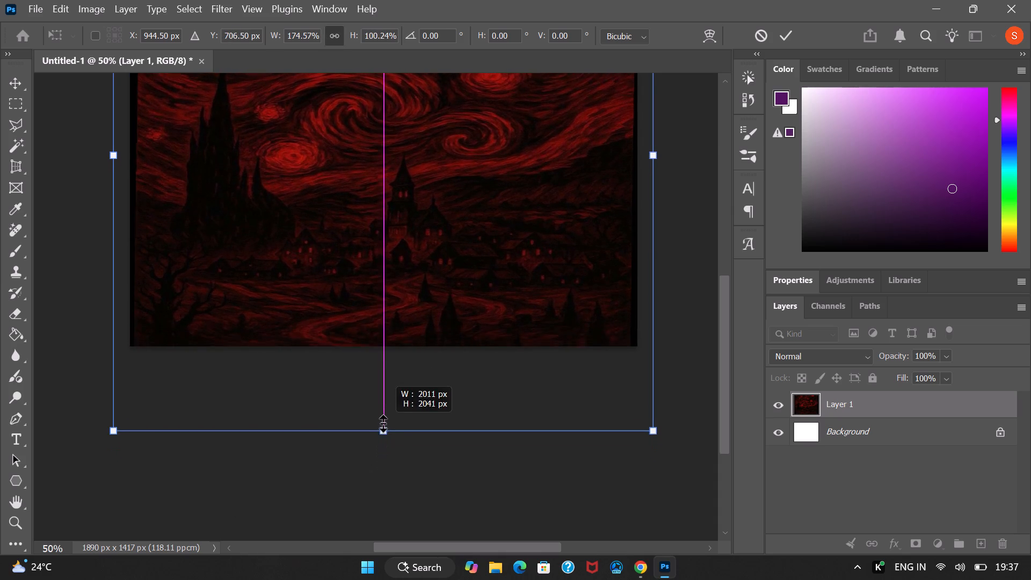
left_click_drag(383, 423, 383, 415, "shift")
Lower the artwork's top edge to compress it to about 91% height, bringing the whole red moon onto the canvas.
scroll(394, 378, "up", 19)
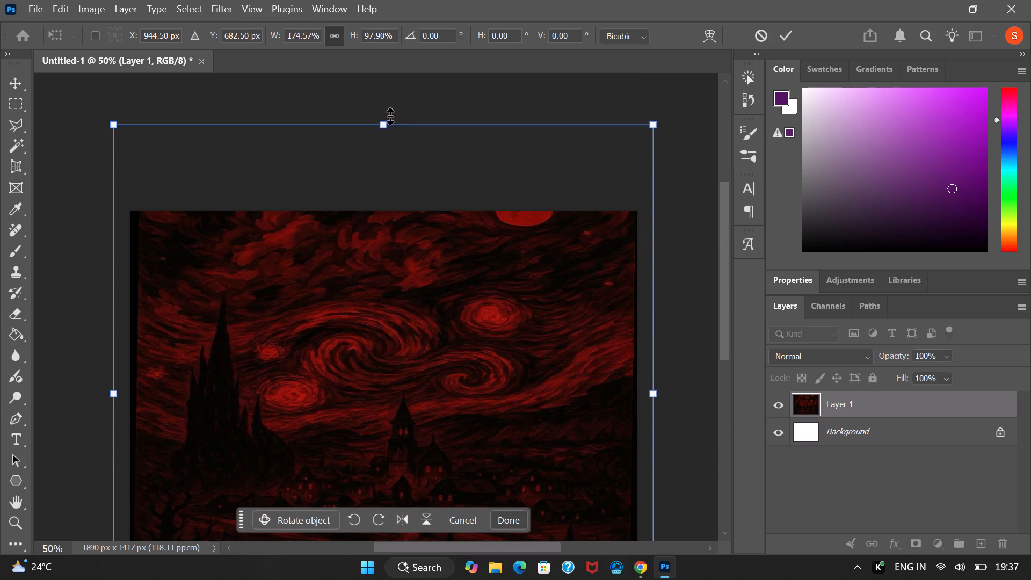
left_click_drag(382, 124, 387, 164, "shift")
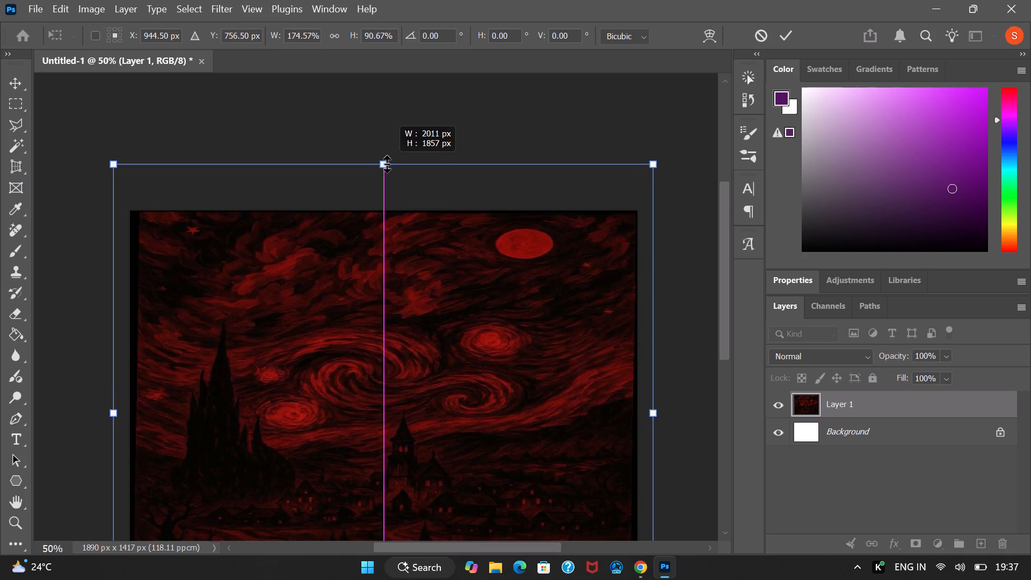
left_click_drag(387, 164, 392, 163, "shift")
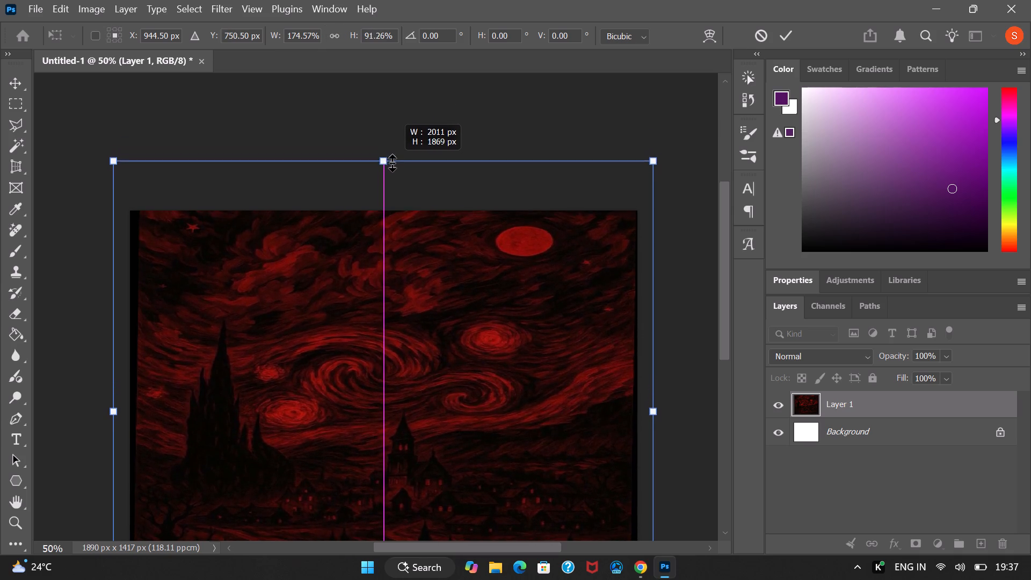
left_click_drag(392, 163, 392, 160, "shift")
Extend the artwork downward from its bottom edge to about 97% height, keeping the village and winding path on the canvas.
scroll(402, 191, "down", 6)
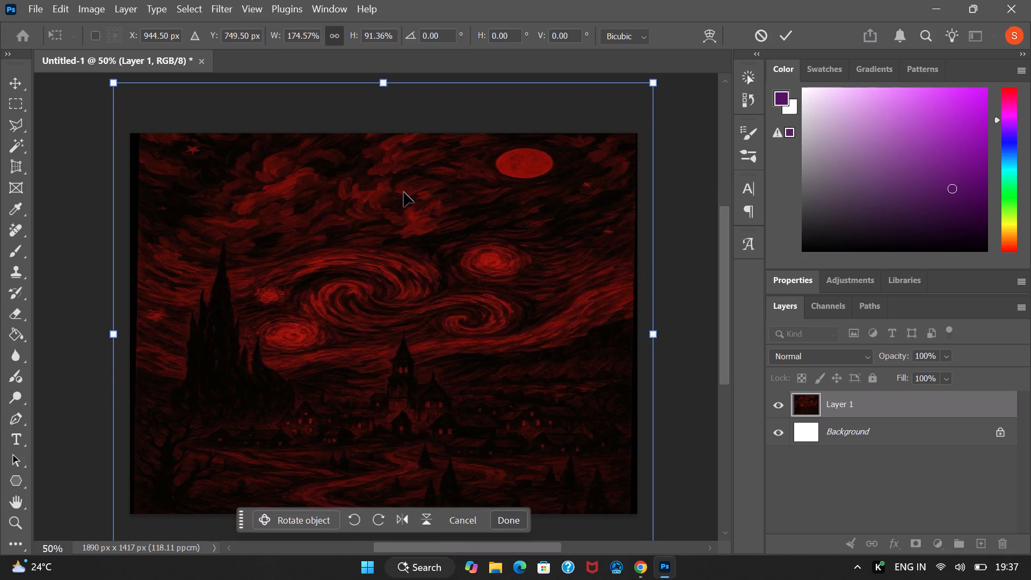
scroll(404, 192, "down", 4)
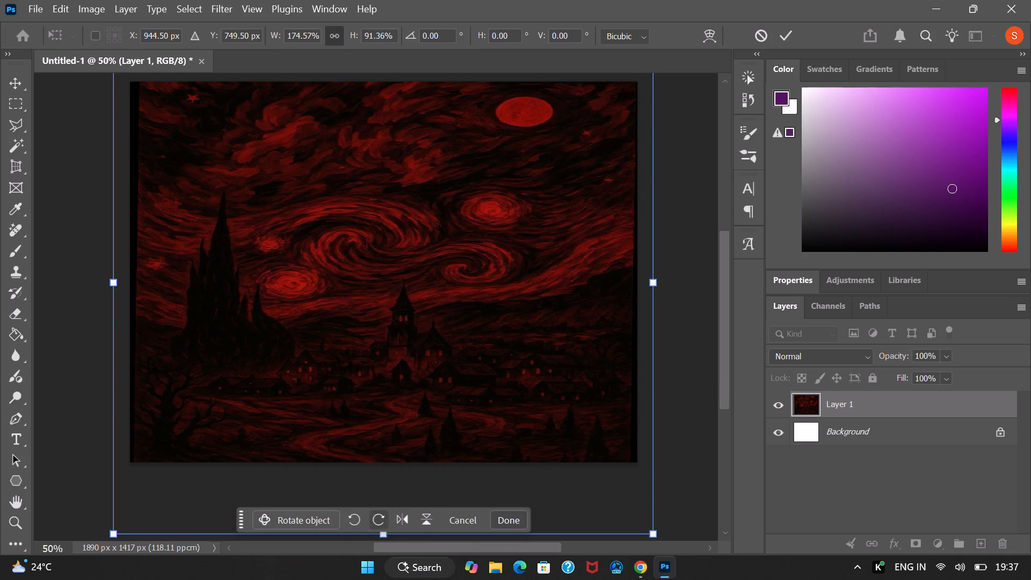
left_click_drag(383, 537, 372, 340, "shift")
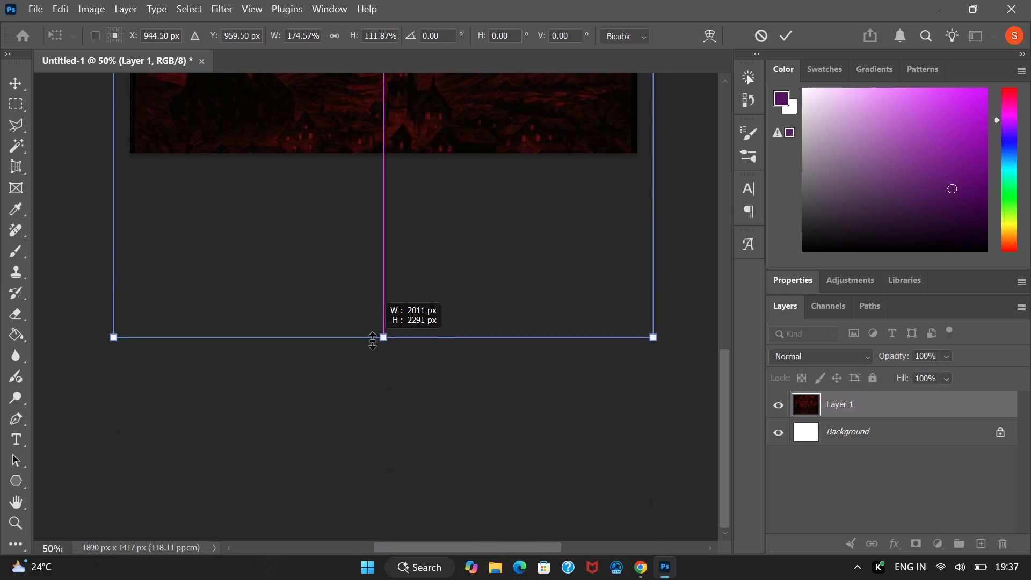
left_click_drag(372, 340, 393, 294, "shift")
scroll(409, 417, "up", 18)
scroll(651, 278, "up", 2)
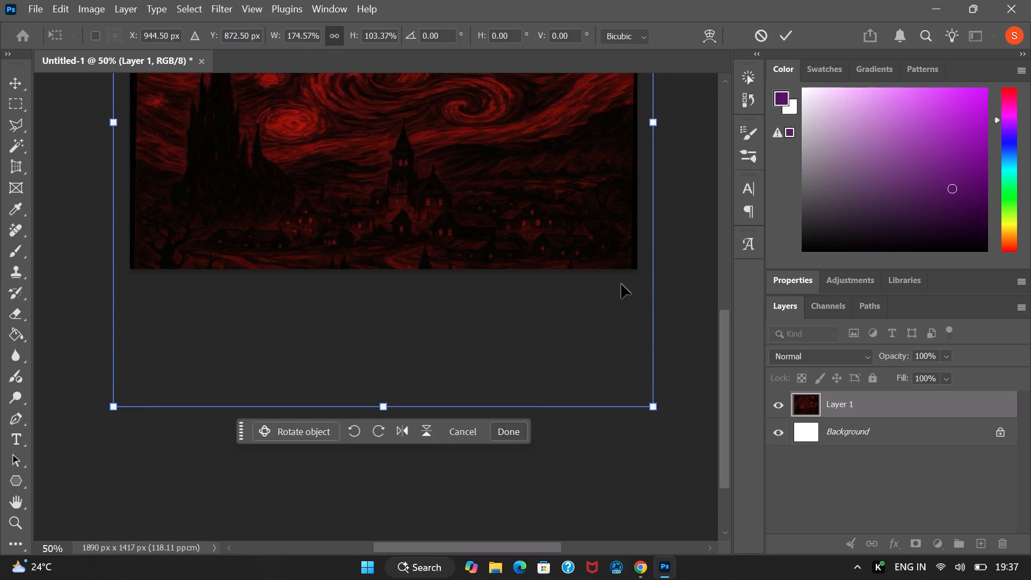
scroll(621, 284, "up", 20)
scroll(621, 284, "up", 2)
scroll(635, 252, "down", 4)
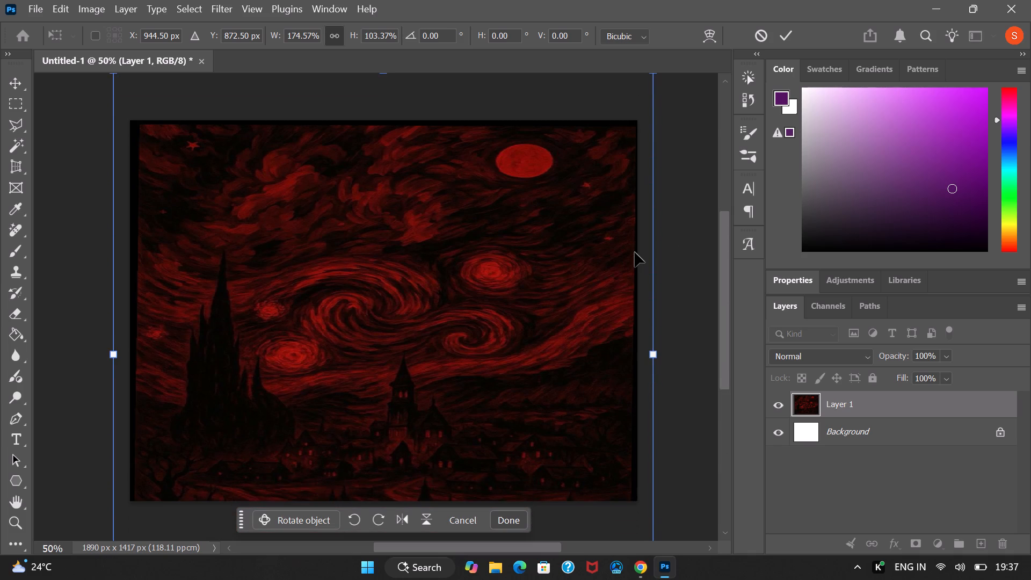
scroll(635, 252, "down", 1)
scroll(541, 286, "down", 16)
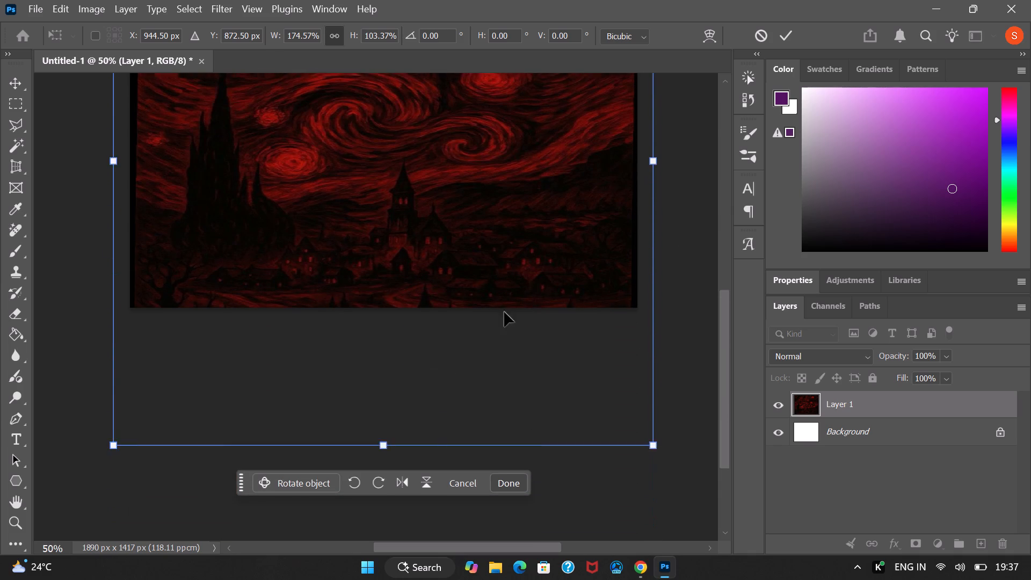
scroll(504, 312, "down", 3)
left_click_drag(381, 383, 383, 369, "shift")
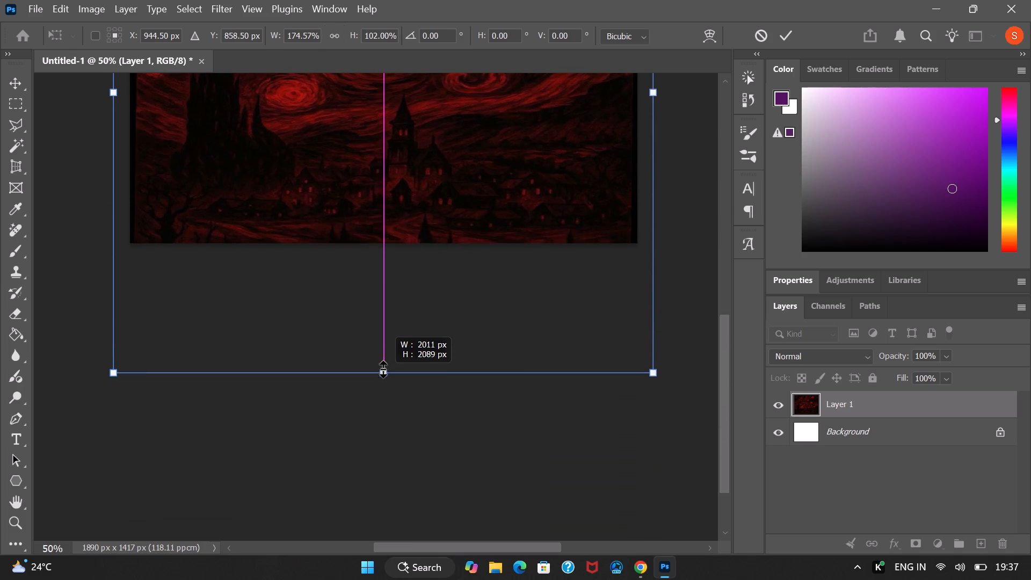
left_click_drag(383, 369, 383, 347, "shift")
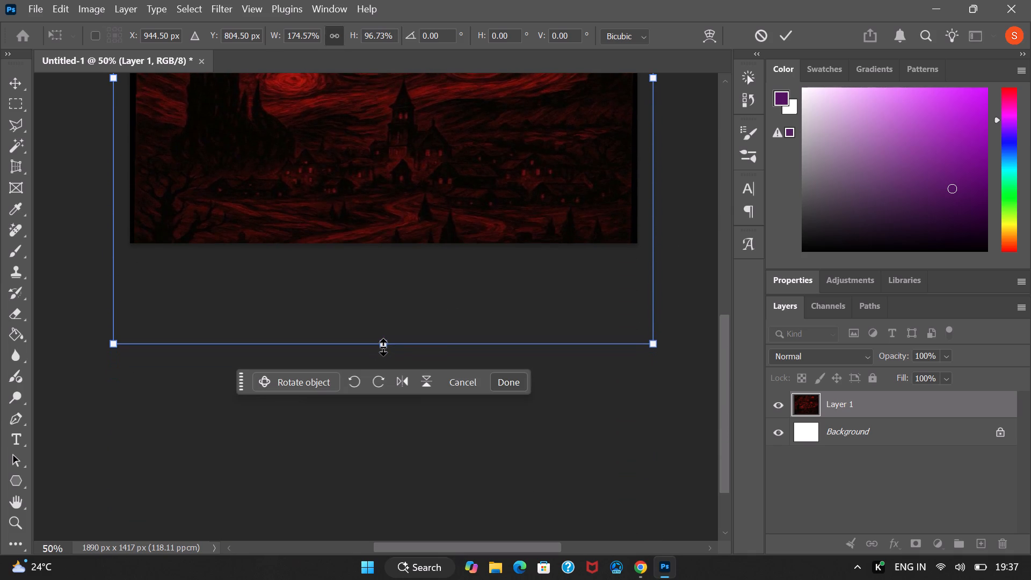
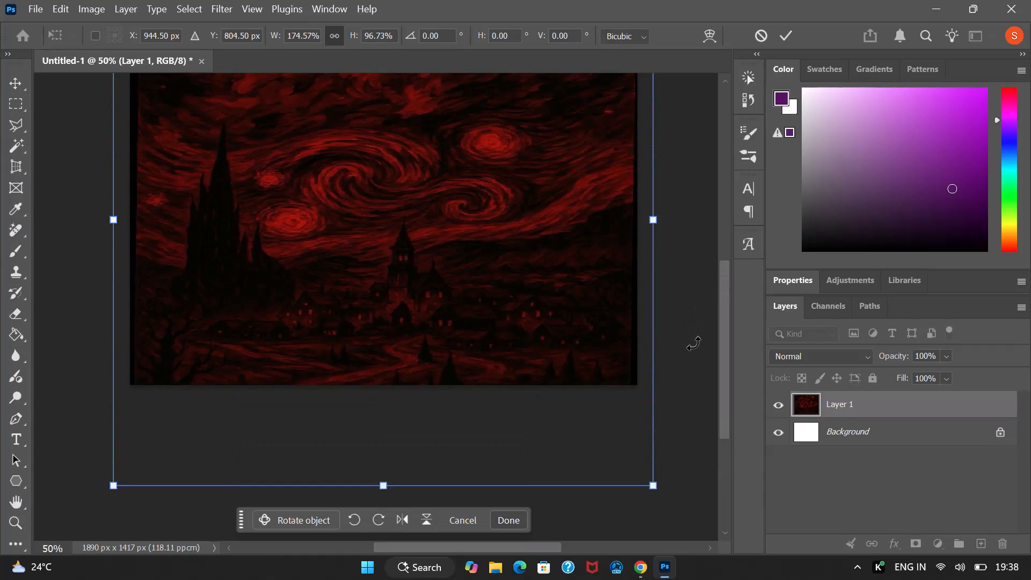
Rotate the red artwork slightly counterclockwise, to an angle of about -0.5°.
scroll(656, 276, "up", 6)
scroll(656, 276, "down", 3)
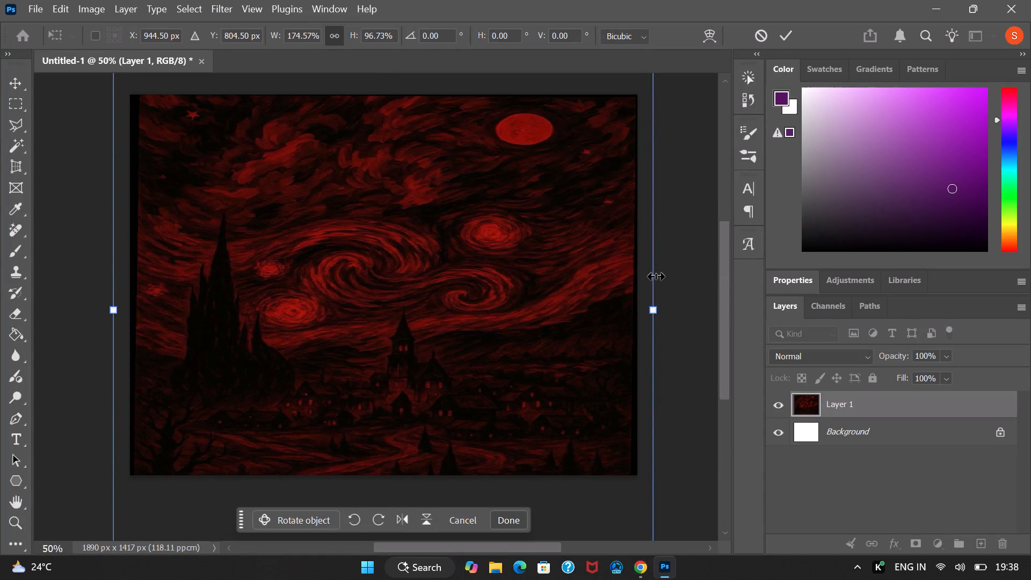
scroll(645, 325, "down", 16)
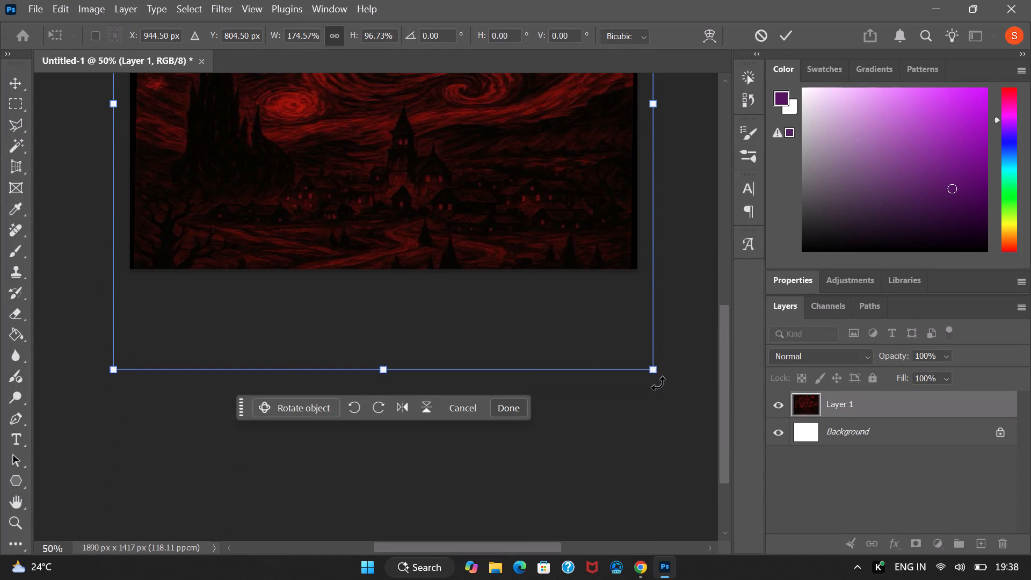
left_click(658, 385)
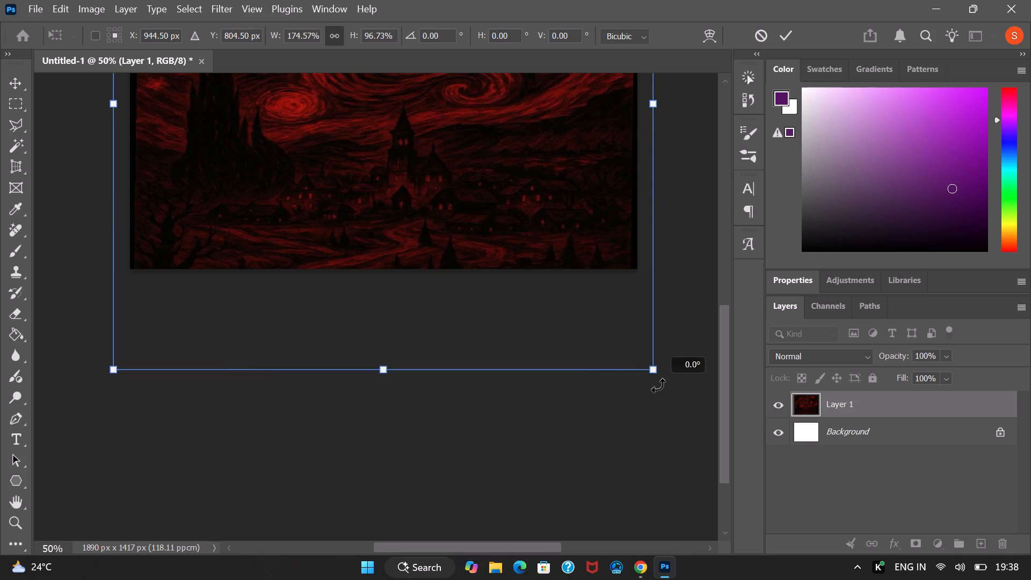
scroll(663, 358, "up", 20)
scroll(663, 358, "up", 1)
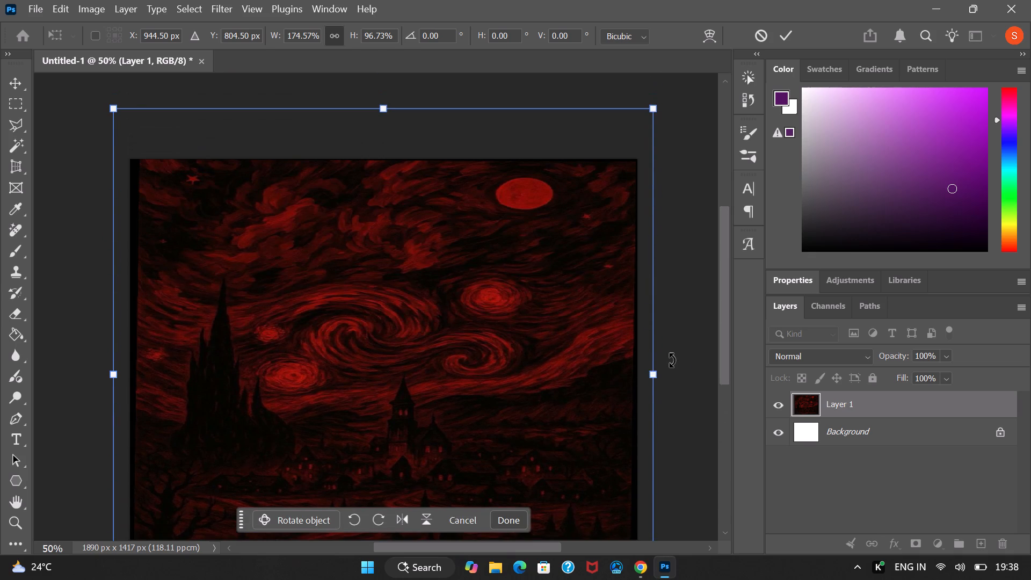
scroll(671, 360, "down", 20)
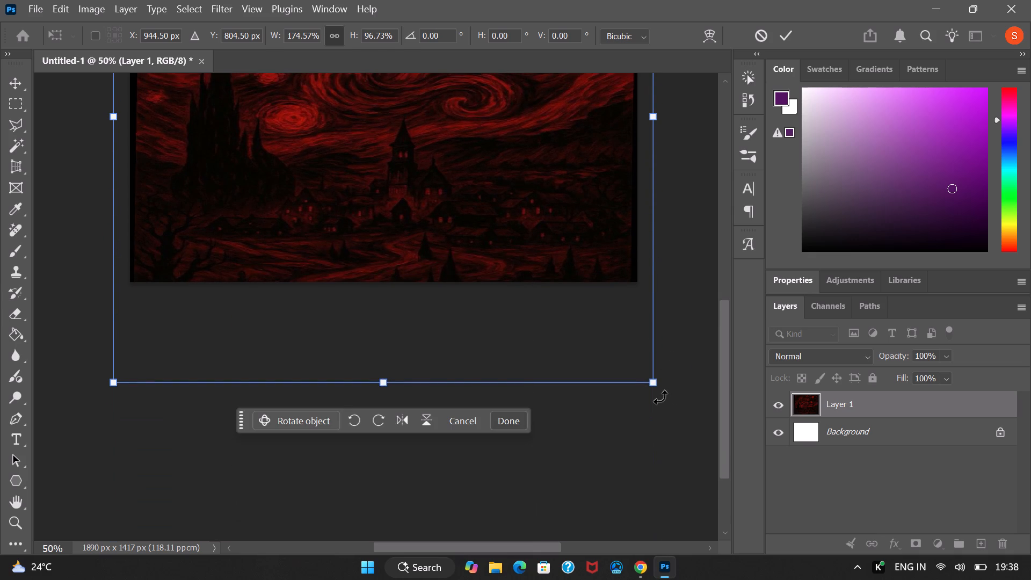
left_click_drag(660, 397, 666, 396)
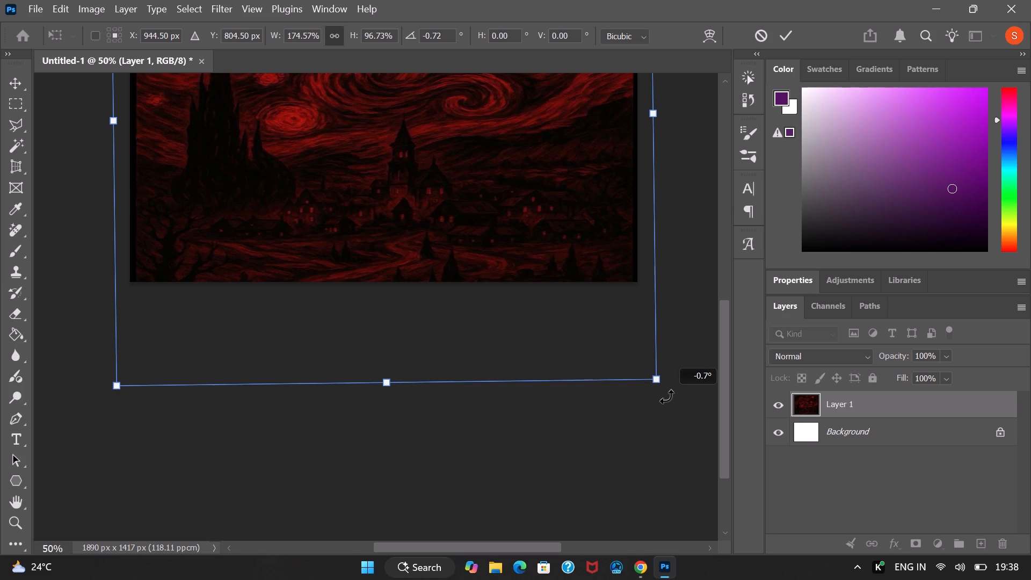
left_click_drag(666, 396, 665, 397)
Widen the artwork from both sides to about 180% width, pushing the remaining black side bands off the canvas.
scroll(673, 393, "up", 12)
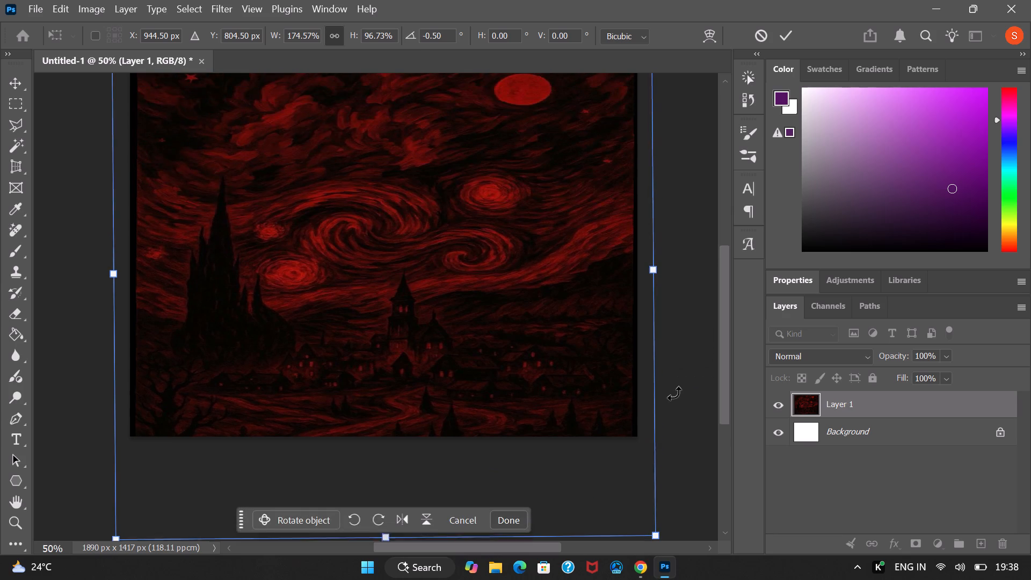
scroll(674, 393, "up", 12)
scroll(674, 393, "down", 10)
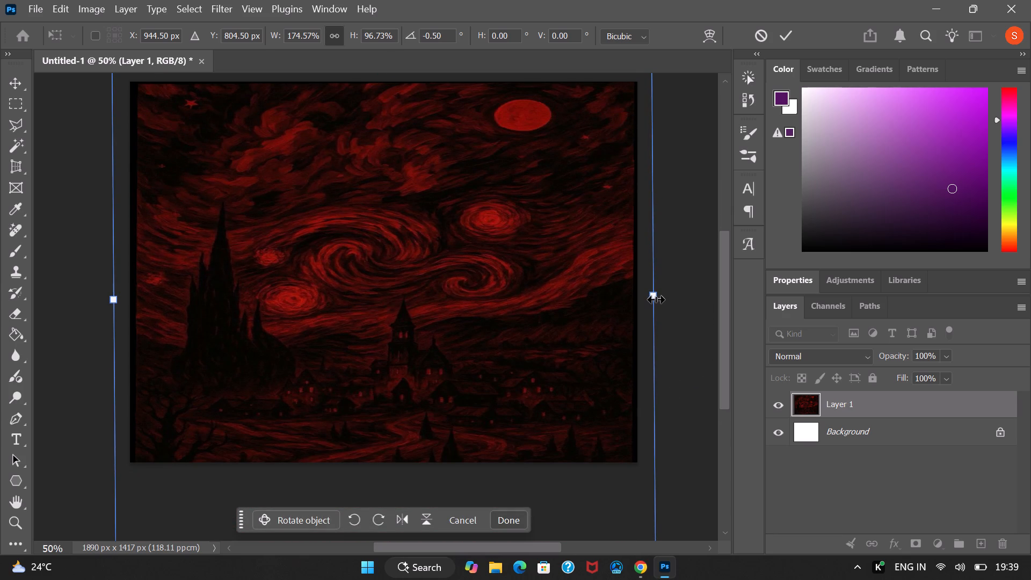
left_click_drag(656, 299, 661, 300, "shift")
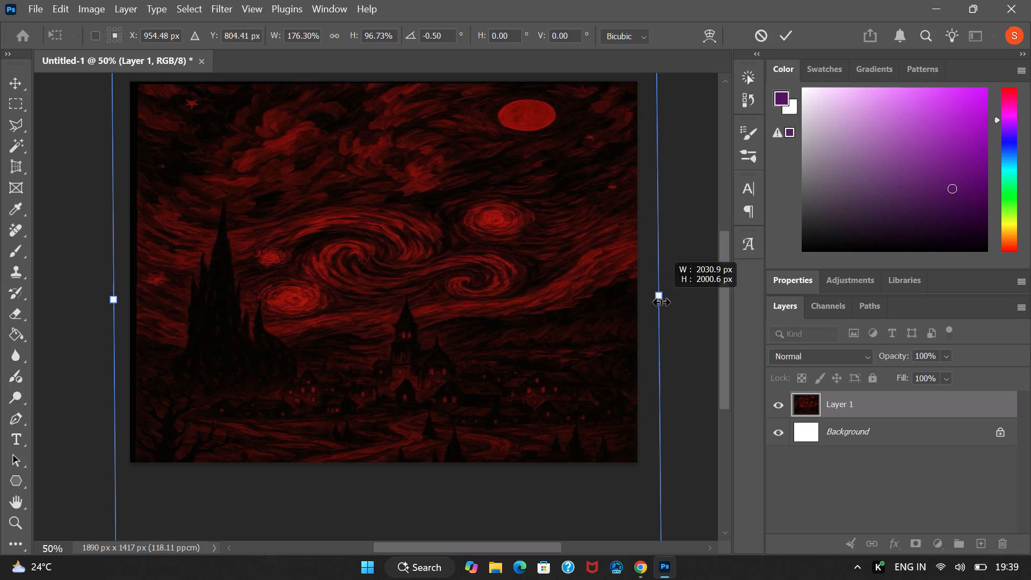
left_click_drag(106, 302, 99, 302)
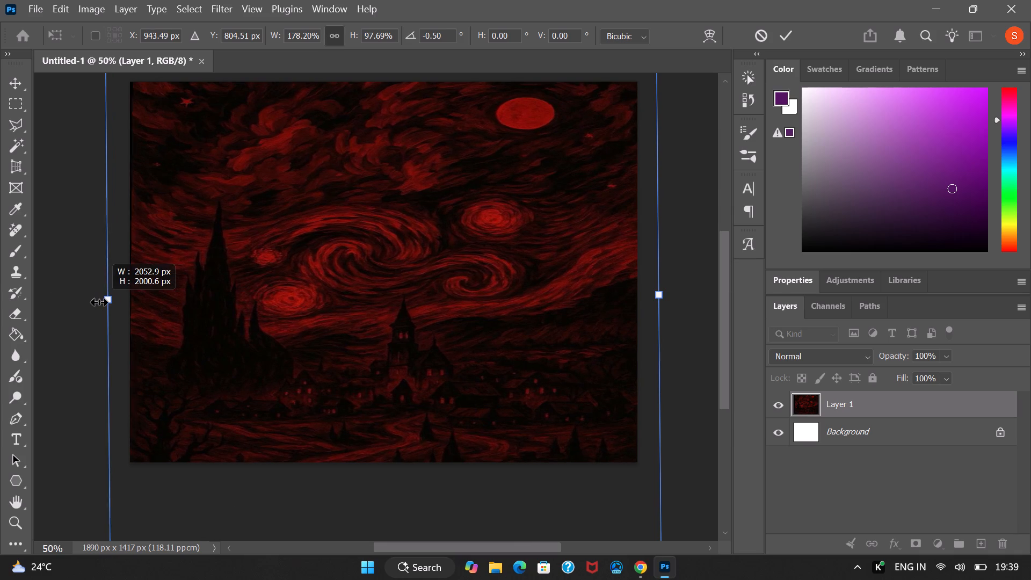
left_click_drag(99, 302, 98, 305)
scroll(191, 331, "up", 6)
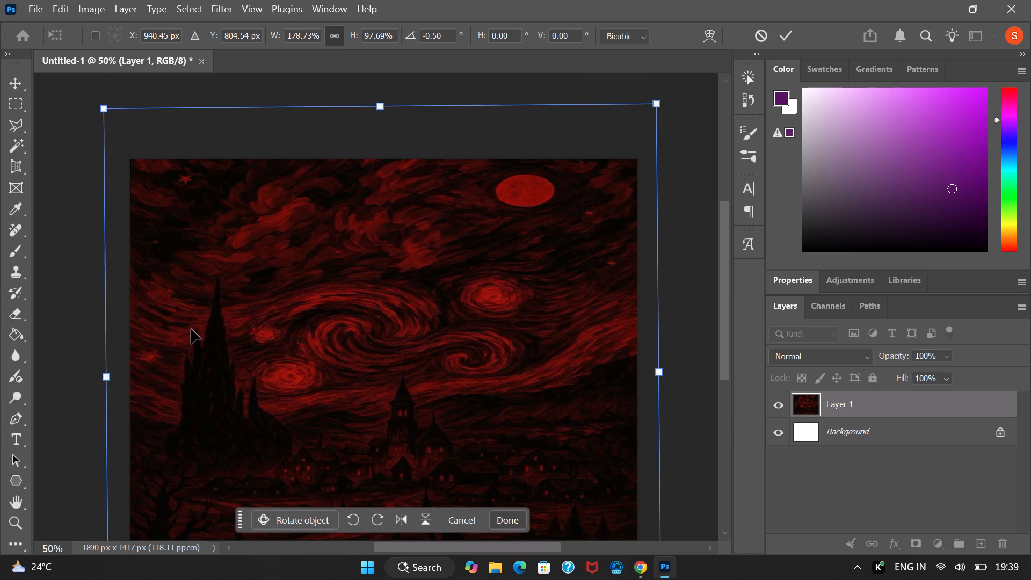
left_click(104, 380)
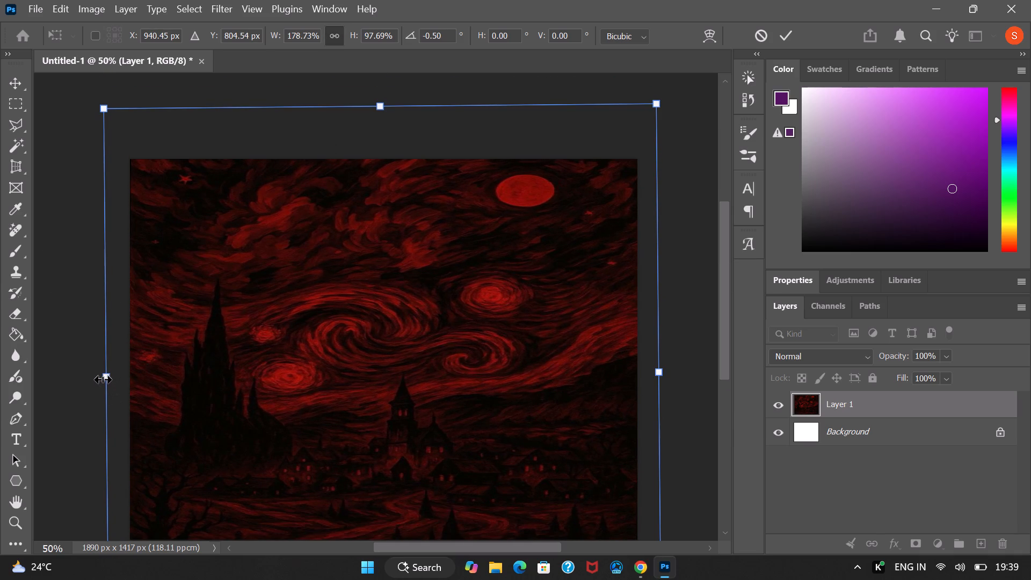
scroll(452, 295, "down", 3)
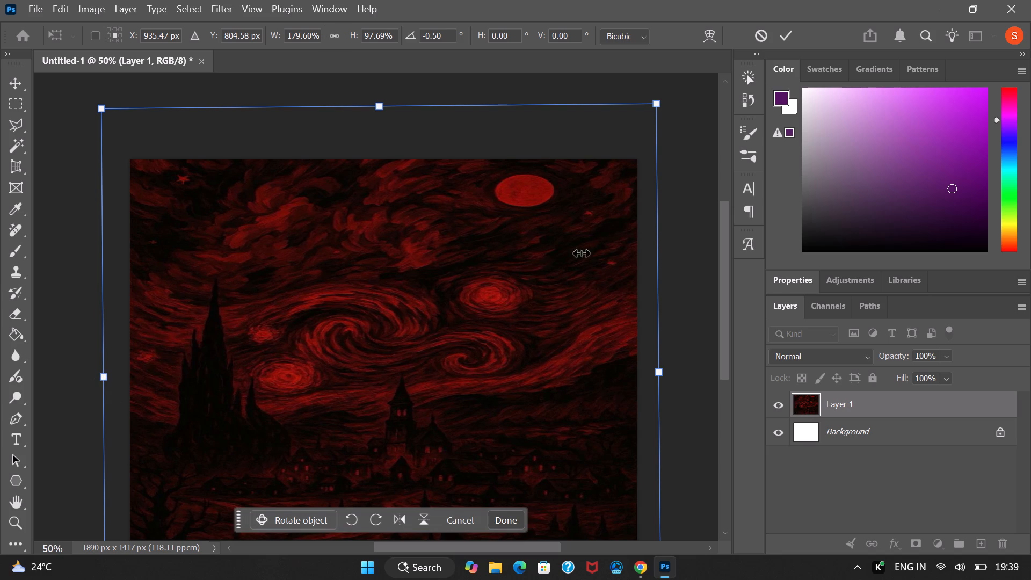
scroll(657, 227, "up", 5)
left_click(684, 245)
scroll(678, 249, "down", 6)
left_click(640, 561)
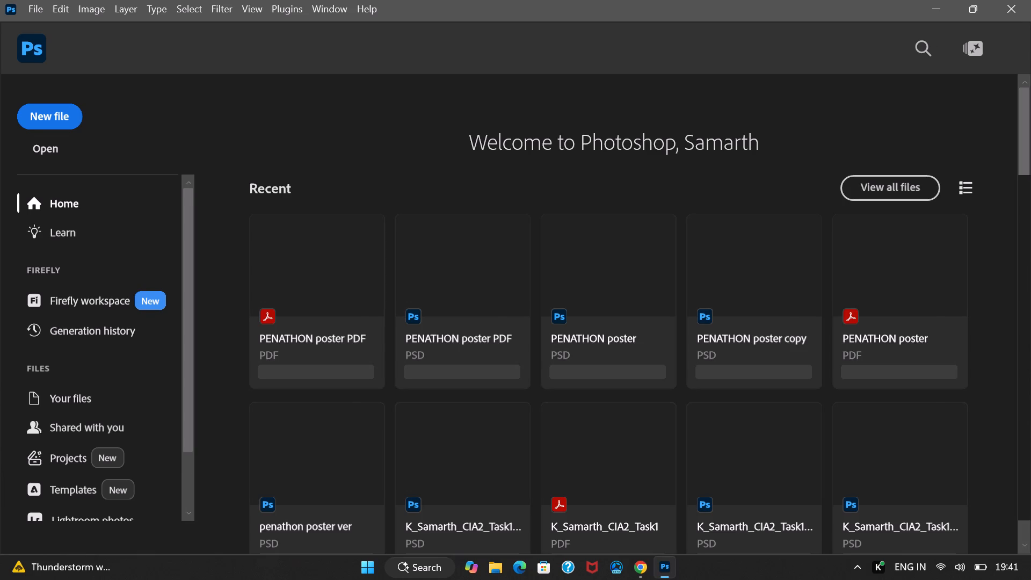
Look through the recent files, stored files and projects on the Photoshop home screen.
scroll(329, 260, "down", 7)
scroll(335, 261, "up", 1)
scroll(354, 275, "down", 5)
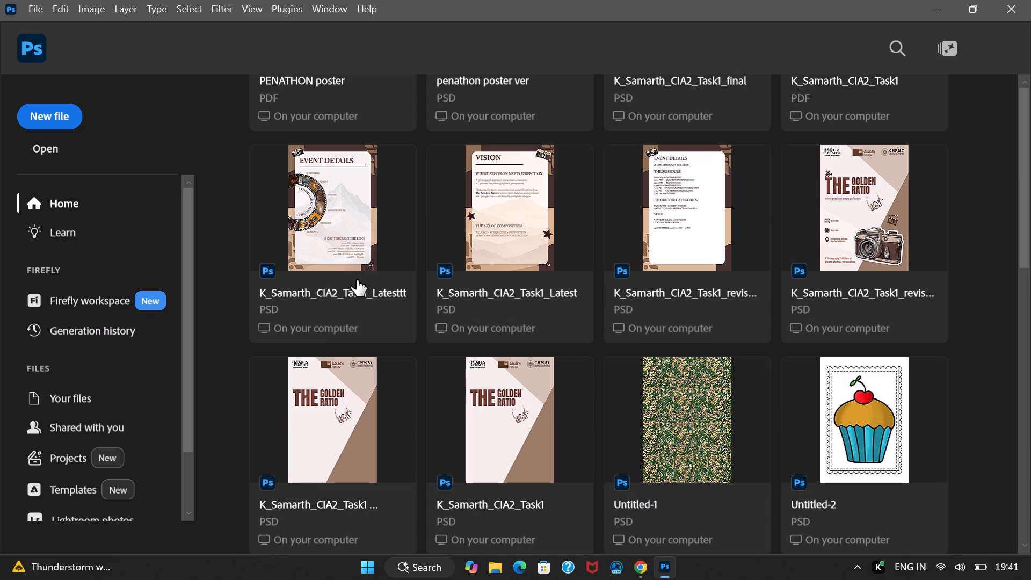
scroll(357, 280, "up", 19)
scroll(357, 279, "up", 5)
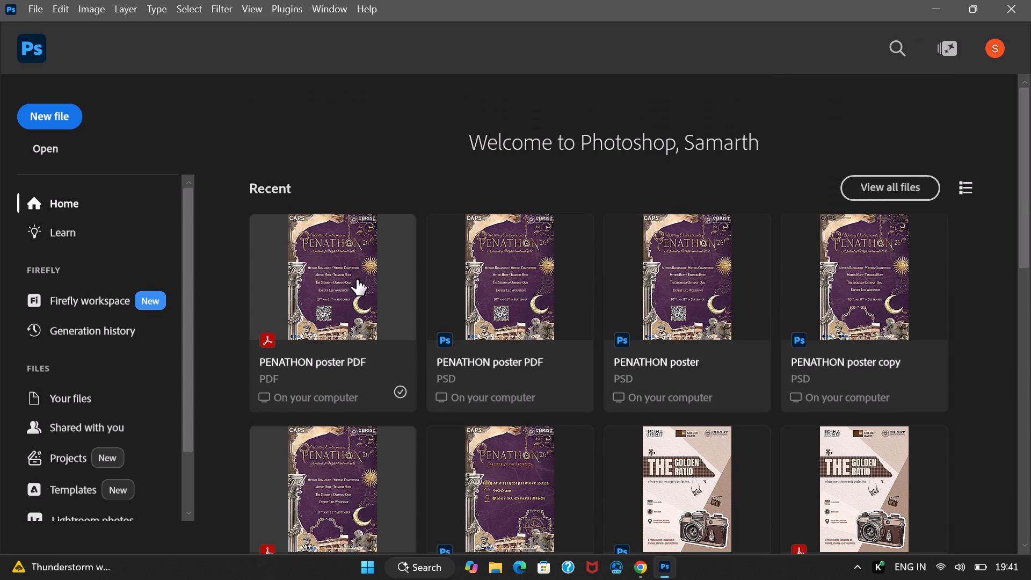
scroll(357, 279, "up", 5)
scroll(357, 279, "down", 10)
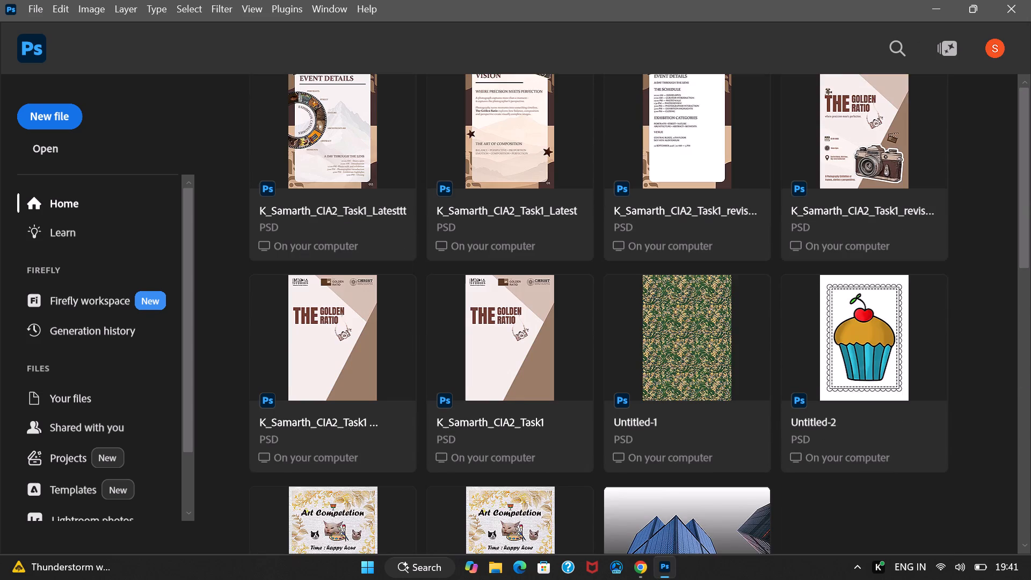
scroll(357, 279, "down", 3)
scroll(357, 279, "up", 15)
scroll(357, 279, "up", 6)
left_click(936, 3)
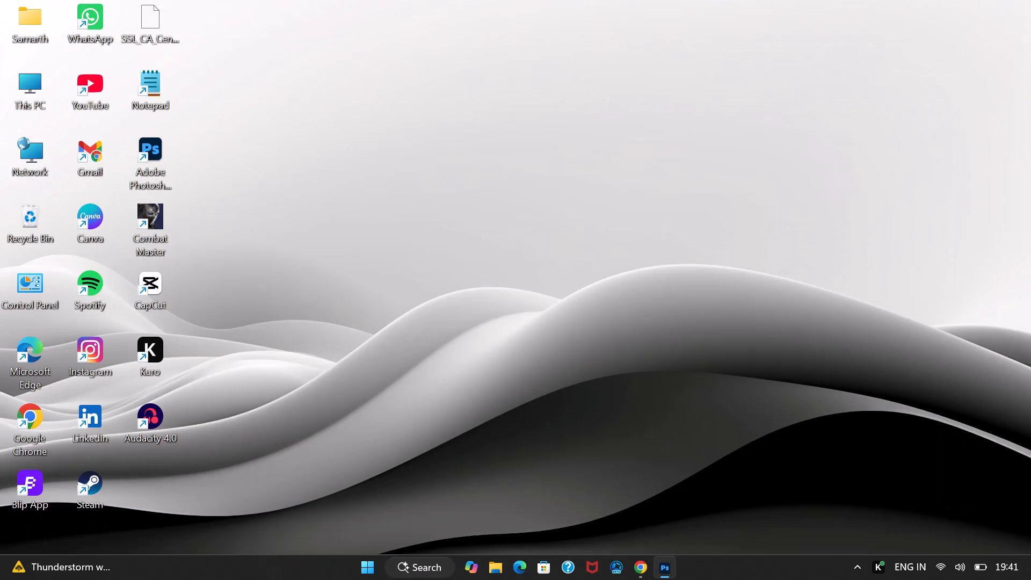
left_click(666, 561)
scroll(467, 307, "up", 5)
left_click(895, 184)
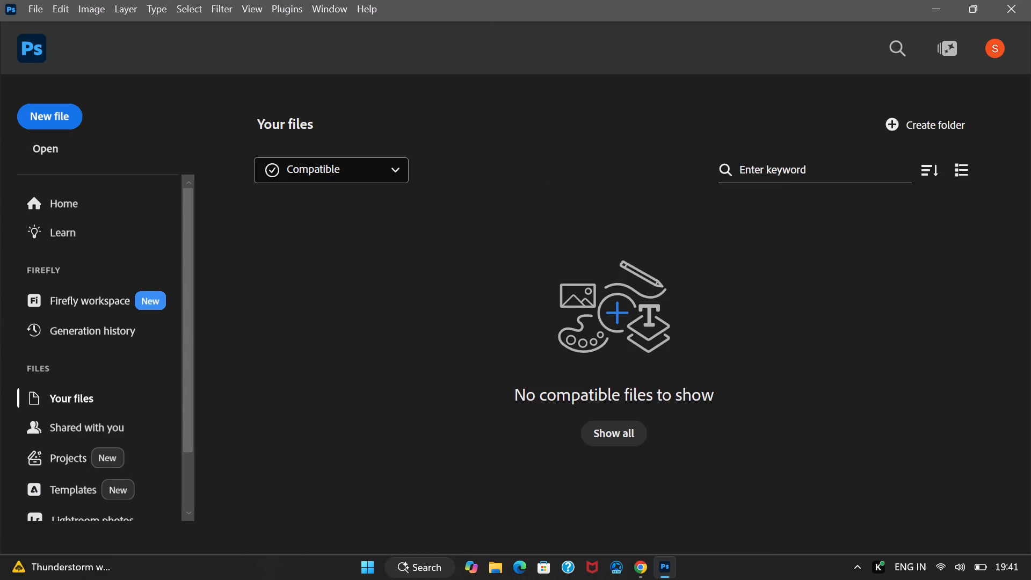
scroll(114, 319, "down", 6)
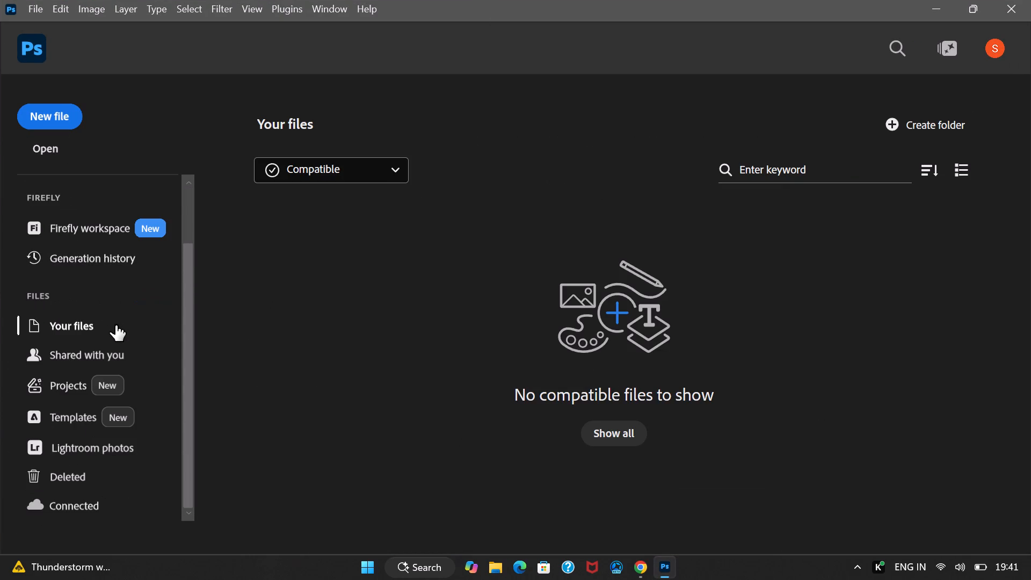
left_click(90, 377)
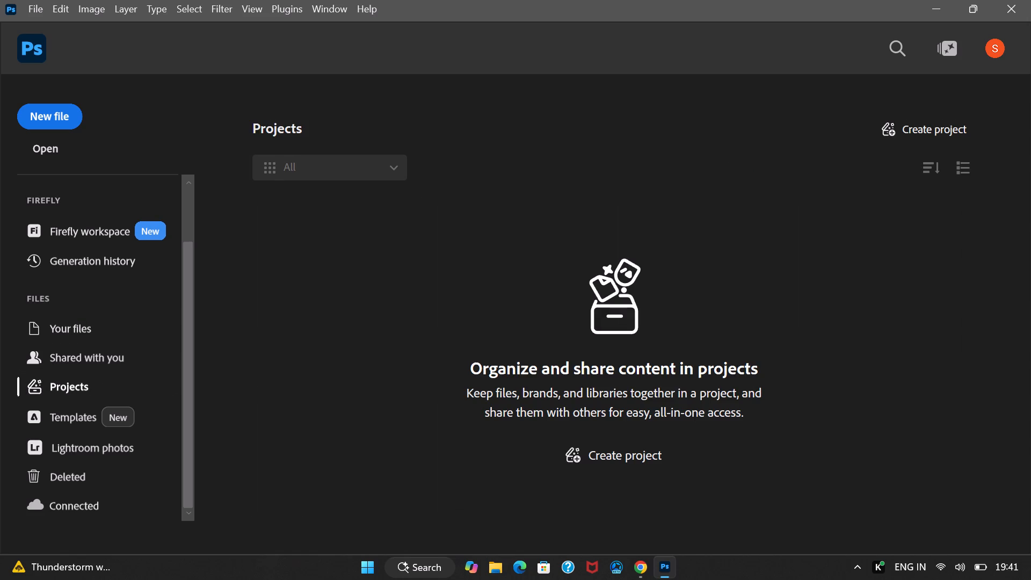
Create a new document from the Default Photoshop Size preset, 16 x 12 cm at 118.11 ppcm.
left_click(55, 123)
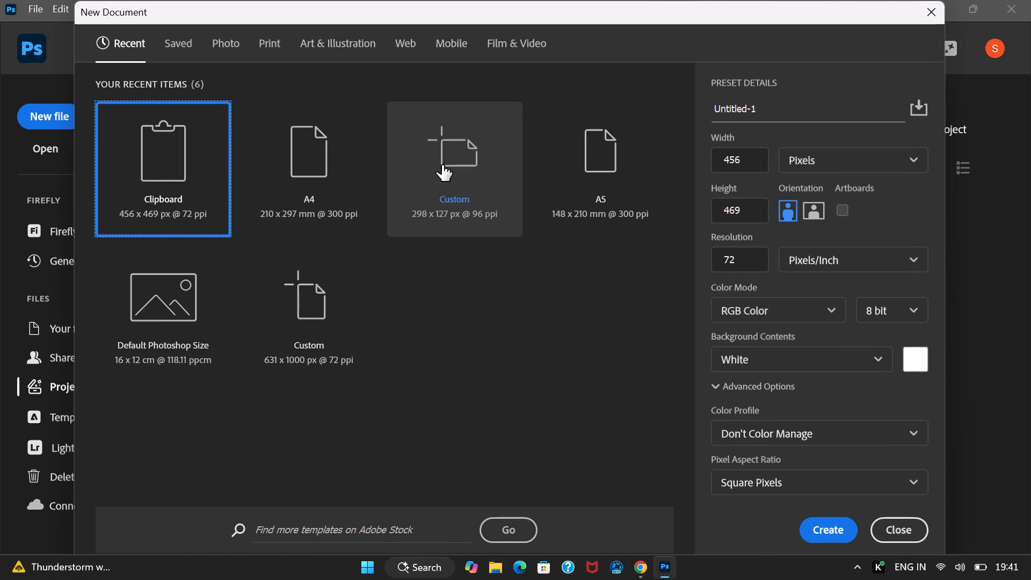
left_click(442, 165)
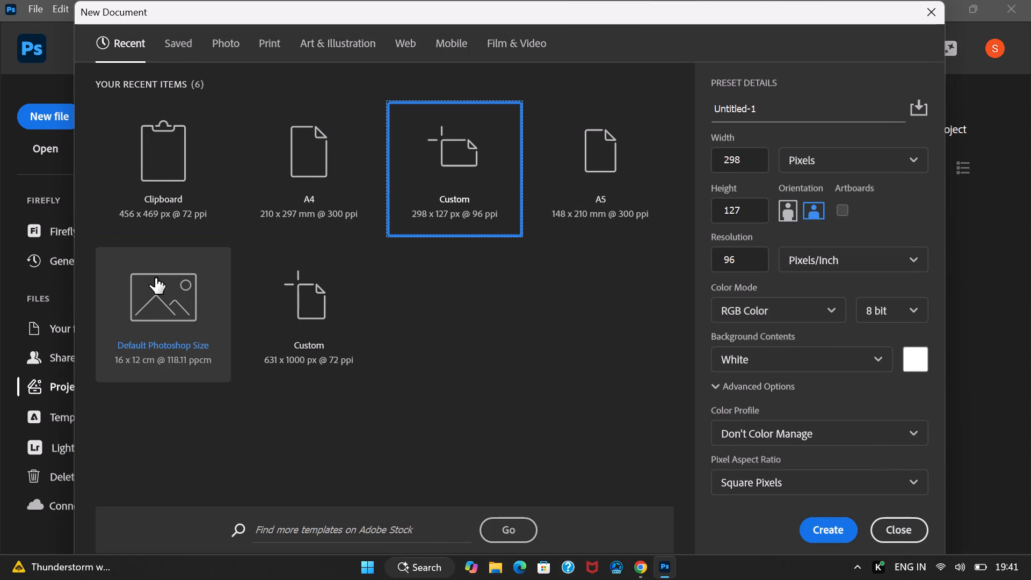
left_click(155, 278)
left_click(836, 533)
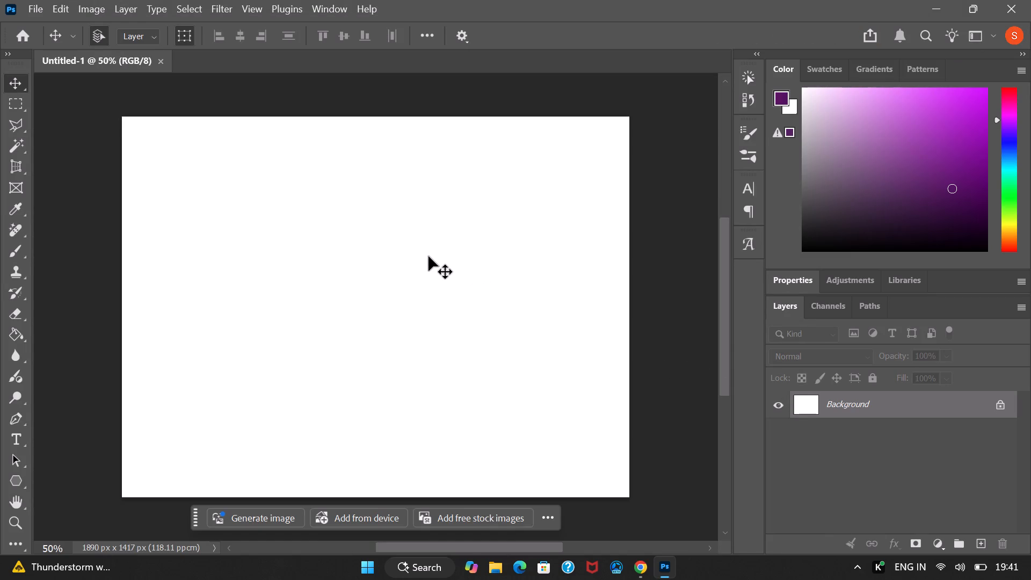
Paste the moon cutout into the blank canvas and move it up and to the right of the canvas centre.
key("ctrl+v")
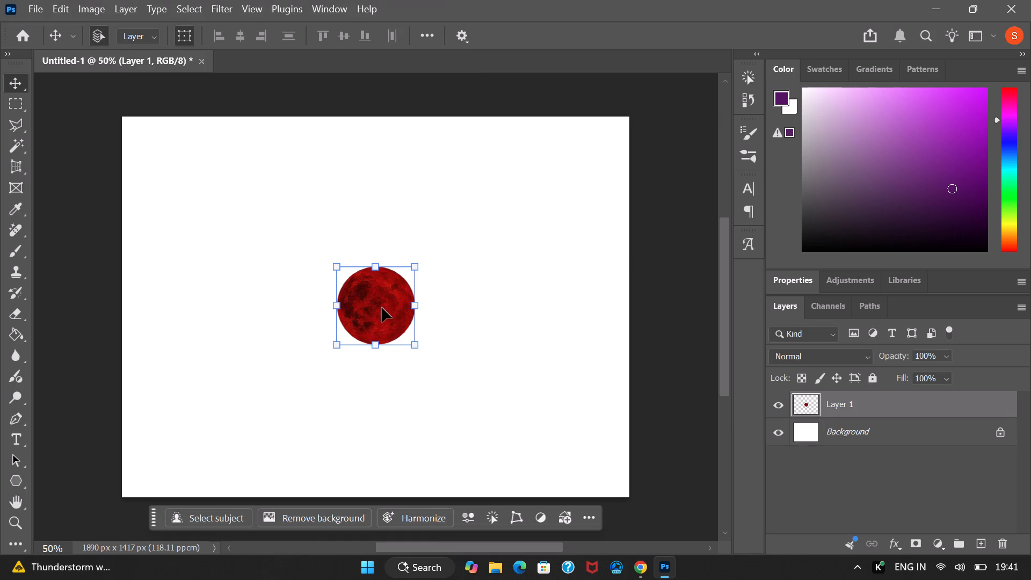
left_click_drag(381, 303, 430, 245)
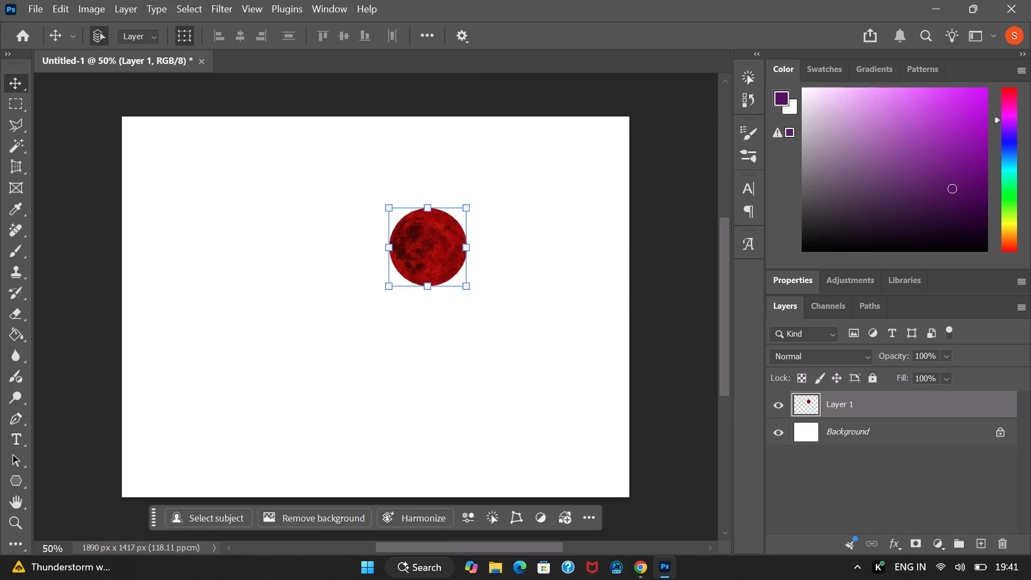
Copy the red Van Gogh-style artwork from the open Pinterest pin and paste it into the Photoshop document.
left_click(637, 566)
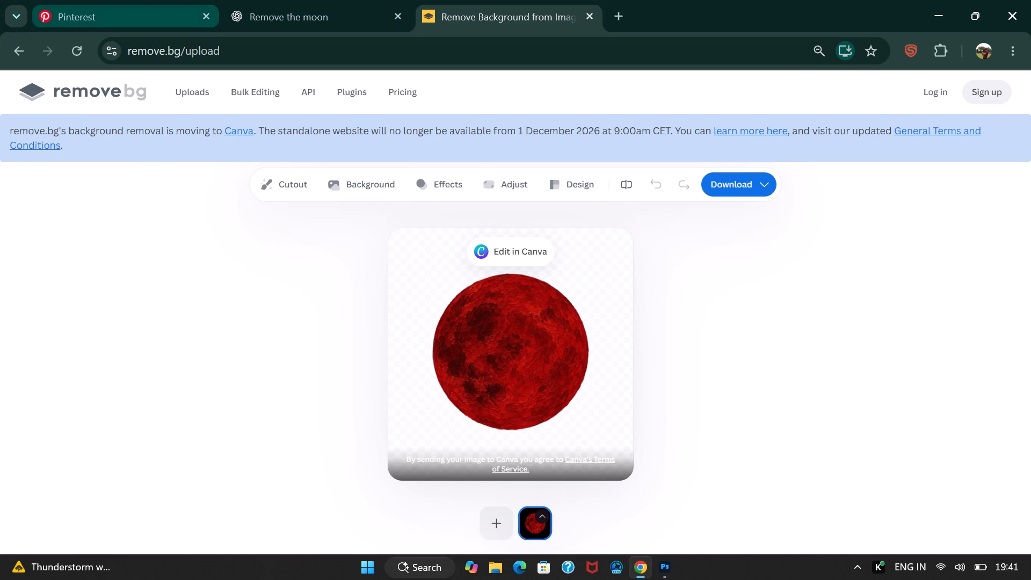
left_click(164, 1)
right_click(463, 338)
left_click(502, 387)
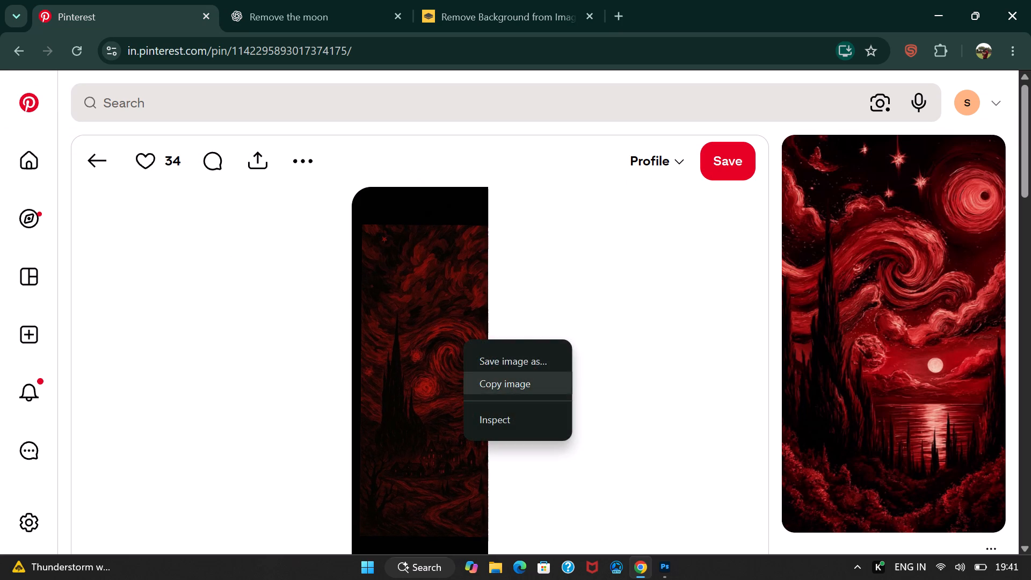
left_click(663, 564)
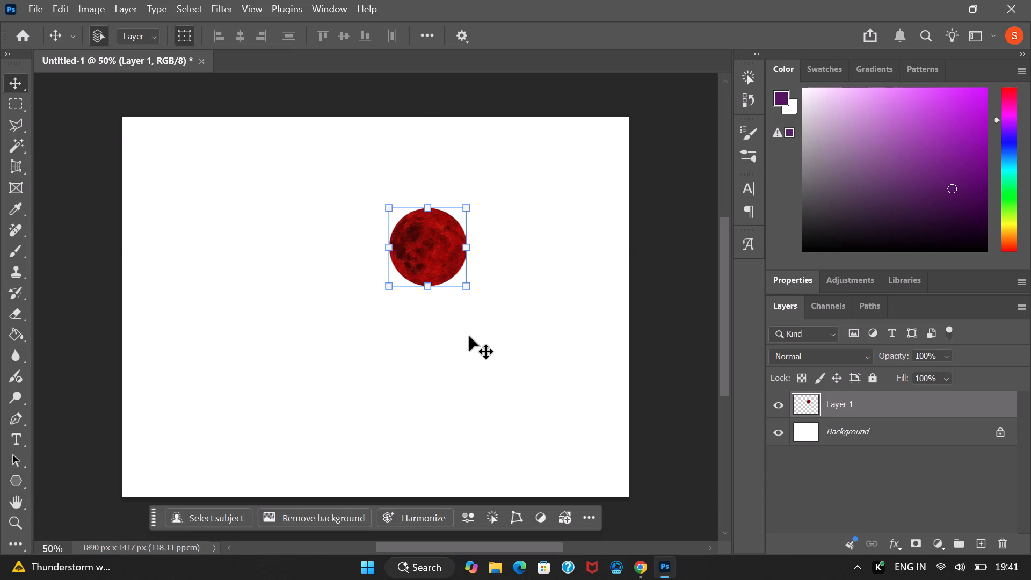
key("ctrl+v")
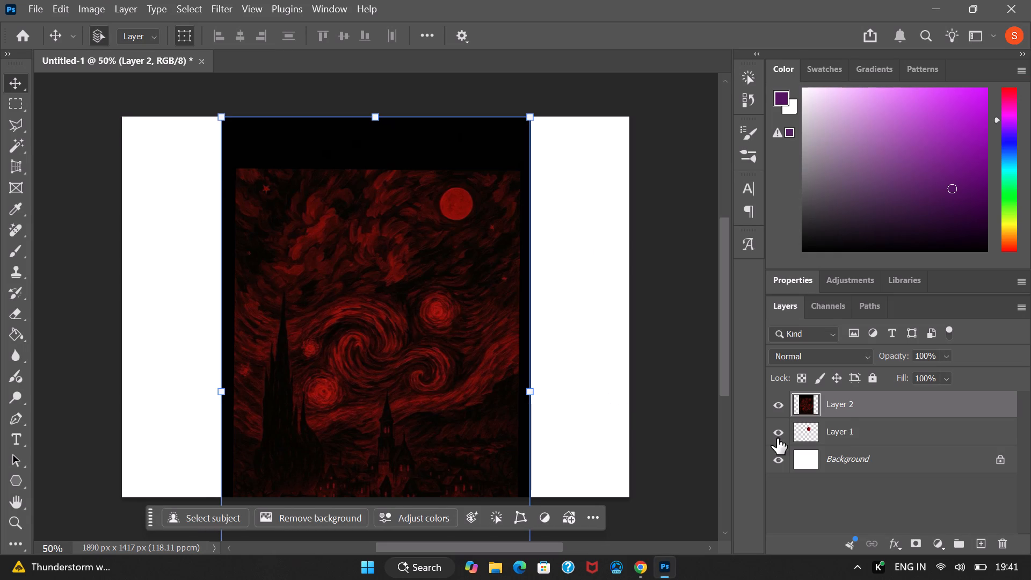
Reorder the layers so the moon sits above the pasted red artwork.
left_click_drag(823, 398, 830, 431)
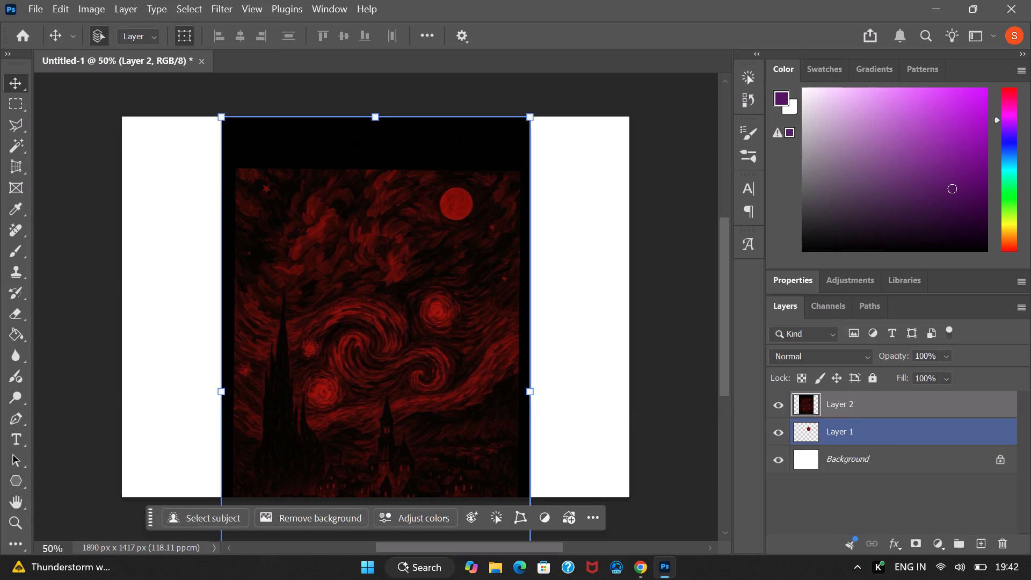
left_click_drag(827, 427, 827, 401)
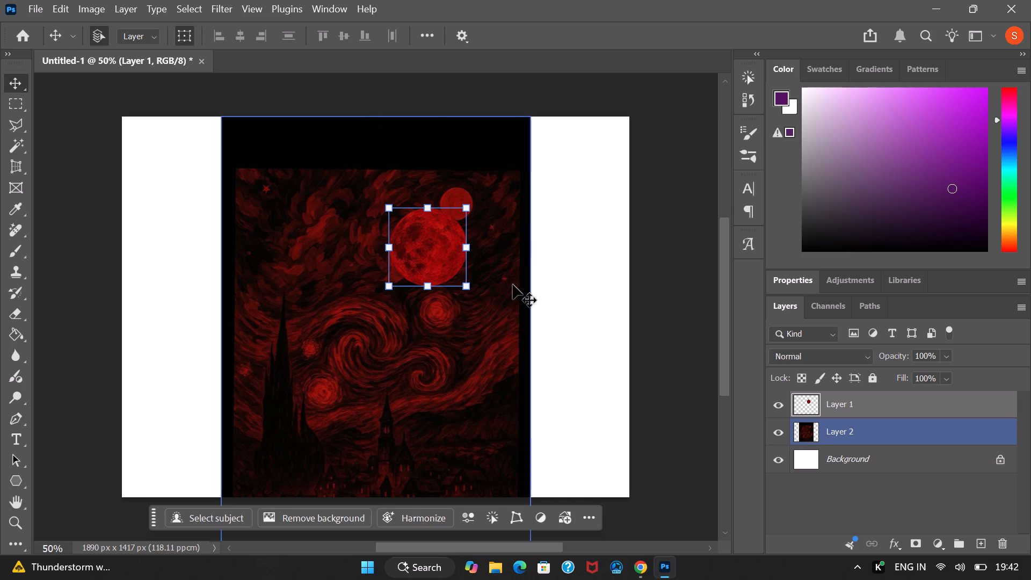
Stretch the red artwork layer horizontally on both sides to about 174% width so it spans the whole canvas.
left_click(499, 340)
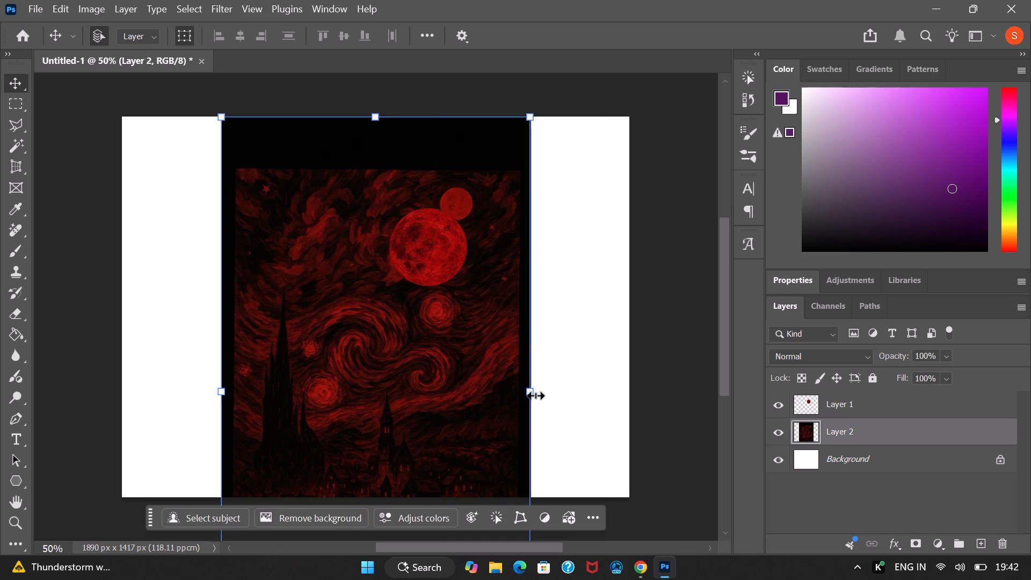
left_click_drag(531, 394, 580, 389, "shift")
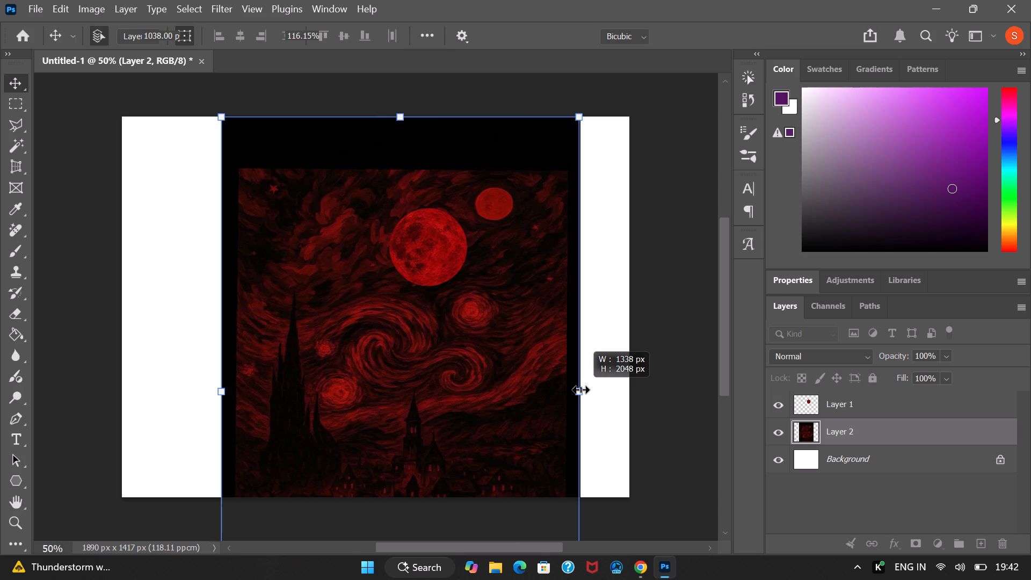
left_click_drag(580, 389, 648, 391, "shift")
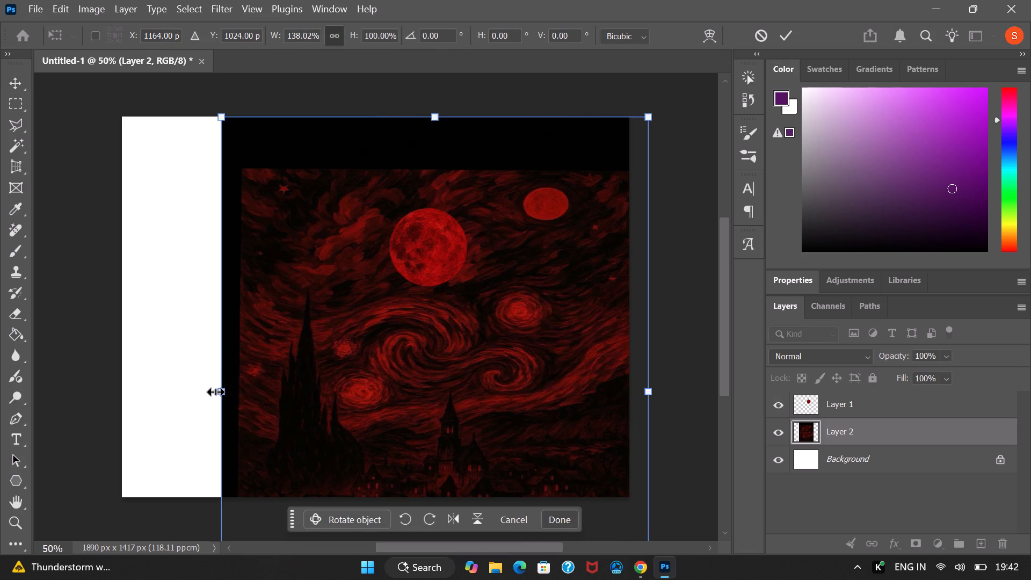
left_click_drag(219, 394, 106, 402, "shift")
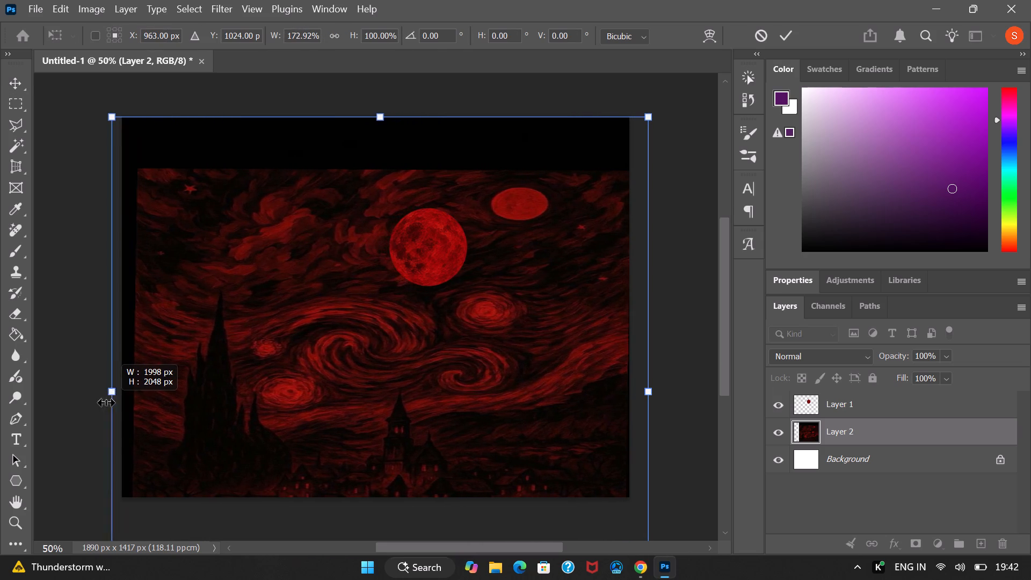
left_click_drag(106, 402, 101, 402, "shift")
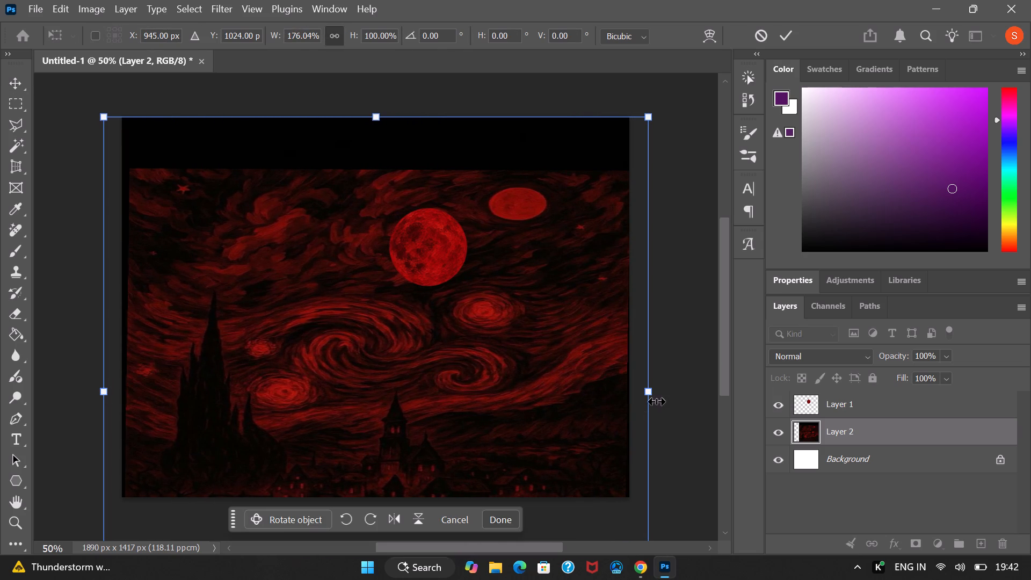
left_click_drag(652, 394, 645, 392, "shift")
Rotate the red artwork layer slightly counterclockwise to about -0.8° to straighten it.
scroll(674, 363, "down", 5)
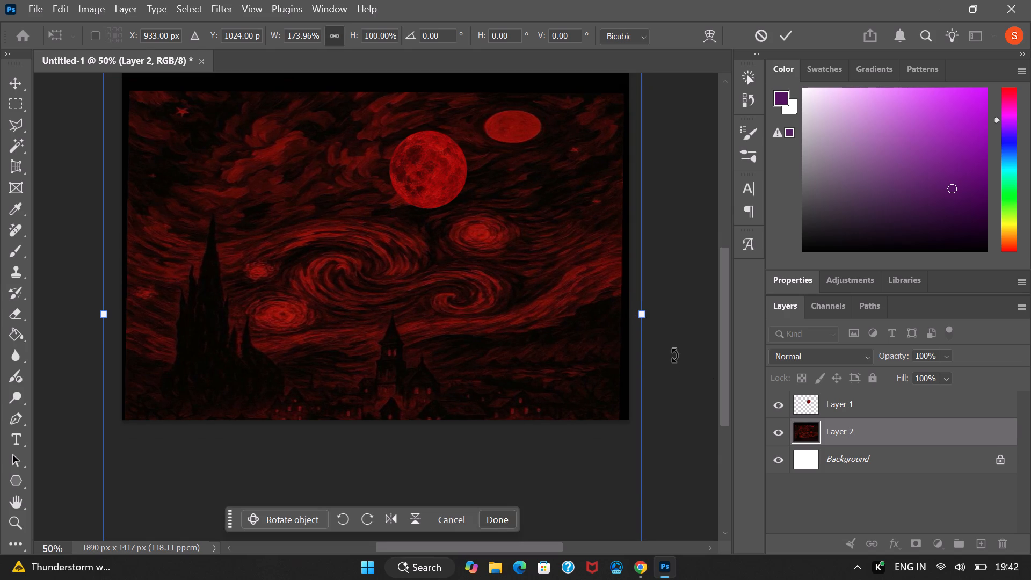
scroll(673, 355, "down", 12)
left_click_drag(654, 465, 659, 465)
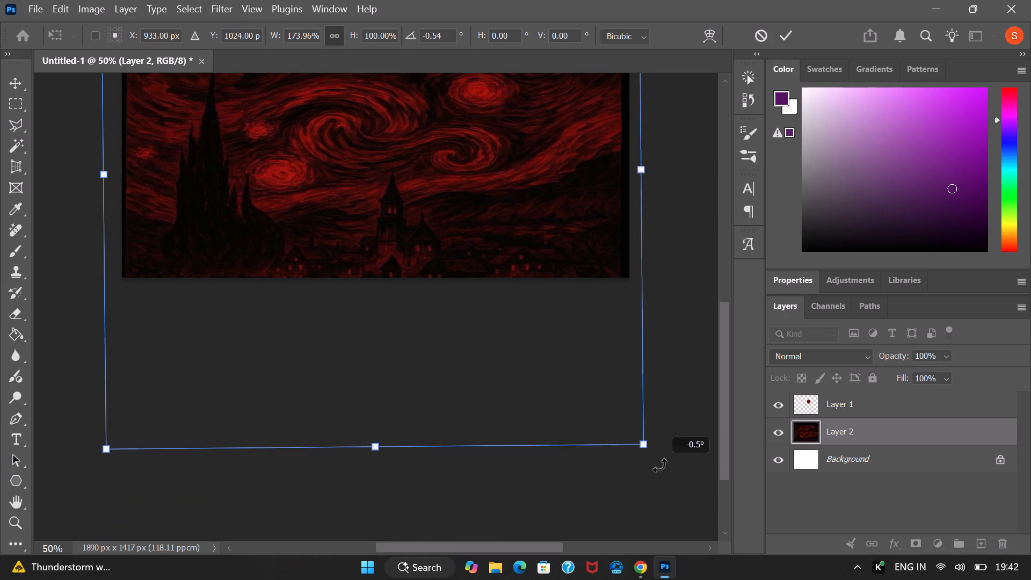
left_click_drag(659, 465, 660, 465)
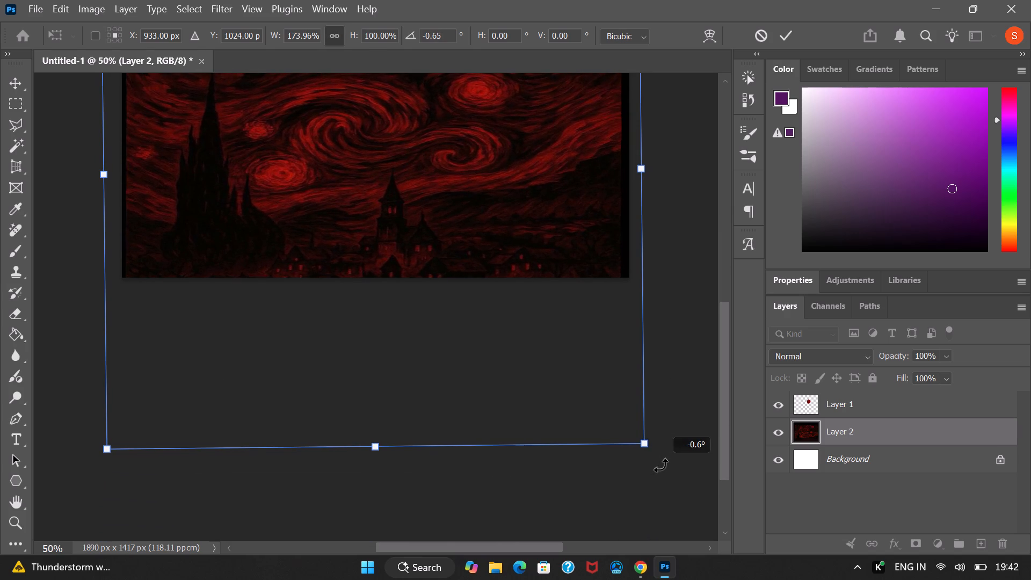
left_click_drag(660, 465, 662, 466)
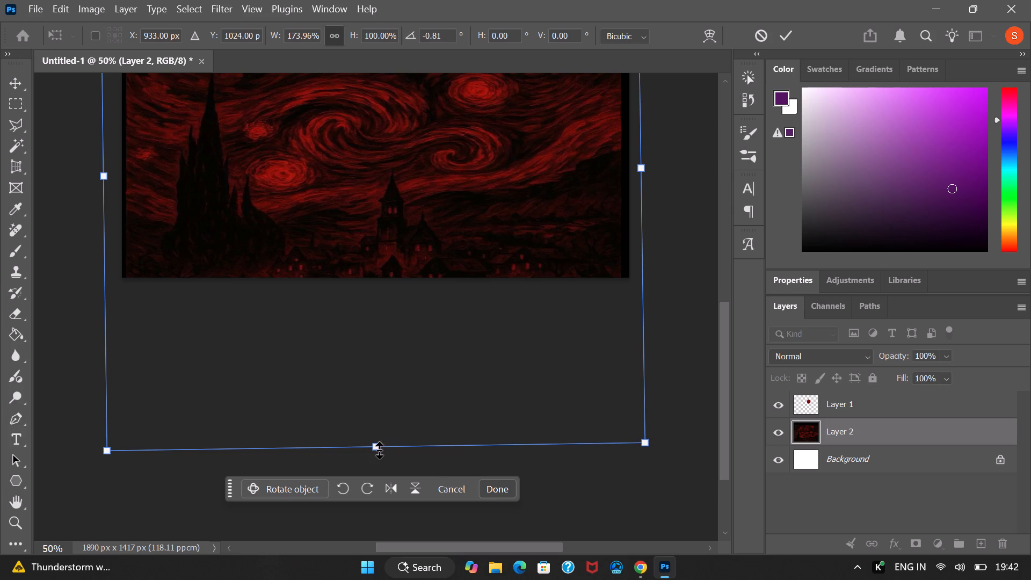
Adjust the red artwork layer's top and bottom edges to about 95% height so it covers the canvas vertically.
left_click_drag(375, 452, 358, 368, "shift")
scroll(463, 364, "down", 1)
scroll(463, 364, "up", 20)
scroll(463, 364, "up", 6)
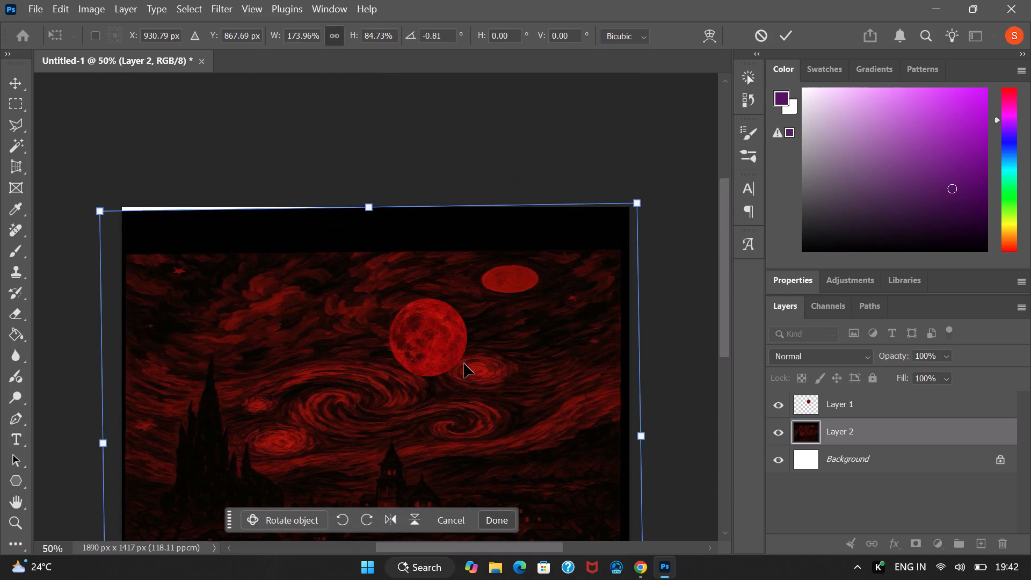
left_click_drag(371, 219, 366, 182, "shift")
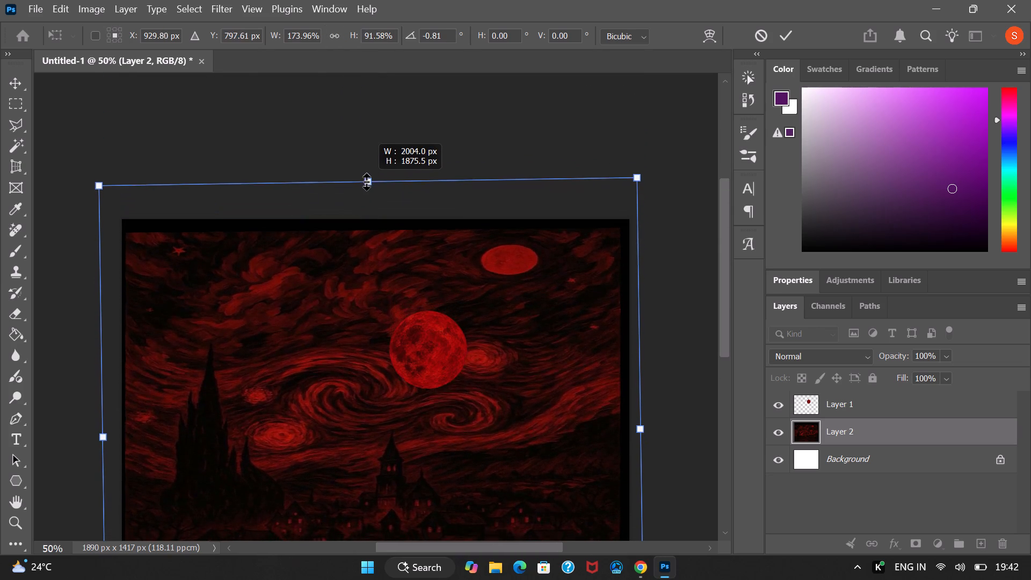
left_click_drag(366, 182, 365, 165, "shift")
scroll(571, 202, "down", 11)
Widen the red artwork layer on both sides to about 180% so its dark borders fall outside the canvas.
left_click_drag(642, 279, 642, 279, "shift")
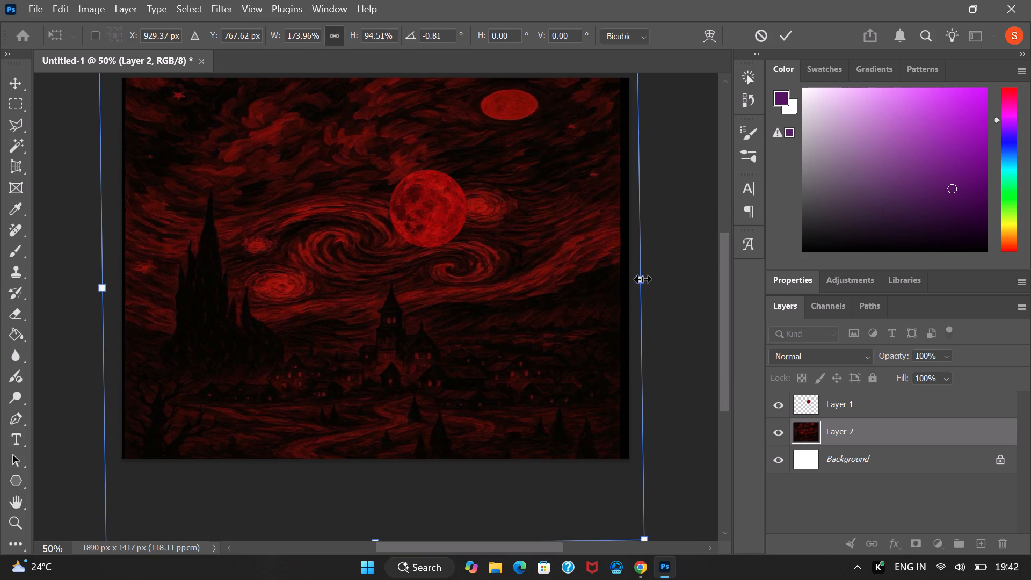
left_click_drag(642, 279, 657, 281, "shift")
scroll(660, 286, "up", 6)
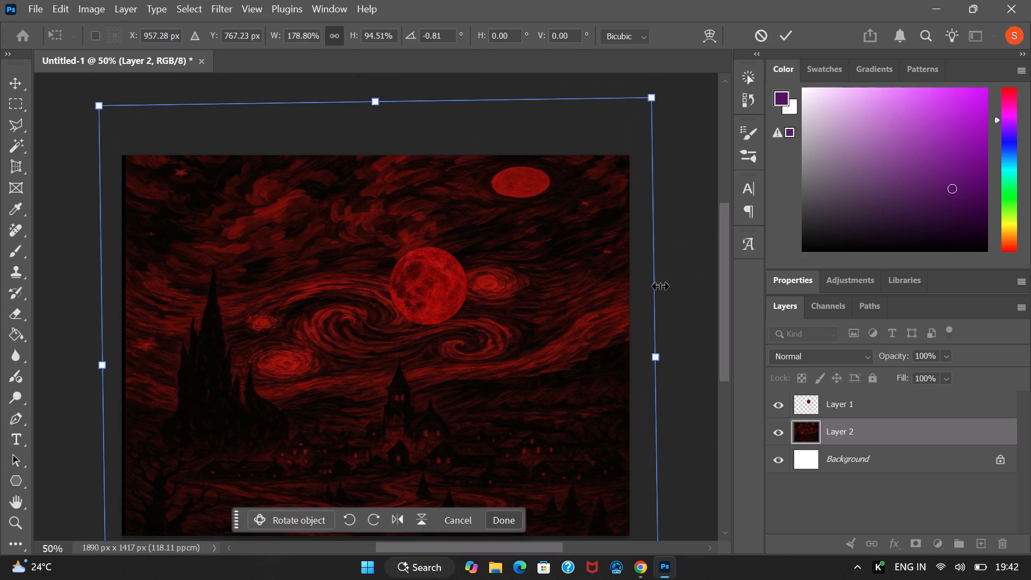
left_click(99, 366, "shift")
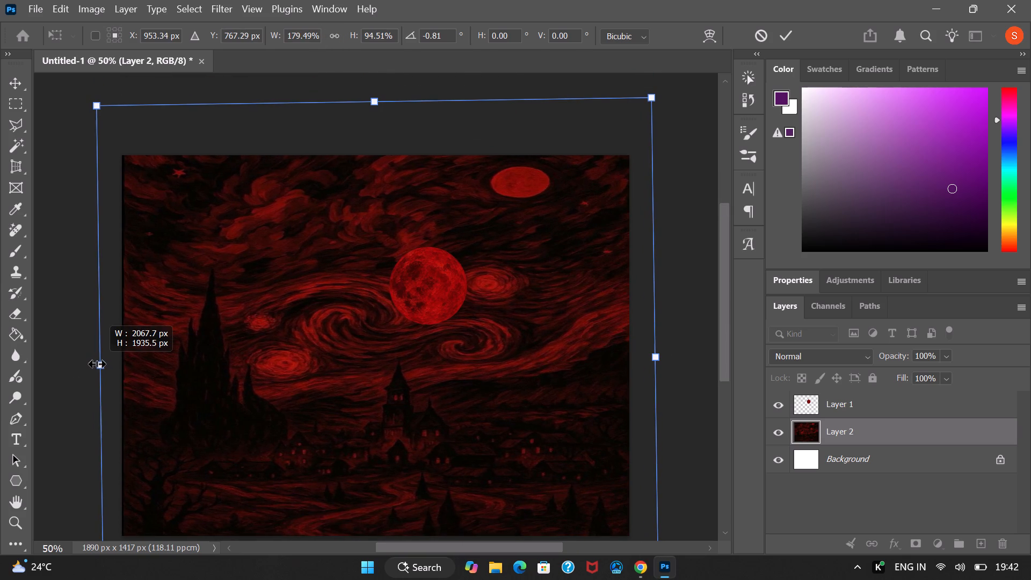
scroll(341, 309, "down", 3)
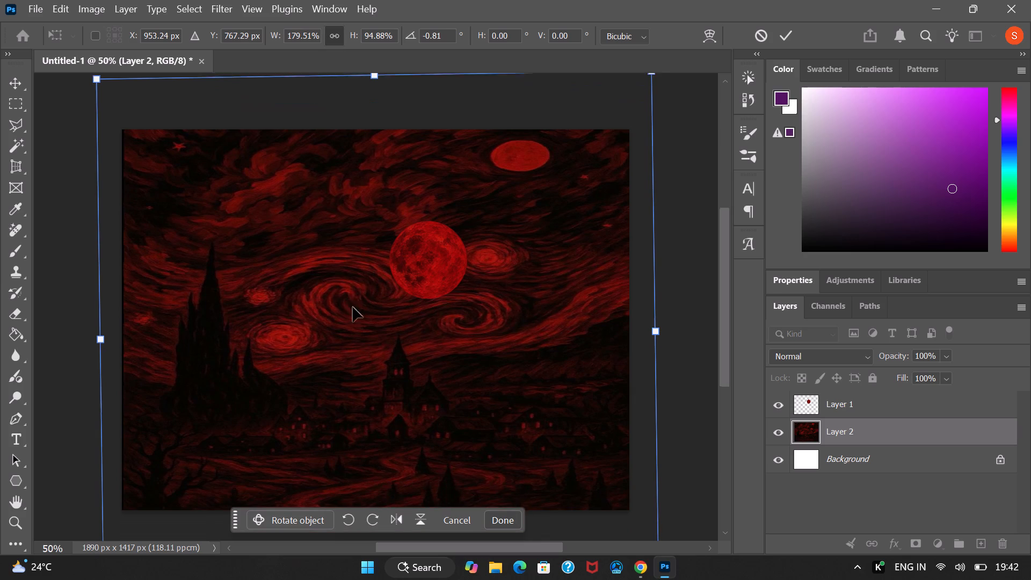
scroll(353, 307, "down", 3)
scroll(418, 292, "down", 2)
scroll(418, 292, "up", 10)
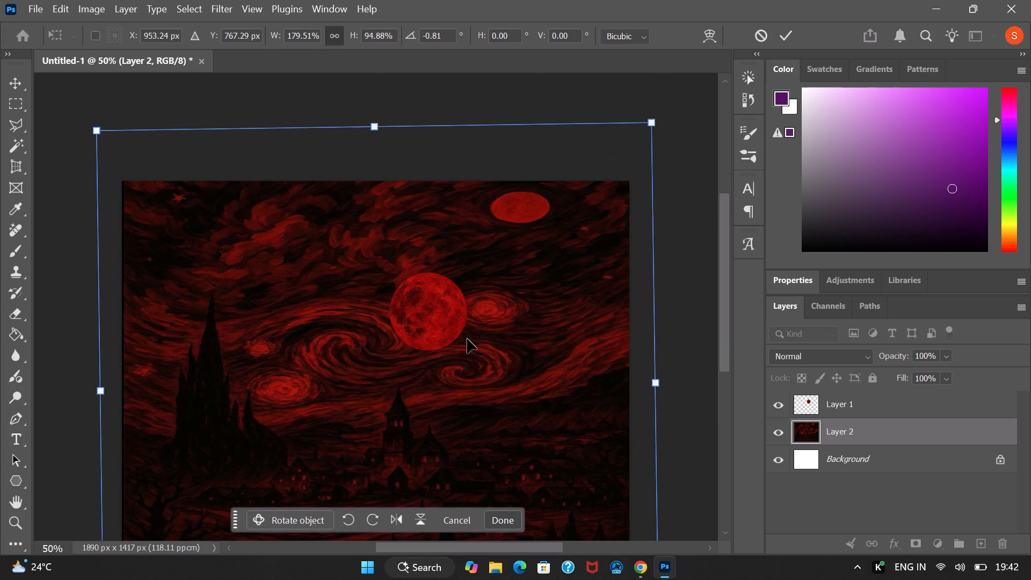
Move the moon cutout over the artwork's painted oval moon and scale it to about 93% to cover it.
left_click(859, 399)
left_click_drag(430, 307, 439, 298)
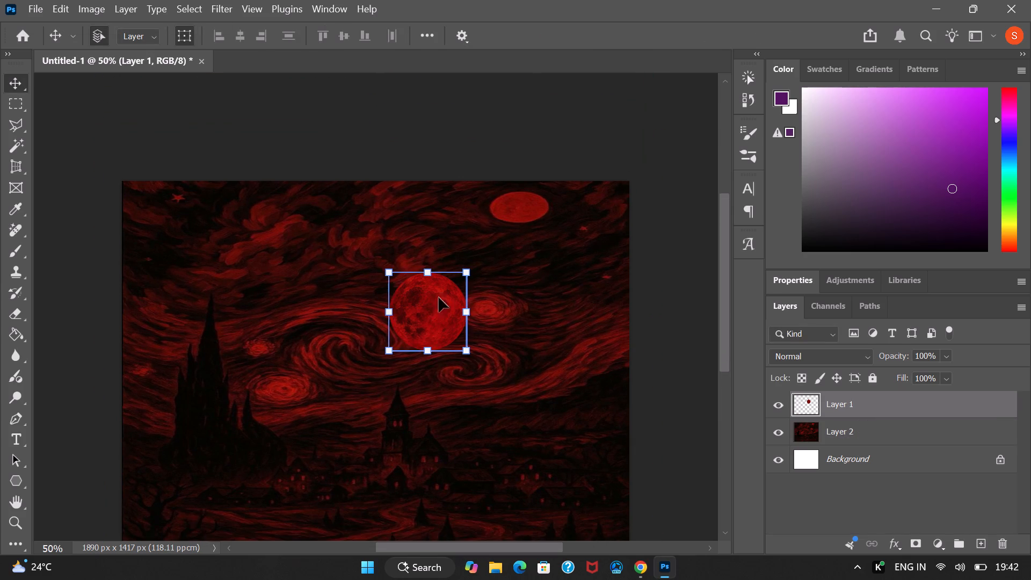
left_click_drag(439, 298, 526, 227)
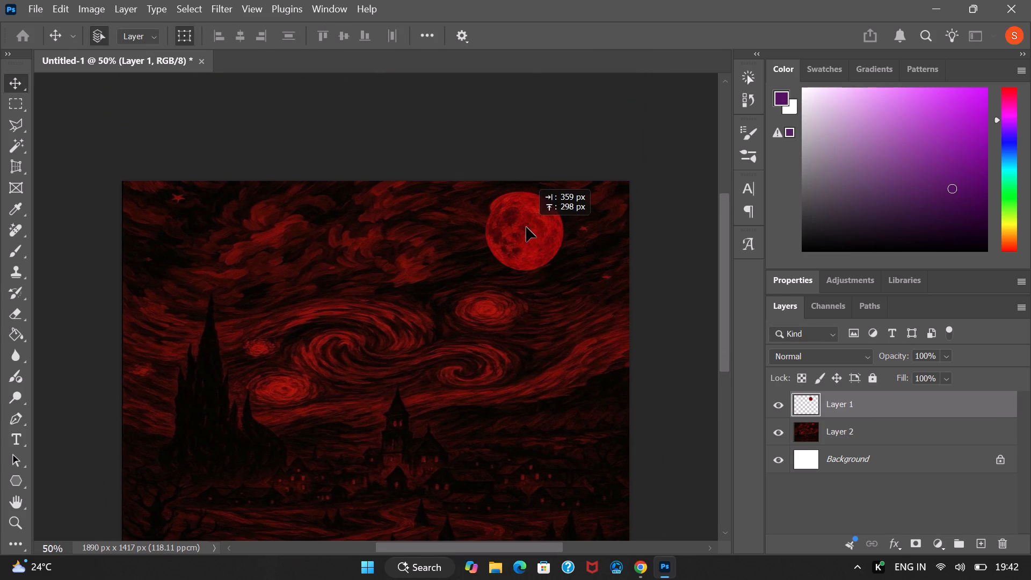
left_click_drag(526, 227, 520, 224)
left_click_drag(558, 271, 551, 264)
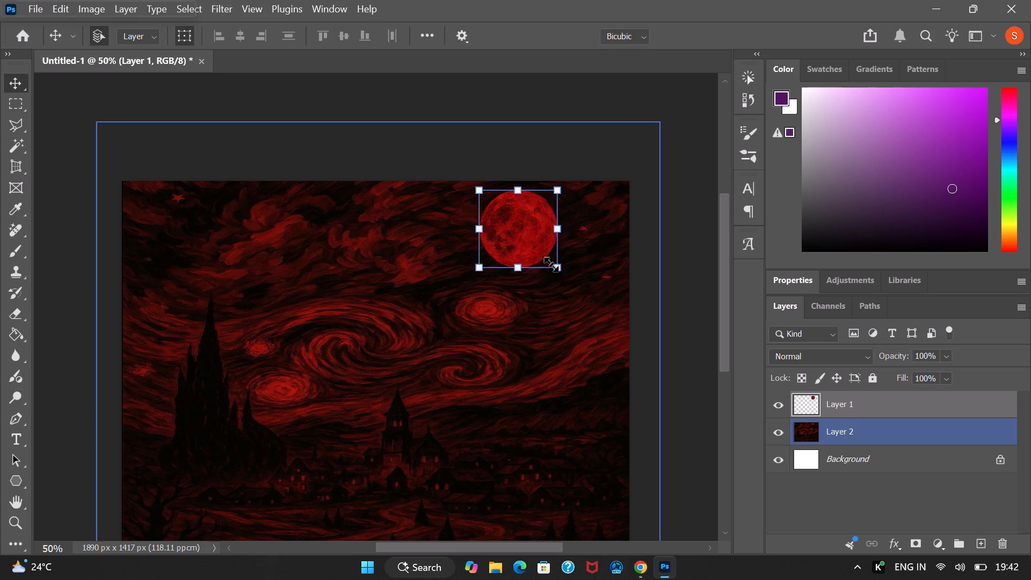
left_click_drag(551, 264, 548, 259)
left_click_drag(506, 220, 510, 219)
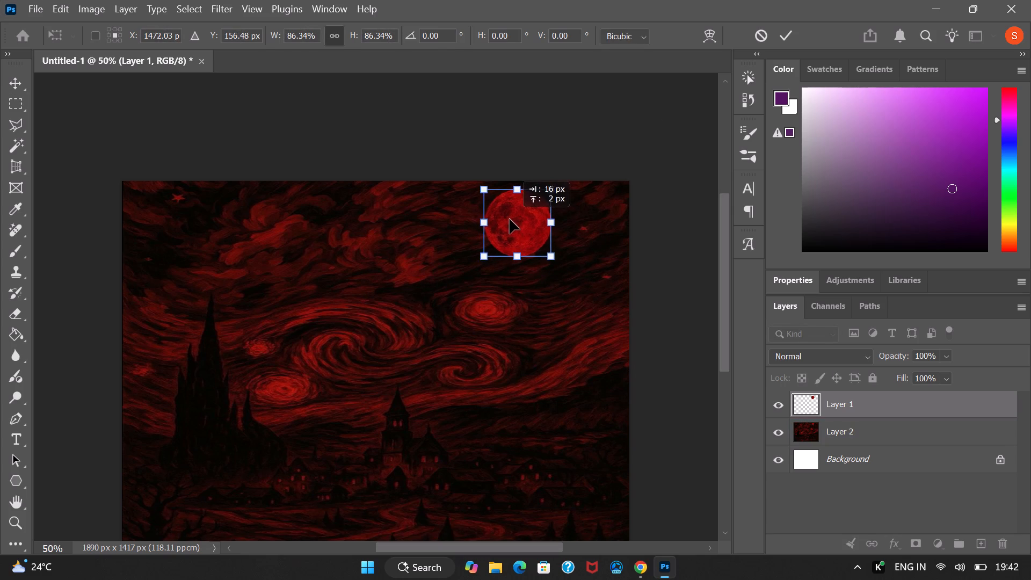
left_click_drag(510, 219, 513, 220)
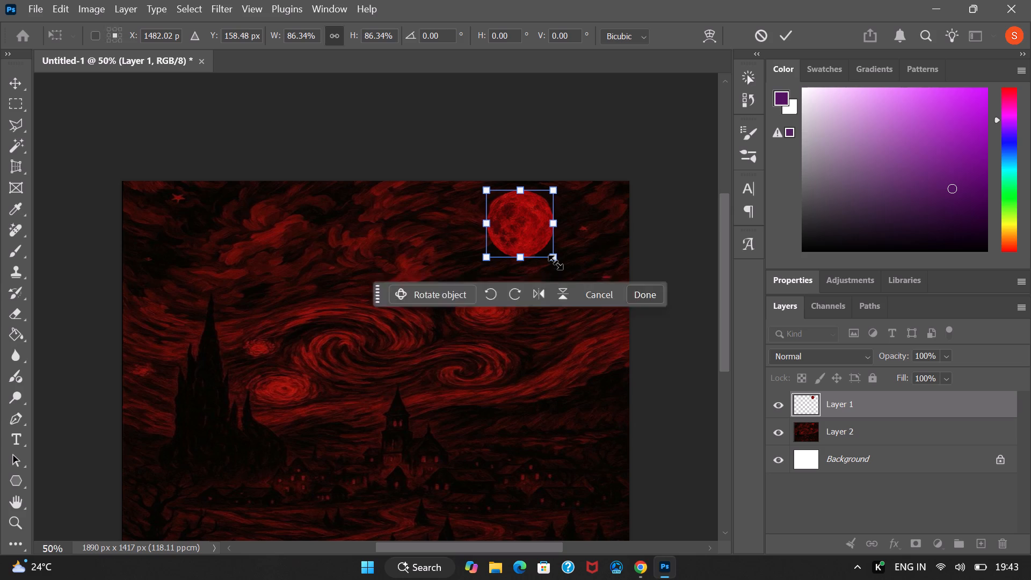
left_click_drag(555, 262, 563, 265)
left_click_drag(536, 234, 529, 231)
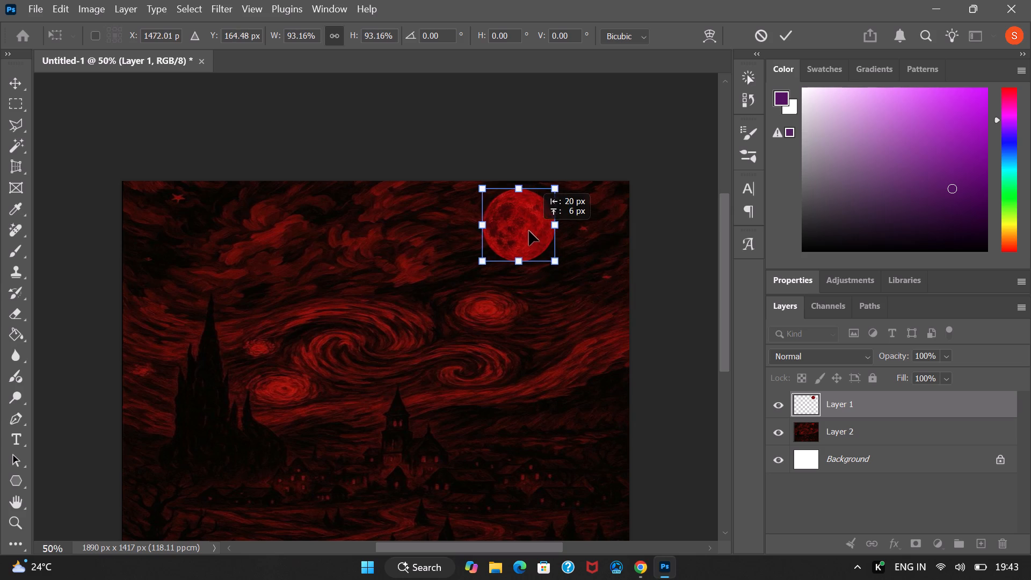
left_click_drag(529, 231, 531, 236)
left_click(681, 261)
left_click(664, 241)
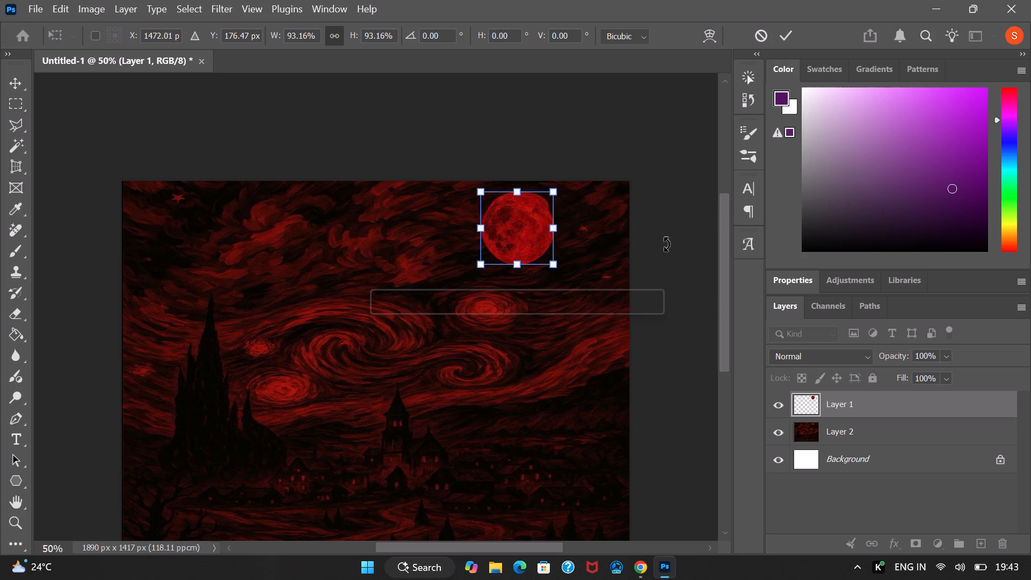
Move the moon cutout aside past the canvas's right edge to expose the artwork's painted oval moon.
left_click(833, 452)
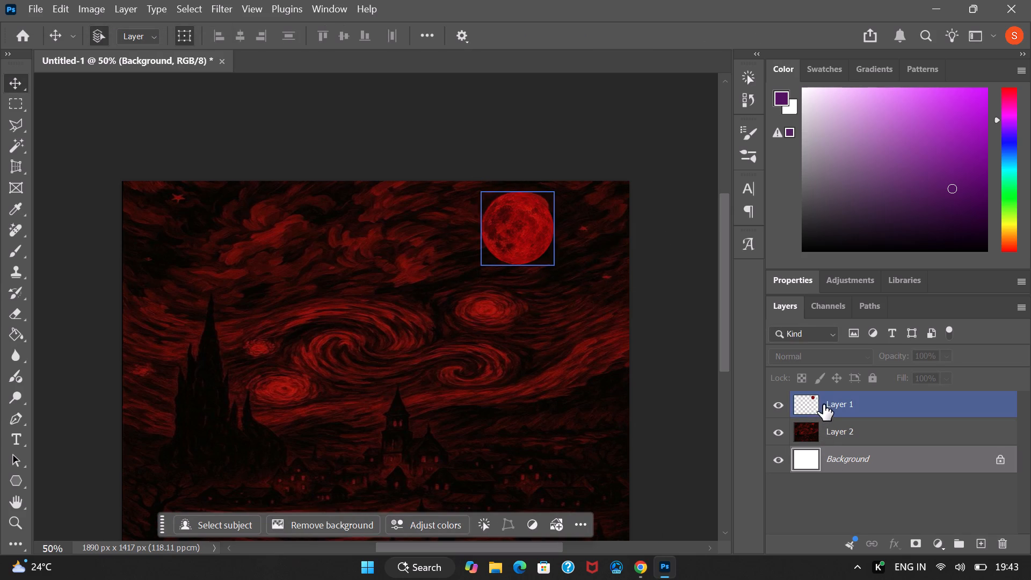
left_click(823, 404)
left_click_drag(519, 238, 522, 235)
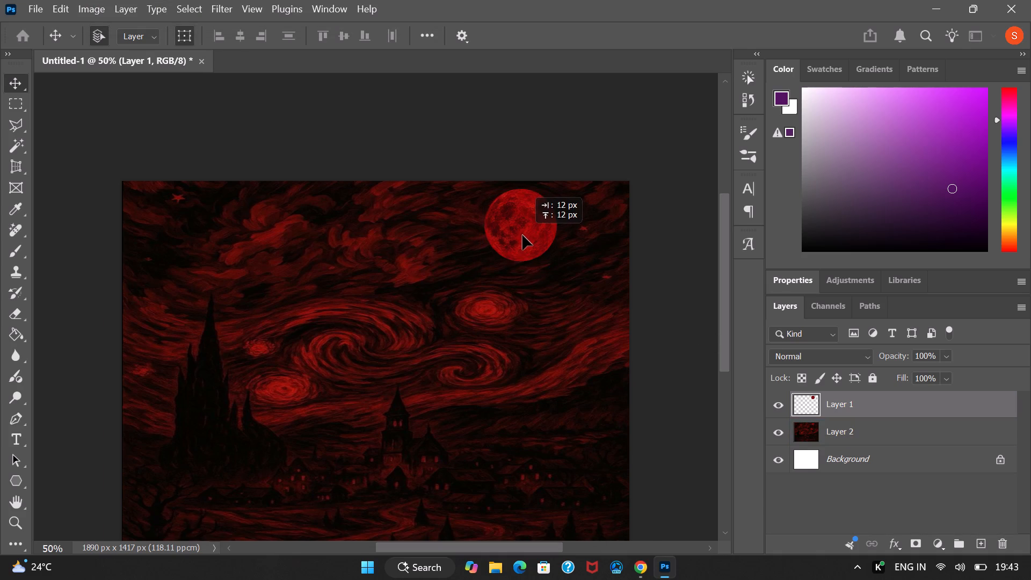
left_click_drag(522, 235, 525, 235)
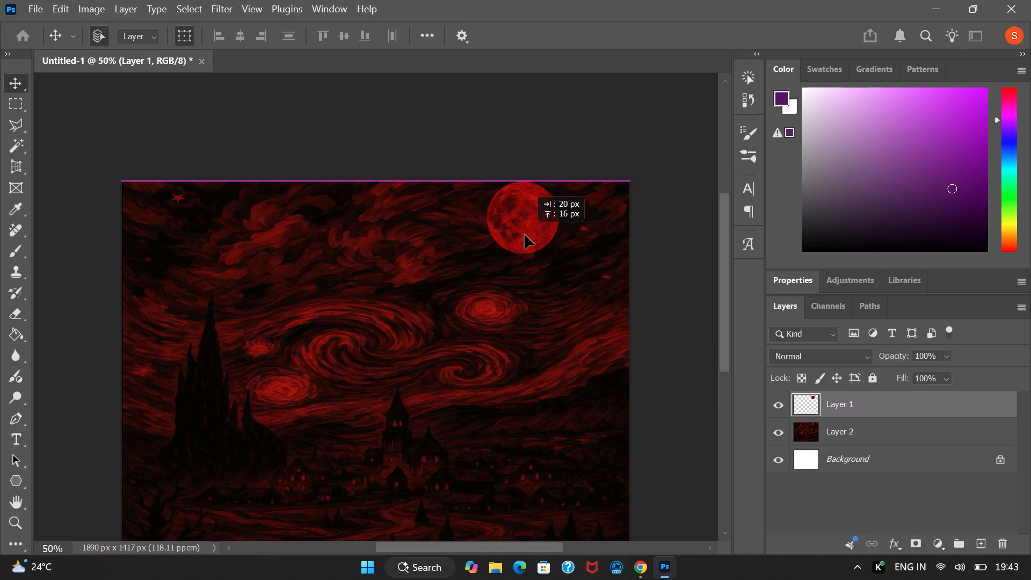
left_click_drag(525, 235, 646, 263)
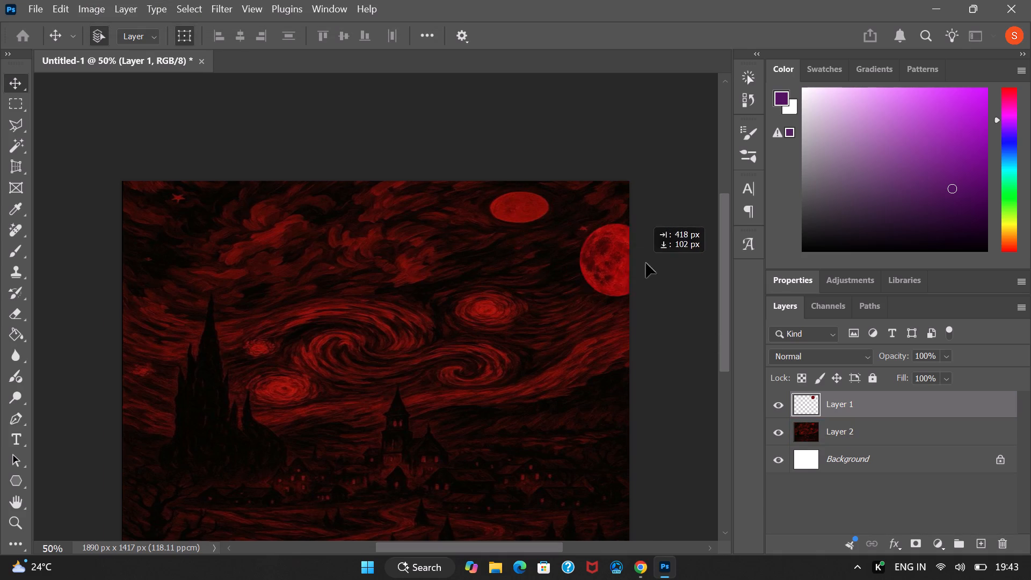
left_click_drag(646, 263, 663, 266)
Enlarge the red artwork layer to about 110% width and 109% height, pushing its painted oval moon above the canvas.
left_click(394, 183)
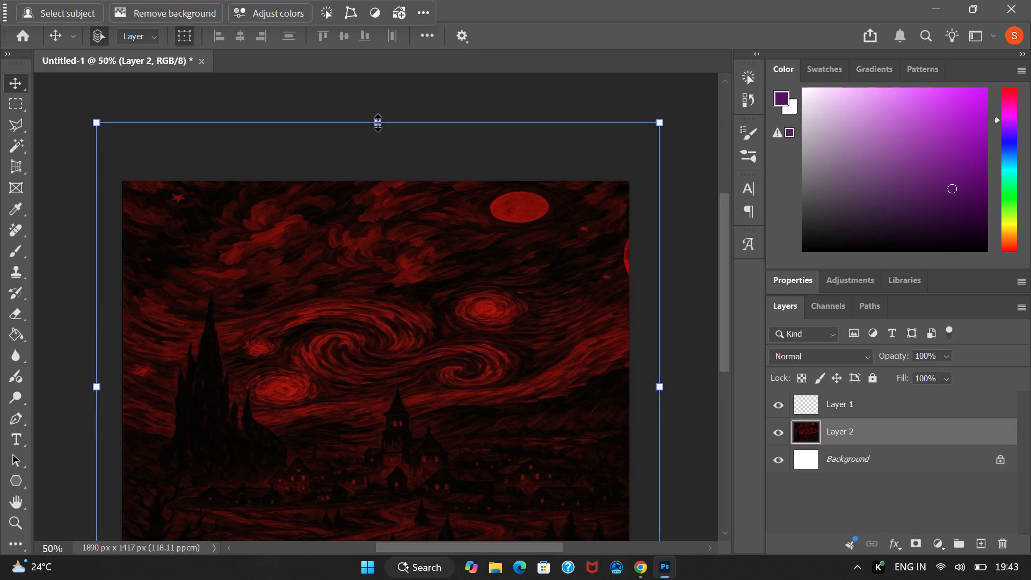
left_click_drag(377, 122, 379, 102, "shift")
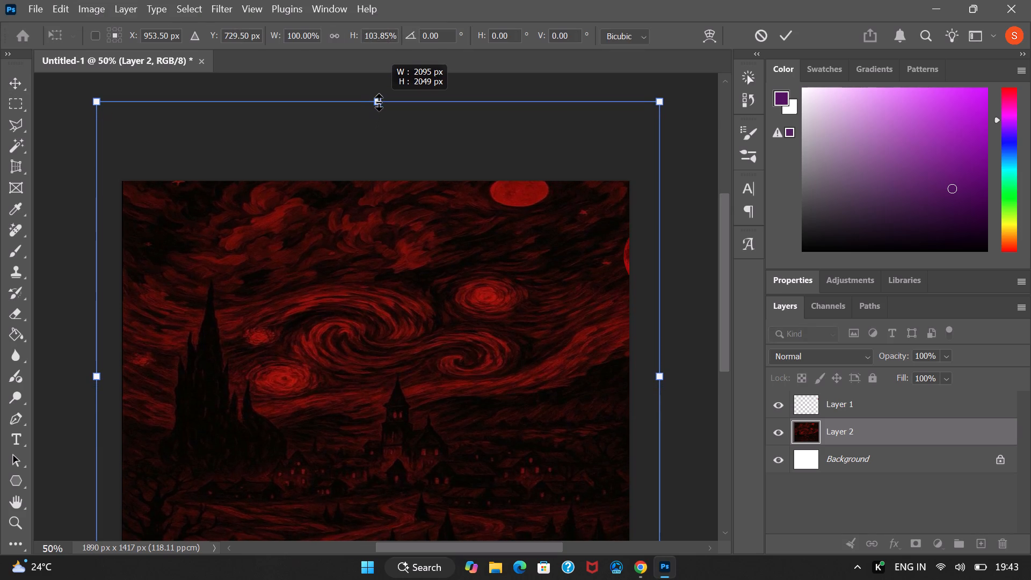
left_click_drag(379, 102, 399, 320, "shift")
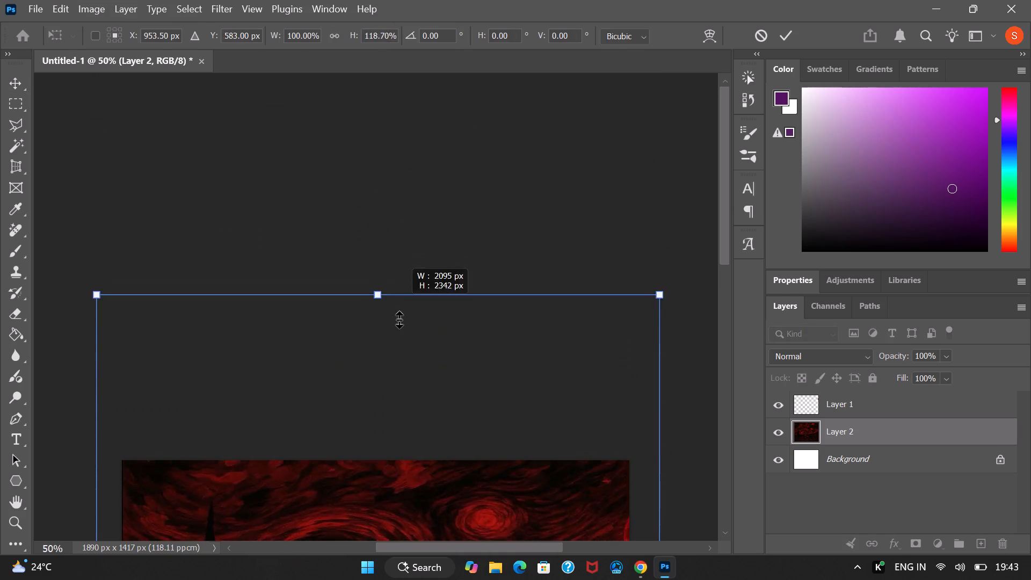
left_click_drag(399, 320, 400, 350, "shift")
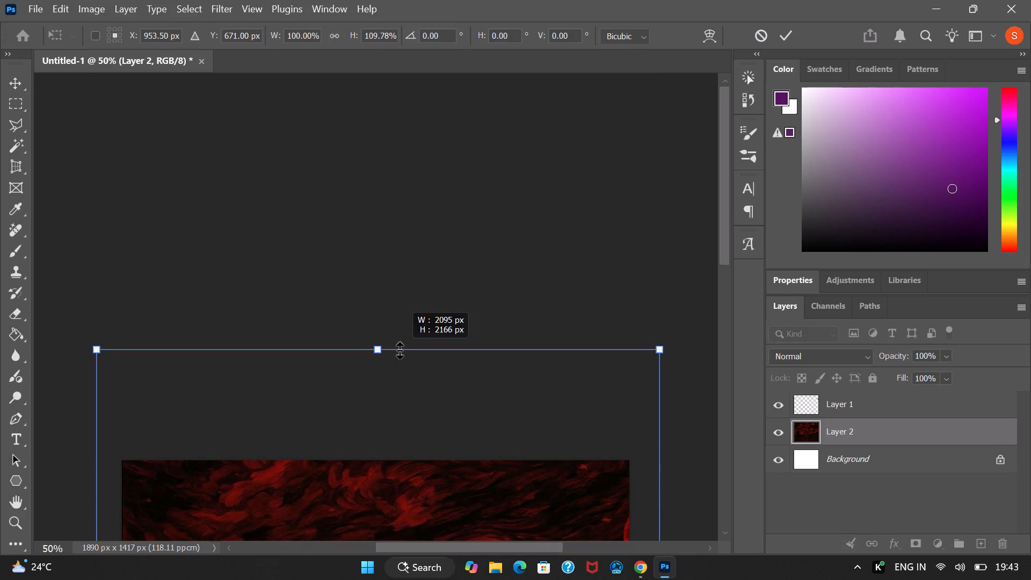
left_click_drag(400, 350, 400, 347, "shift")
scroll(424, 282, "down", 20)
scroll(424, 282, "down", 3)
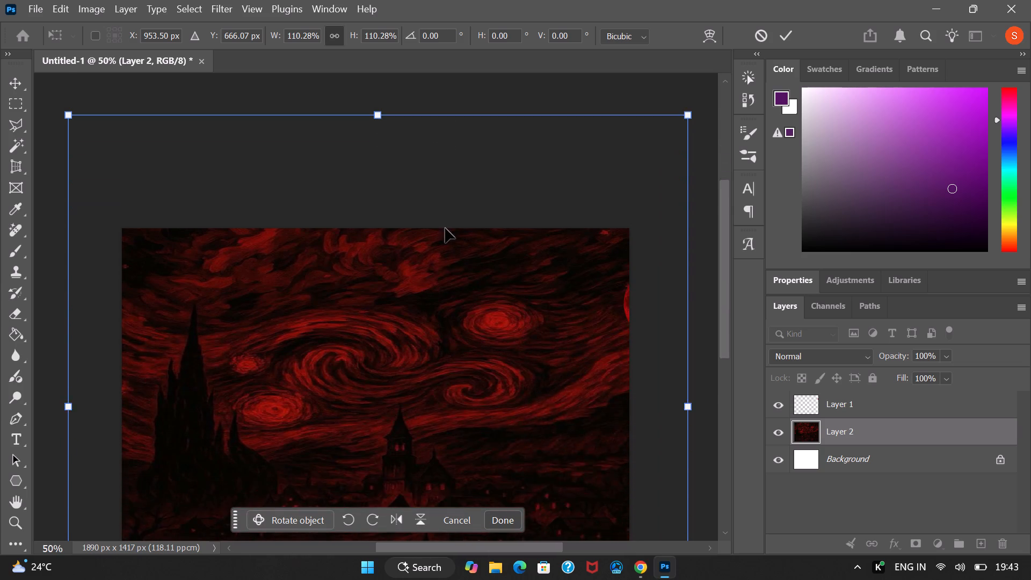
scroll(445, 228, "down", 15)
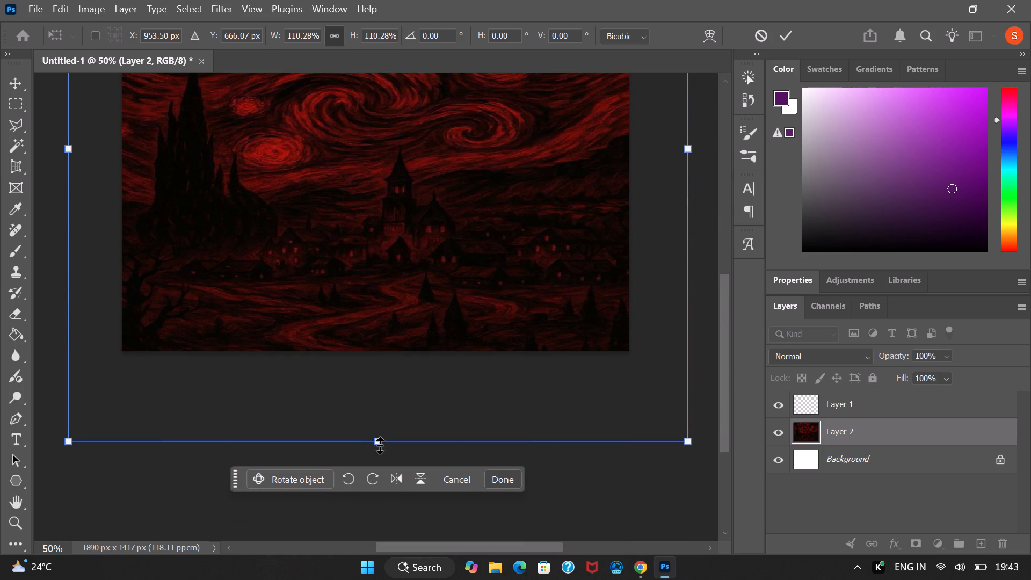
left_click_drag(380, 445, 382, 438, "shift")
scroll(609, 371, "up", 20)
scroll(609, 371, "up", 3)
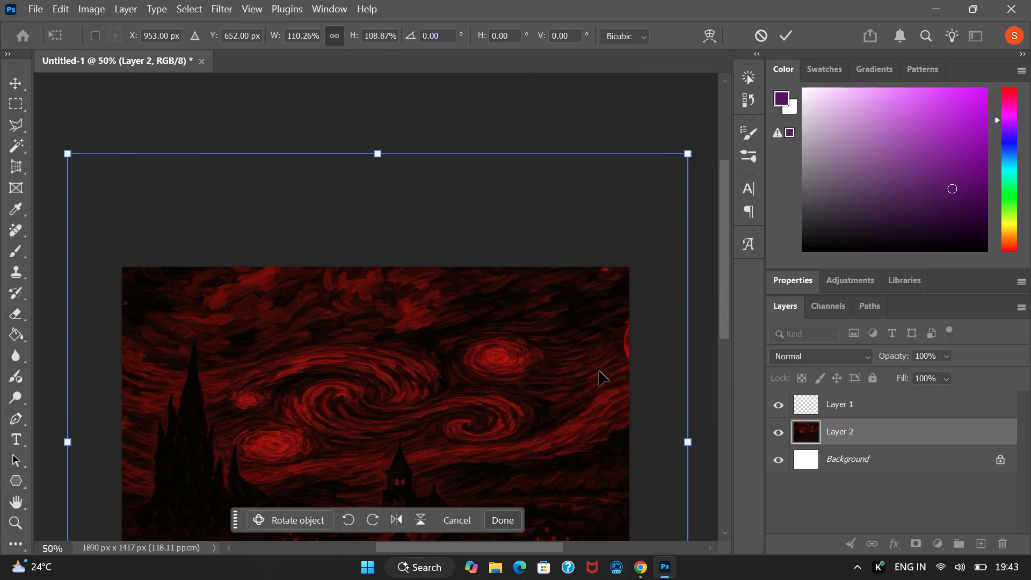
scroll(599, 371, "up", 2)
scroll(599, 371, "down", 6)
Move the moon cutout back into the canvas, over the bright swirling star in the upper right of the sky.
left_click(858, 400)
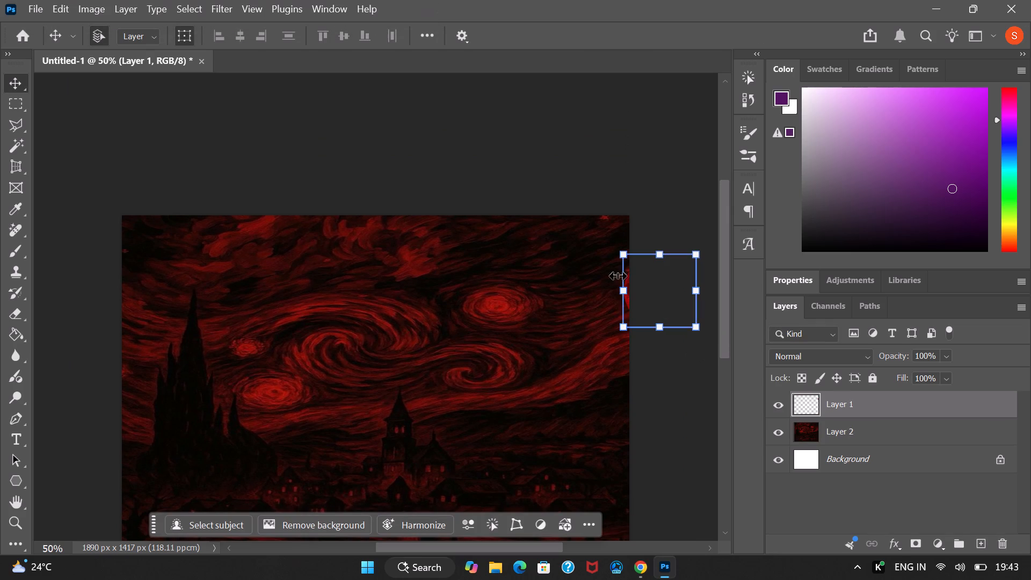
left_click_drag(648, 289, 547, 280)
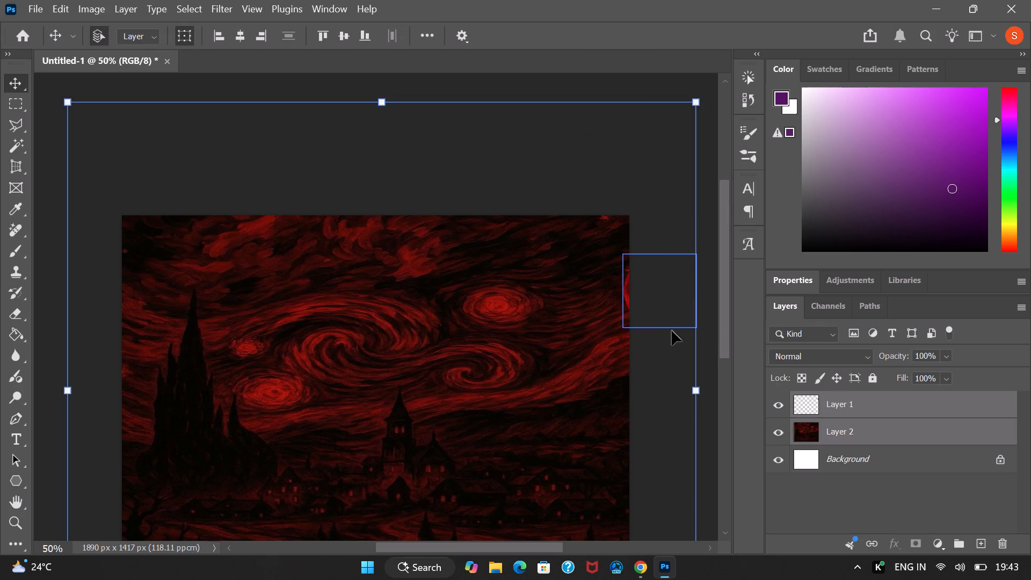
left_click(833, 404)
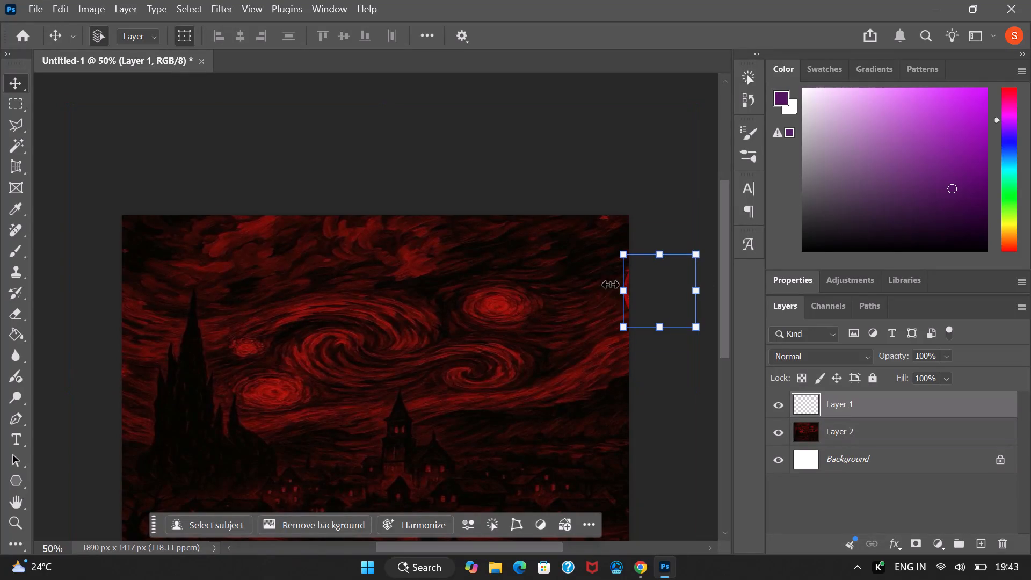
left_click_drag(665, 293, 533, 291, "ctrl")
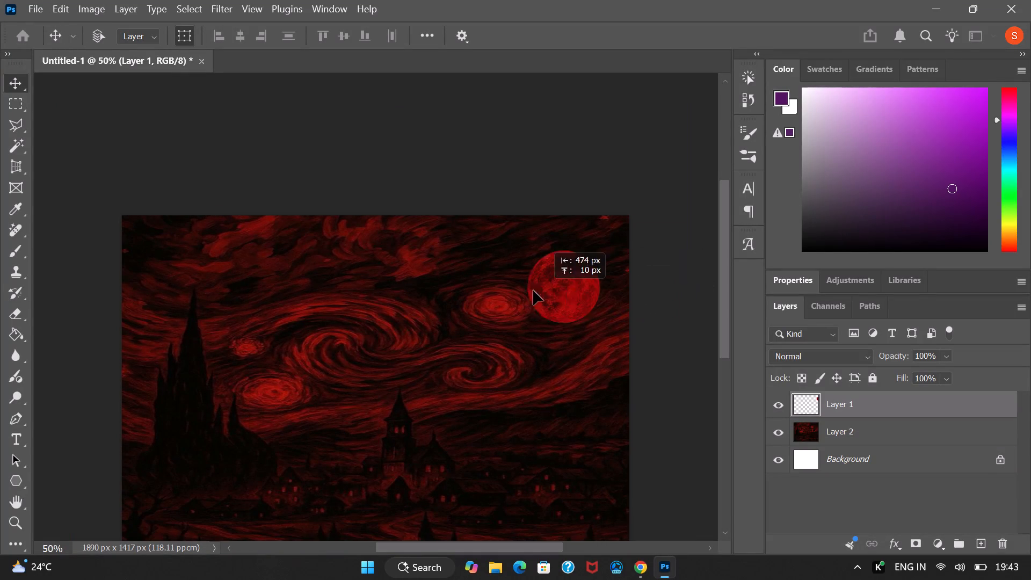
left_click_drag(533, 291, 522, 293, "ctrl")
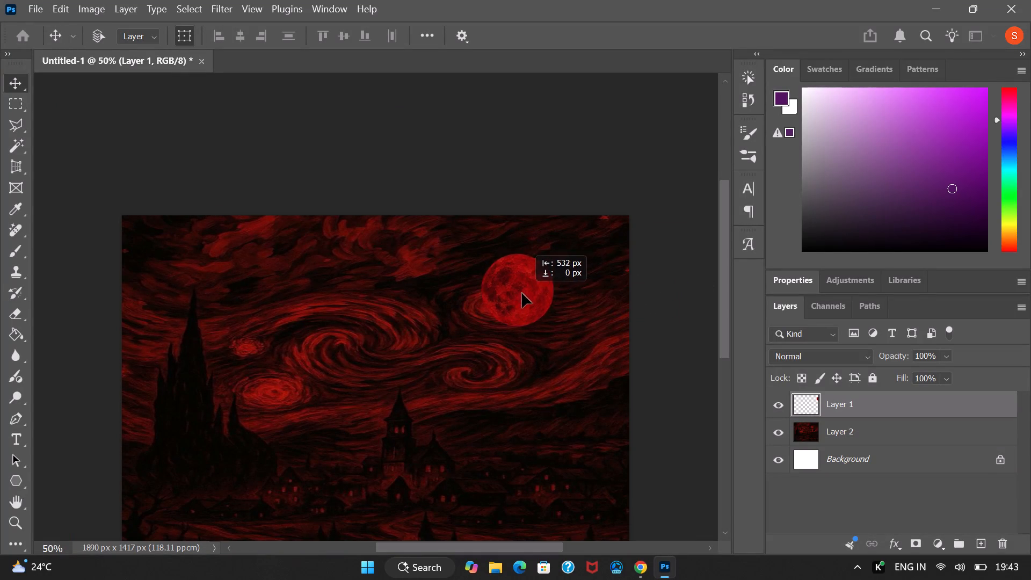
left_click_drag(522, 293, 509, 296, "ctrl")
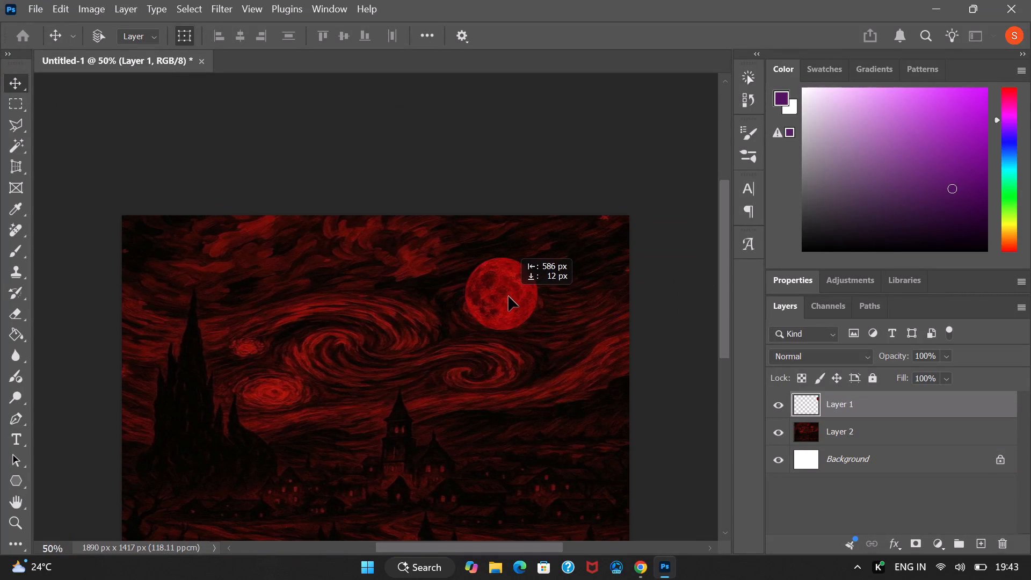
left_click_drag(509, 296, 509, 271, "ctrl")
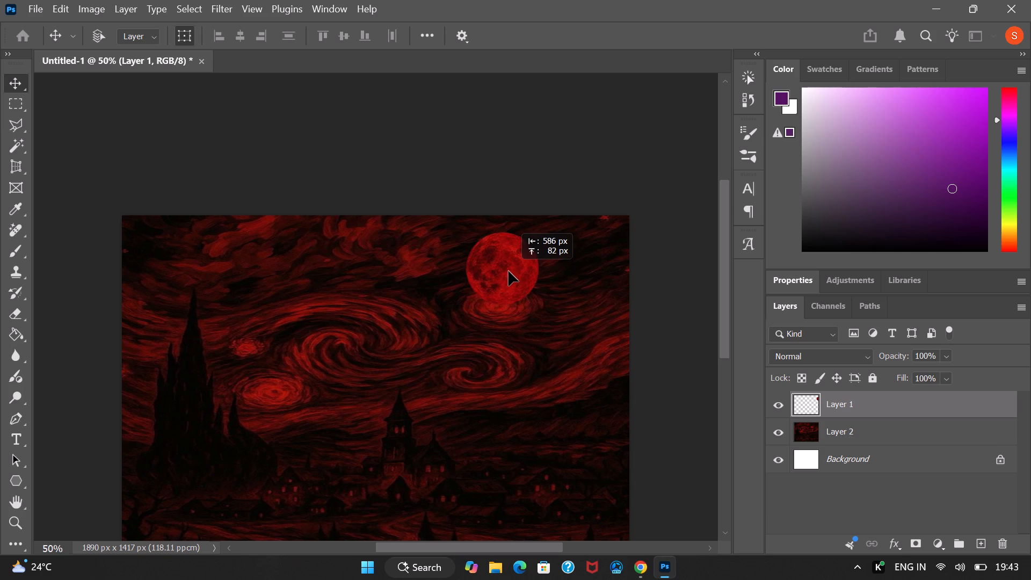
left_click_drag(509, 271, 507, 298, "ctrl")
Enlarge the moon cutout to about 117%, centre it at about X 1406, Y 276 px in the sky, and deselect all layers.
scroll(680, 303, "down", 10)
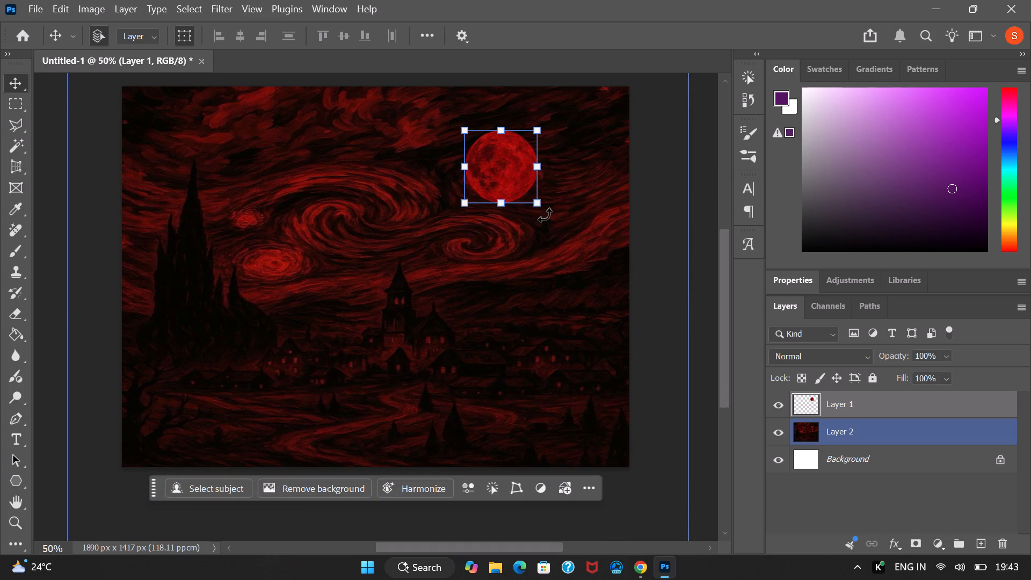
left_click_drag(538, 204, 552, 215)
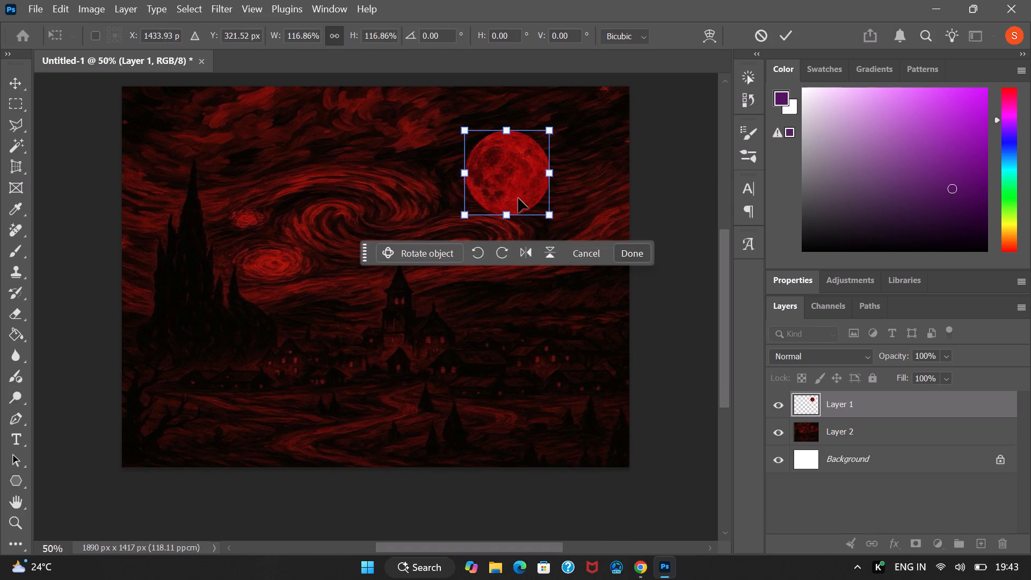
scroll(622, 195, "up", 5)
left_click_drag(502, 239, 497, 226)
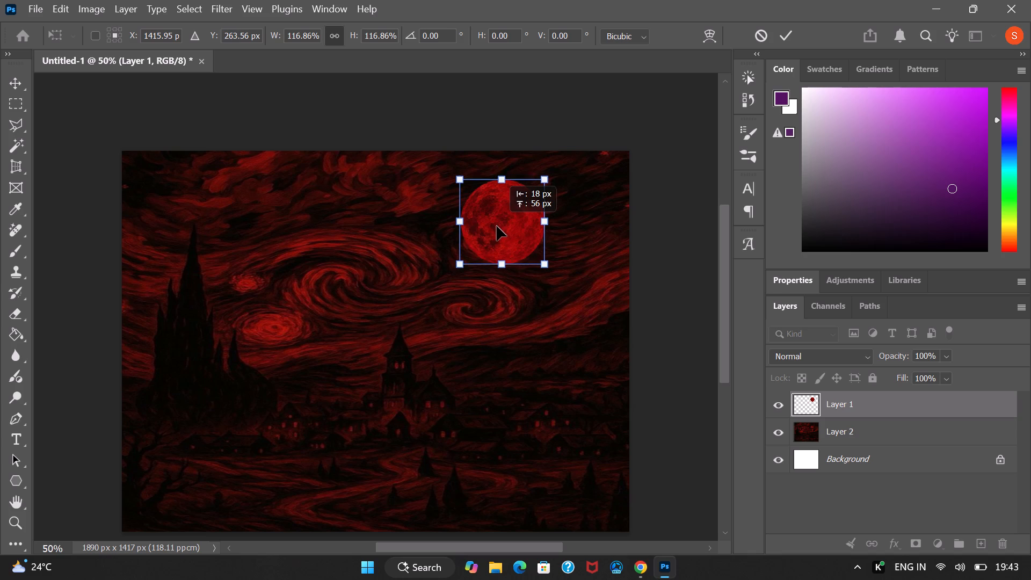
left_click_drag(497, 226, 494, 227)
left_click(658, 233)
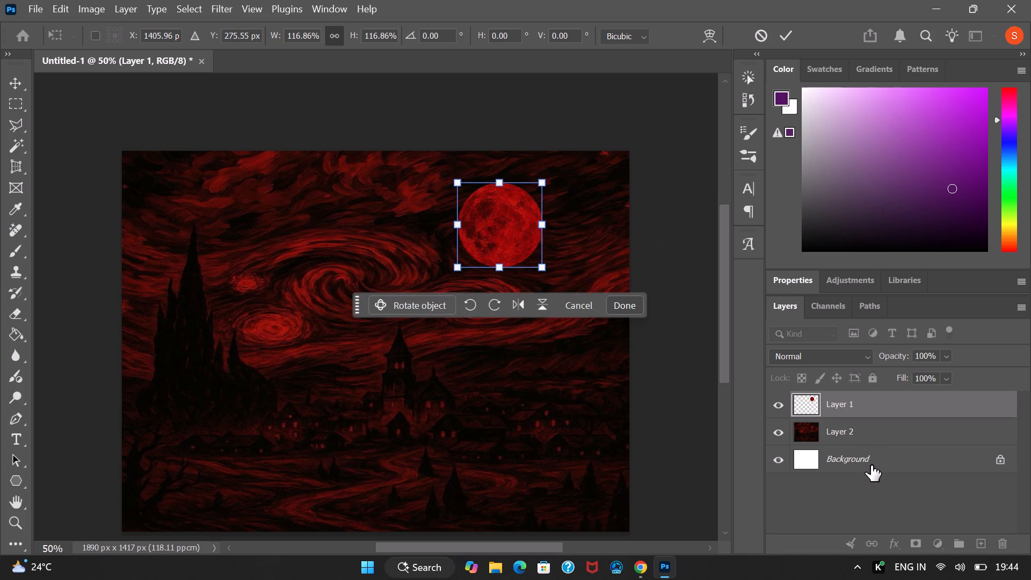
left_click(871, 457)
left_click(851, 497)
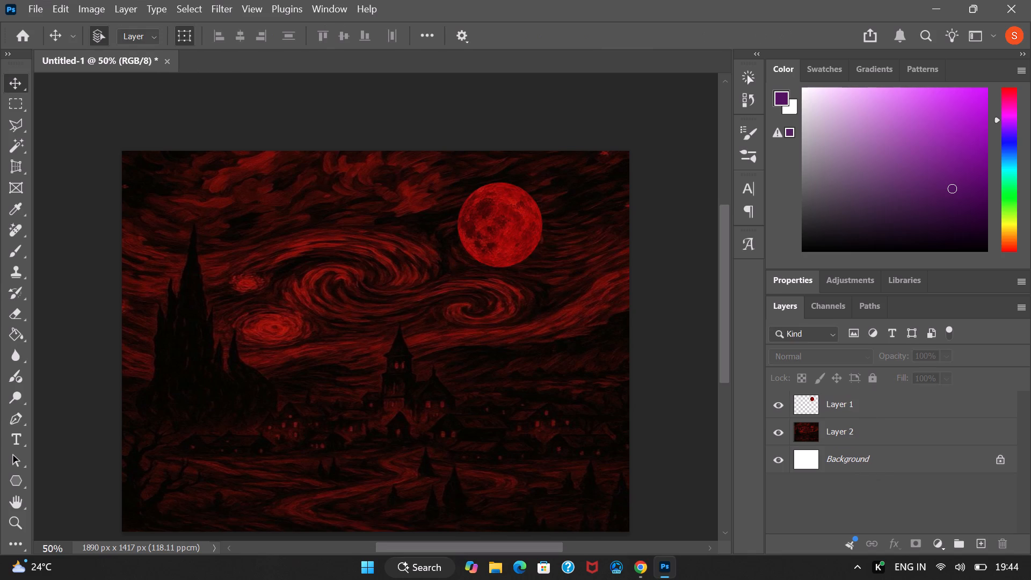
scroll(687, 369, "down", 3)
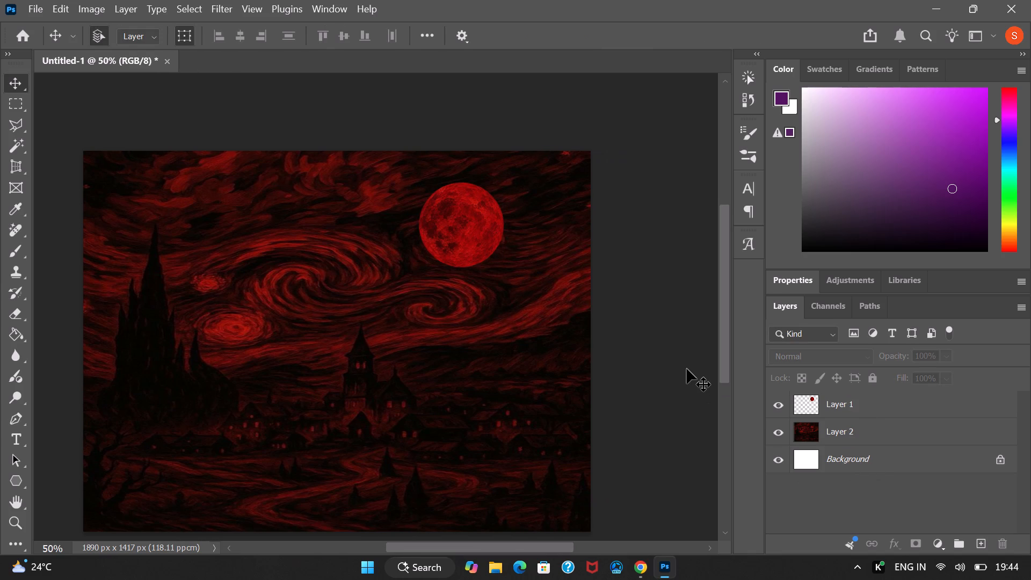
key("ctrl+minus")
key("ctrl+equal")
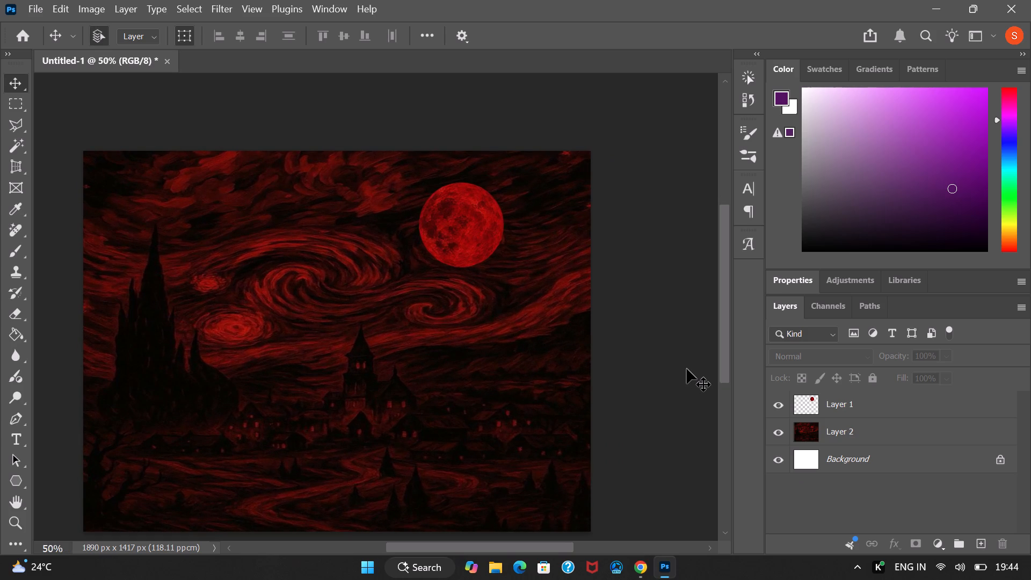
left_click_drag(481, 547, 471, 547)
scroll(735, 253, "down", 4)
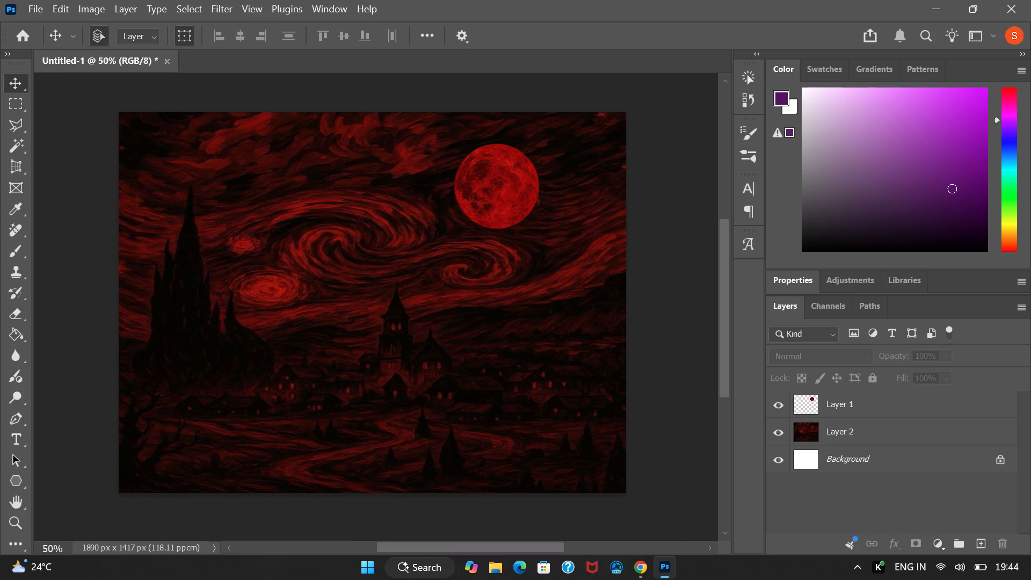
Capture a screenshot region covering the whole red night-sky canvas and the layer thumbnails beside it.
key("Print")
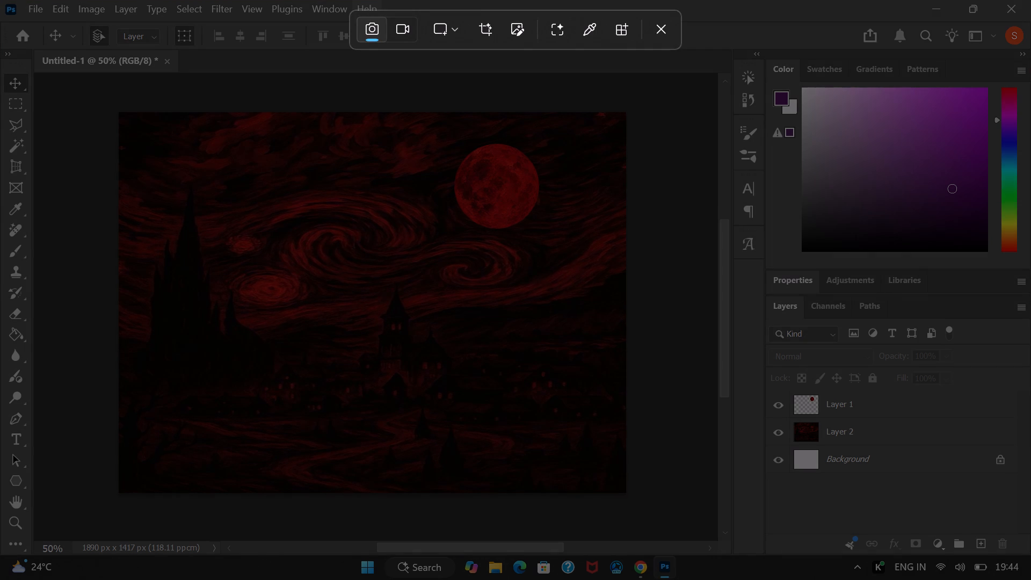
left_click_drag(86, 99, 831, 511)
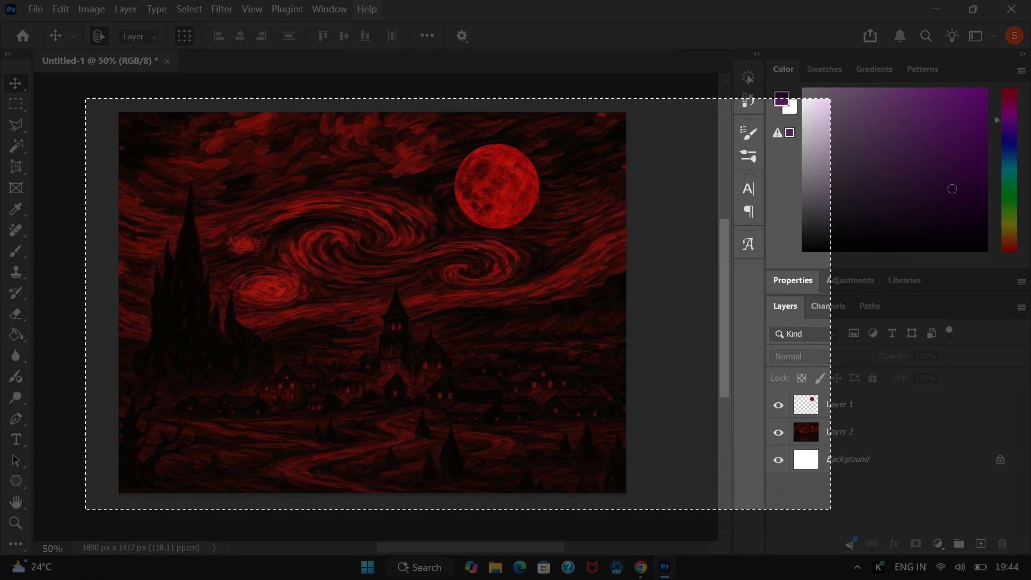
left_click_drag(831, 511, 841, 515)
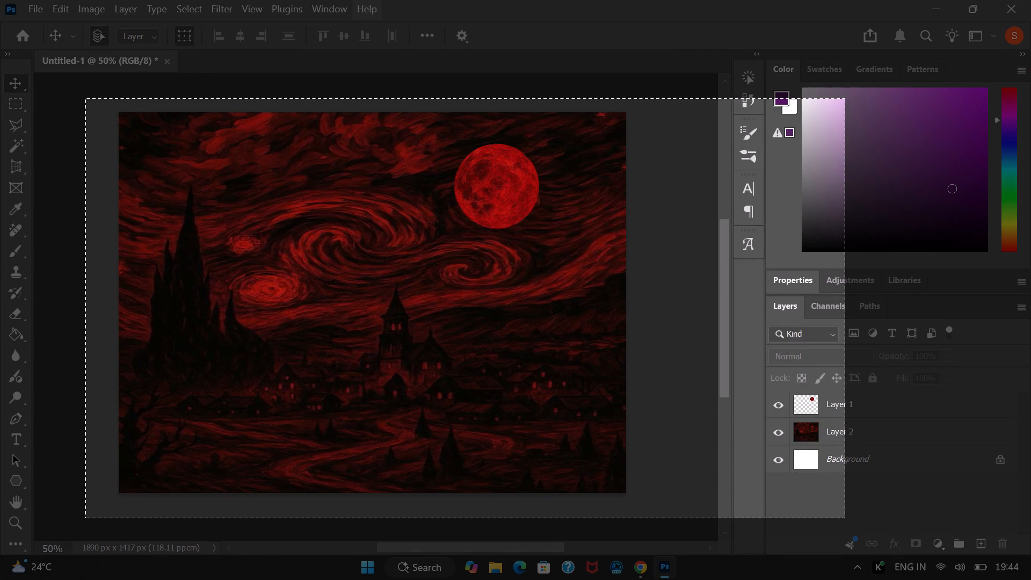
Switch to Chrome and open a new tab, with its address bar ready for an entry.
left_click(647, 570)
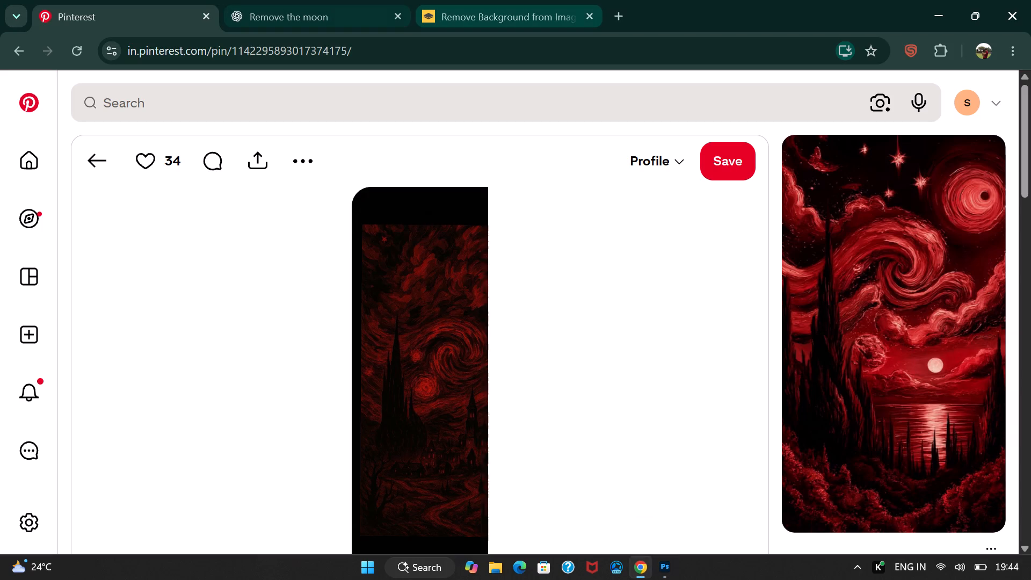
left_click(615, 8)
left_click(494, 53)
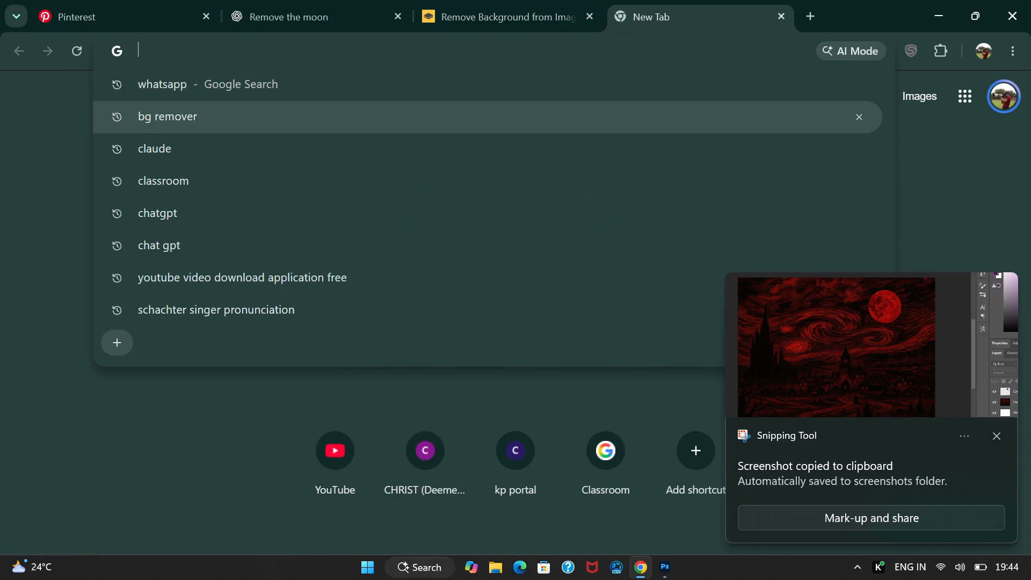
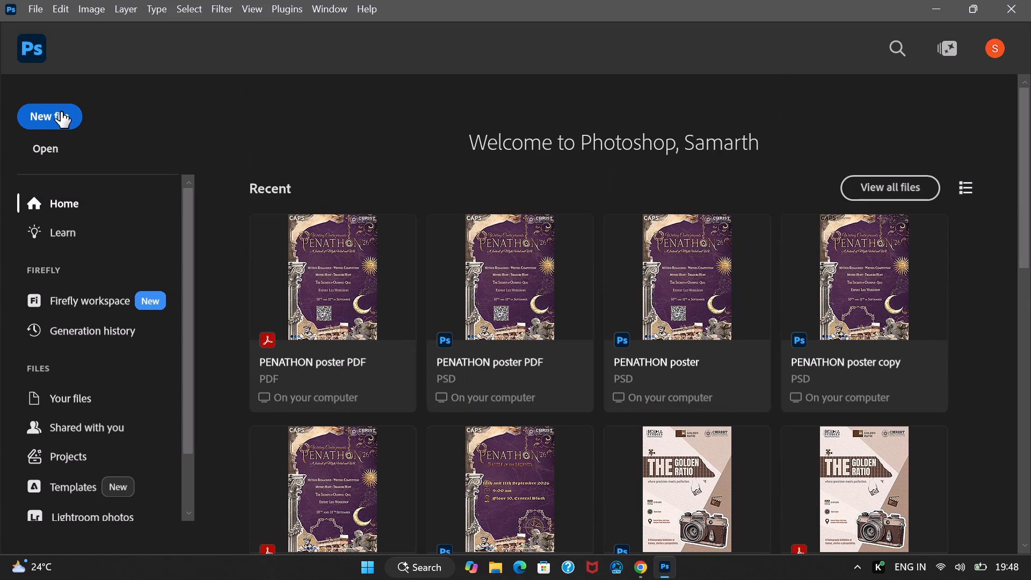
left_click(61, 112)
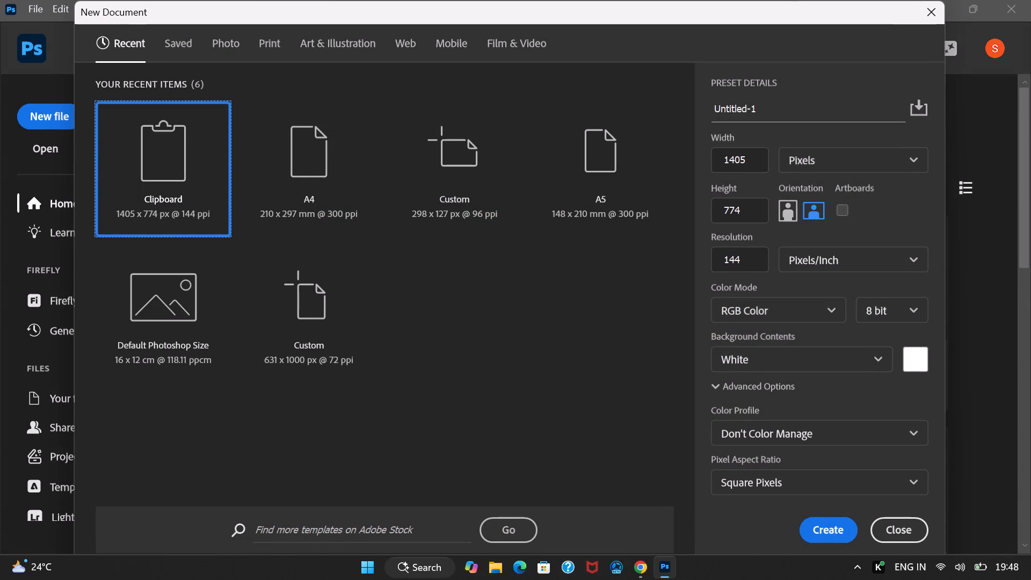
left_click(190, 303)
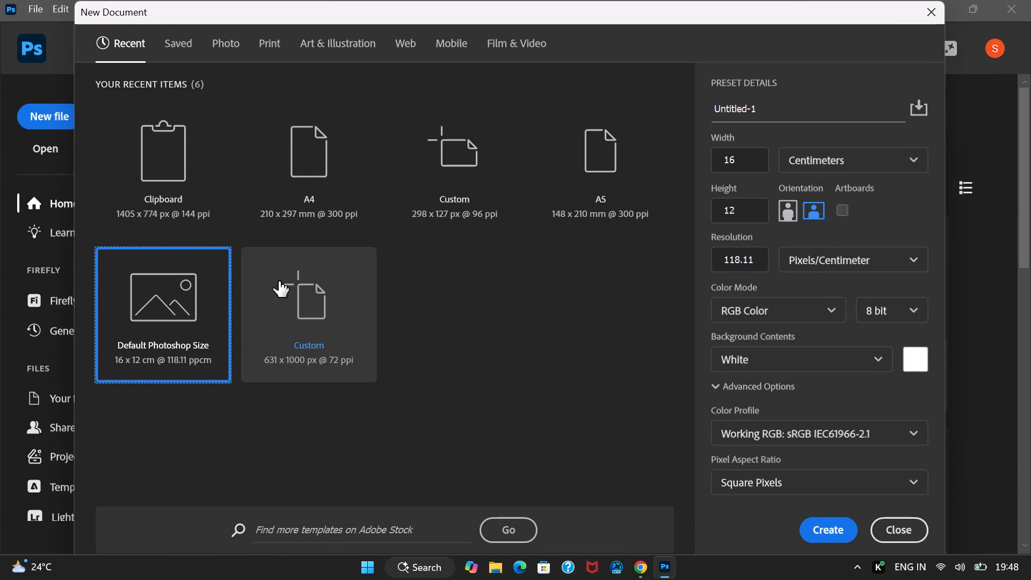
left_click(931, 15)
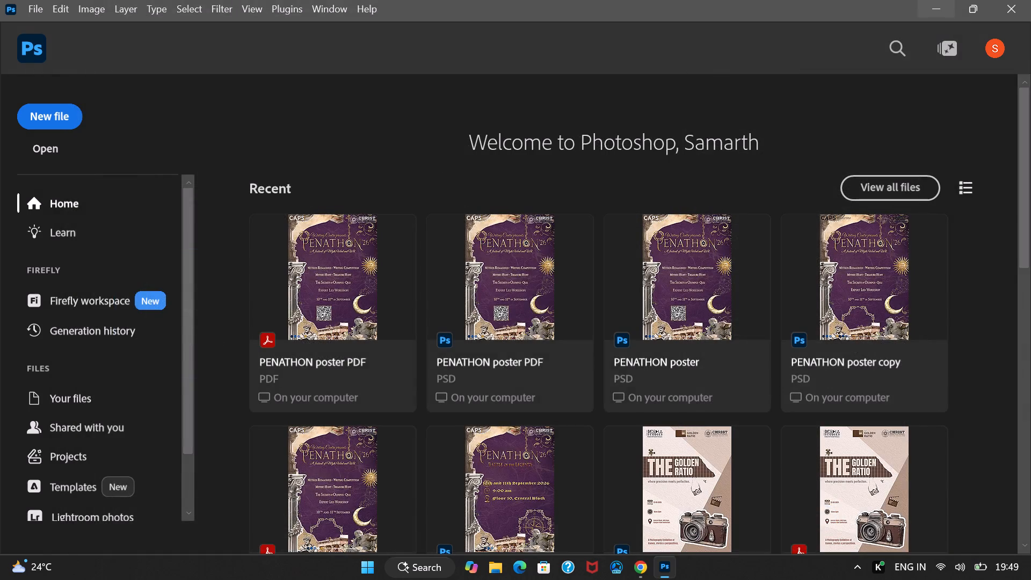
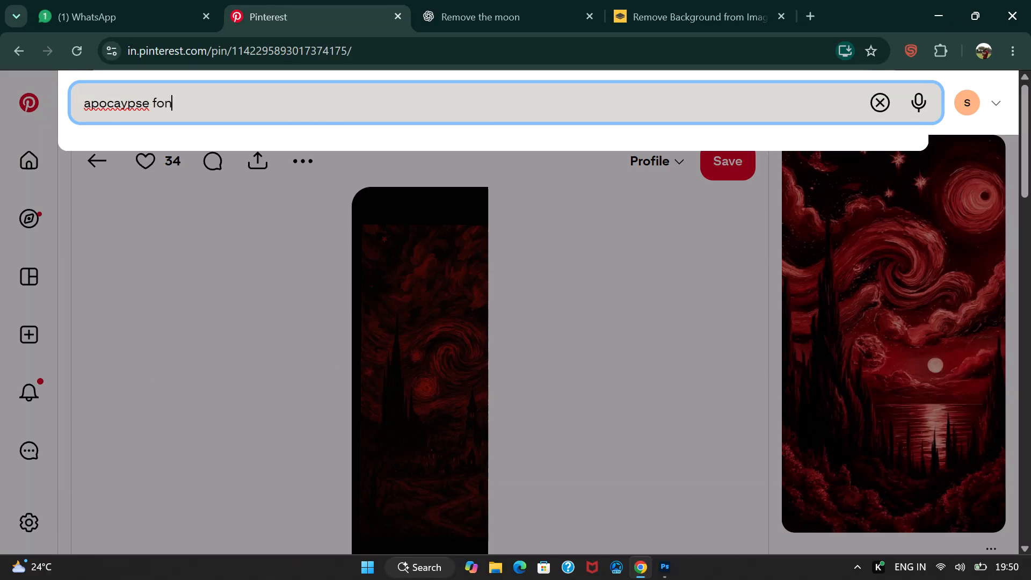
Search Pinterest for "apocaypse font".
key("Return")
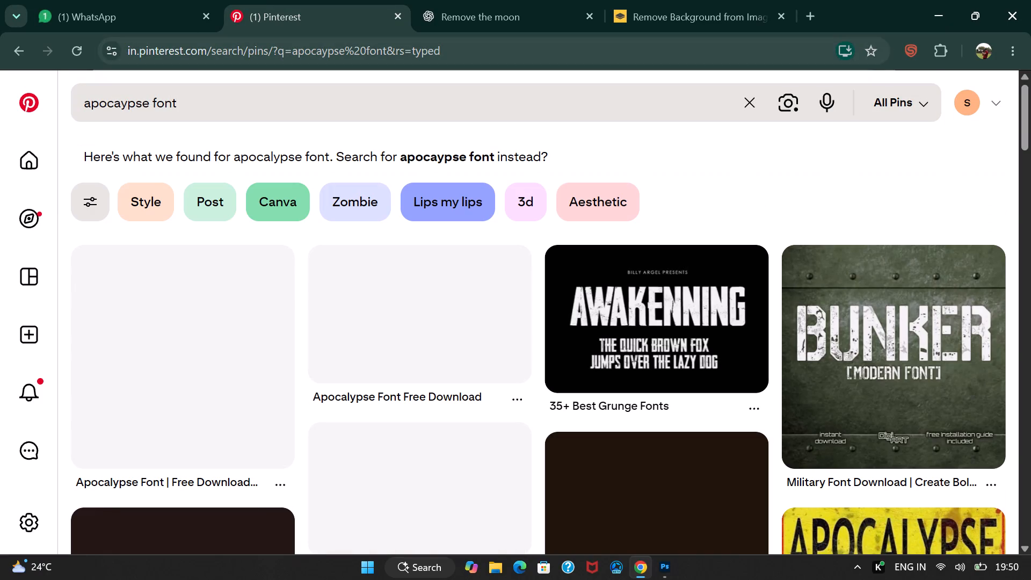
Examine the apocalypse font results for a lettering style that suits the red moon landscape design.
scroll(325, 183, "down", 2)
scroll(395, 351, "up", 4)
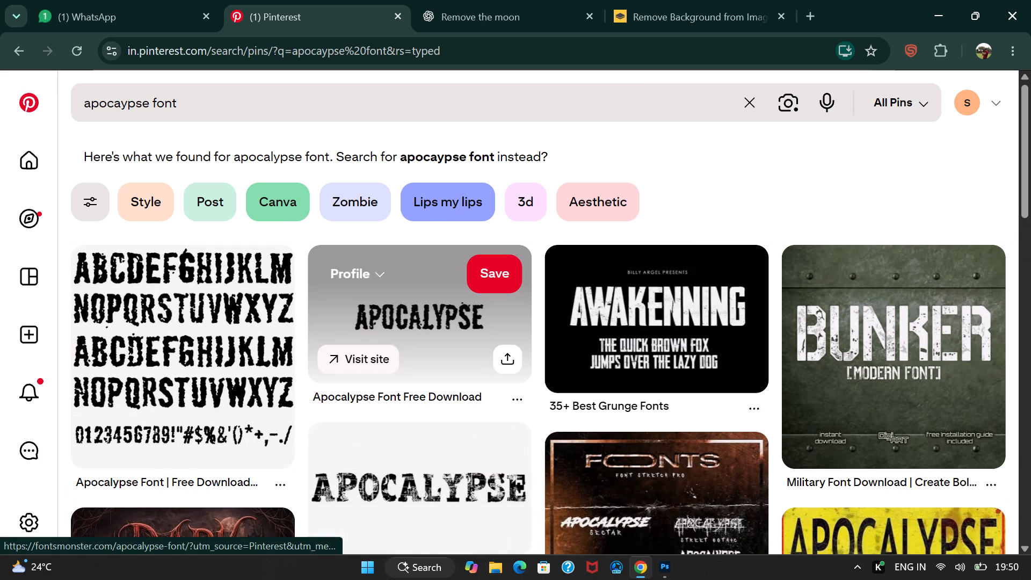
scroll(622, 354, "down", 3)
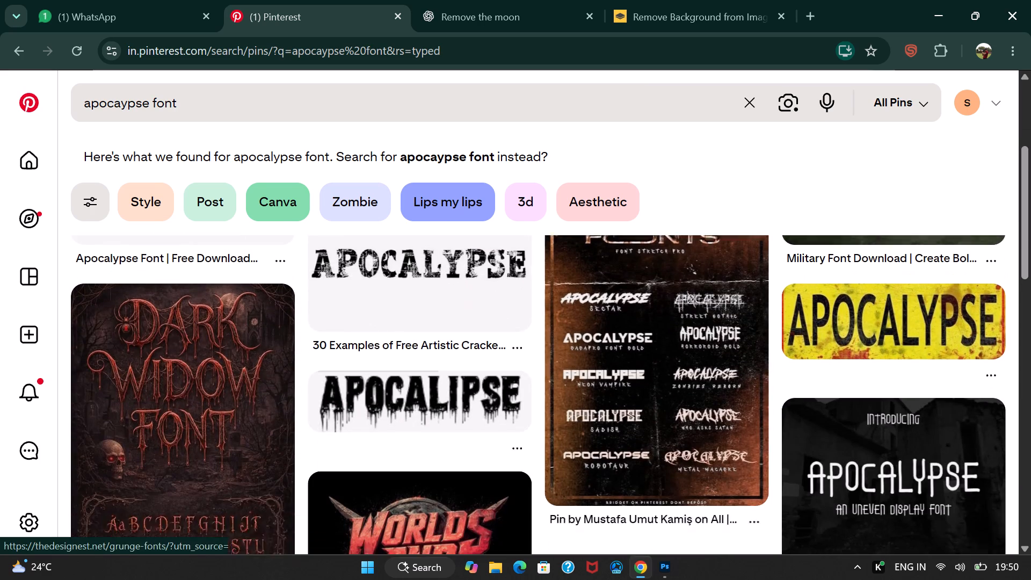
scroll(622, 353, "down", 3)
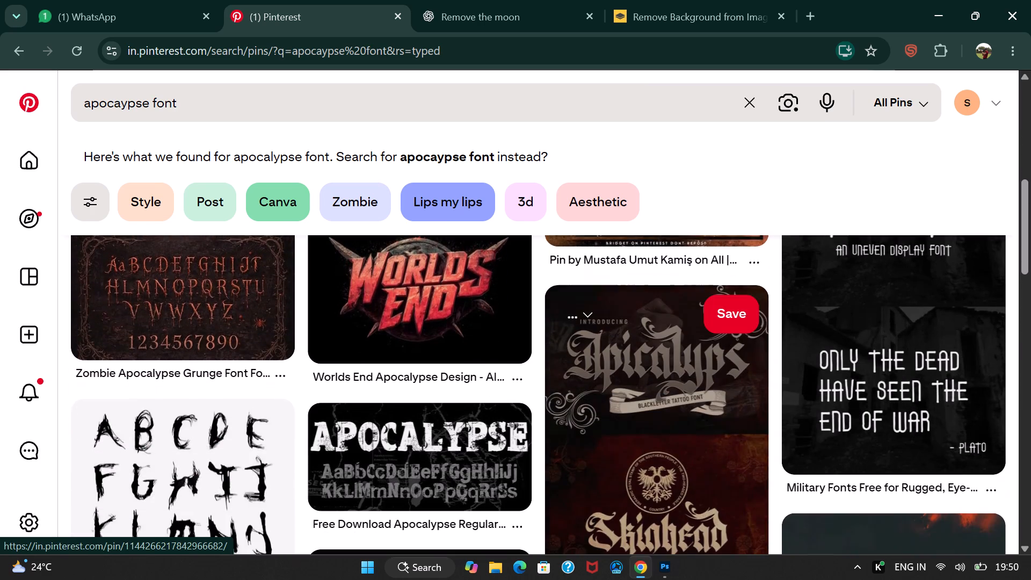
scroll(676, 309, "down", 4)
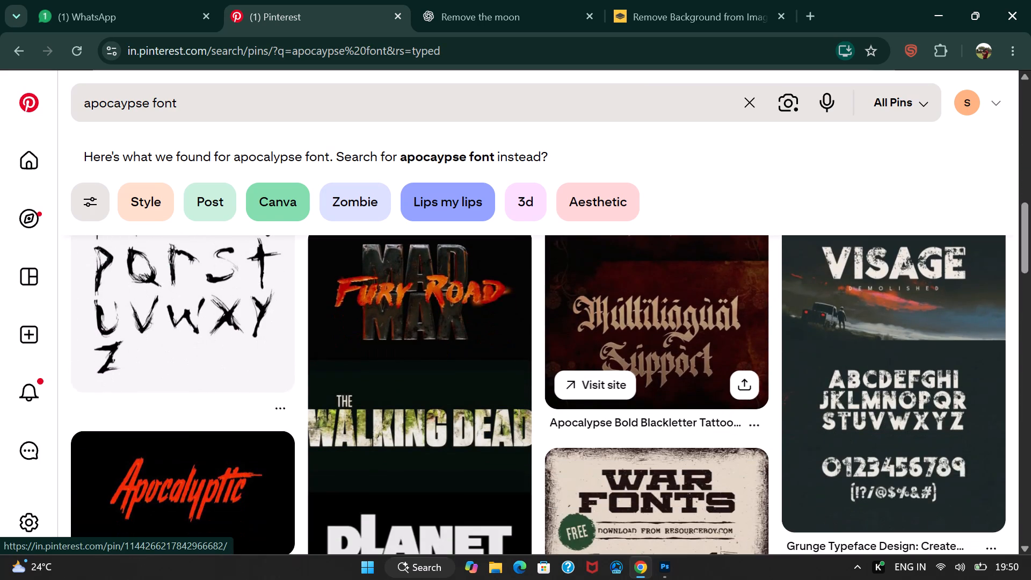
scroll(685, 322, "down", 6)
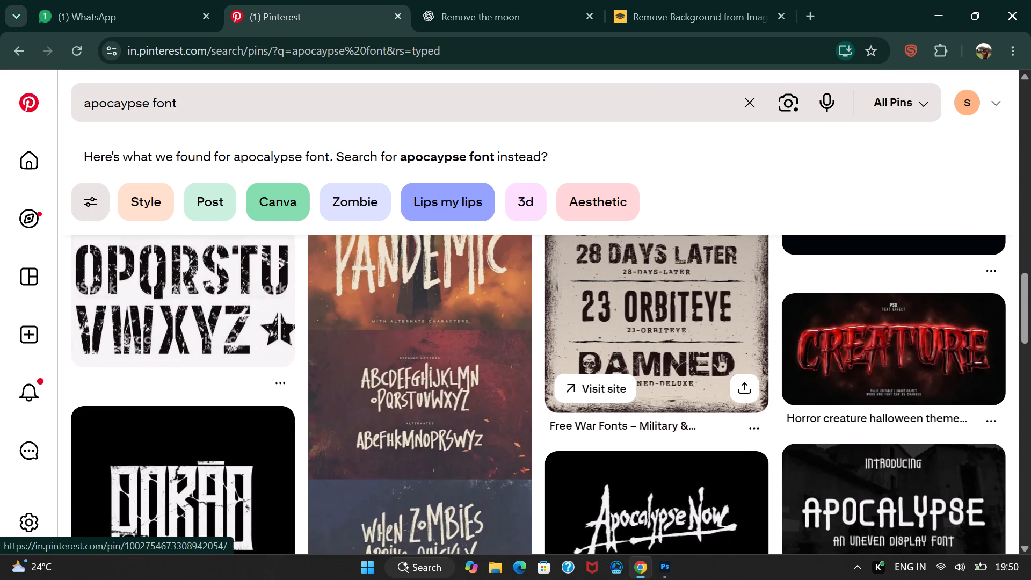
scroll(685, 322, "down", 4)
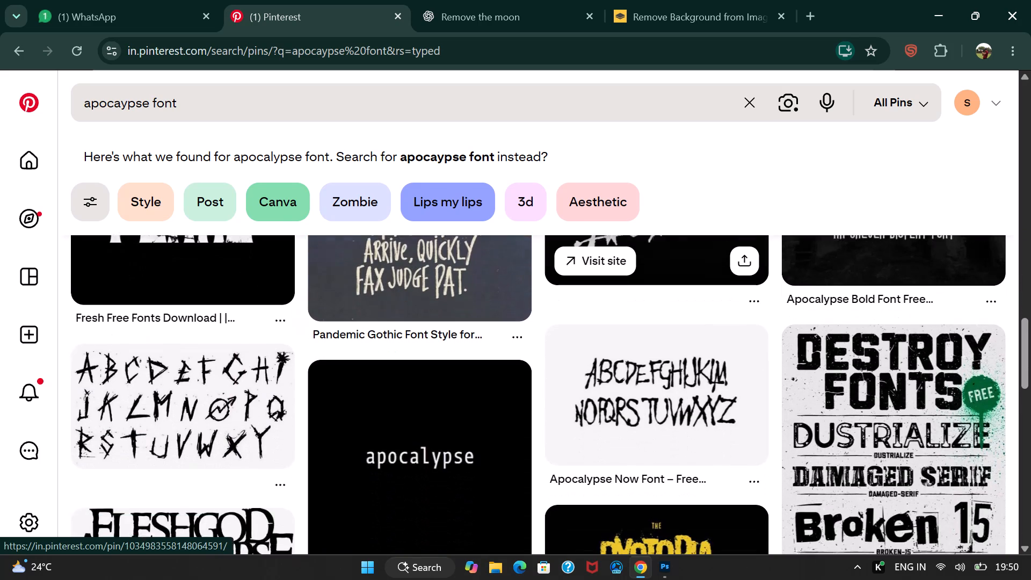
scroll(685, 323, "down", 4)
scroll(685, 325, "up", 2)
scroll(685, 326, "down", 4)
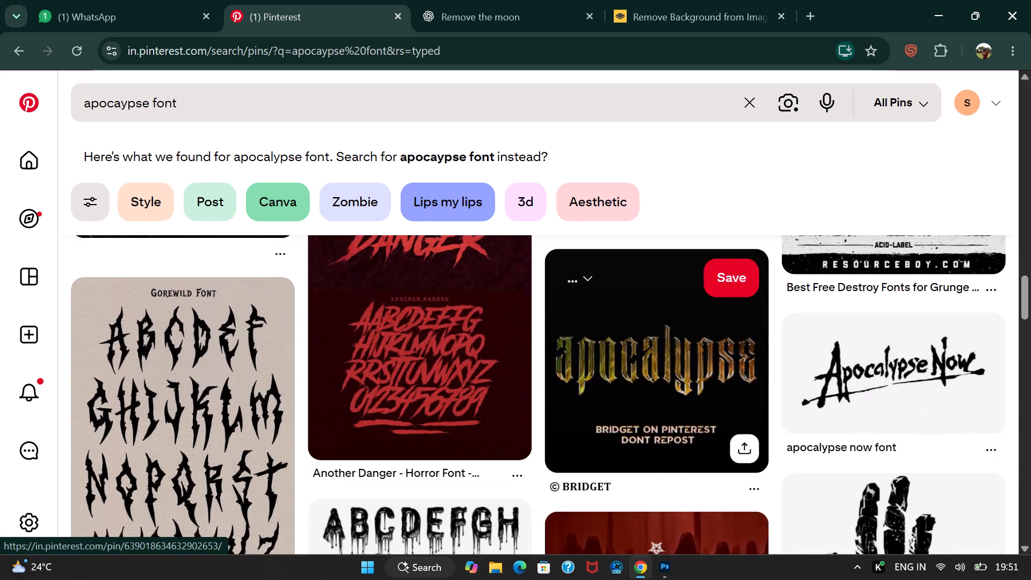
scroll(685, 326, "down", 4)
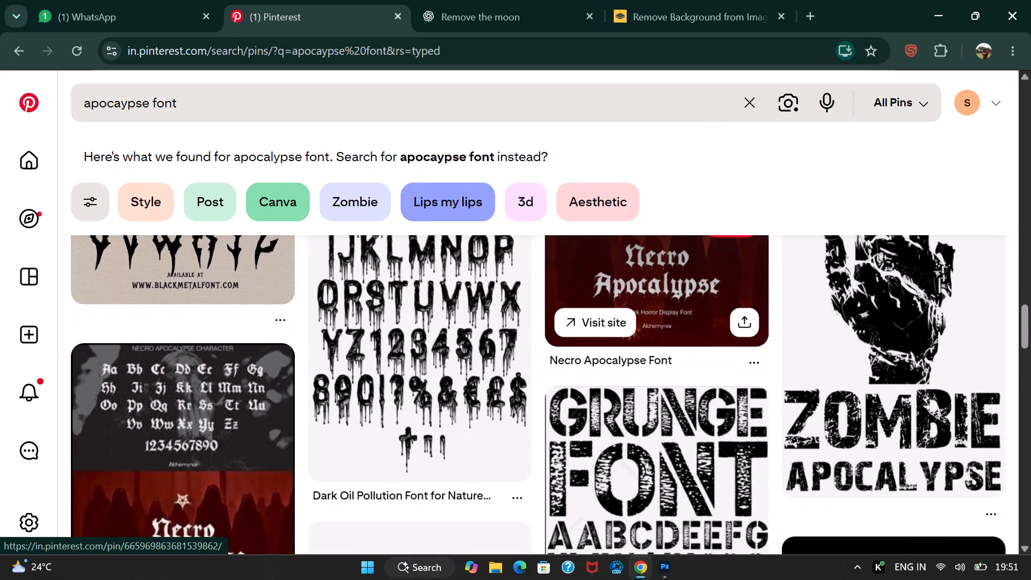
scroll(683, 313, "down", 3)
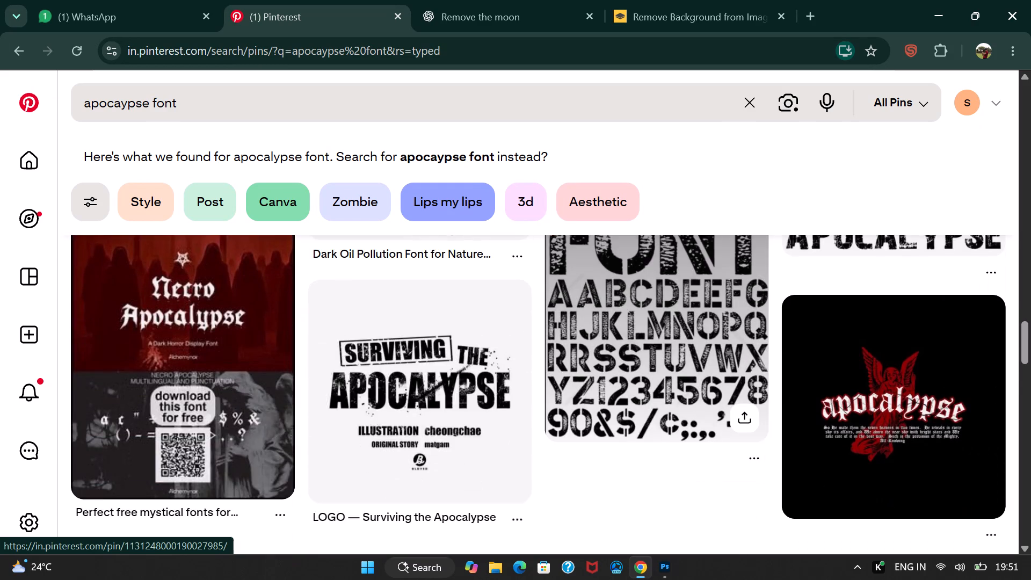
scroll(667, 373, "down", 4)
scroll(677, 360, "up", 5)
scroll(671, 372, "down", 4)
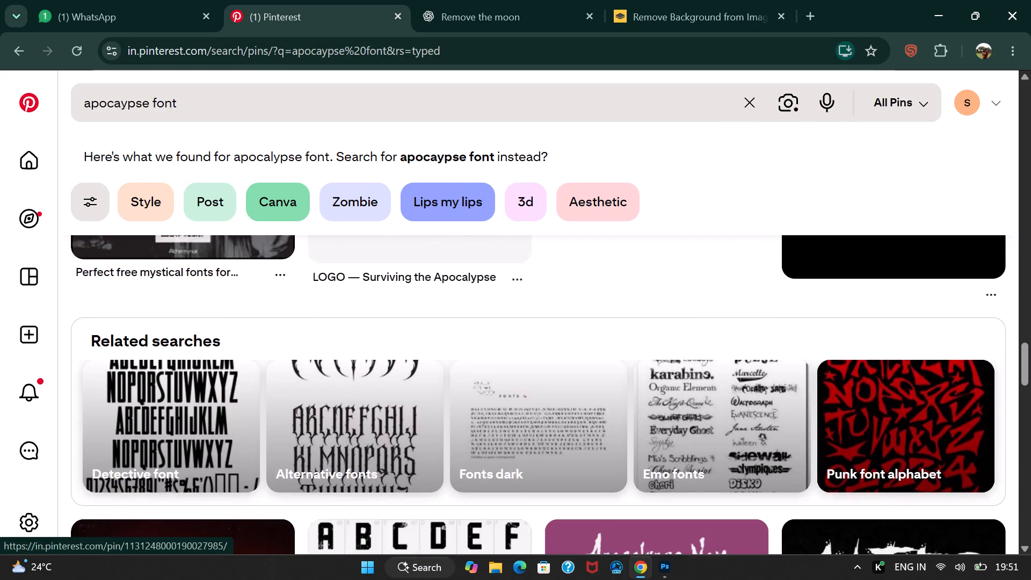
scroll(710, 358, "down", 9)
scroll(684, 374, "up", 5)
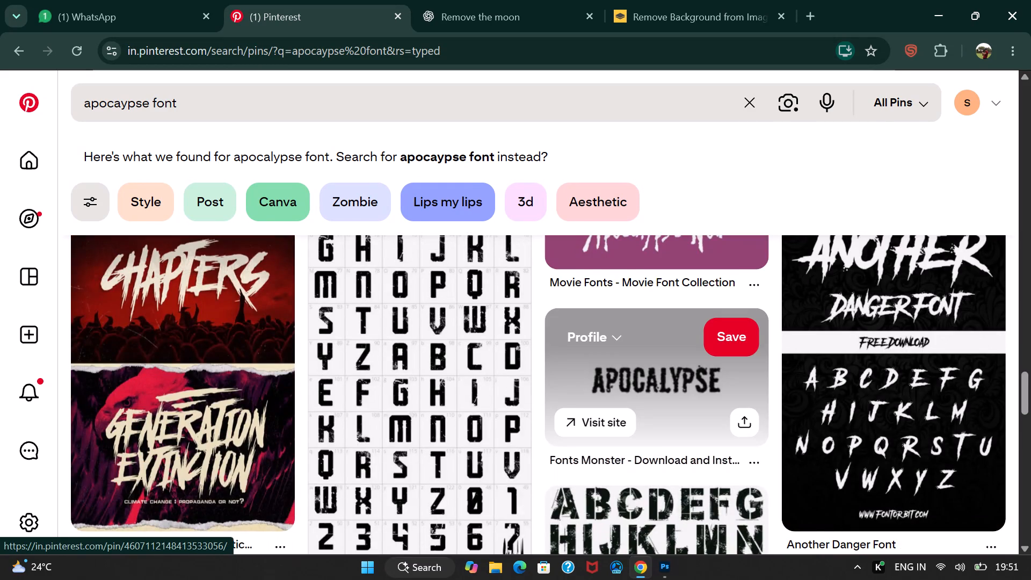
scroll(684, 374, "up", 1)
scroll(683, 374, "down", 6)
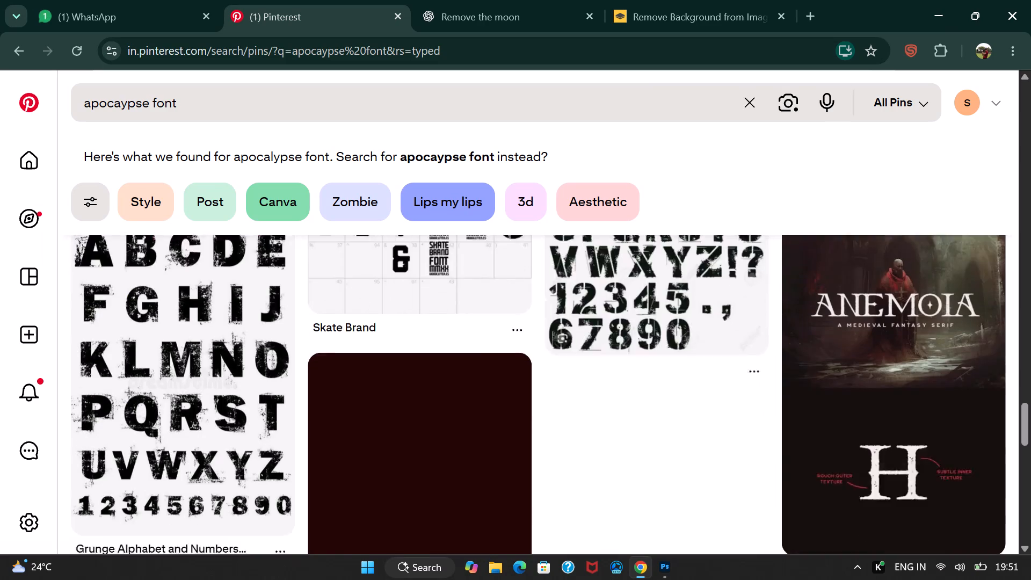
scroll(683, 374, "down", 6)
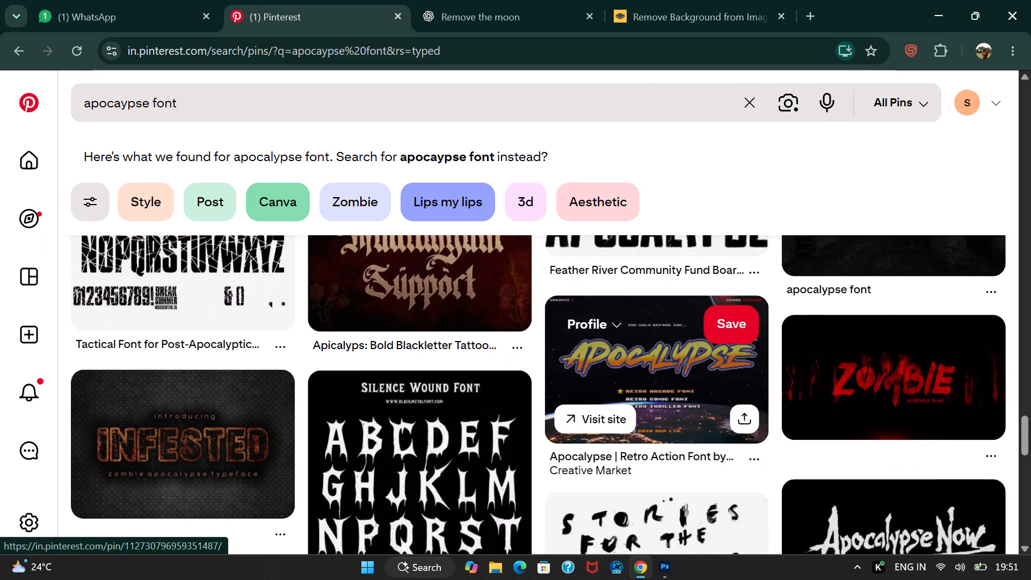
scroll(683, 374, "down", 2)
scroll(683, 374, "up", 20)
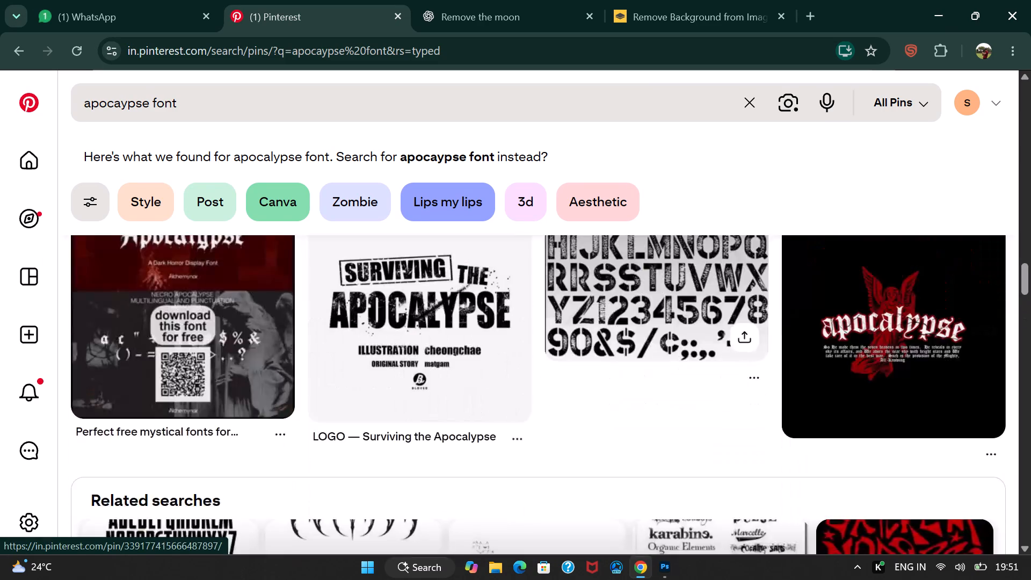
scroll(683, 374, "up", 20)
scroll(683, 374, "up", 20)
scroll(683, 374, "up", 1)
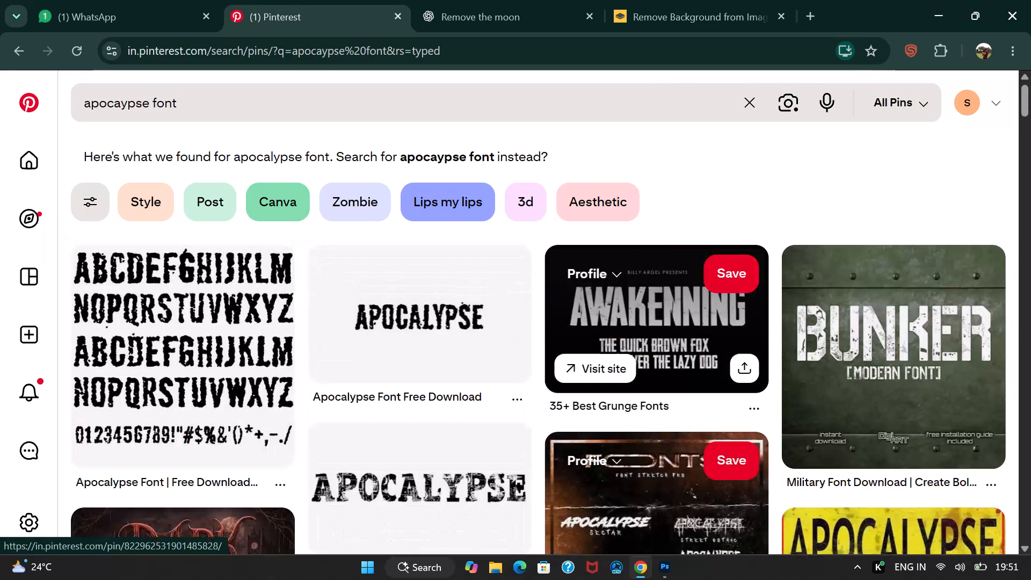
scroll(683, 374, "up", 8)
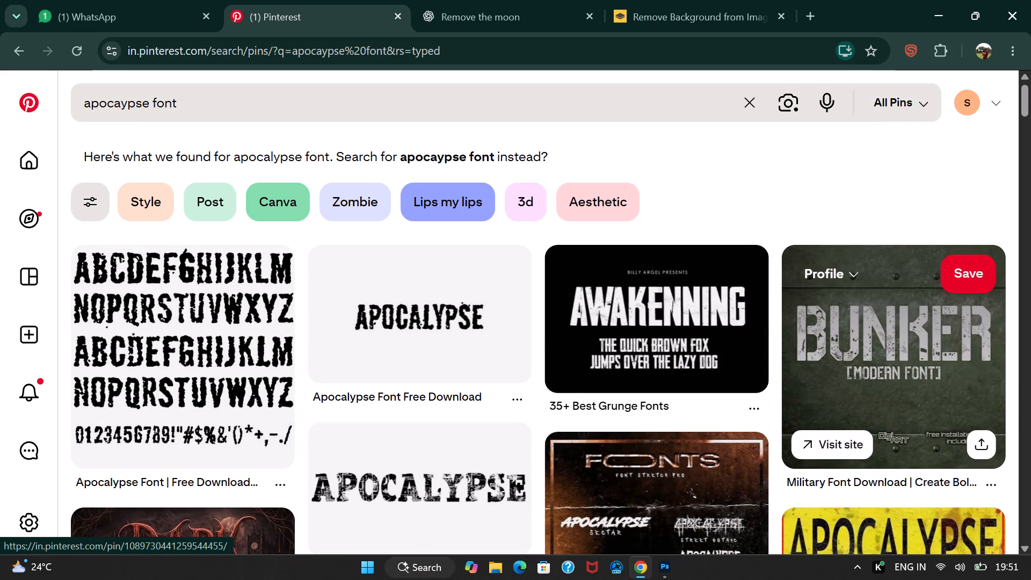
Review the apocalypse font results again and open the "40 of the Best" stencil fonts pin with the Portico sample.
scroll(698, 340, "down", 2)
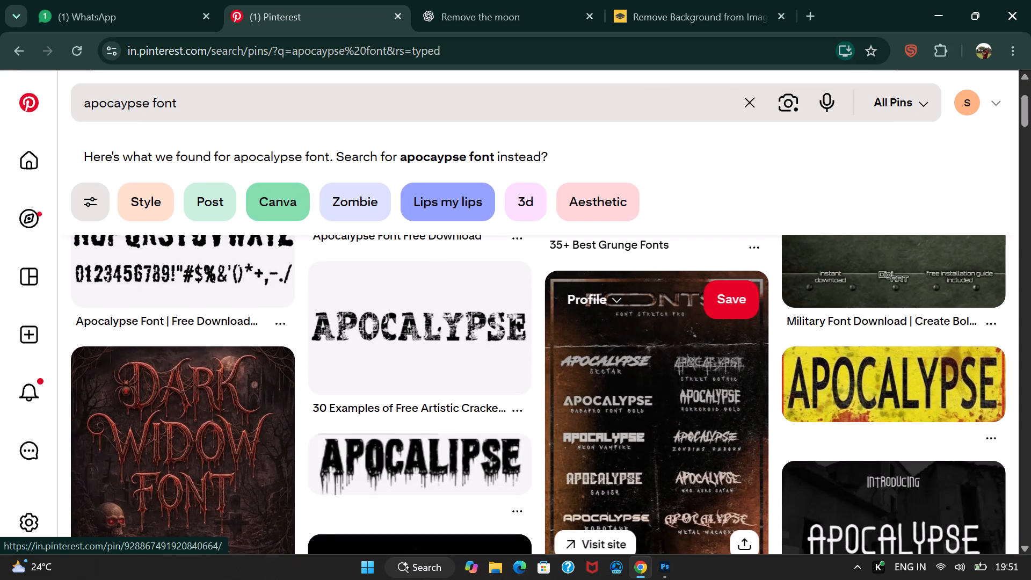
scroll(547, 364, "down", 9)
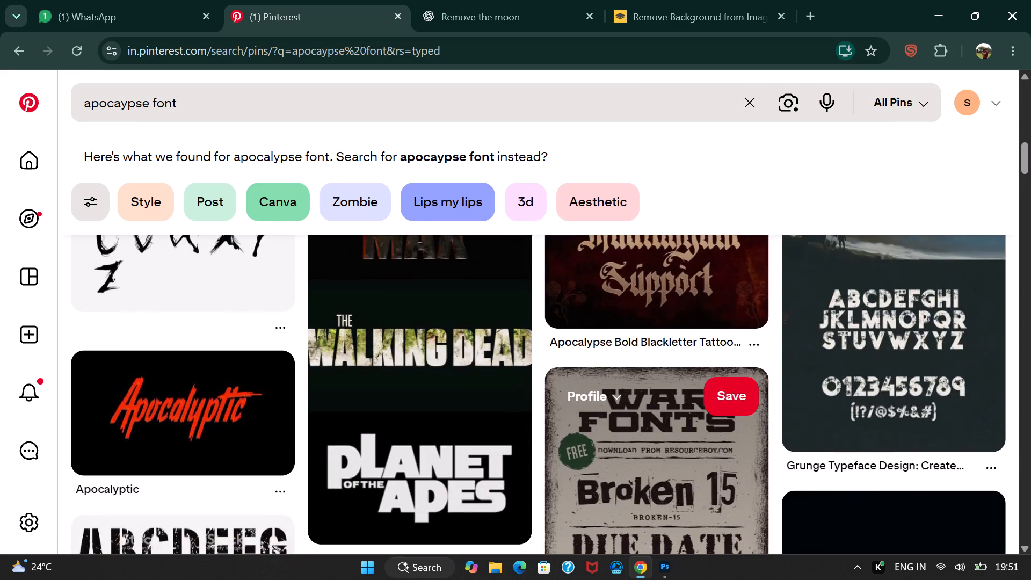
scroll(553, 369, "down", 17)
scroll(560, 384, "down", 20)
scroll(560, 384, "down", 2)
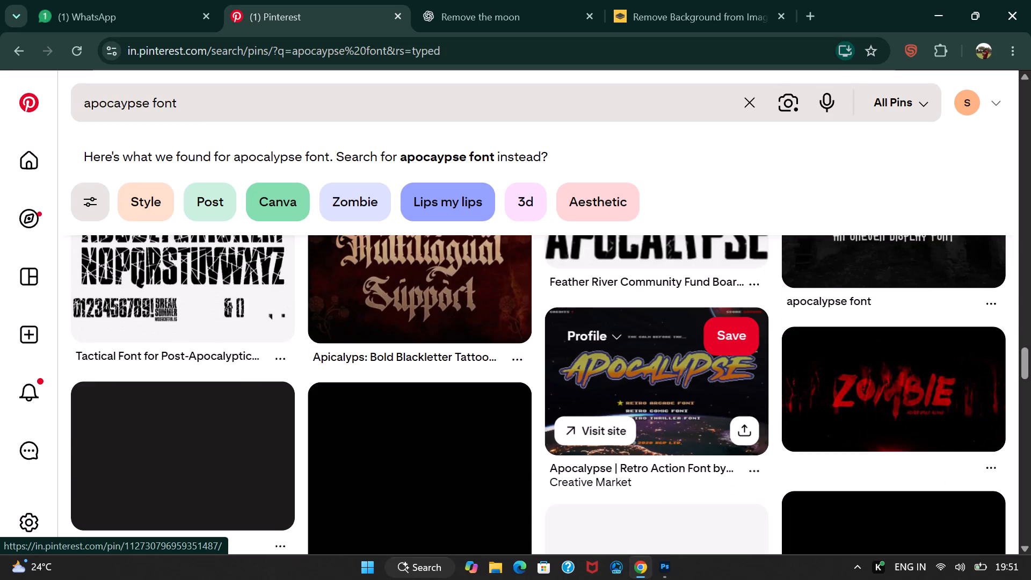
scroll(558, 385, "down", 7)
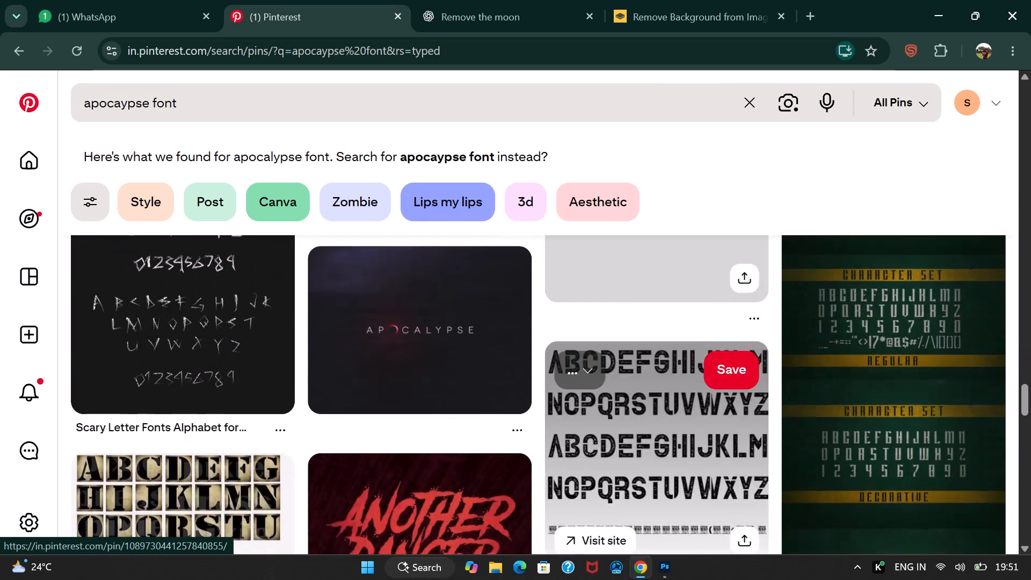
scroll(558, 385, "down", 11)
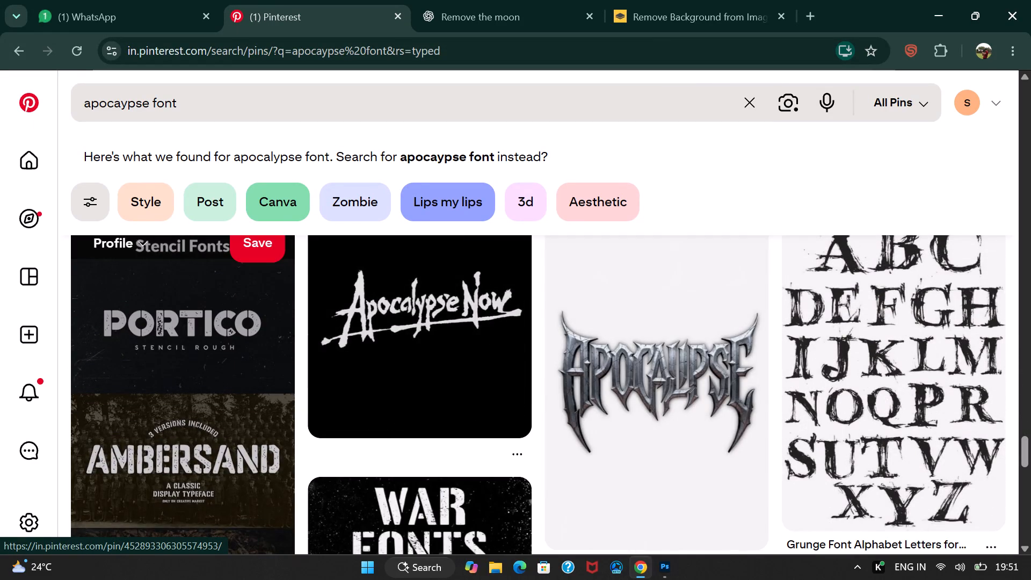
scroll(219, 448, "down", 2)
scroll(239, 441, "up", 4)
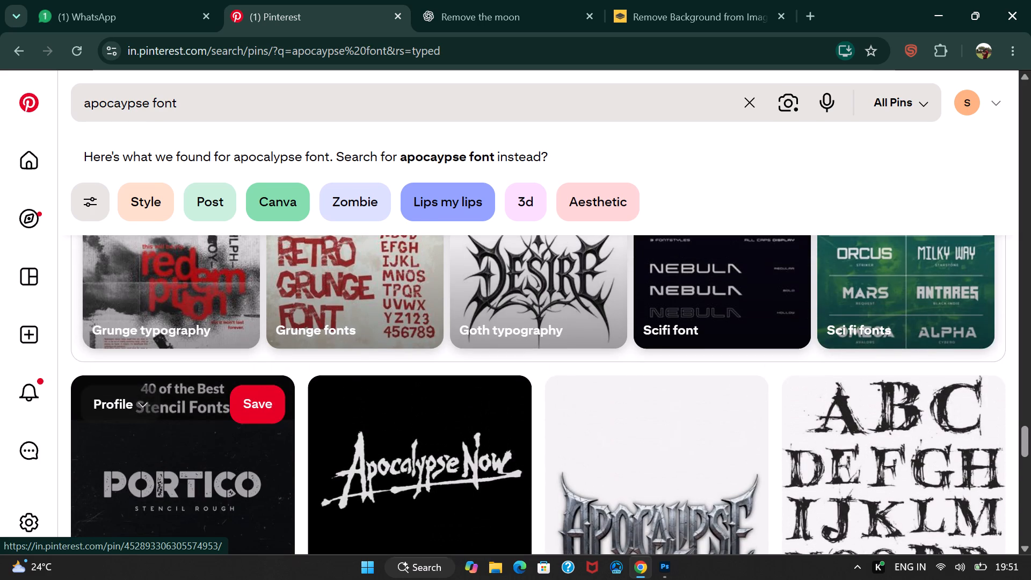
left_click(178, 477)
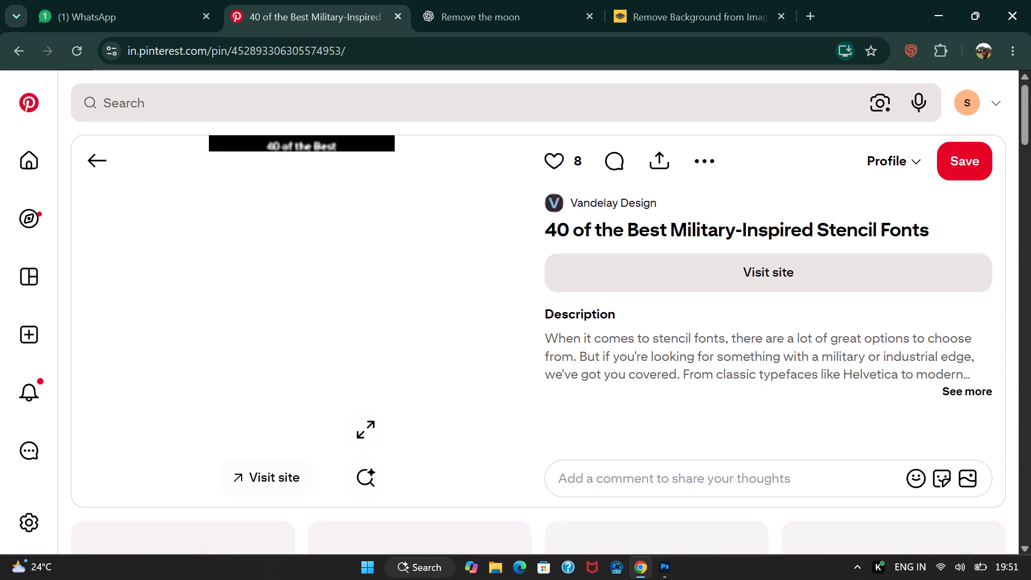
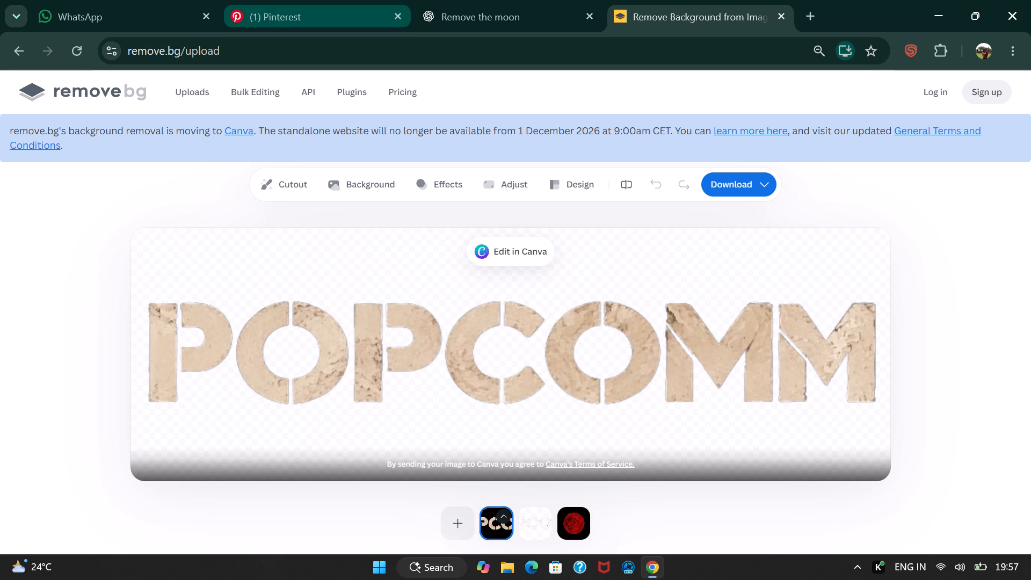
Switch to Pinterest and examine the broken disco ball results for imagery that suits the apocalypse theme.
left_click(281, 0)
scroll(532, 277, "down", 2)
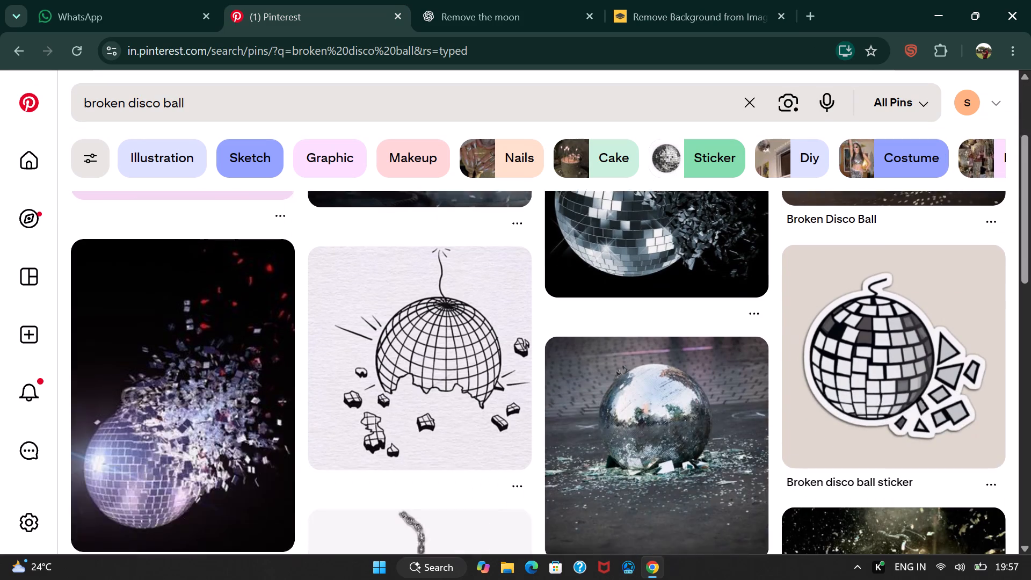
scroll(541, 278, "down", 2)
scroll(556, 296, "up", 3)
scroll(554, 303, "down", 7)
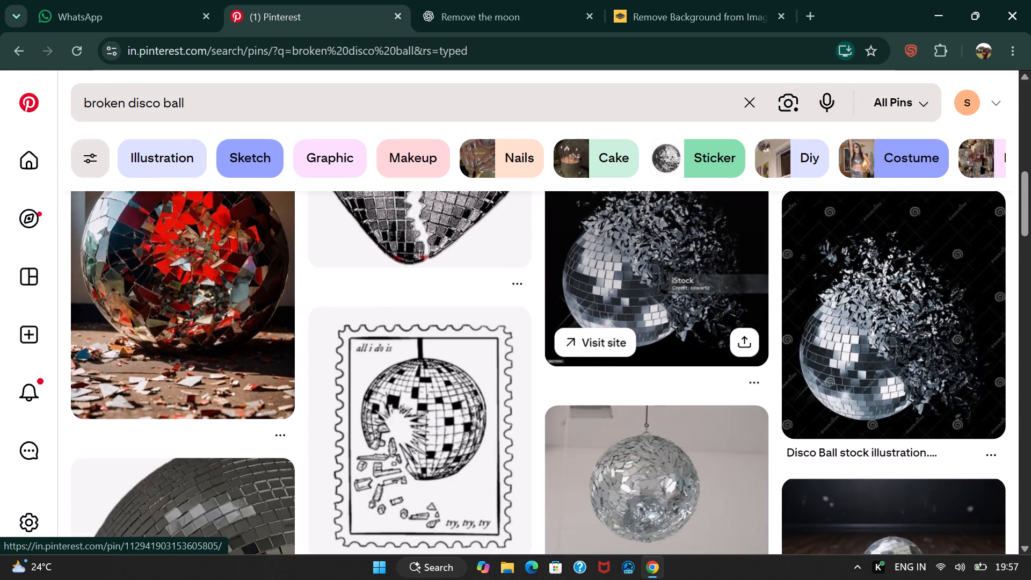
scroll(561, 314, "down", 17)
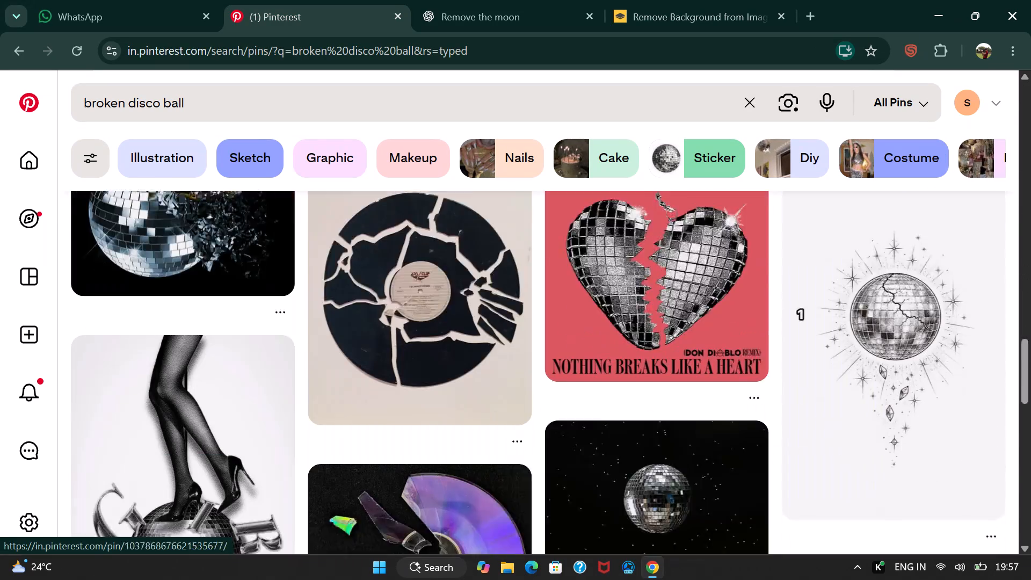
scroll(564, 314, "down", 6)
scroll(564, 309, "up", 19)
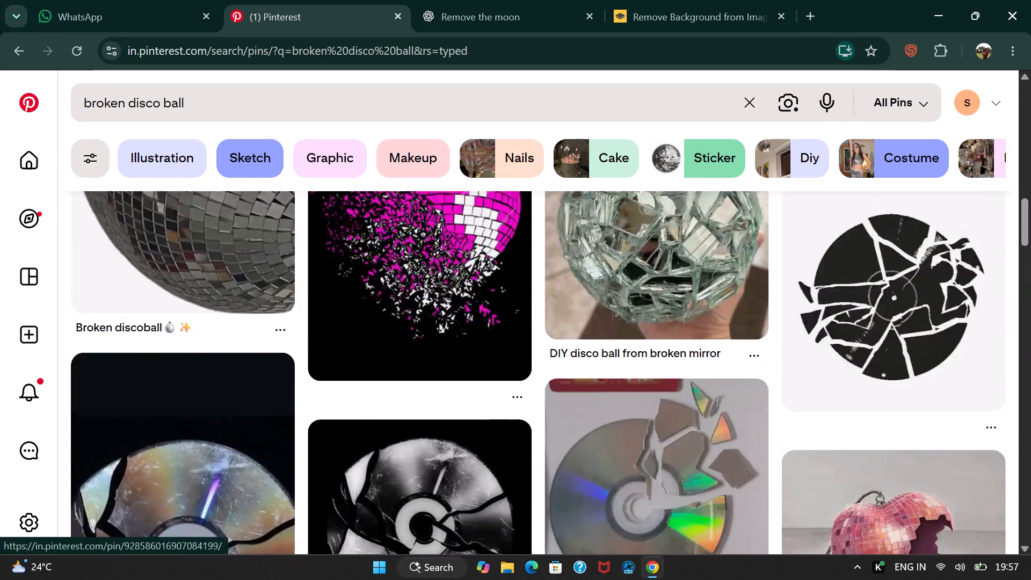
scroll(555, 299, "up", 20)
scroll(555, 299, "up", 11)
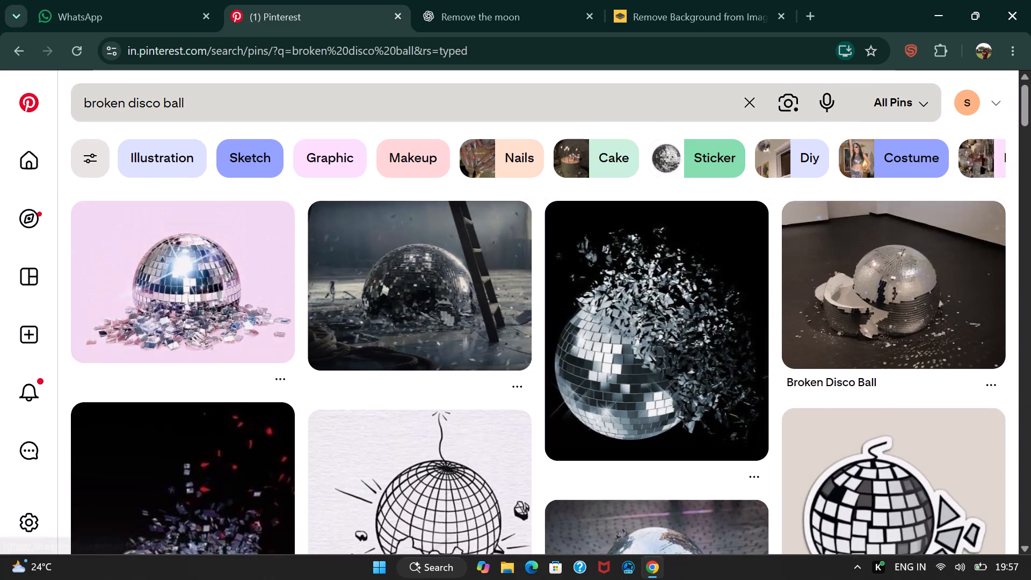
Search Pinterest for "broken disco ball sketch".
left_click(496, 112)
left_click(484, 189)
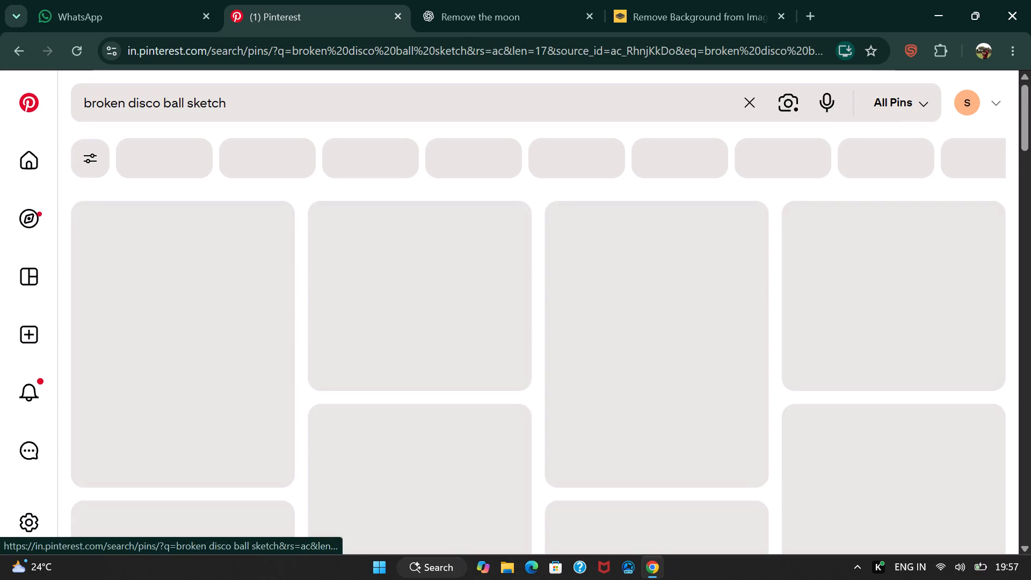
Change the Pinterest search to "broken disco ball graphic".
left_click(386, 101)
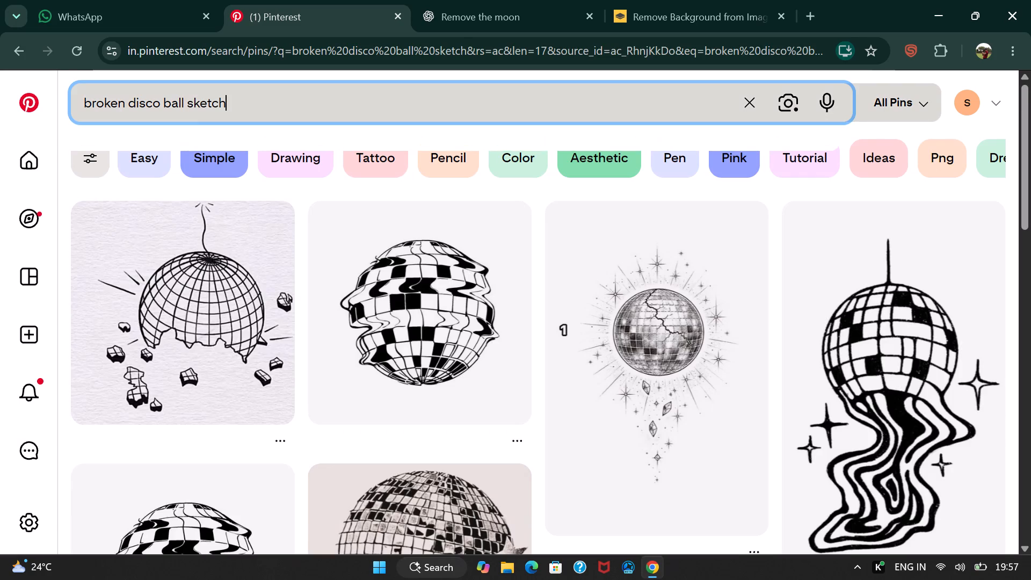
key("BackSpace")
key("BackSpace")
key("BackSpace")
key("BackSpace")
key("BackSpace")
key("BackSpace")
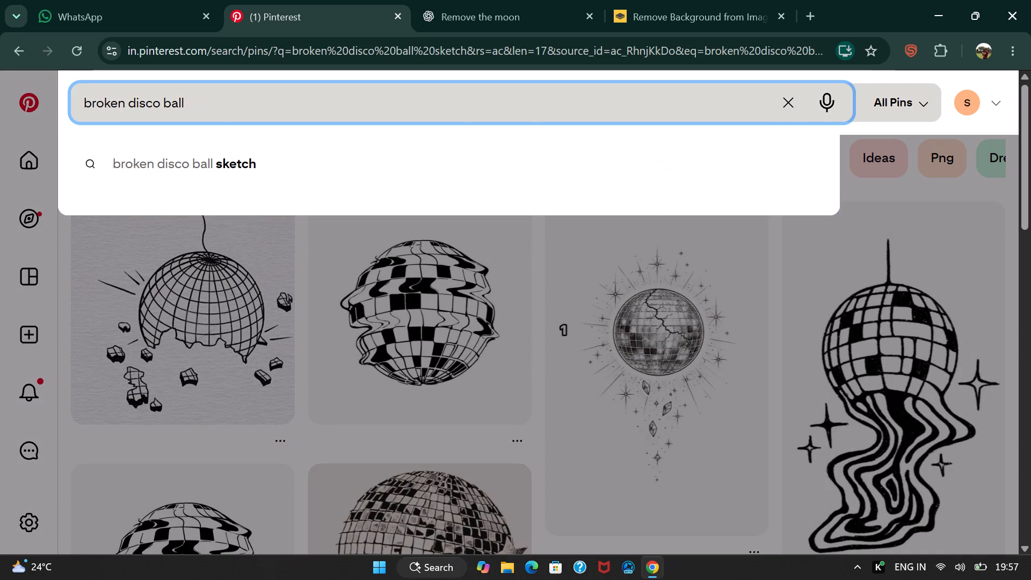
key("BackSpace")
left_click(376, 237)
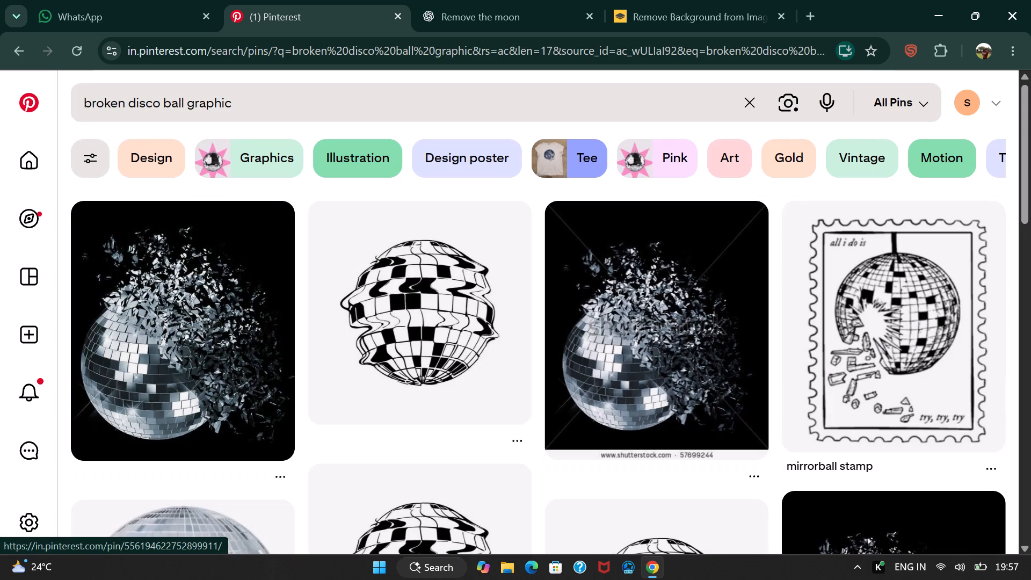
Examine the broken disco ball graphic results for an element that fits the red moon landscape.
scroll(415, 288, "down", 6)
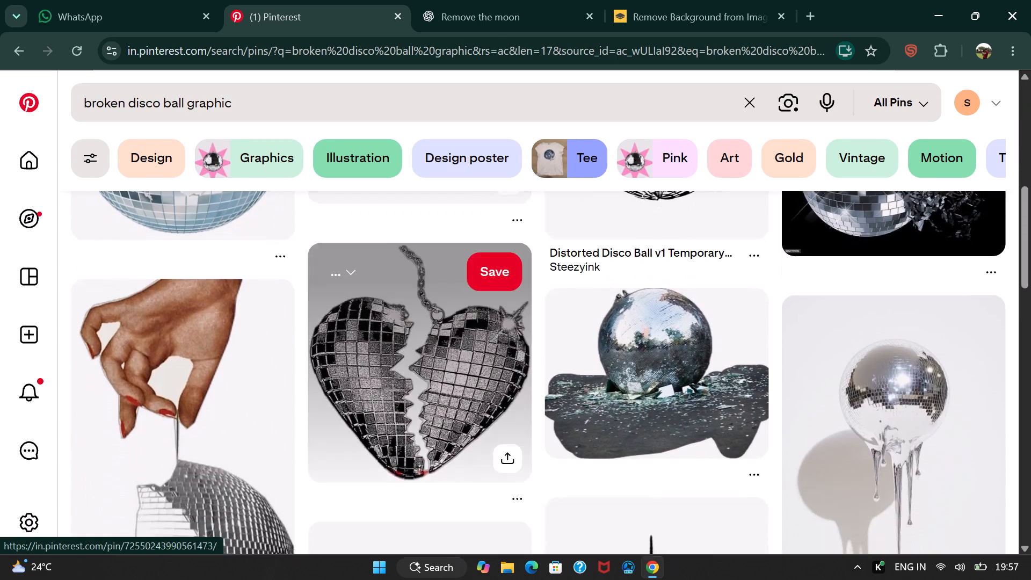
scroll(430, 300, "up", 5)
scroll(430, 301, "down", 7)
scroll(430, 300, "up", 2)
scroll(430, 300, "down", 6)
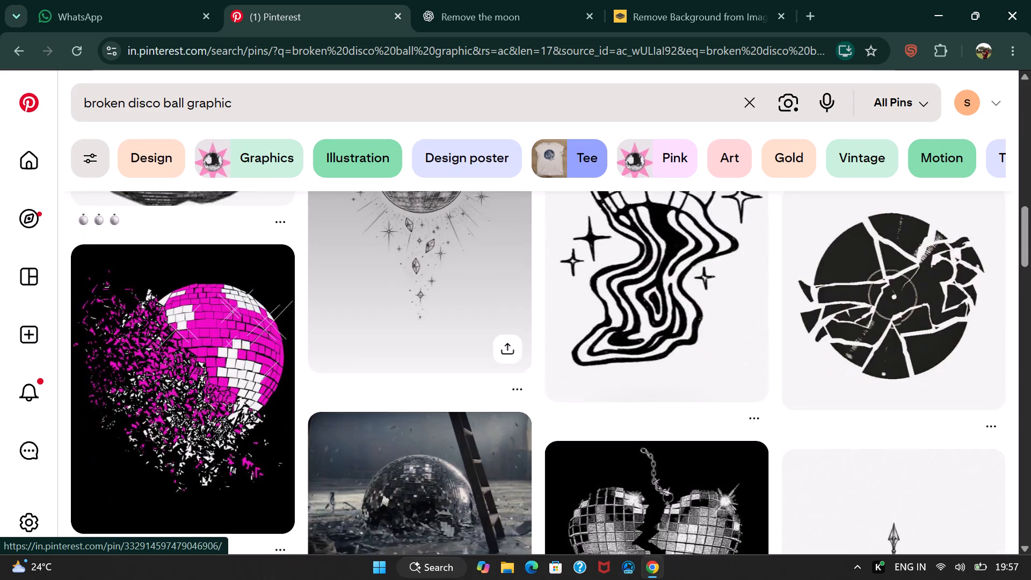
scroll(430, 297, "down", 12)
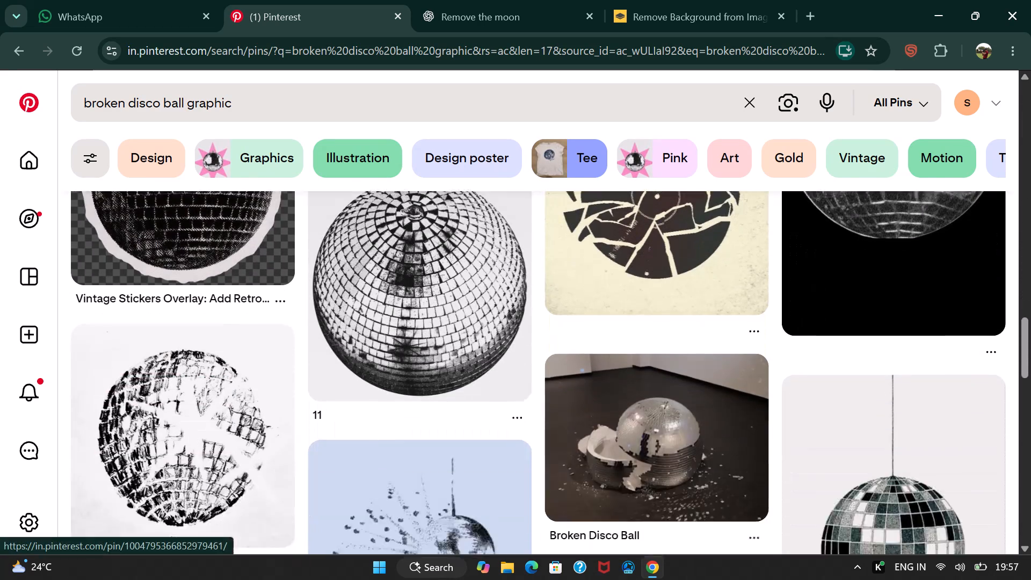
scroll(455, 290, "up", 7)
Change the Pinterest search to "apocalypse broken disco ball".
left_click(366, 110)
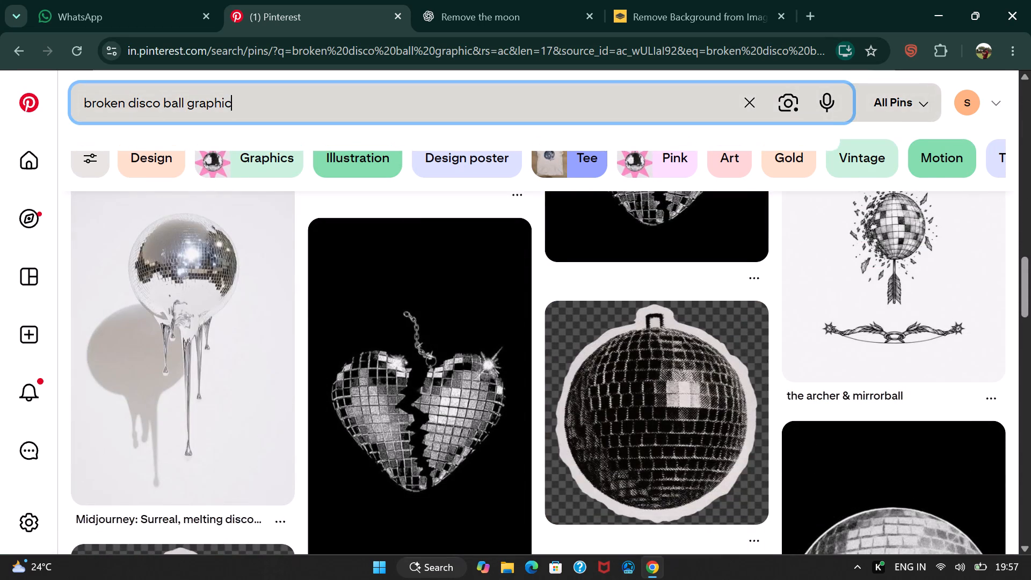
key("BackSpace")
key("BackSpace")
key("BackSpace")
key("BackSpace")
key("BackSpace")
key("BackSpace")
key("BackSpace")
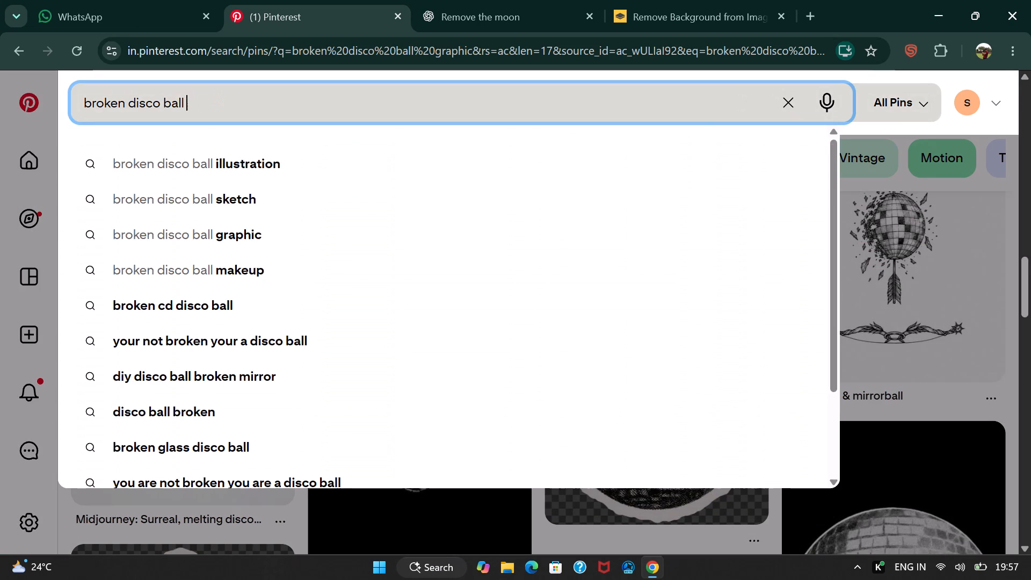
key("Left")
key("Left")
key("Left")
key("Left")
key("Left")
key("Left")
key("Left")
key("Left")
key("Left")
key("Left")
key("Left")
key("Left")
key("Left")
key("Left")
key("Left")
key("Left")
key("Left")
key("Left")
key("Left")
key("Left")
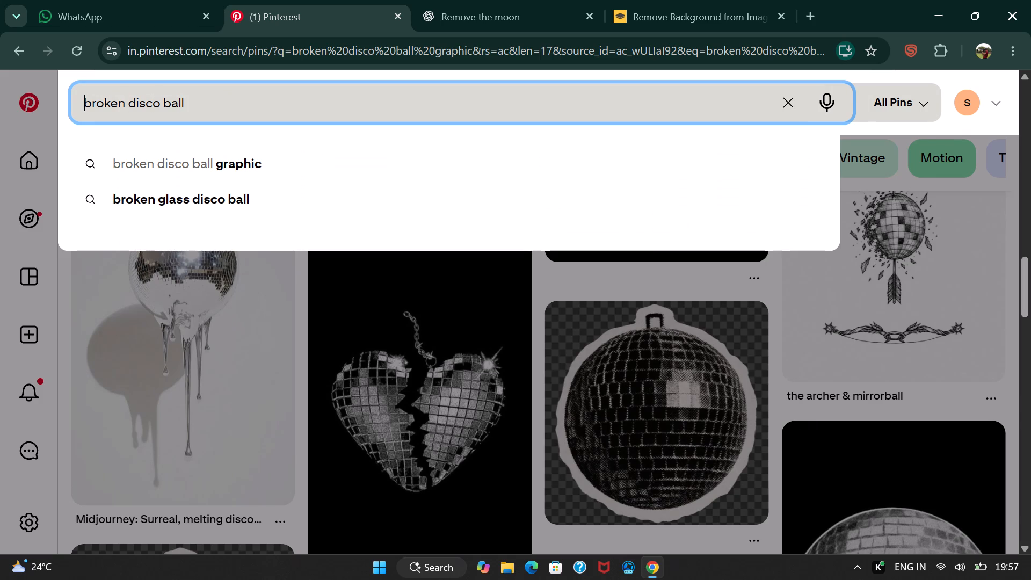
type("apocalypse")
key("space")
key("Return")
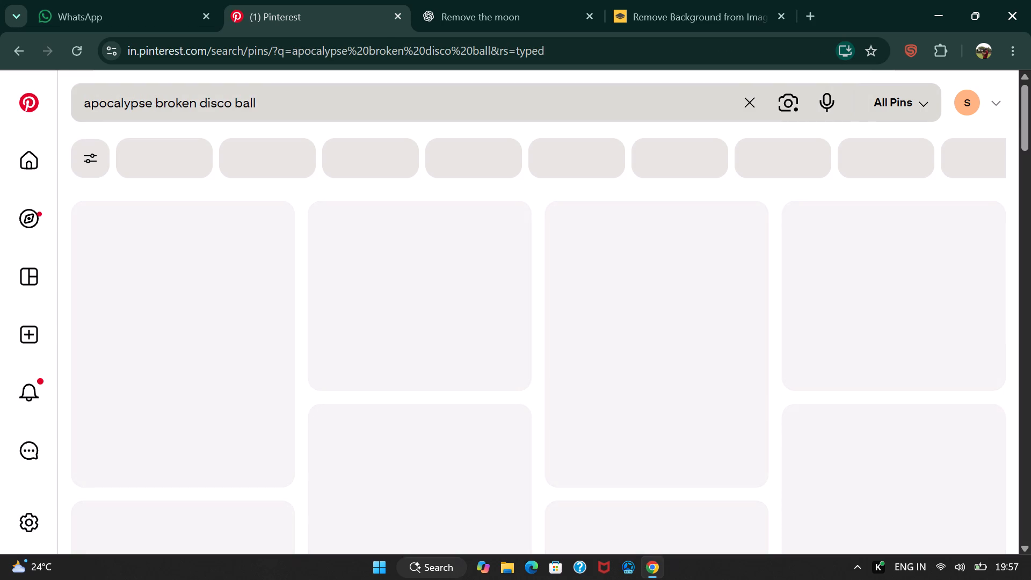
Examine the apocalypse broken disco ball results for an element that fits the red moon landscape.
scroll(389, 330, "down", 2)
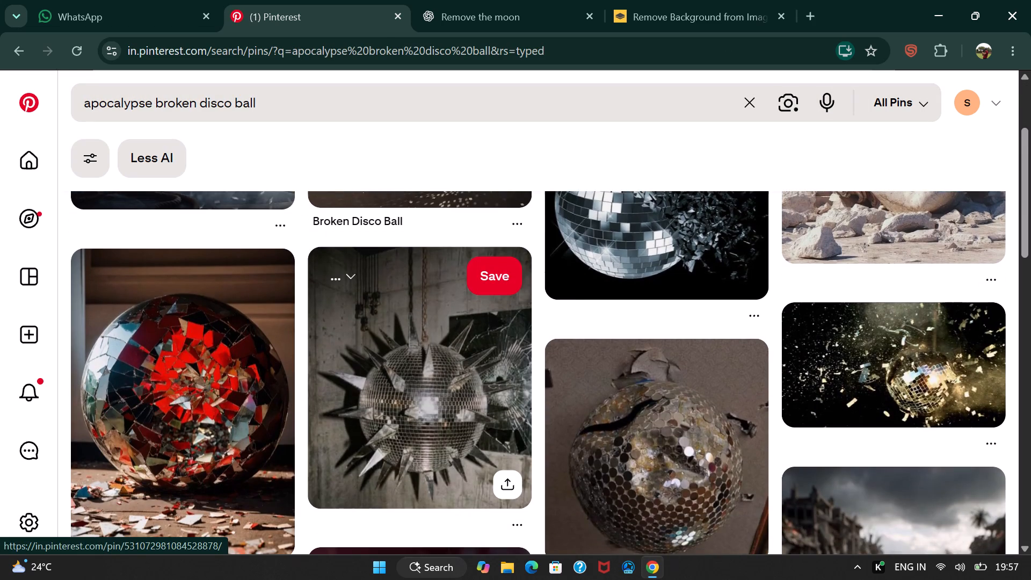
scroll(372, 357, "down", 8)
scroll(381, 380, "up", 3)
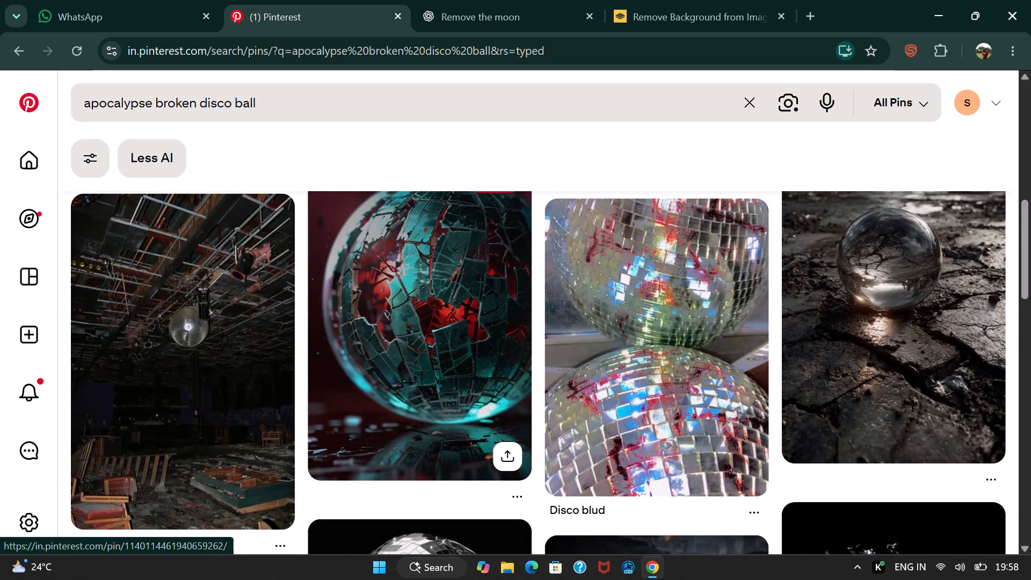
scroll(386, 387, "down", 11)
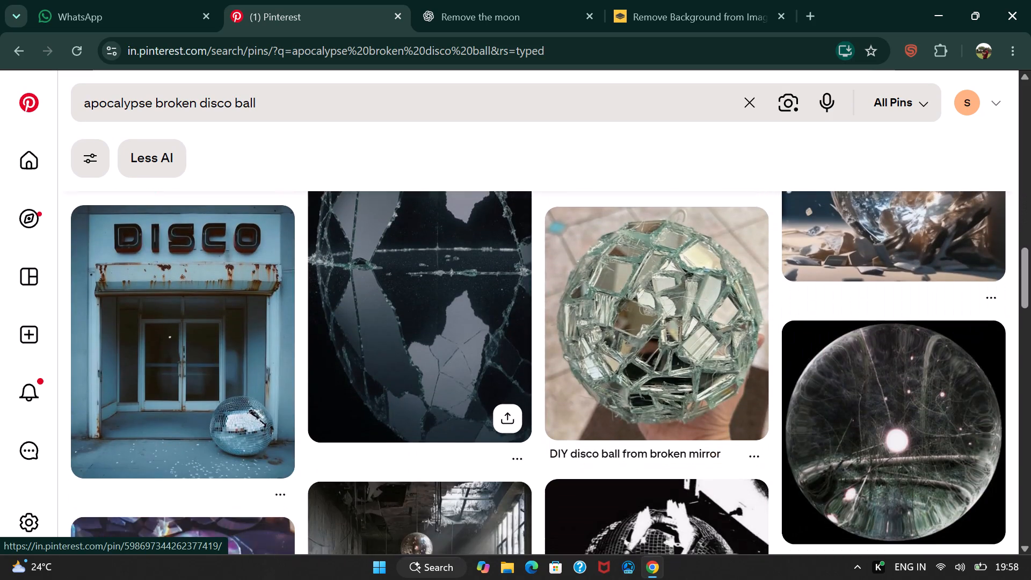
scroll(398, 398, "down", 9)
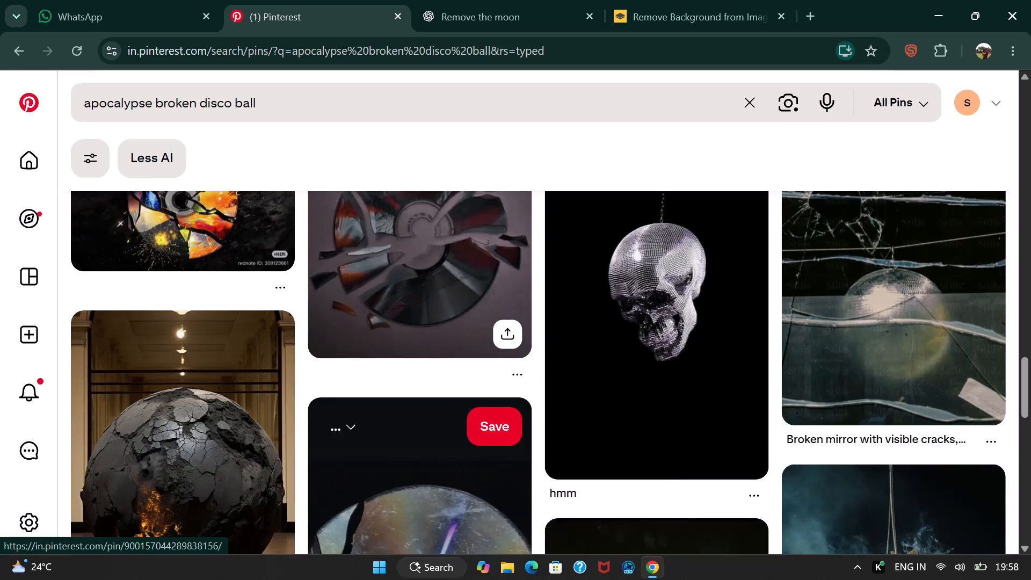
scroll(398, 398, "down", 2)
Clear the current Pinterest search phrase.
left_click(754, 95)
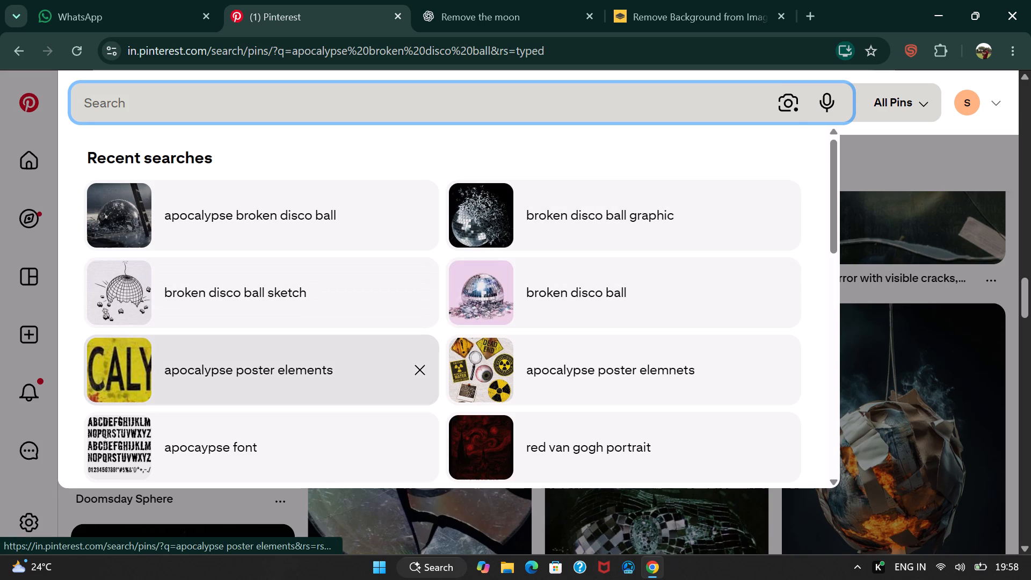
Search Pinterest again for the recent phrase "apocalypse poster elements".
left_click(279, 363)
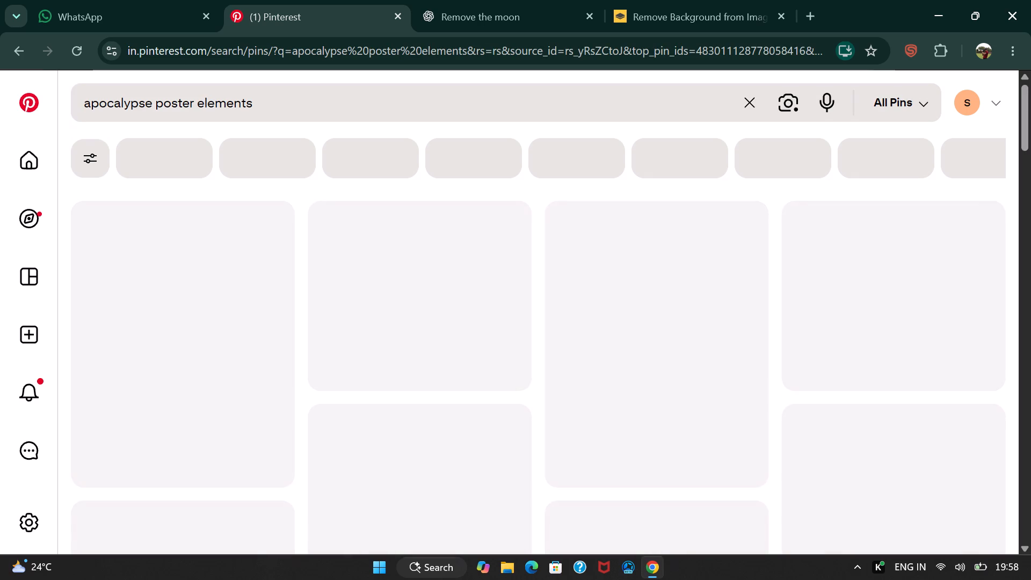
scroll(399, 383, "down", 8)
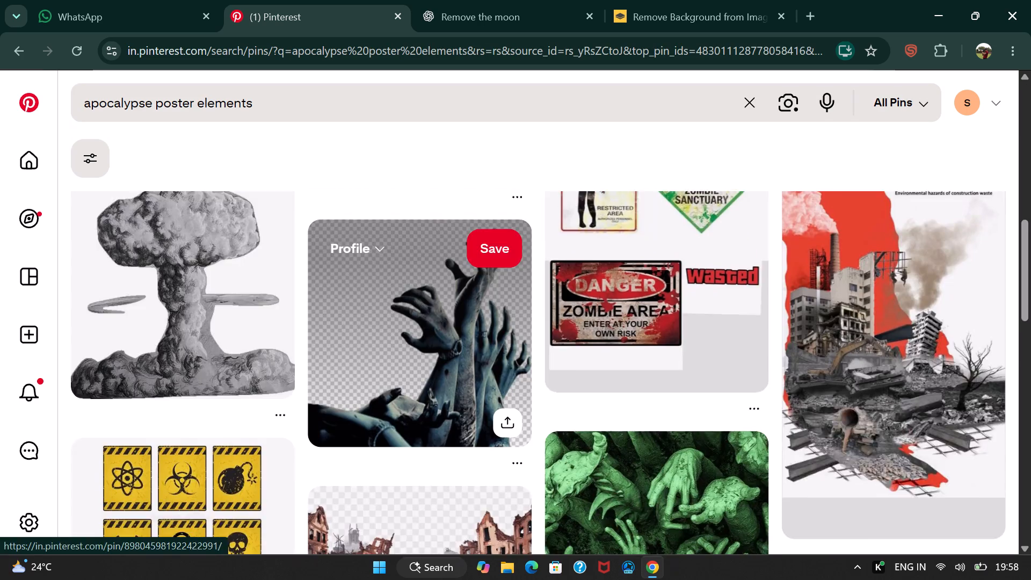
scroll(426, 386, "down", 14)
scroll(462, 418, "up", 5)
scroll(462, 418, "down", 7)
scroll(462, 418, "up", 1)
scroll(462, 418, "down", 1)
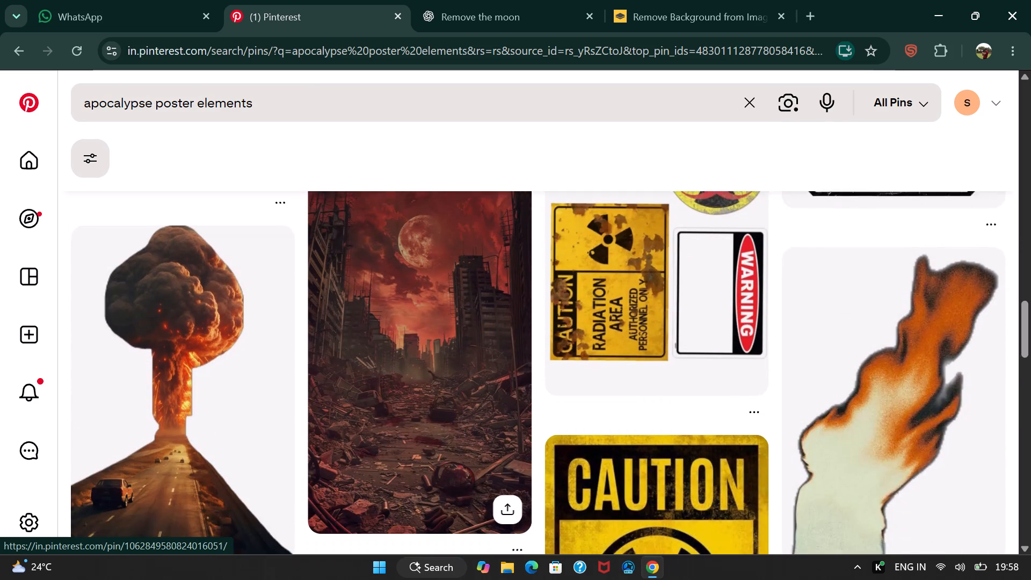
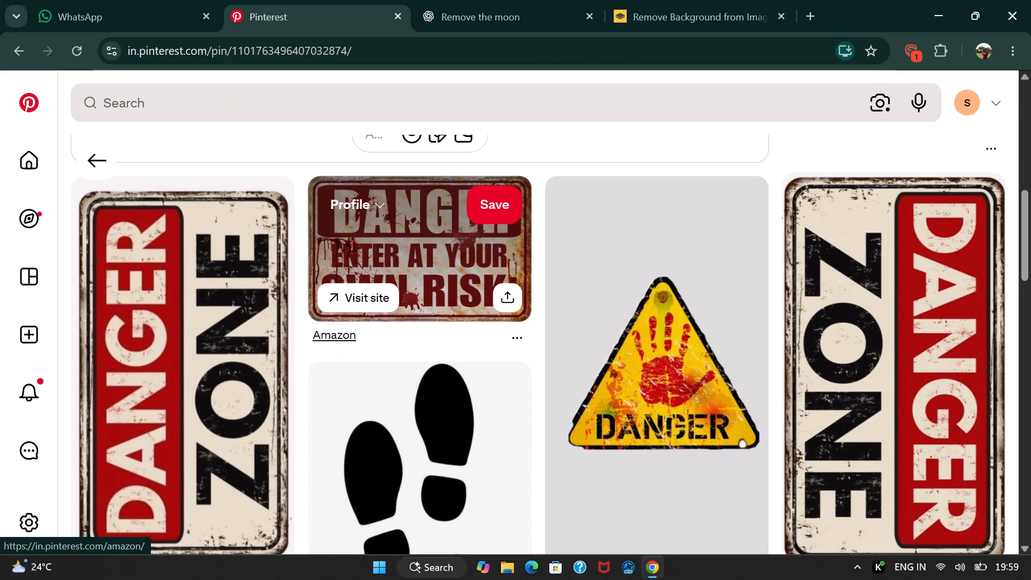
Examine the related danger-sign and warning graphic pins for a poster element that suits the red apocalypse artwork.
scroll(471, 329, "down", 3)
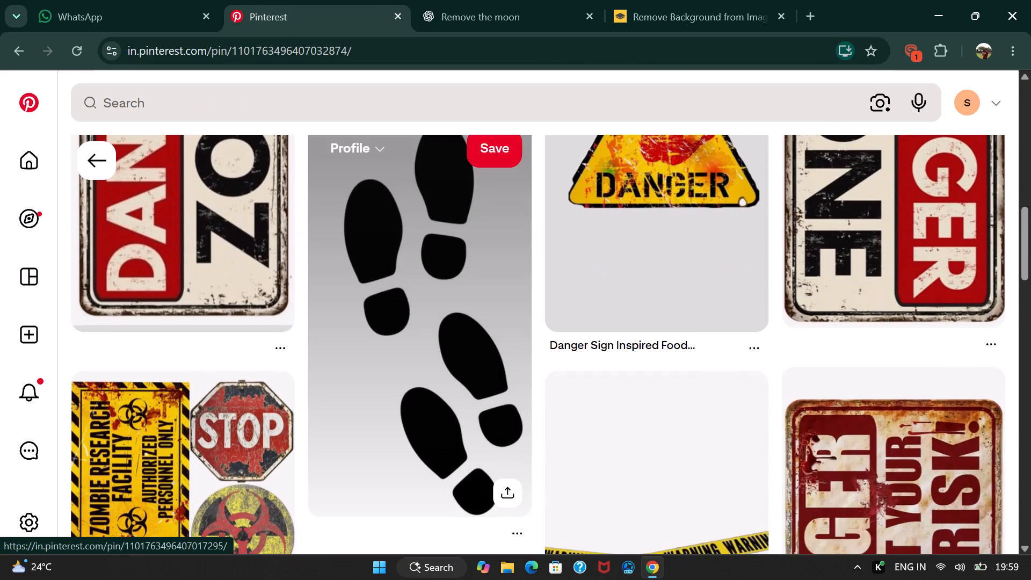
scroll(471, 329, "down", 6)
scroll(471, 329, "up", 4)
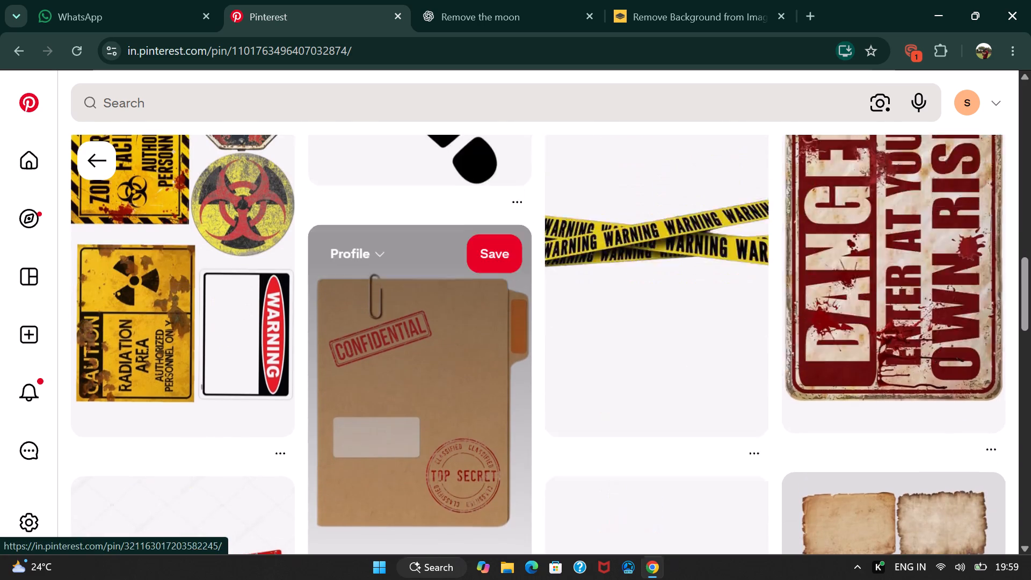
scroll(471, 329, "down", 6)
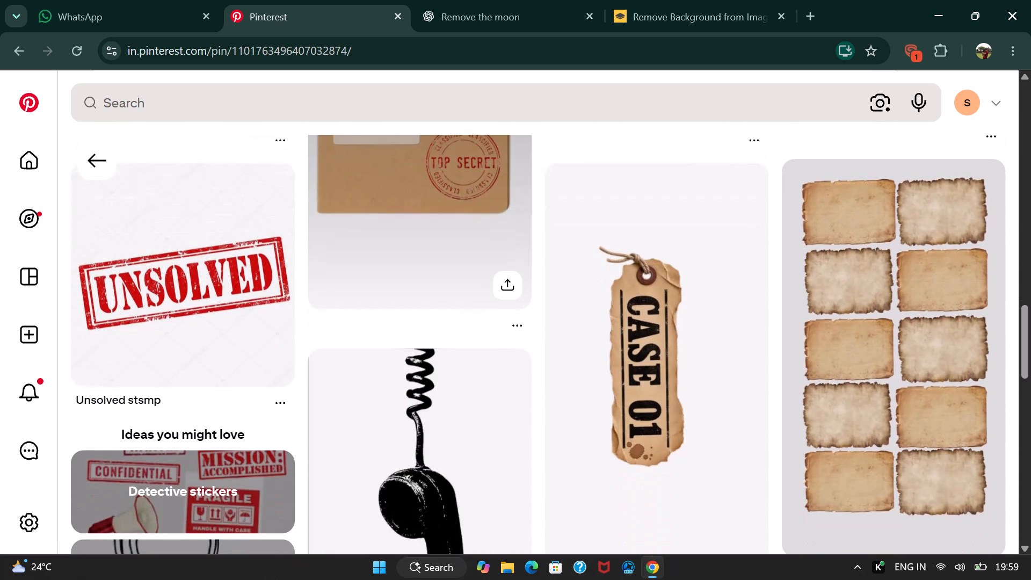
Open the red UNSOLVED stamp pin and transfer its image to remove.bg for background removal.
scroll(471, 329, "down", 1)
scroll(468, 331, "up", 2)
left_click(139, 373)
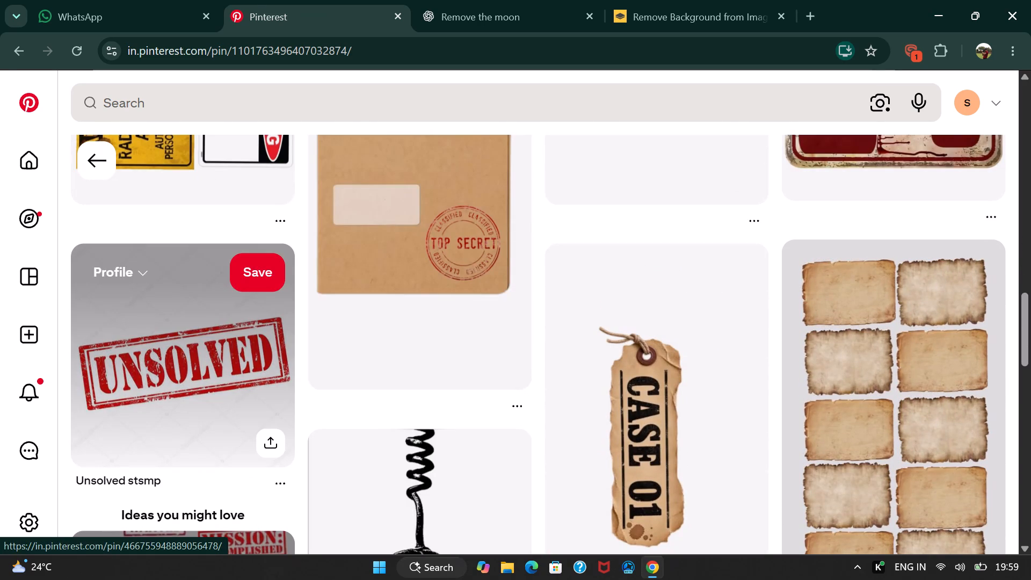
right_click(305, 318)
scroll(375, 303, "down", 3)
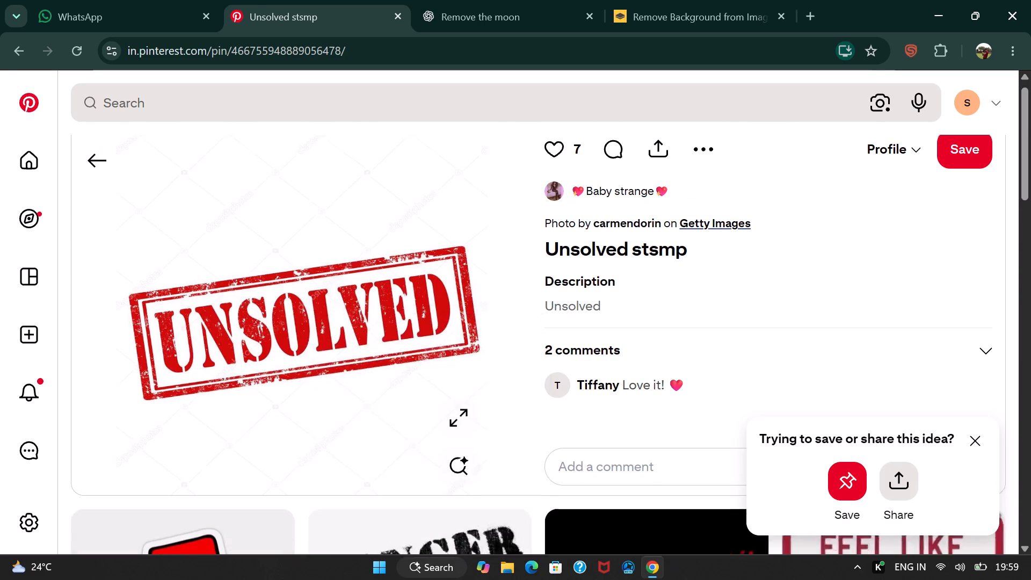
scroll(374, 303, "down", 4)
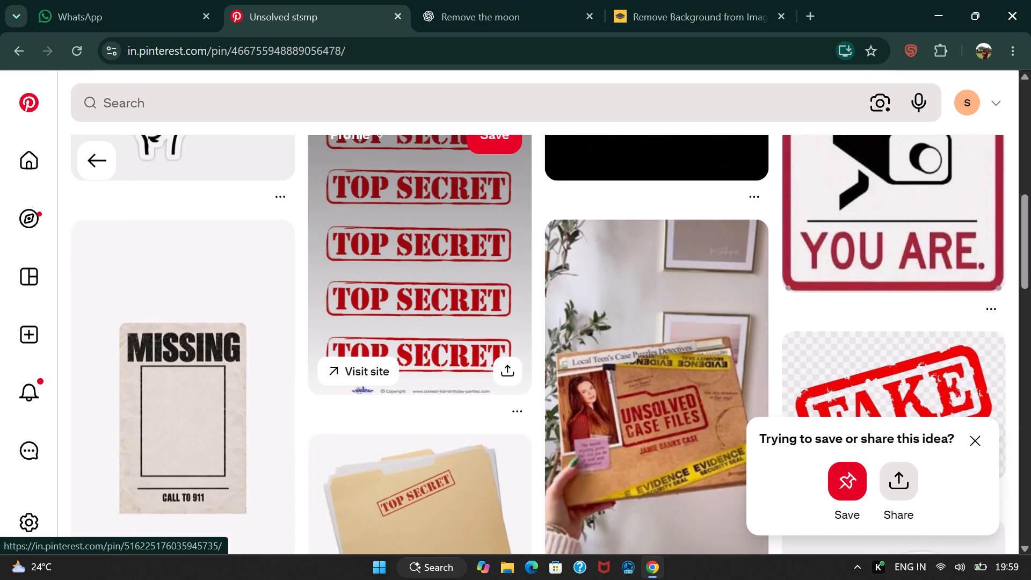
scroll(376, 324, "up", 8)
right_click(351, 310)
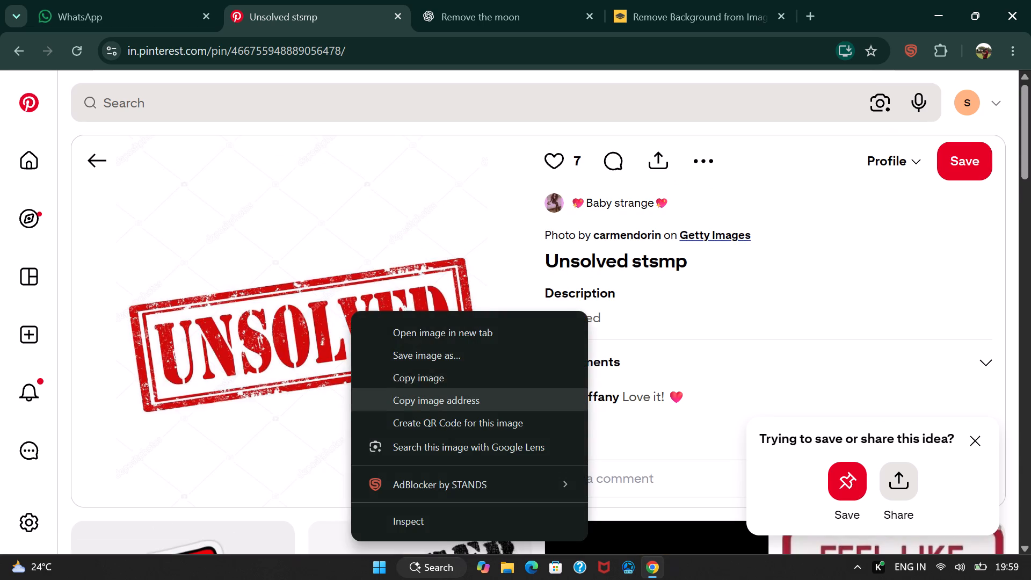
left_click(319, 345)
left_click_drag(300, 339, 626, 26)
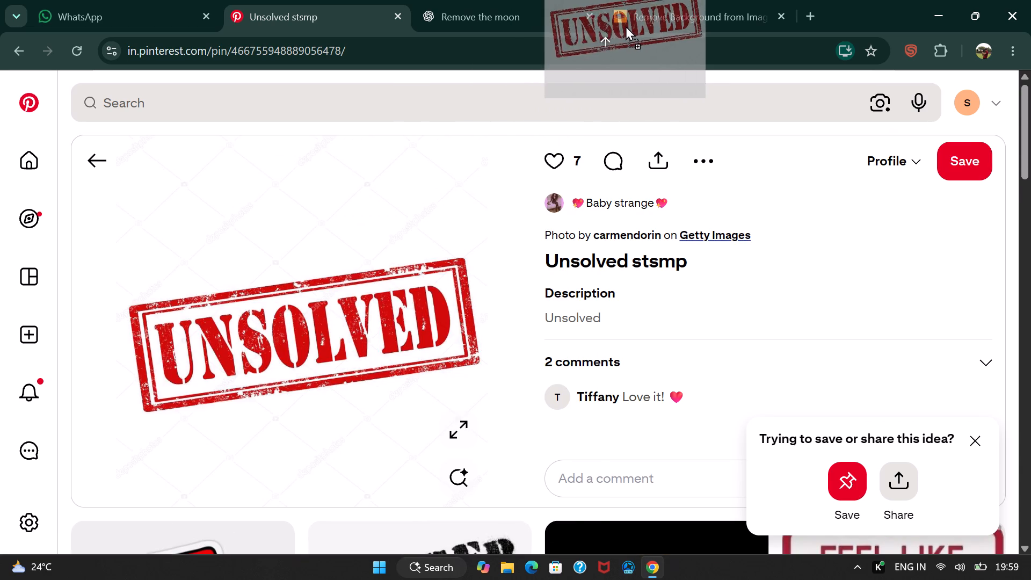
left_click_drag(626, 26, 599, 258)
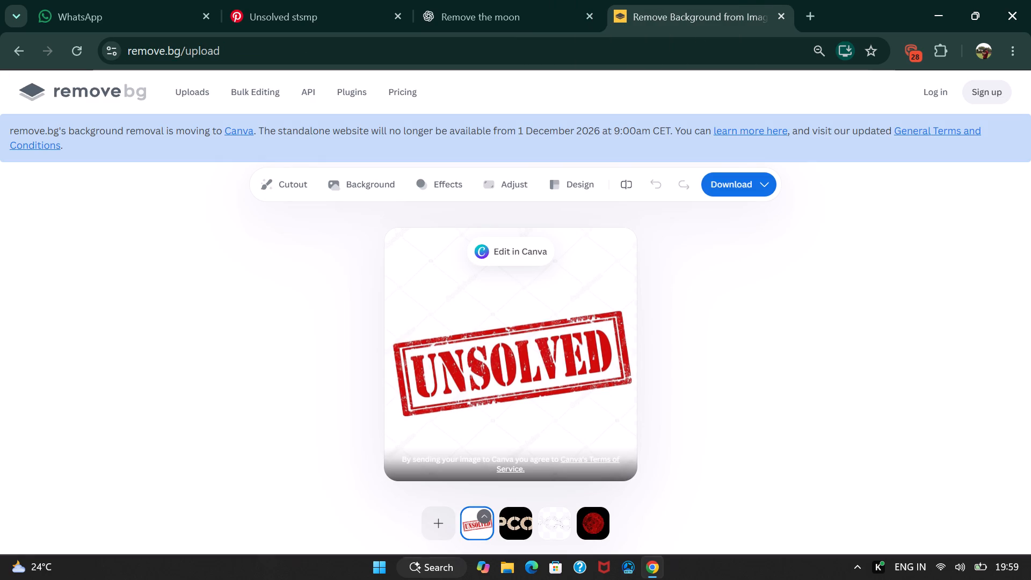
right_click(559, 523)
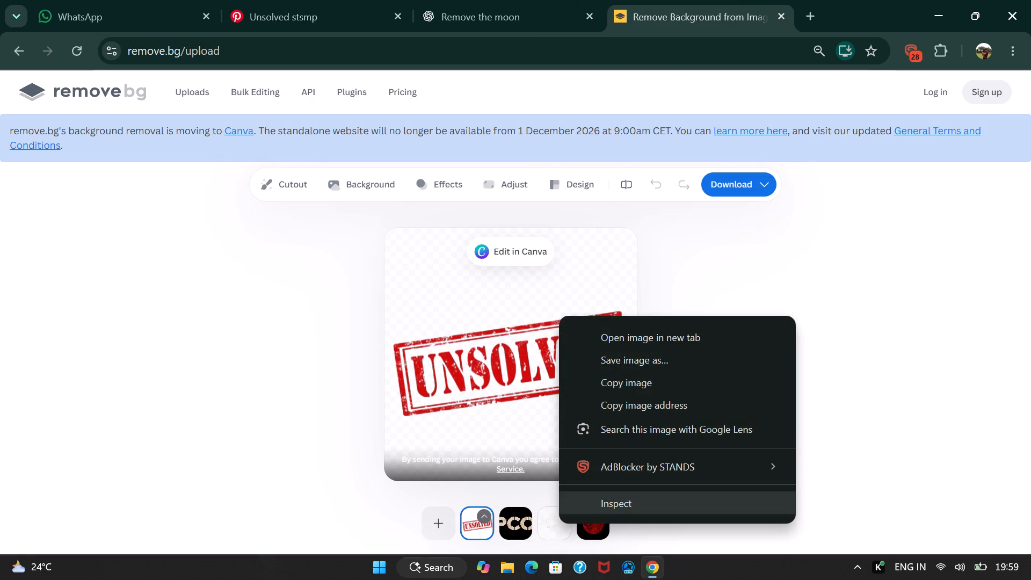
left_click(866, 373)
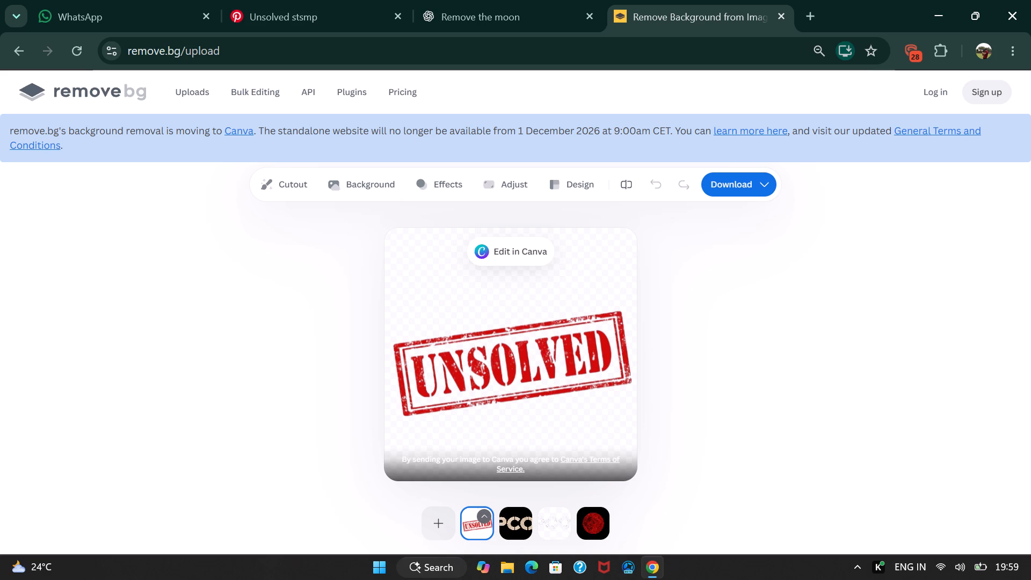
Return to Pinterest and examine the pins related to the UNSOLVED stamp for further apocalypse-themed elements.
left_click(309, 0)
scroll(334, 233, "down", 2)
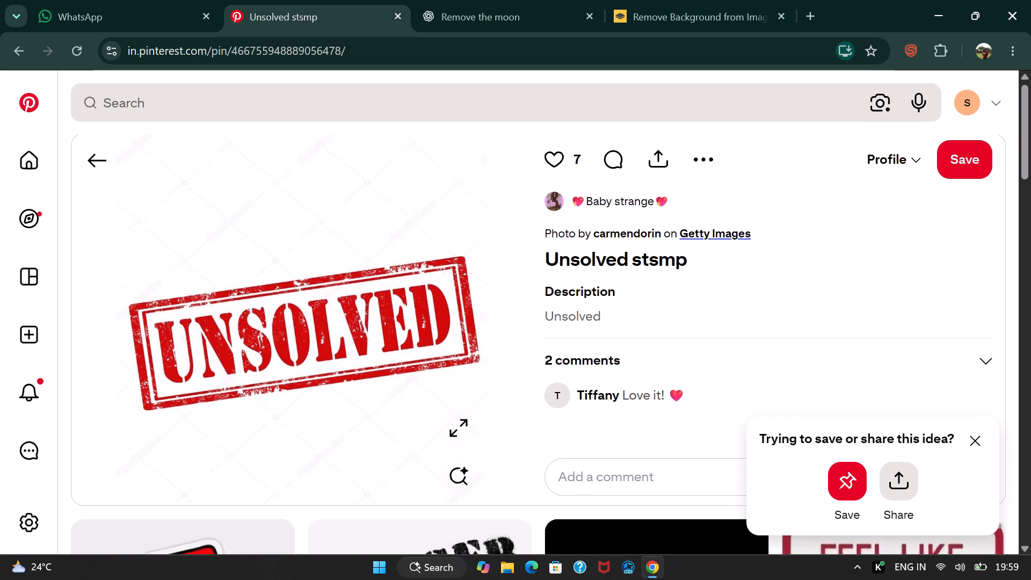
scroll(335, 234, "down", 2)
scroll(354, 288, "down", 4)
left_click(967, 432)
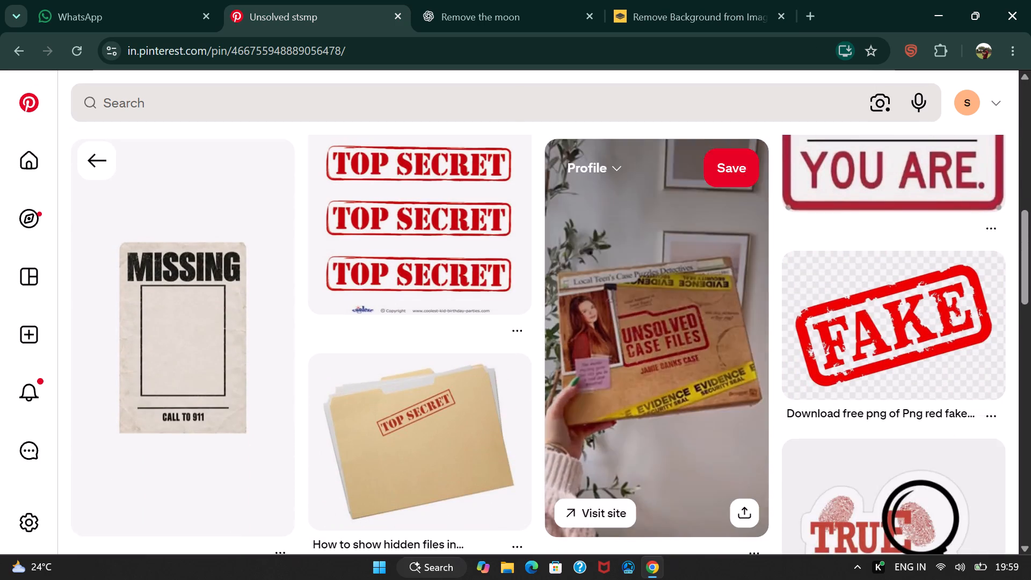
scroll(685, 431, "down", 6)
scroll(618, 393, "down", 2)
scroll(615, 393, "up", 4)
scroll(589, 393, "down", 6)
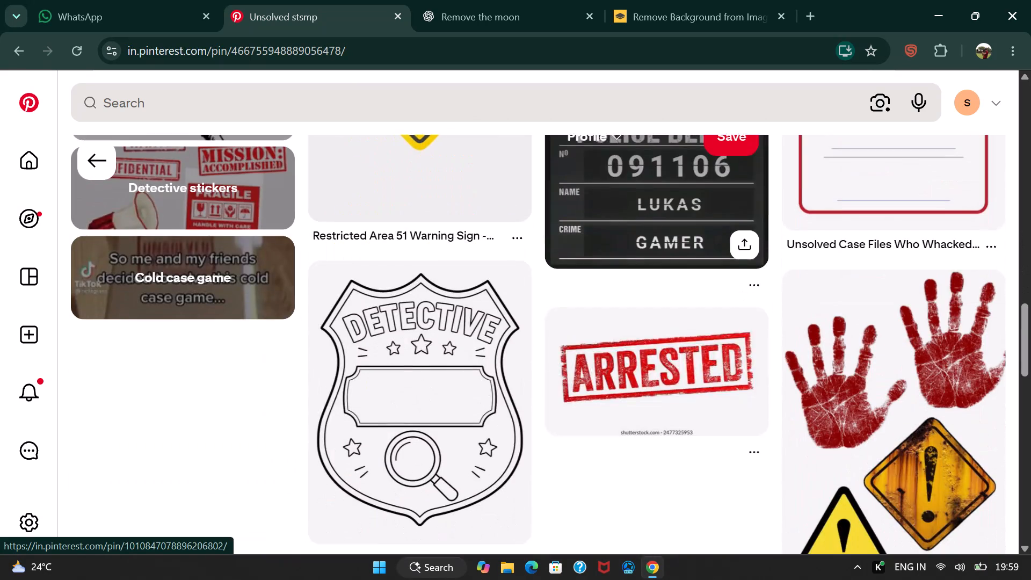
scroll(596, 392, "down", 5)
scroll(605, 388, "up", 4)
scroll(605, 389, "down", 16)
scroll(606, 390, "up", 6)
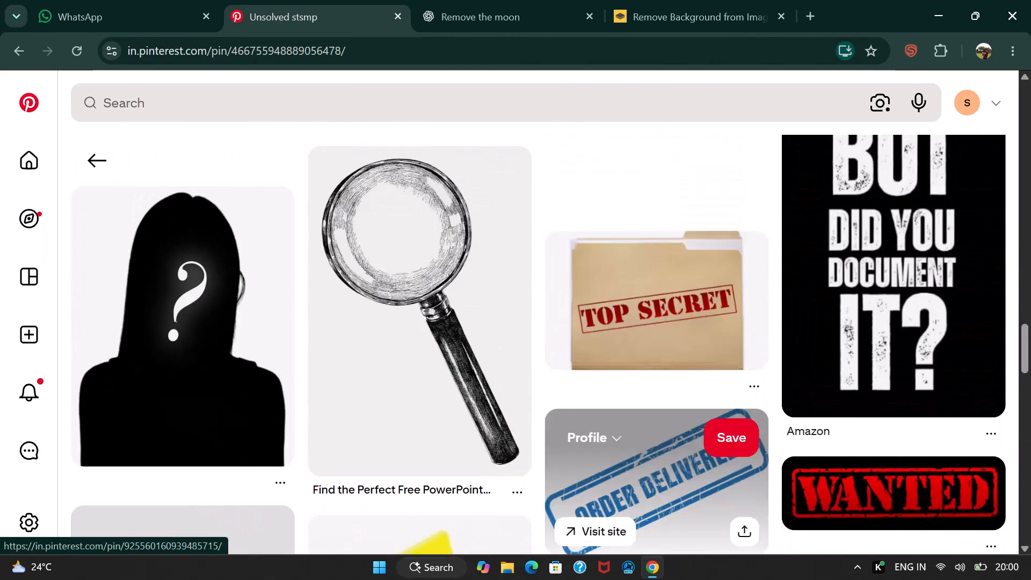
scroll(462, 332, "down", 6)
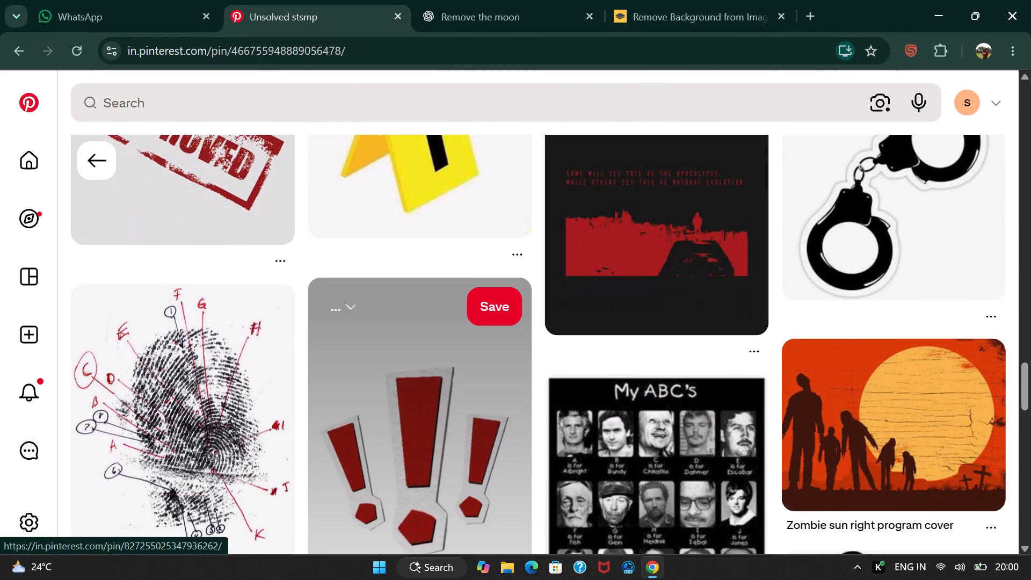
scroll(462, 332, "up", 6)
scroll(462, 332, "down", 7)
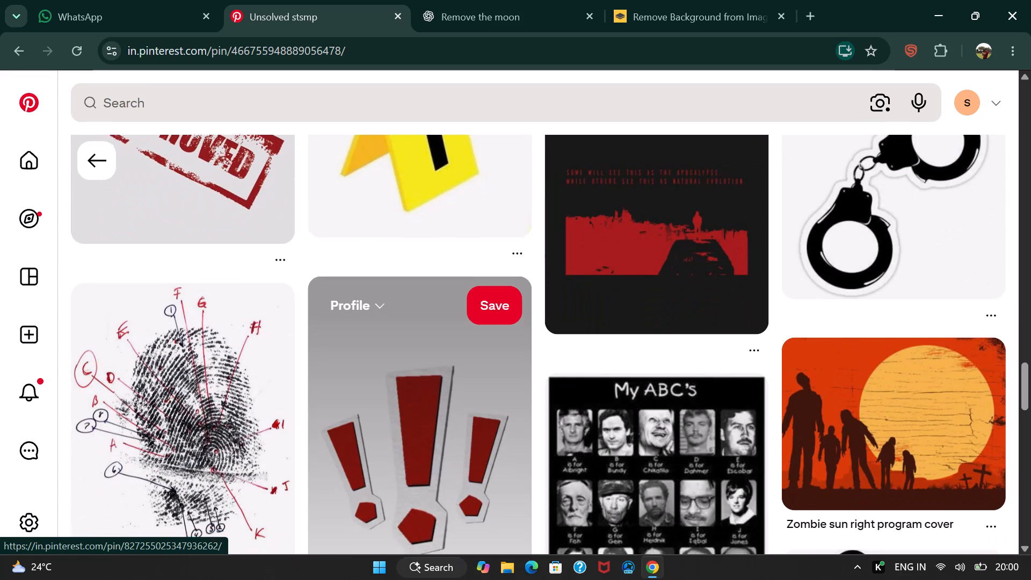
scroll(462, 332, "down", 1)
scroll(462, 332, "up", 1)
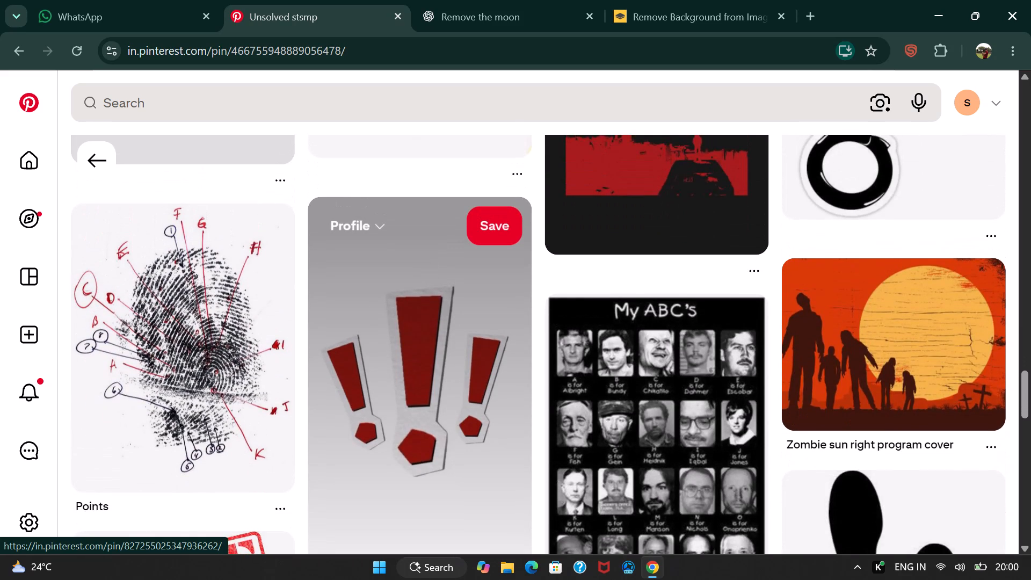
Open the pin with three red exclamation marks and copy its image into remove.bg for background removal.
left_click(403, 381)
right_click(402, 380)
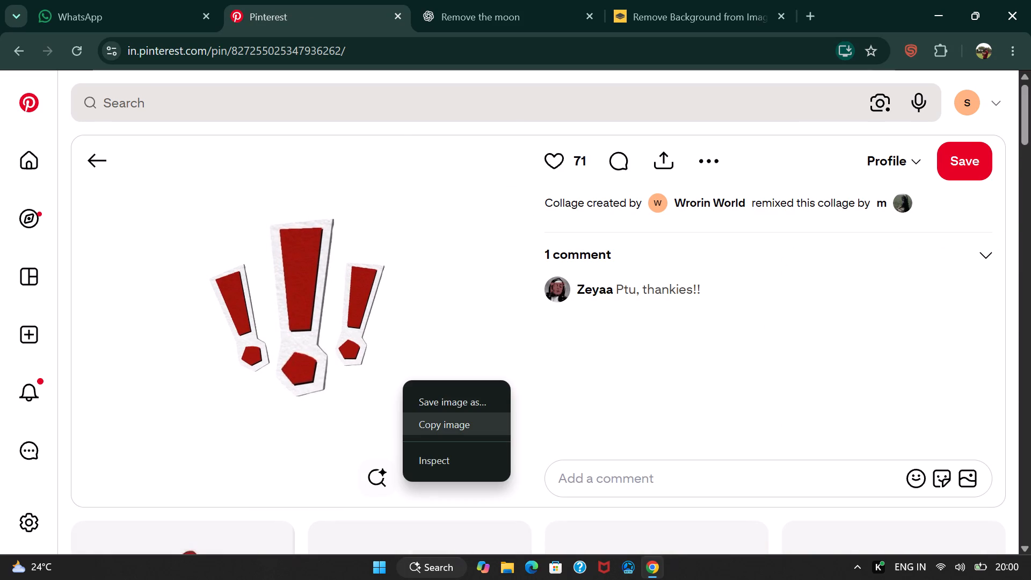
left_click_drag(280, 320, 578, 60)
left_click_drag(289, 293, 377, 230)
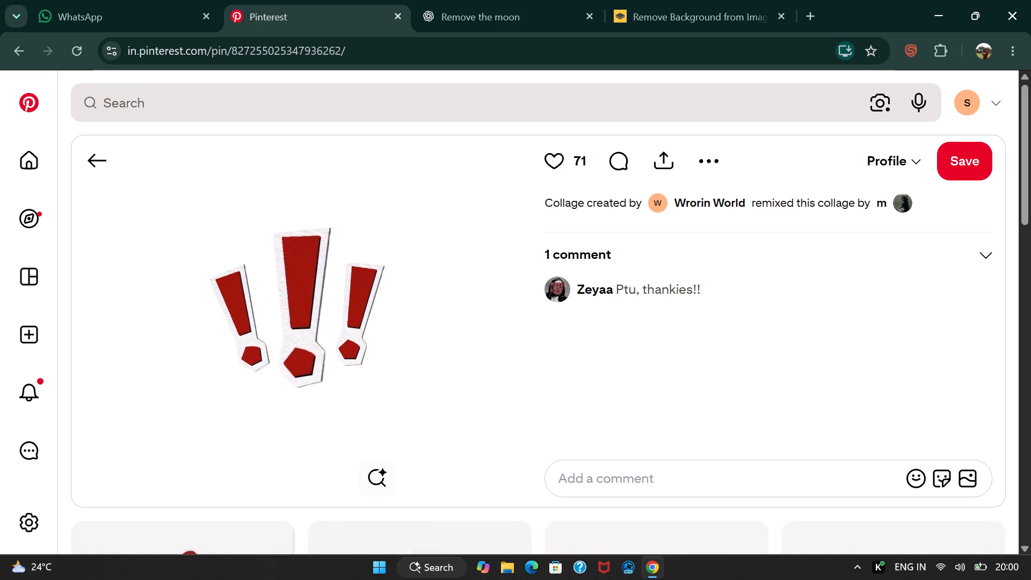
left_click_drag(377, 230, 704, 17)
right_click(310, 253)
left_click(354, 299)
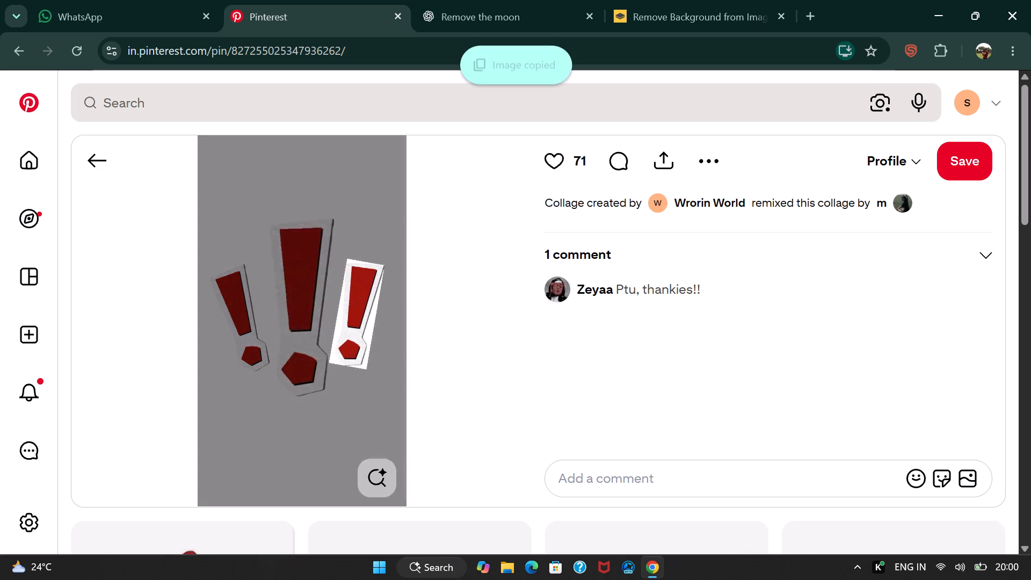
right_click(337, 184)
left_click(380, 220)
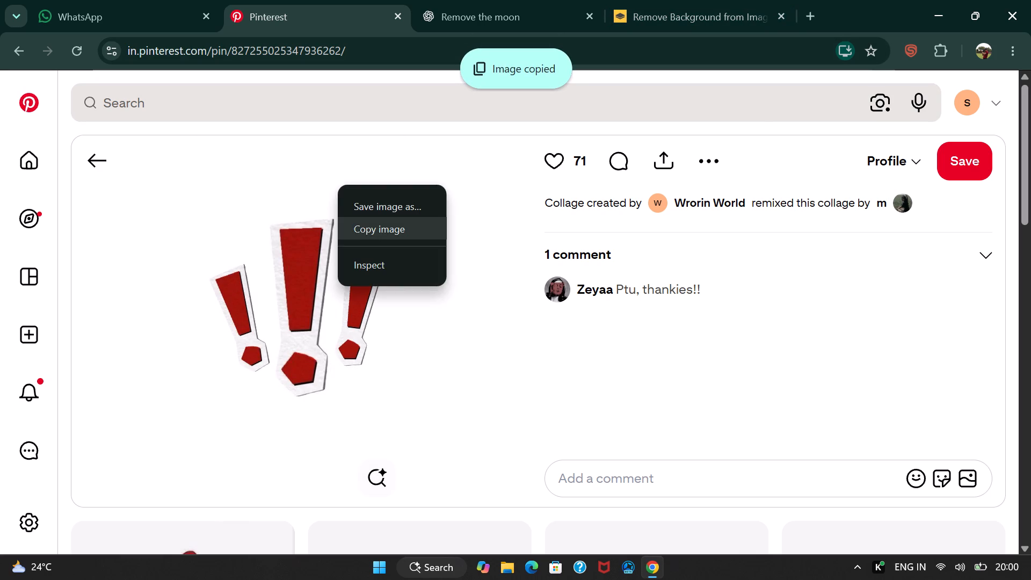
left_click(669, 0)
key("ctrl+v")
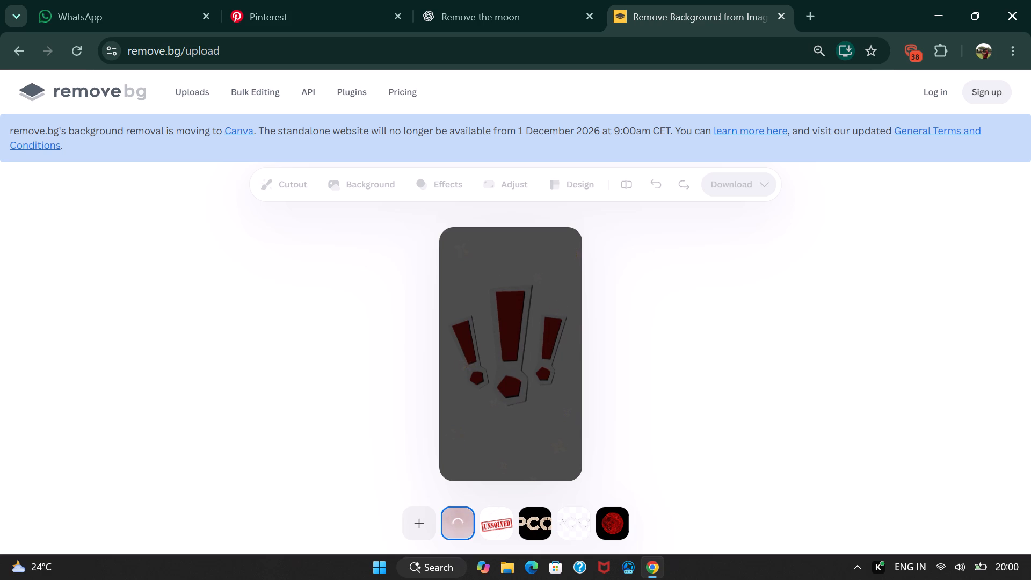
Return to Pinterest and examine the pins related to the exclamation marks and to the halftone megaphone with yellow bolts.
left_click(343, 6)
scroll(456, 312, "down", 6)
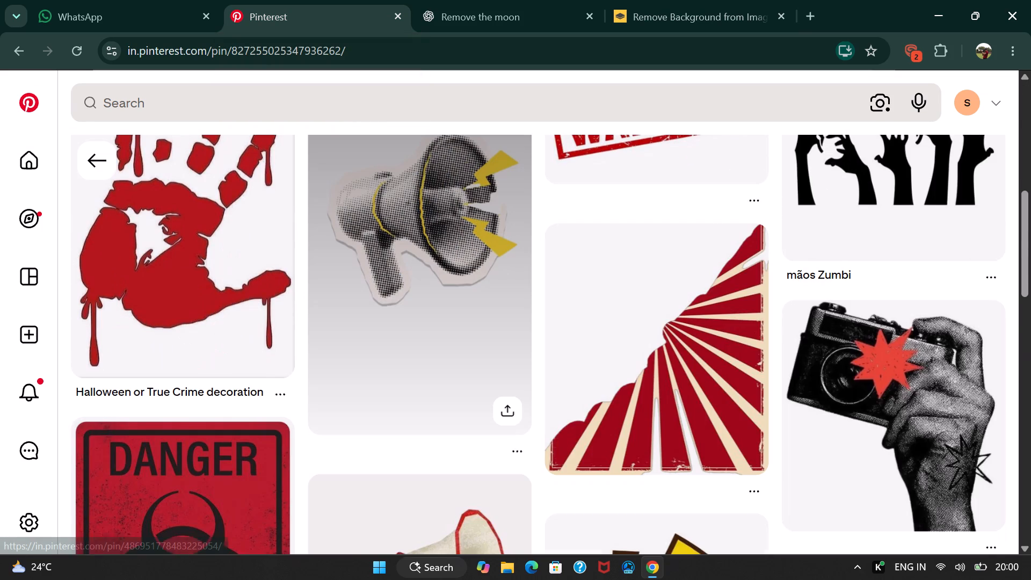
scroll(464, 315, "up", 2)
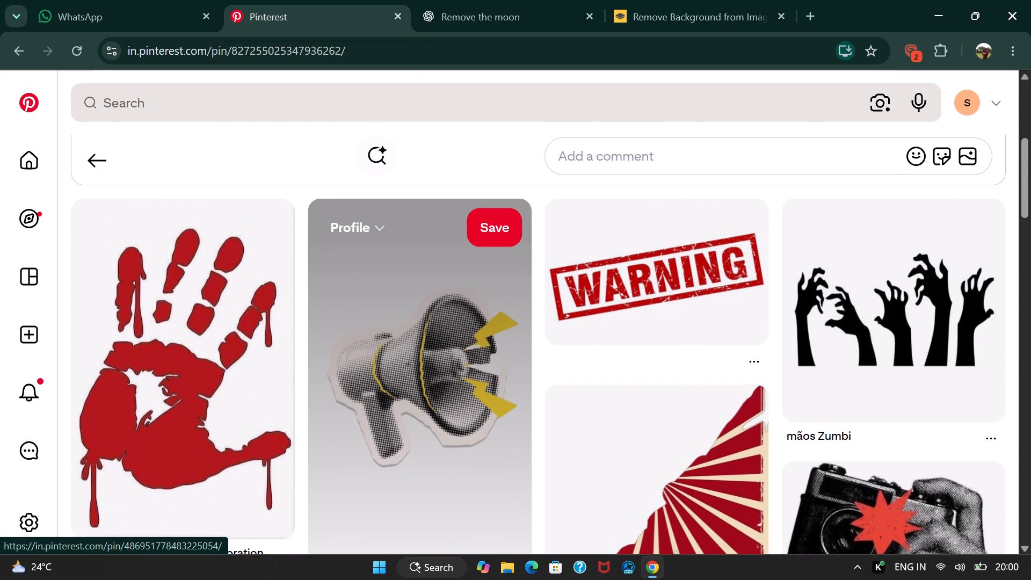
scroll(478, 329, "down", 1)
left_click(470, 325)
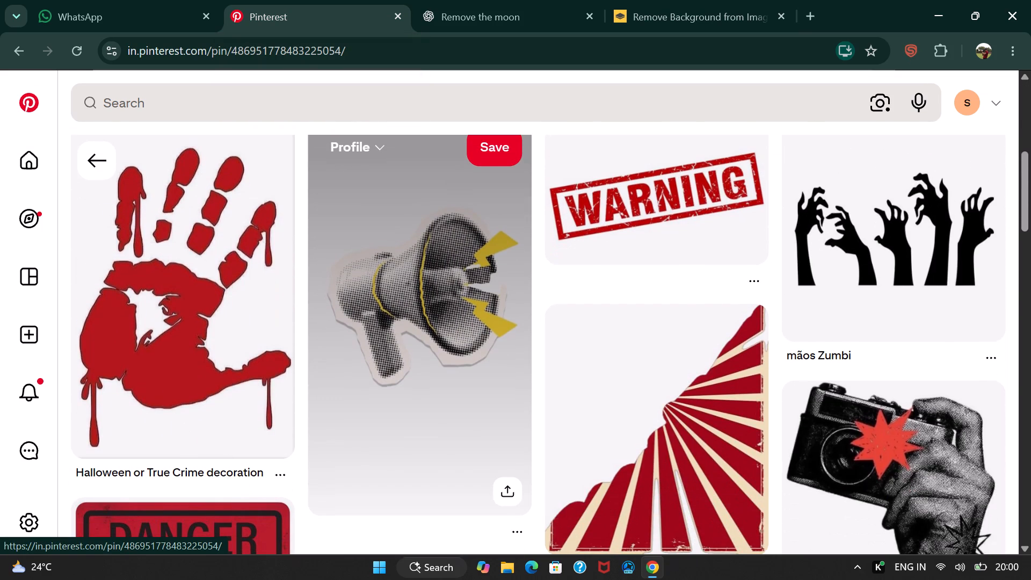
scroll(386, 282, "down", 4)
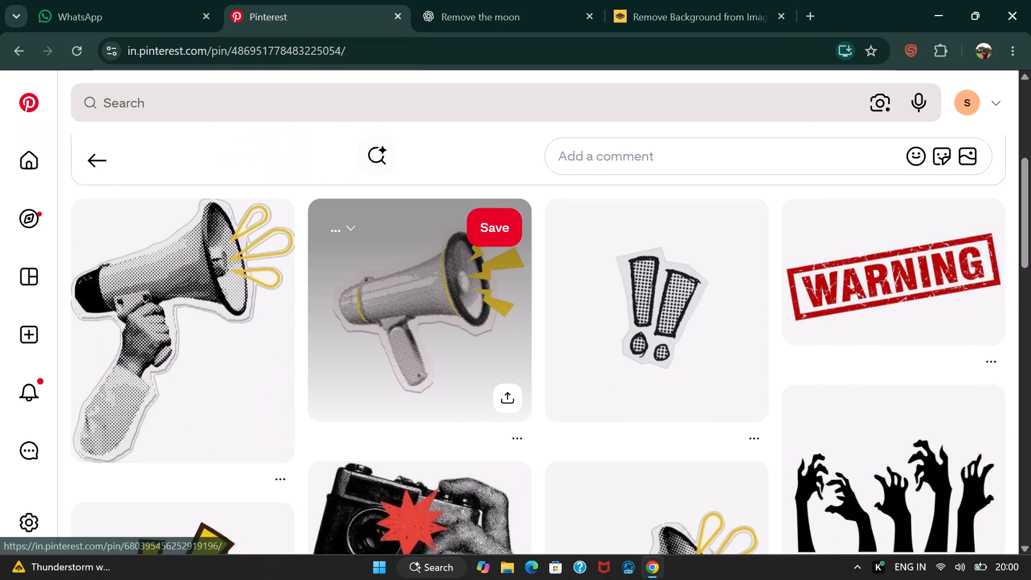
scroll(386, 284, "up", 5)
scroll(386, 284, "down", 5)
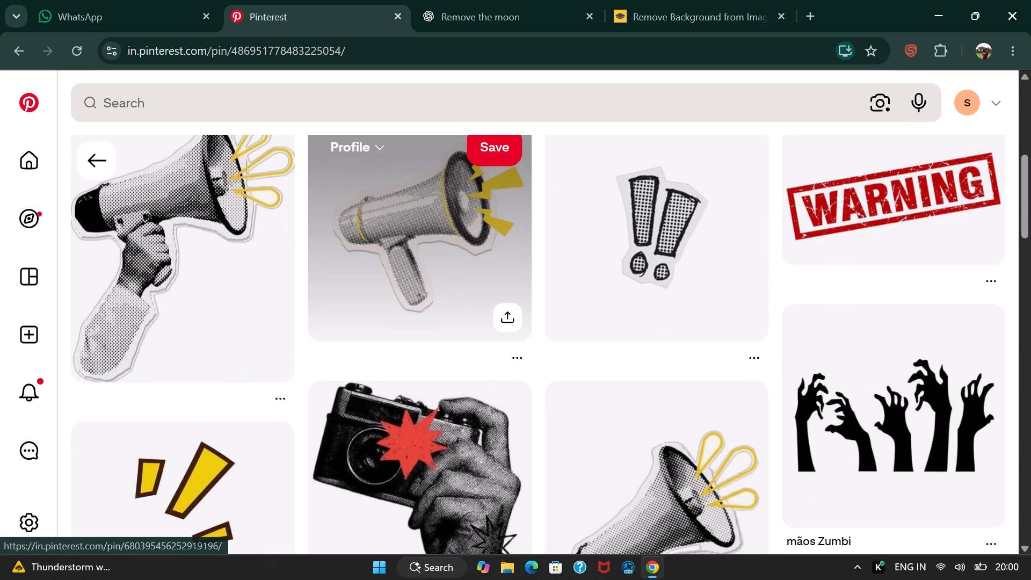
scroll(398, 281, "up", 7)
scroll(398, 282, "down", 5)
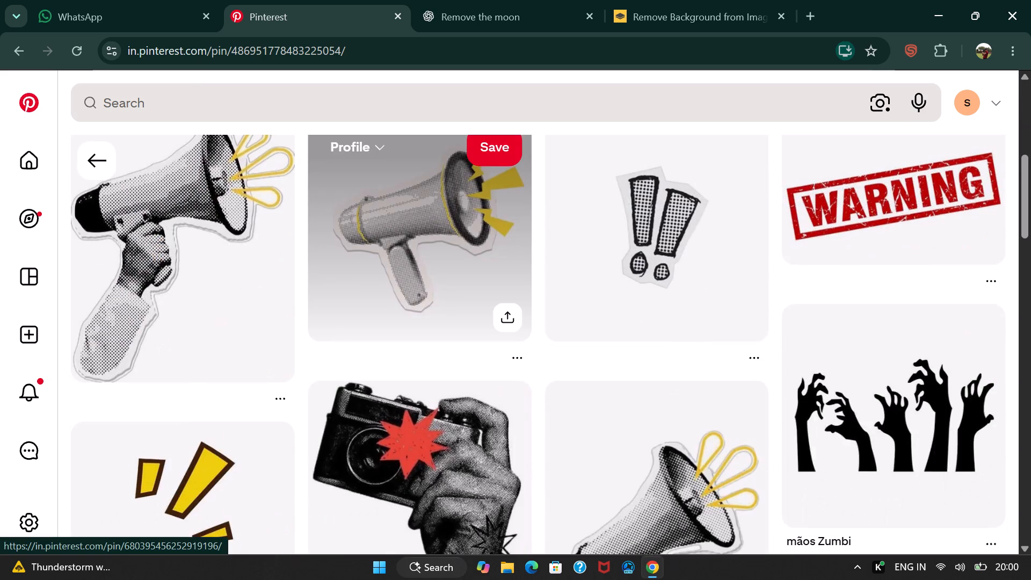
Open the grey megaphone pin with yellow rays and examine its related pins for usable elements.
left_click(398, 282)
scroll(398, 282, "down", 6)
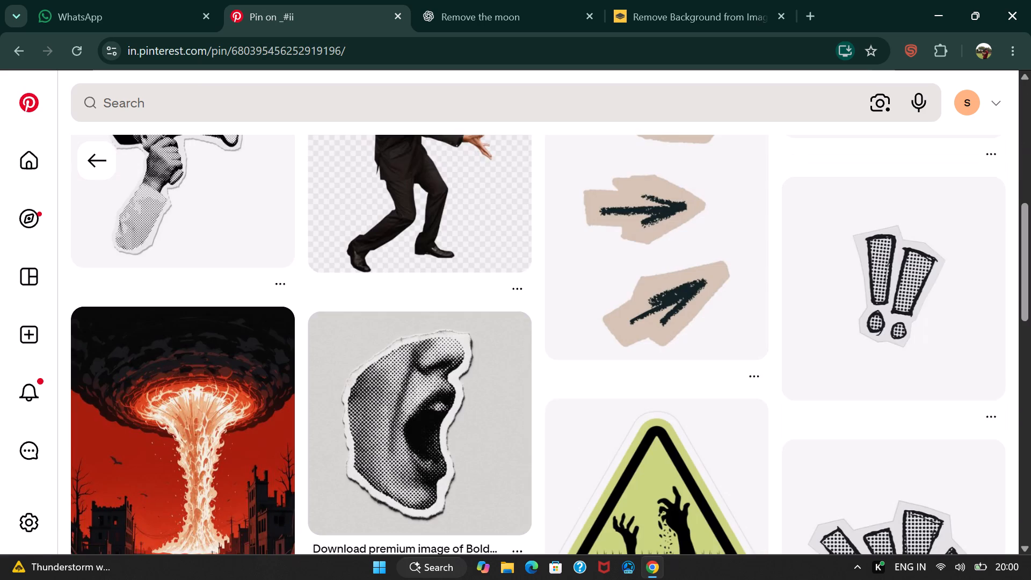
scroll(398, 282, "up", 5)
scroll(398, 282, "down", 14)
scroll(398, 282, "up", 1)
scroll(398, 282, "down", 3)
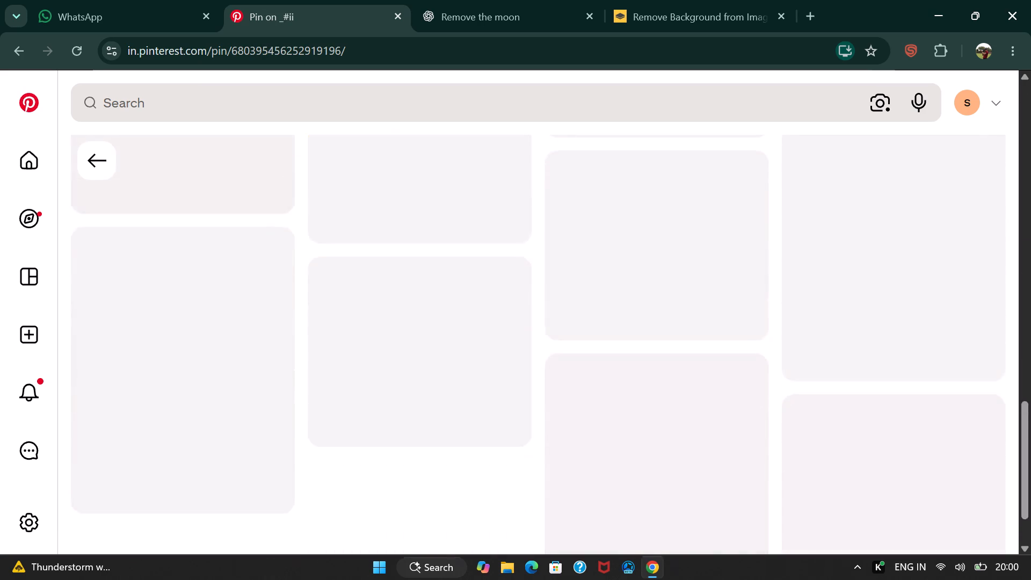
scroll(406, 311, "down", 1)
scroll(409, 313, "up", 20)
scroll(409, 313, "up", 6)
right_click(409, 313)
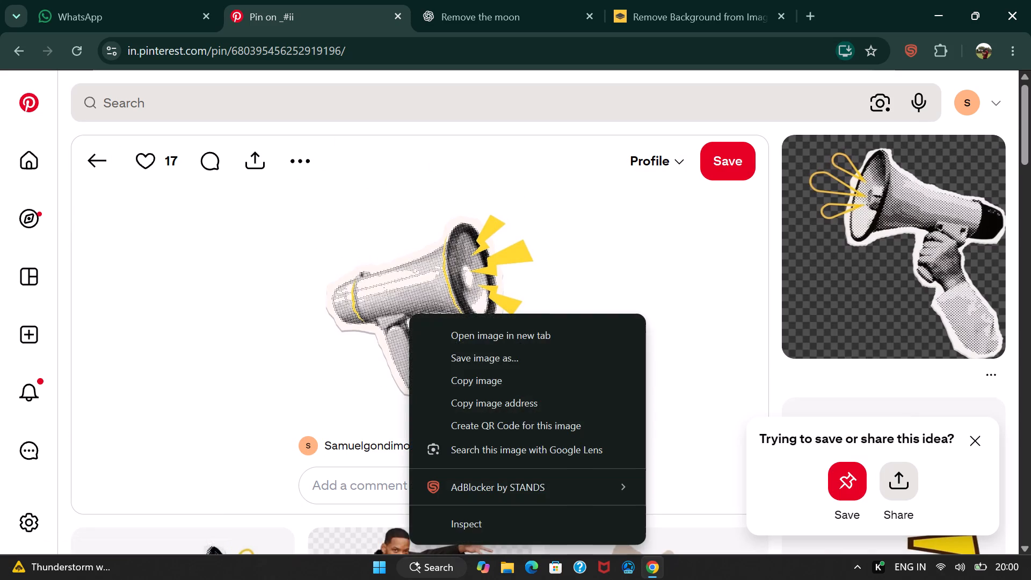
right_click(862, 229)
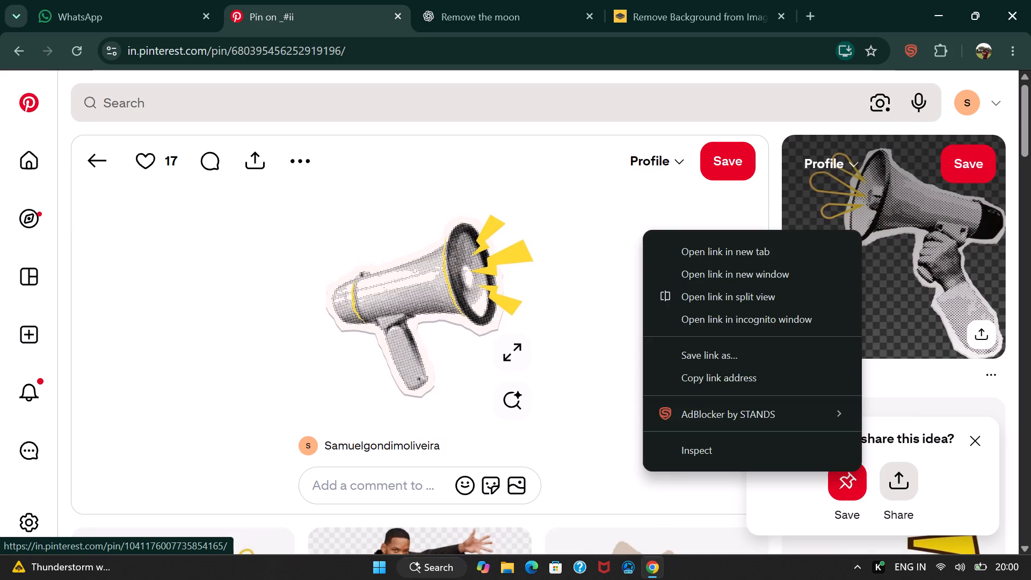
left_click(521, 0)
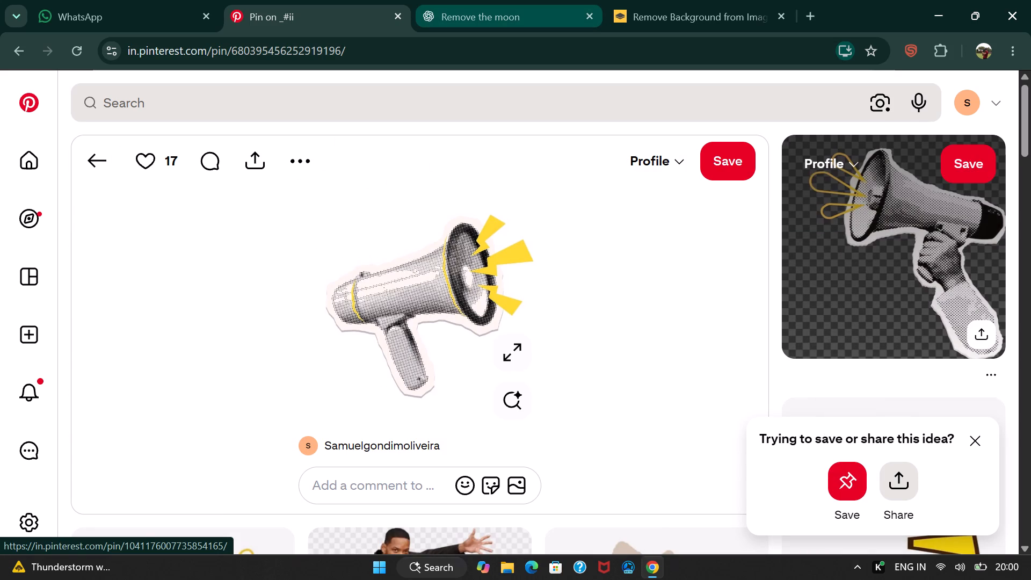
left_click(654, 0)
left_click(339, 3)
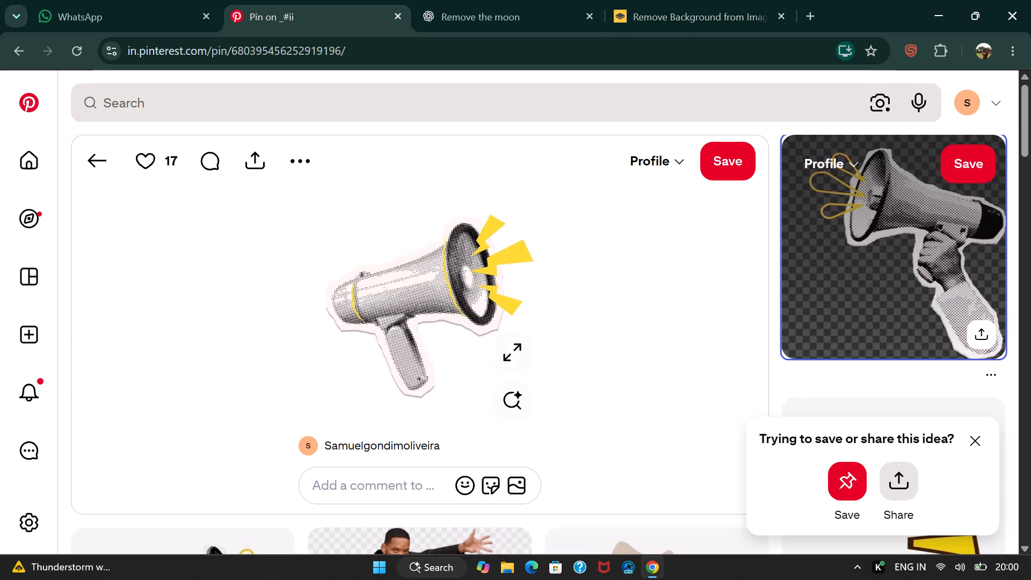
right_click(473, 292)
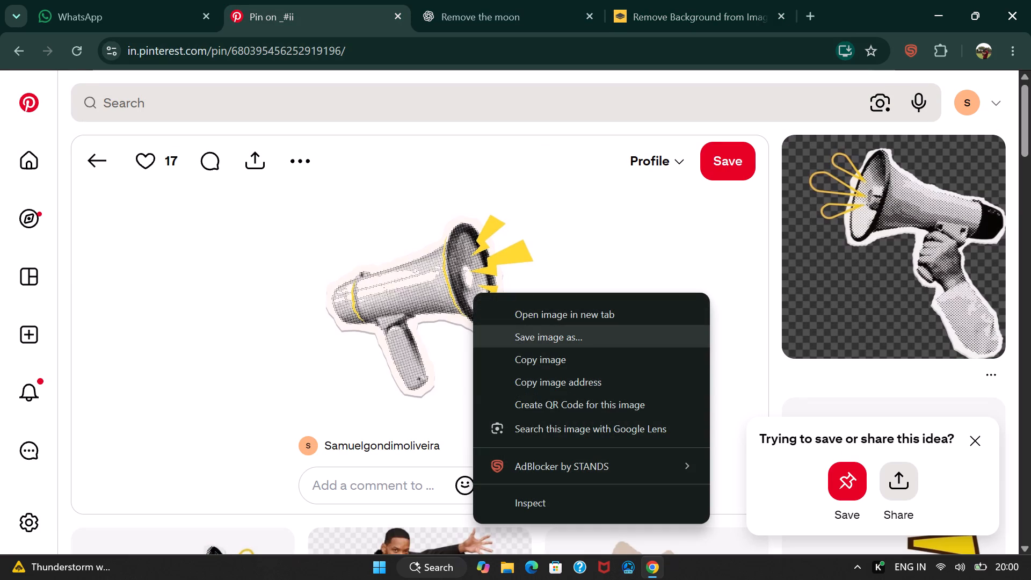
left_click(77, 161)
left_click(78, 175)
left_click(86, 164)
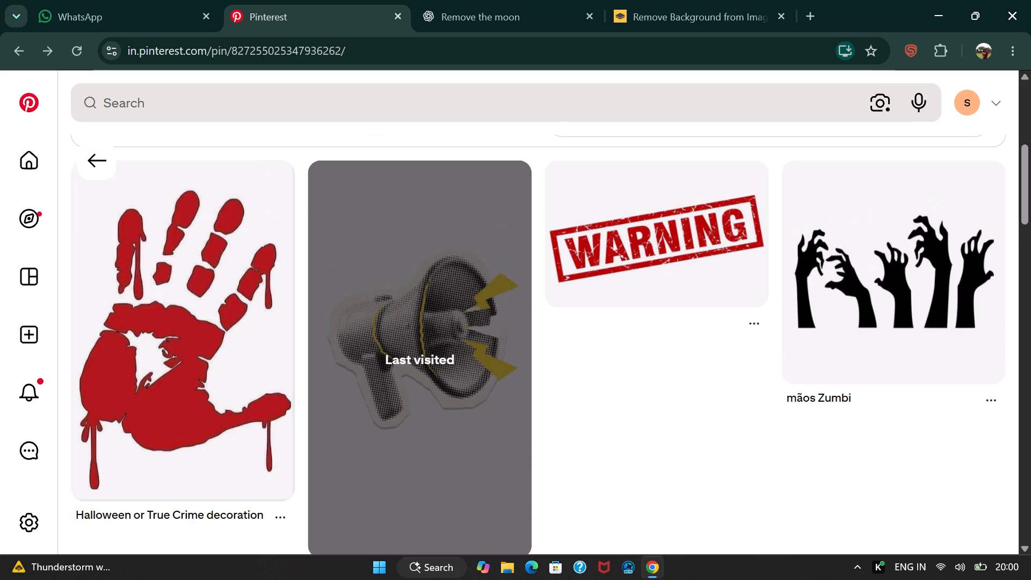
Search Pinterest for "goth apocalypse aesthetic".
left_click(166, 95)
type("goth apocalypse")
key("space")
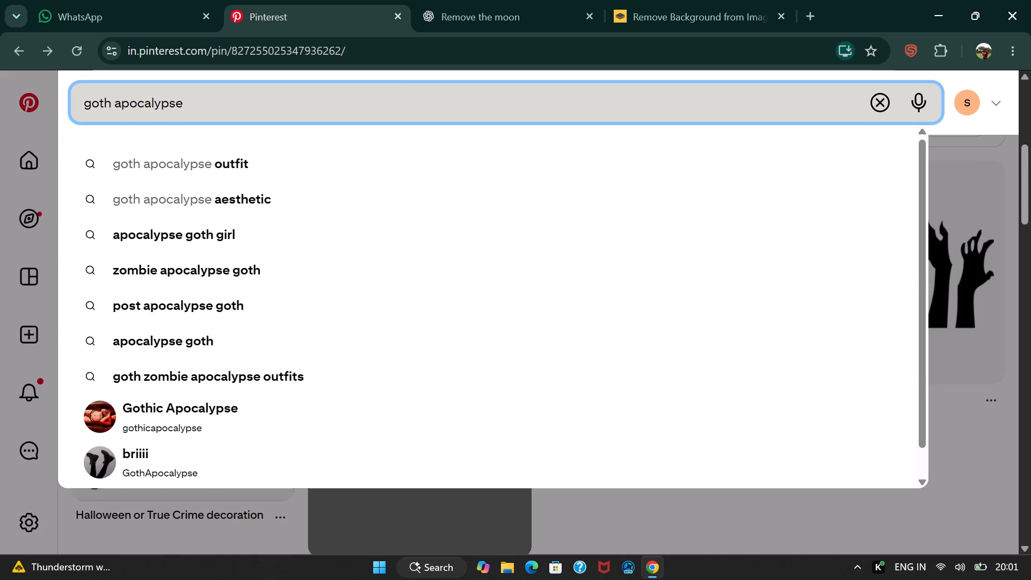
left_click(173, 206)
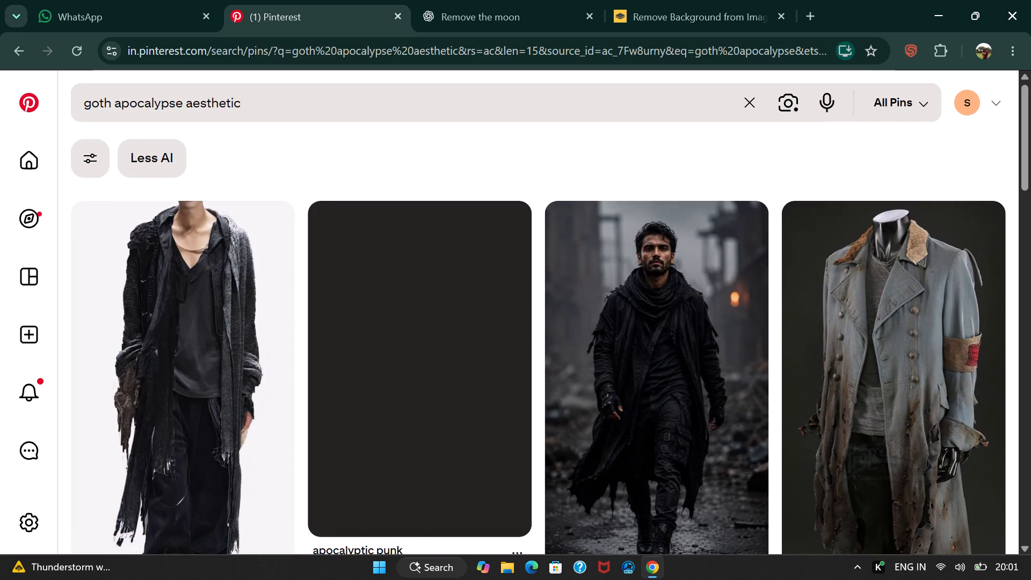
Shorten the search to "apocalypse aesthetic" and look over the resulting pins.
left_click(114, 104)
key("BackSpace")
key("BackSpace")
key("BackSpace")
key("BackSpace")
key("BackSpace")
key("BackSpace")
key("BackSpace")
key("BackSpace")
key("BackSpace")
key("BackSpace")
key("BackSpace")
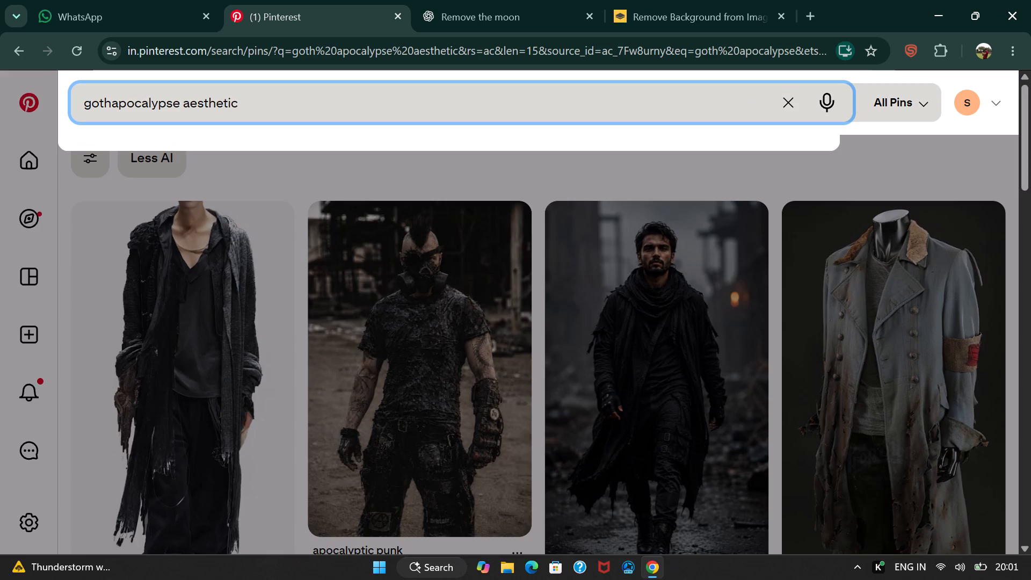
key("Return")
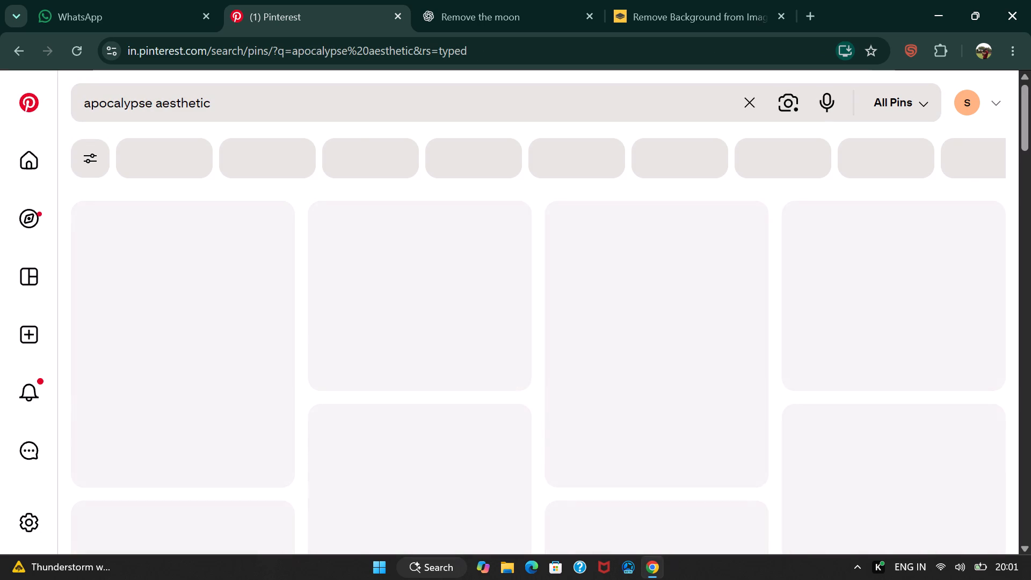
scroll(371, 407, "down", 6)
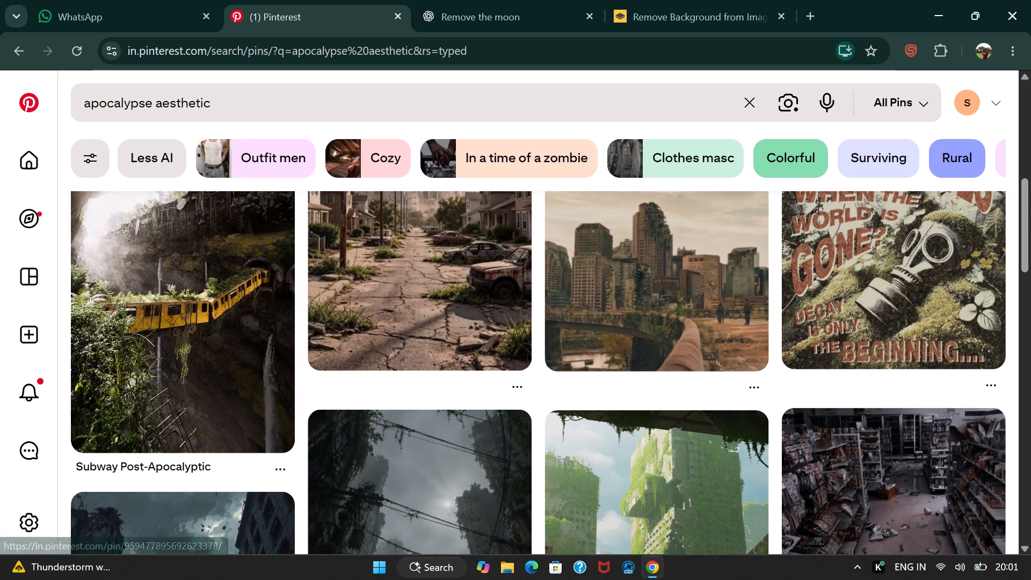
Extend the search to "apocalypse aesthetic elements".
left_click(235, 96)
key("space")
type("elements")
key("Return")
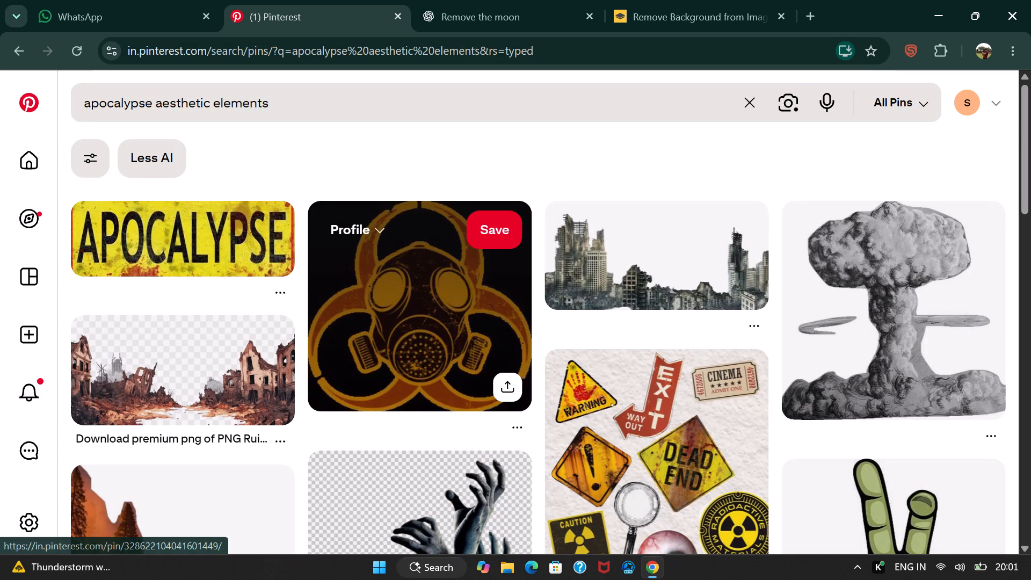
Examine the pins found for apocalypse aesthetic elements for warning signs, symbols and cut-outs usable in the artwork.
scroll(607, 274, "down", 3)
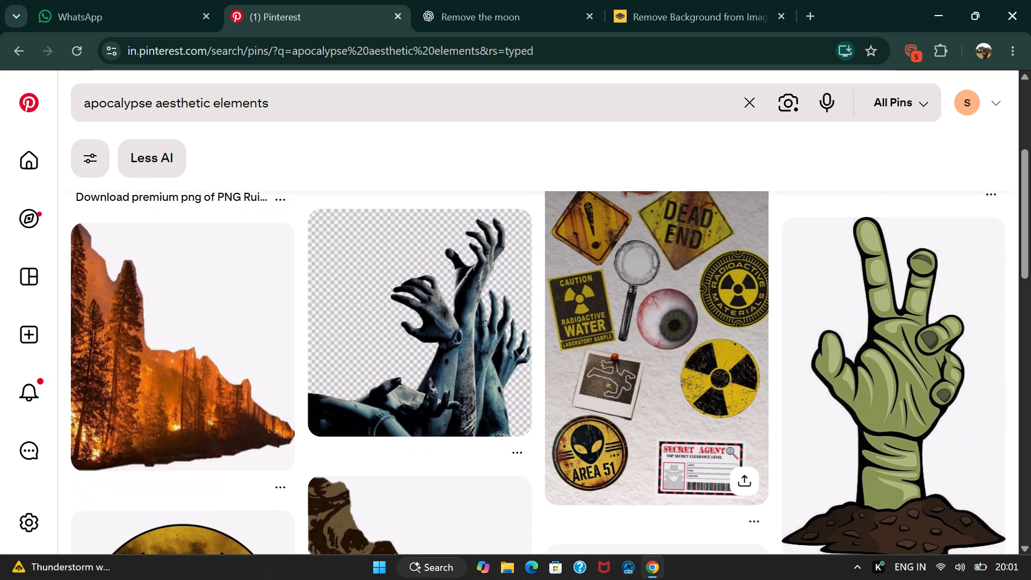
scroll(632, 322, "down", 5)
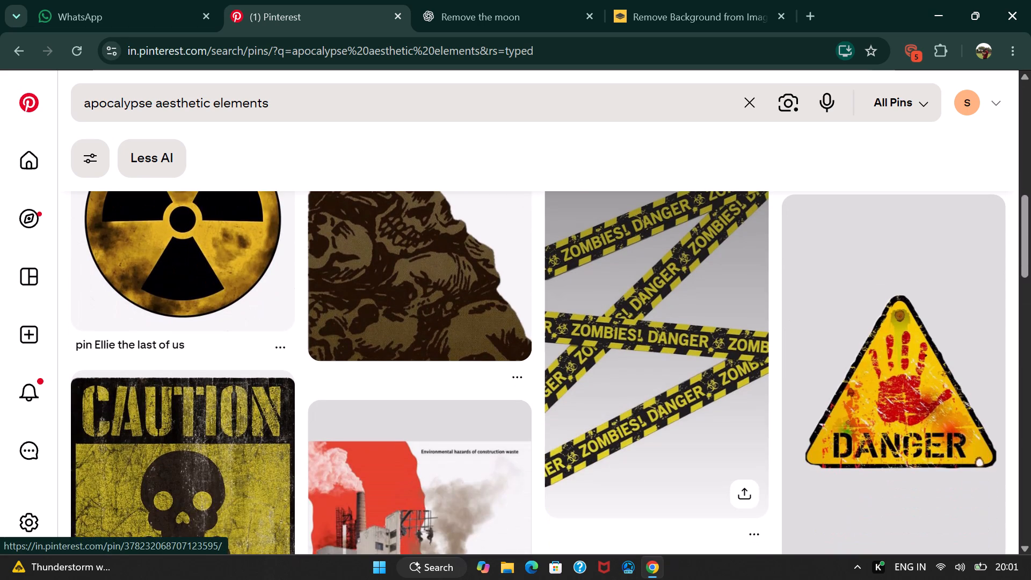
scroll(630, 332, "down", 4)
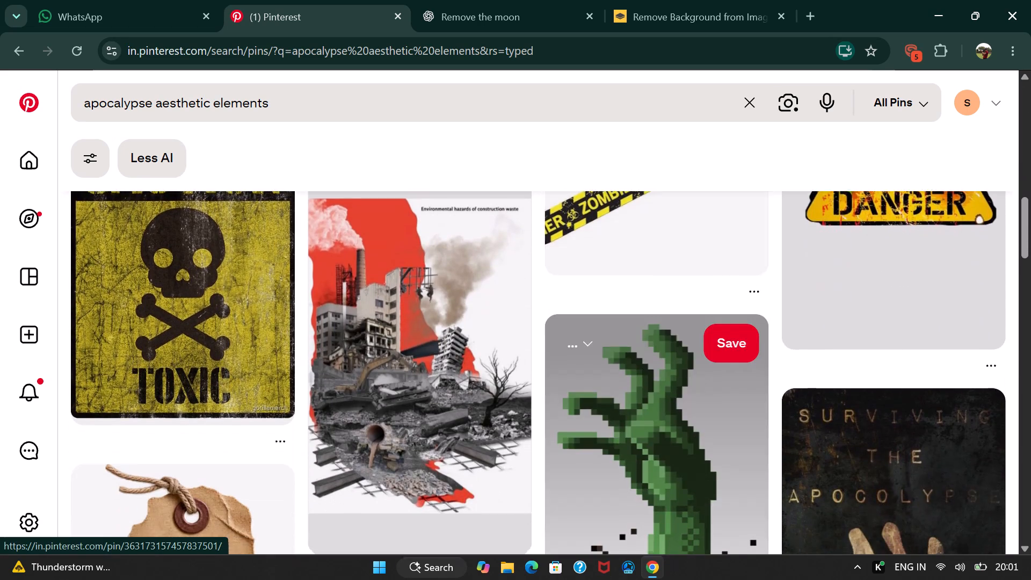
scroll(632, 332, "down", 5)
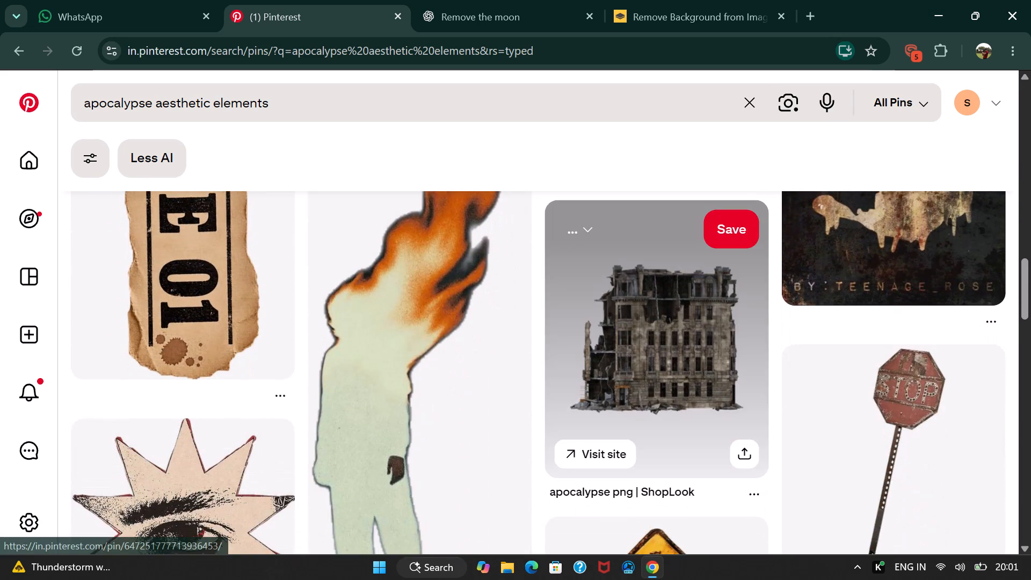
scroll(634, 330, "down", 2)
scroll(634, 331, "up", 2)
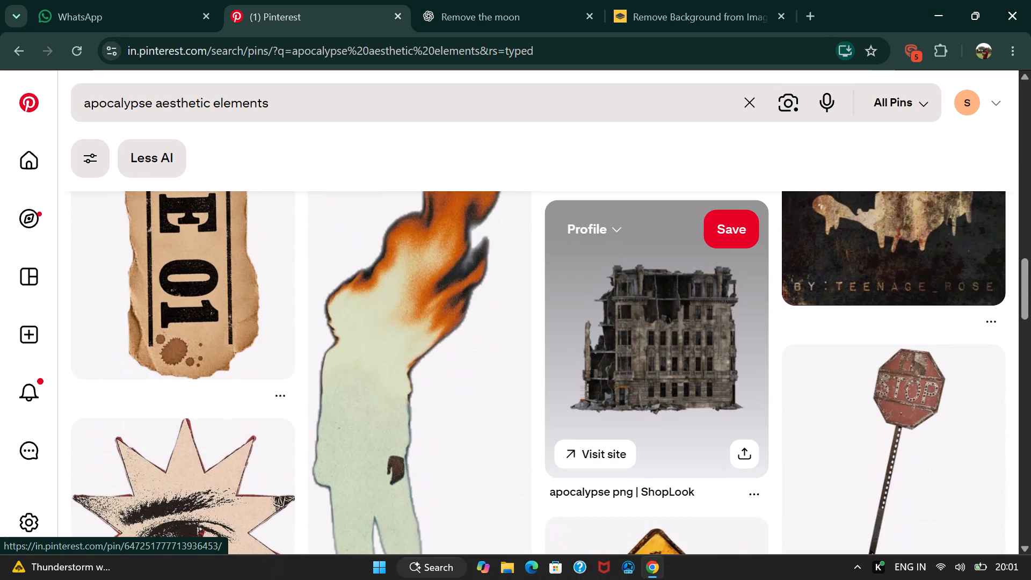
scroll(656, 336, "down", 3)
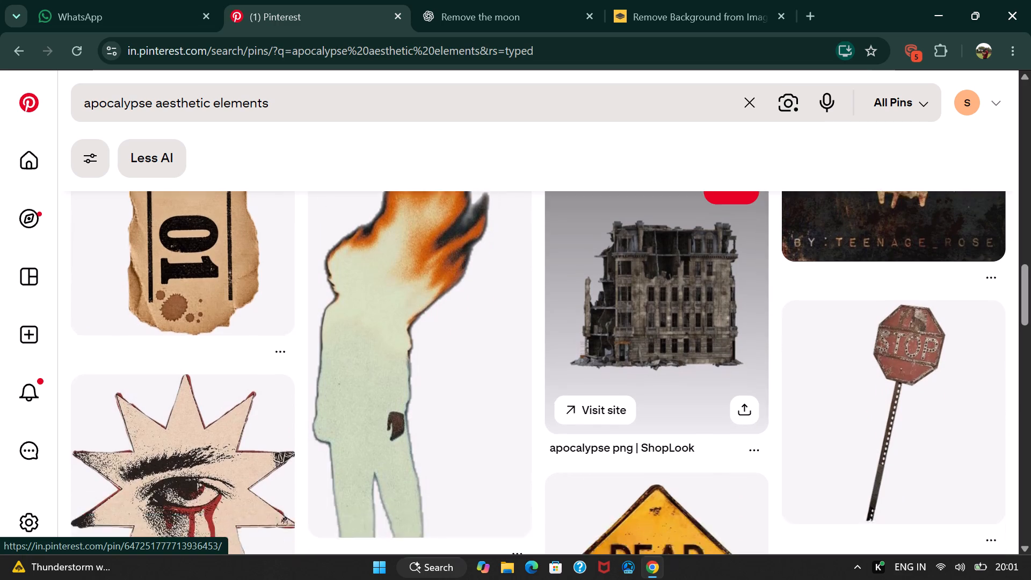
scroll(656, 336, "down", 6)
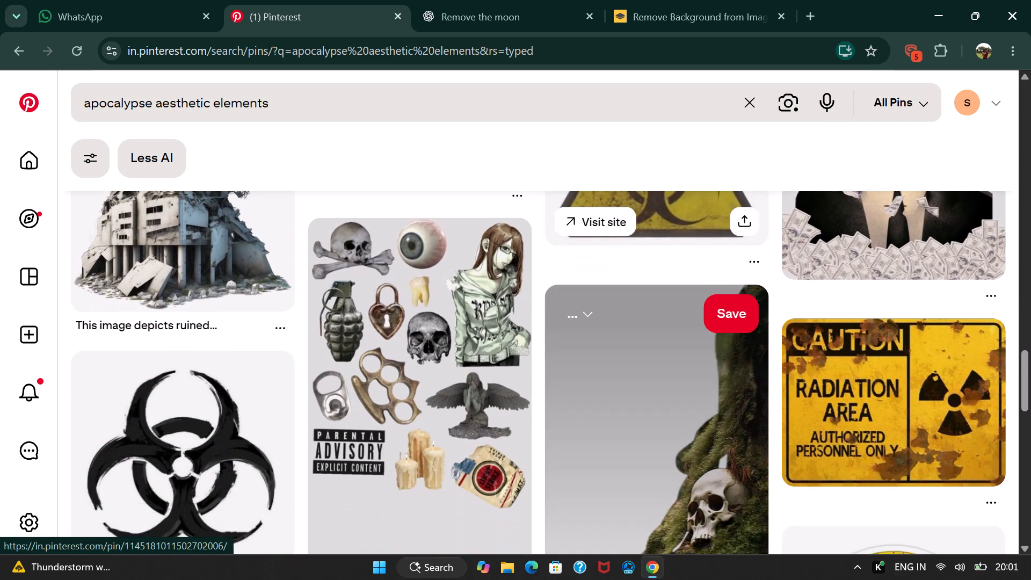
scroll(656, 336, "down", 4)
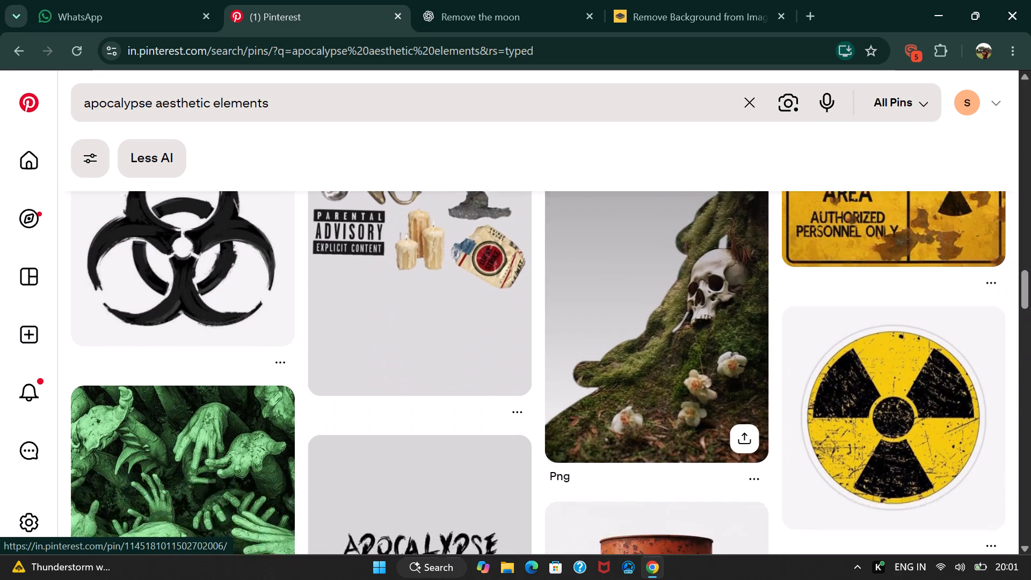
scroll(662, 337, "down", 8)
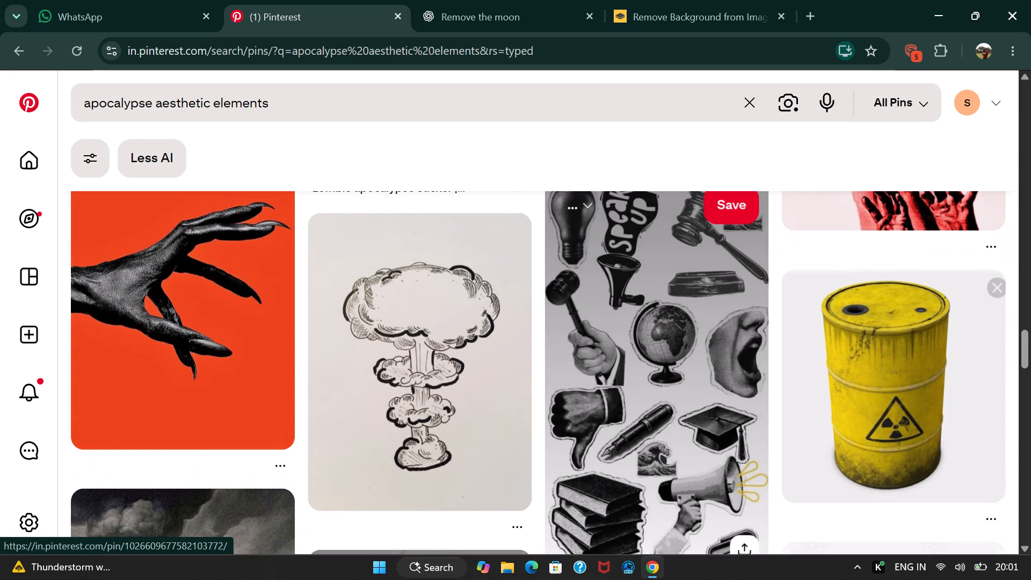
scroll(666, 325, "down", 7)
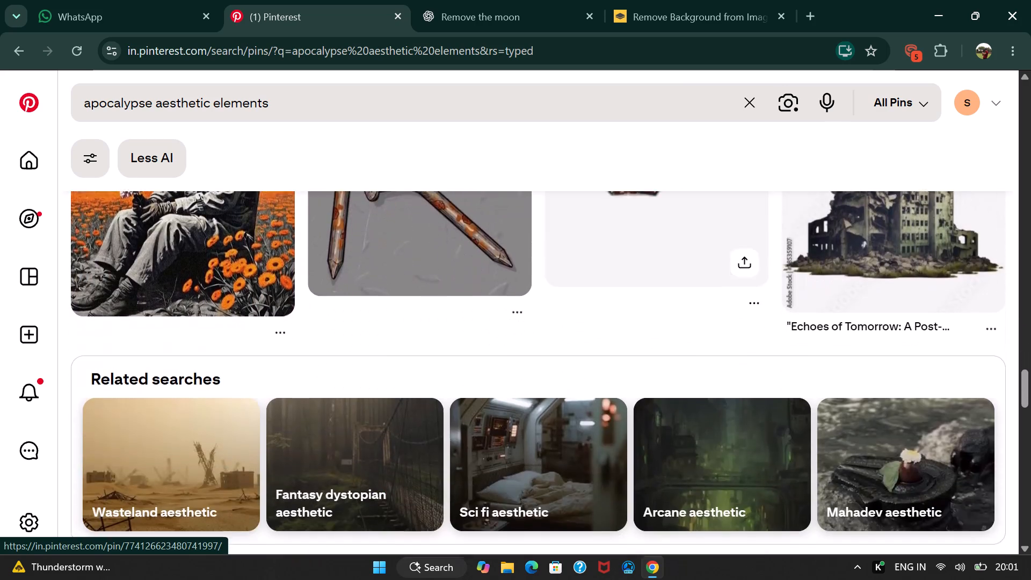
scroll(668, 325, "down", 10)
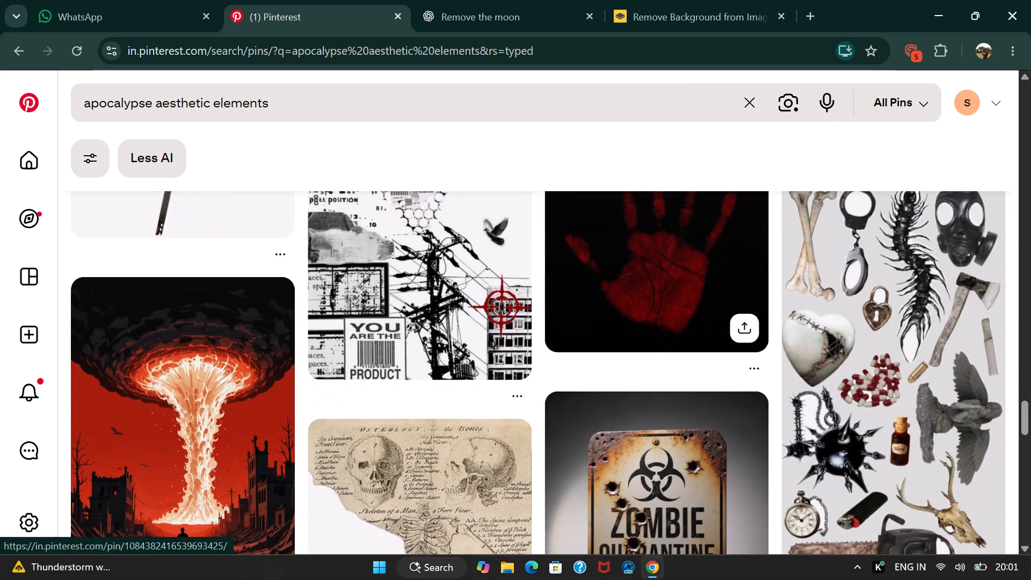
scroll(669, 325, "down", 10)
scroll(669, 324, "up", 4)
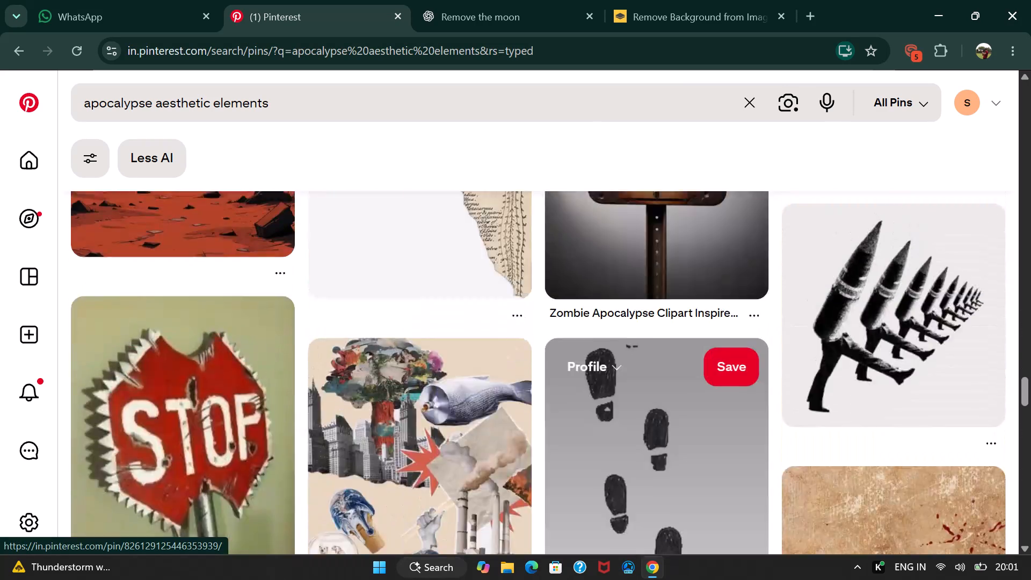
scroll(669, 324, "up", 4)
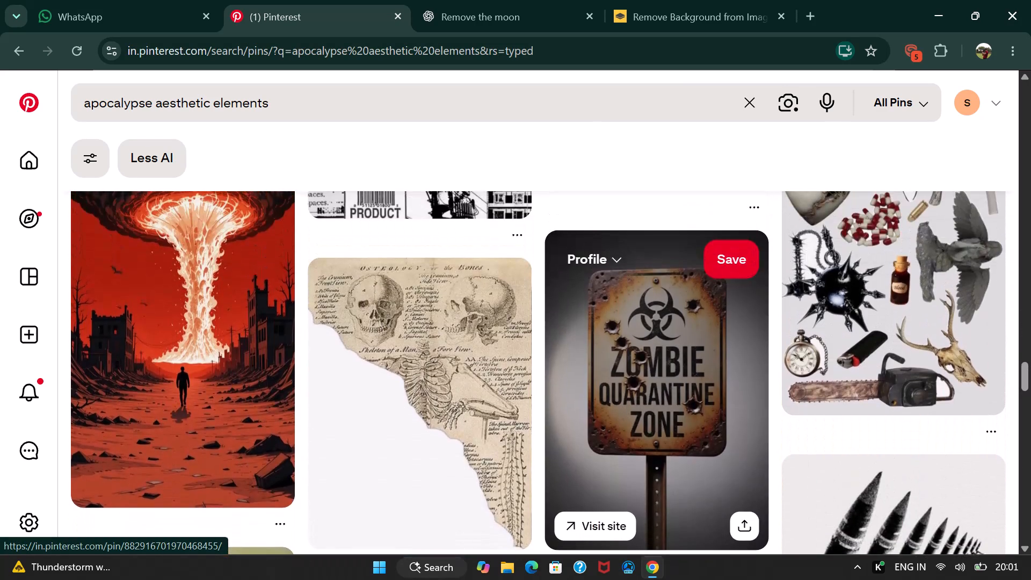
scroll(522, 378, "up", 12)
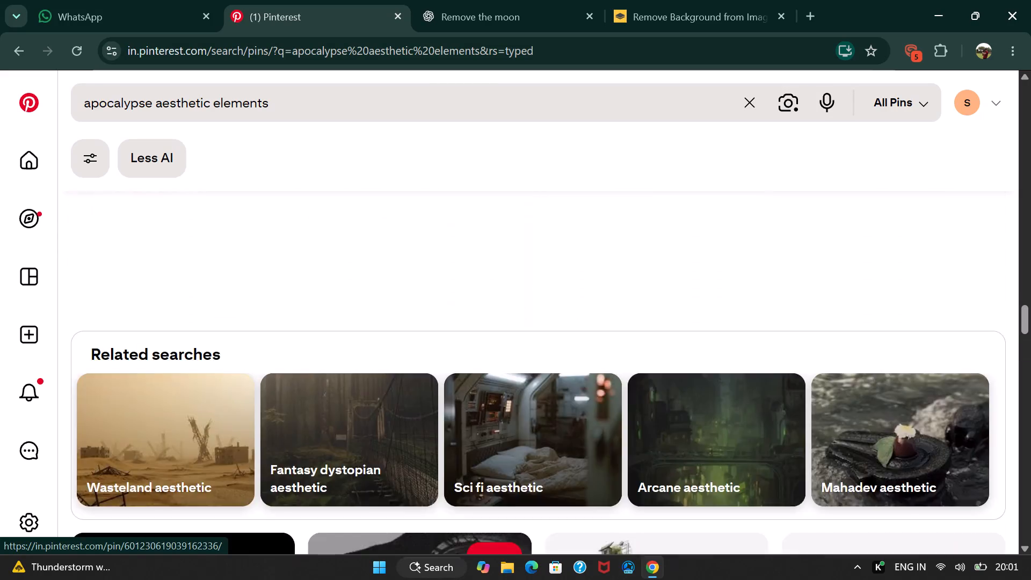
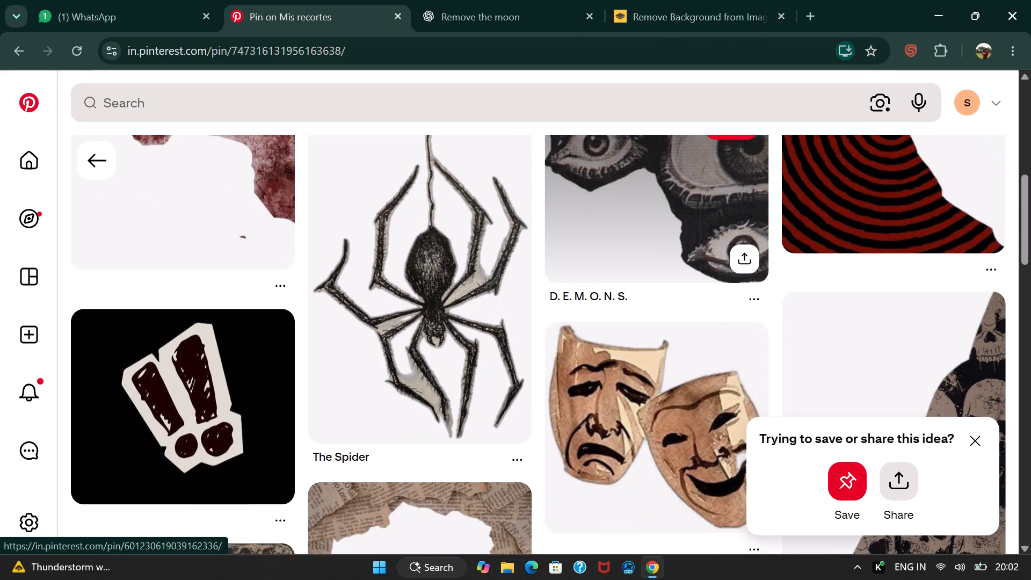
Examine the related pins below the Mis recortes pin for torn-paper, eye, hand and other collage cut-outs usable in the artwork.
scroll(546, 299, "down", 6)
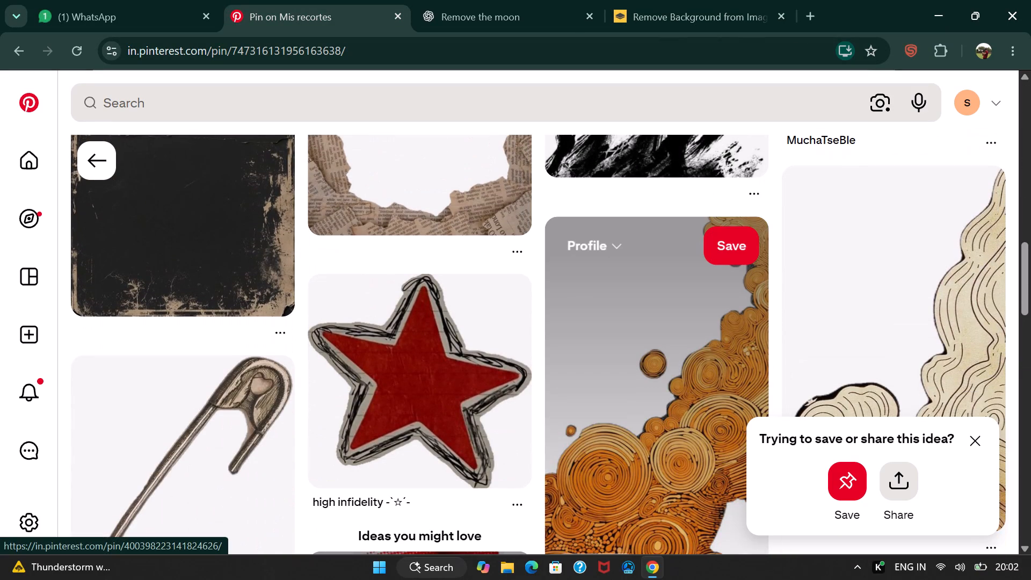
scroll(546, 299, "up", 4)
scroll(546, 299, "down", 9)
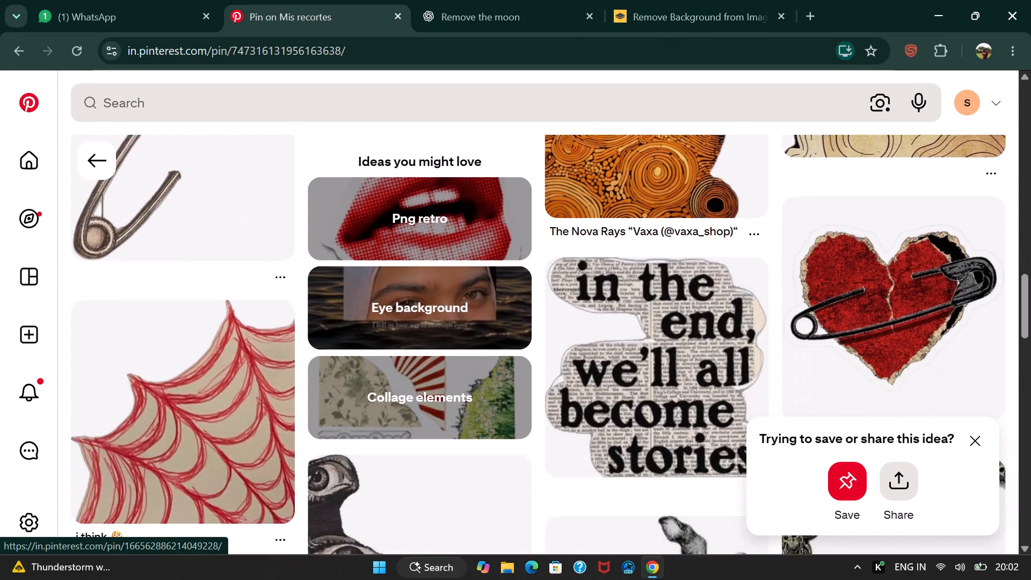
scroll(546, 299, "down", 13)
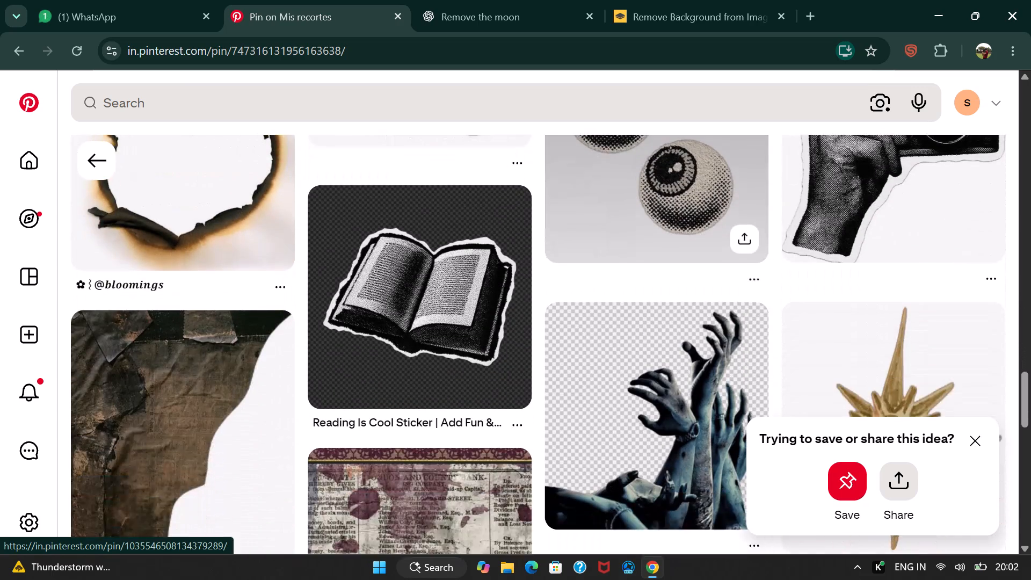
scroll(546, 299, "up", 4)
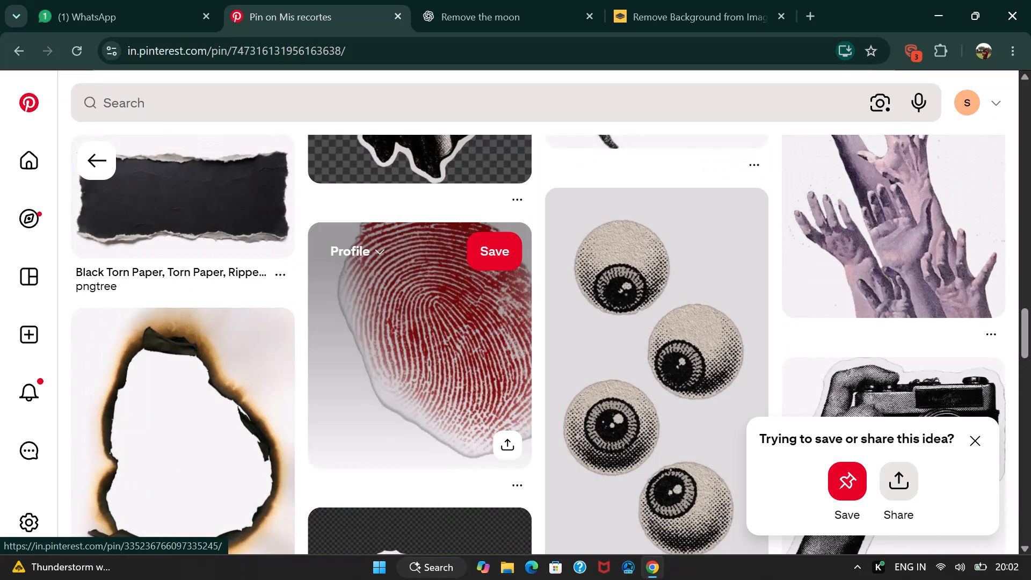
Open the red fingerprint cutout pin, pick the related PngFROG blood-red fingerprint image and send it to remove.bg for background removal.
left_click(400, 330)
scroll(409, 315, "down", 5)
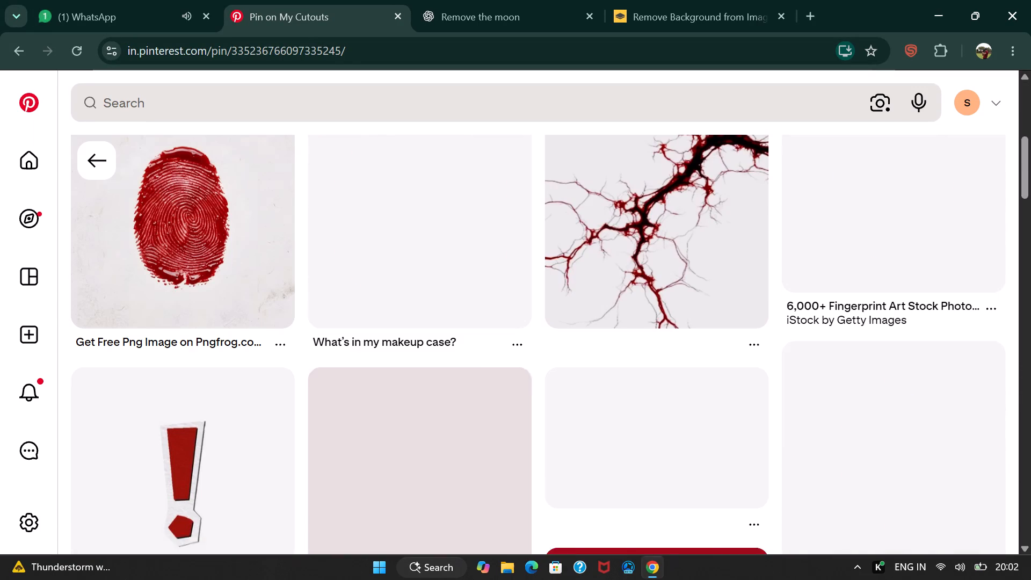
scroll(407, 316, "up", 6)
scroll(407, 316, "down", 5)
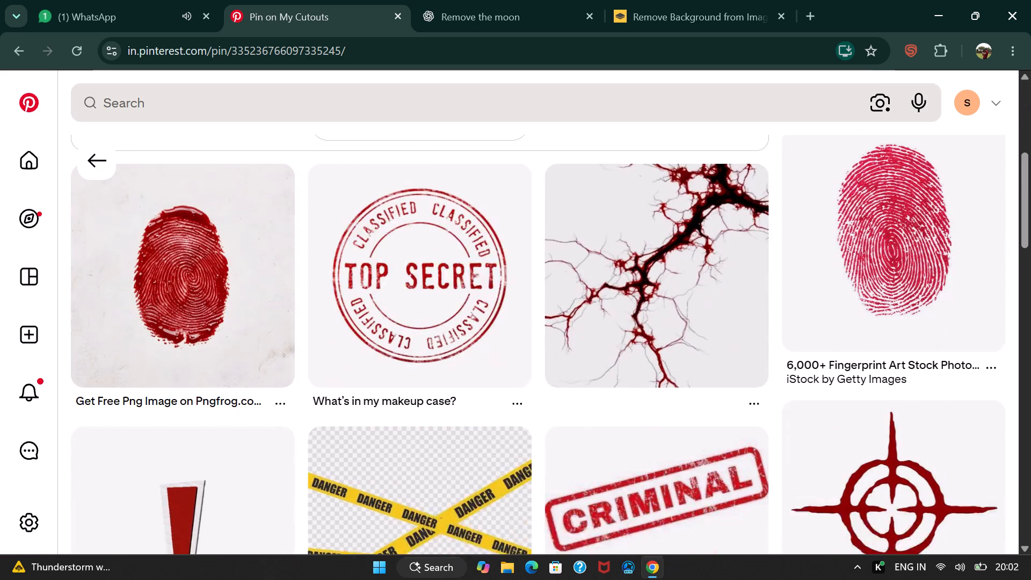
scroll(279, 280, "up", 6)
scroll(279, 280, "down", 3)
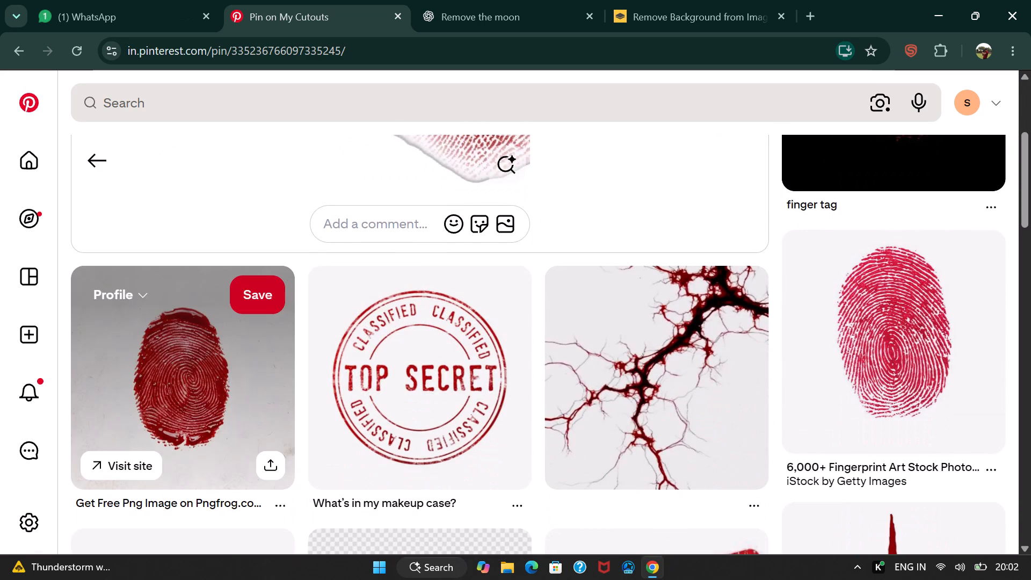
left_click(185, 340)
right_click(284, 310)
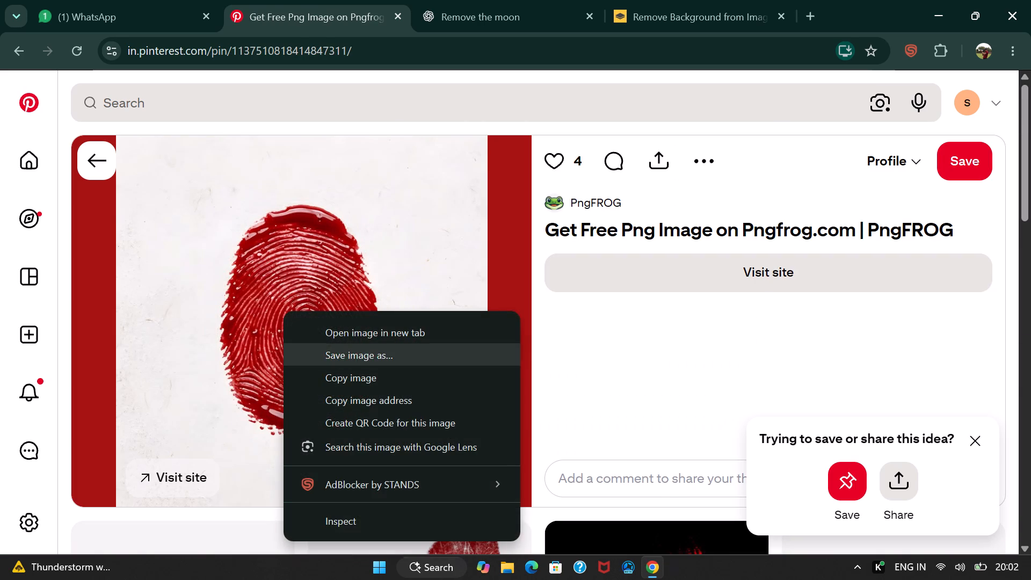
left_click_drag(266, 340, 659, 16)
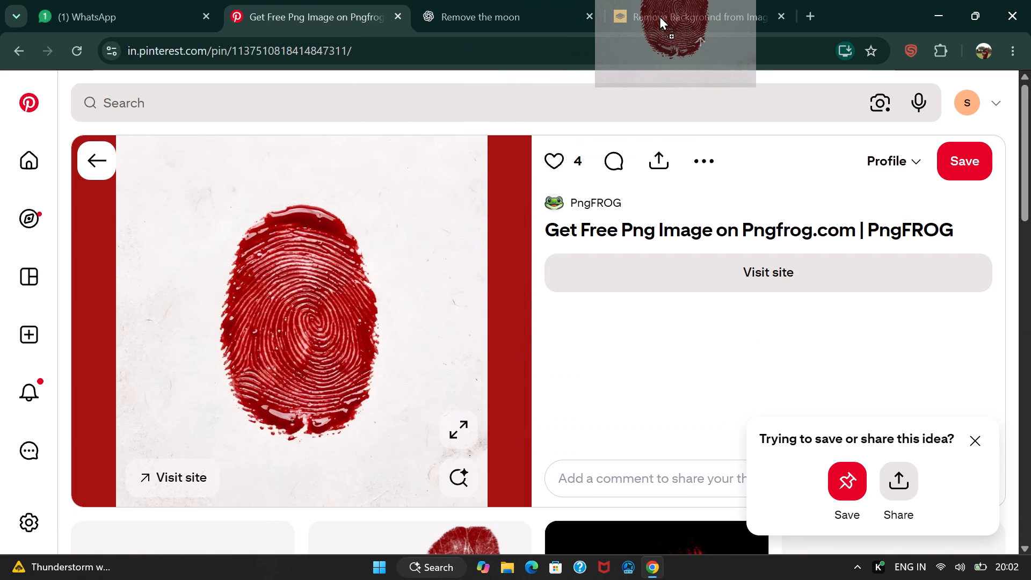
left_click_drag(659, 16, 606, 311)
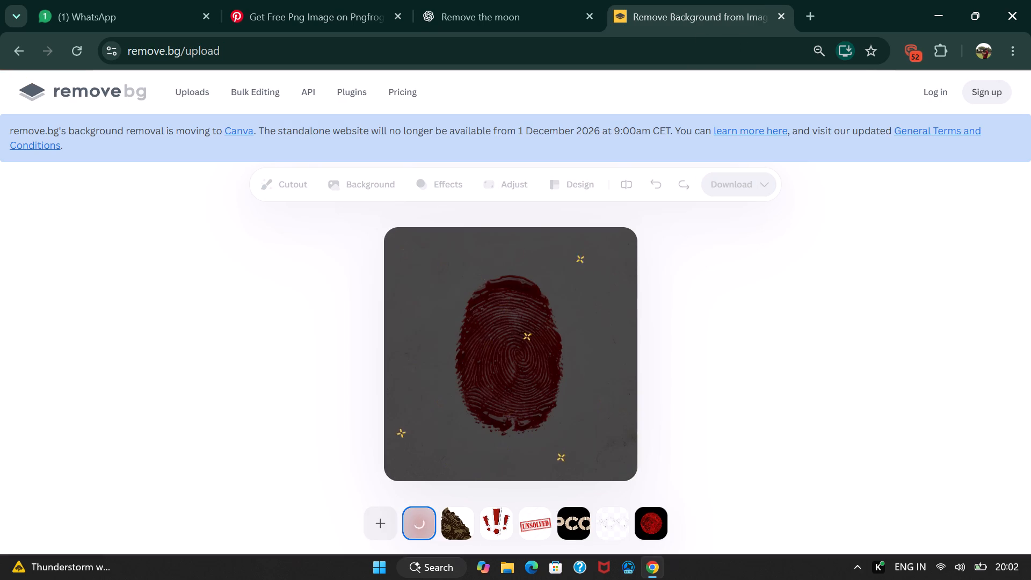
Go back to the Pinterest results for apocalypse aesthetic elements and examine further pins for hazard symbols, torn papers and cut-outs.
left_click(349, 3)
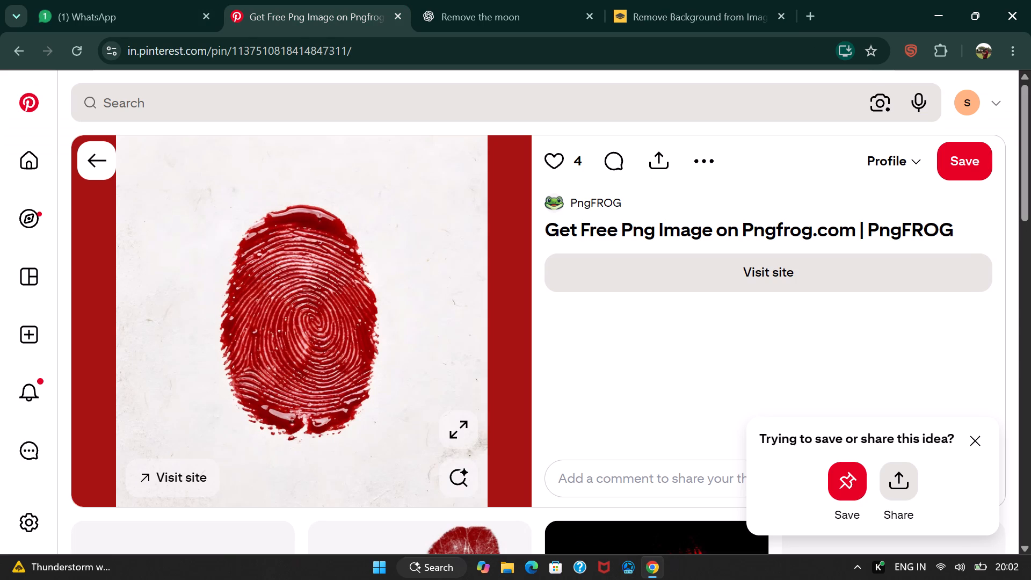
left_click(100, 160)
left_click(100, 160)
scroll(250, 301, "up", 4)
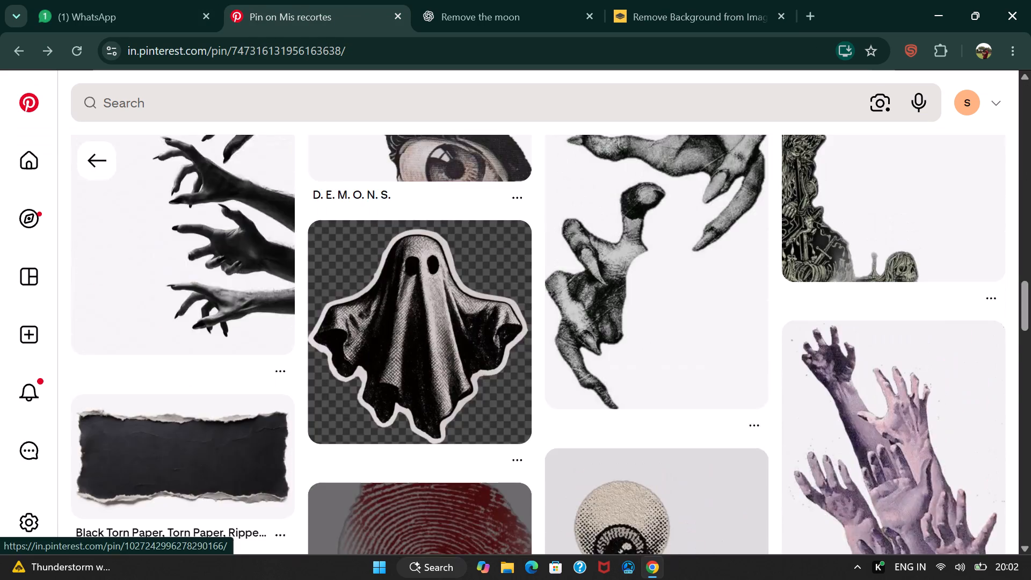
scroll(250, 301, "up", 20)
scroll(250, 301, "up", 6)
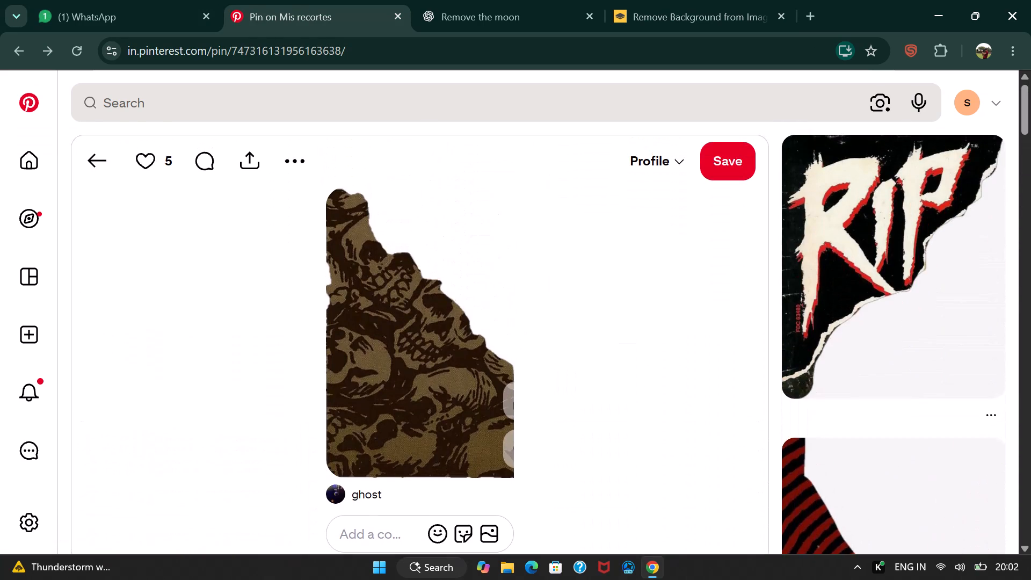
scroll(250, 301, "up", 7)
left_click(83, 165)
scroll(236, 285, "down", 2)
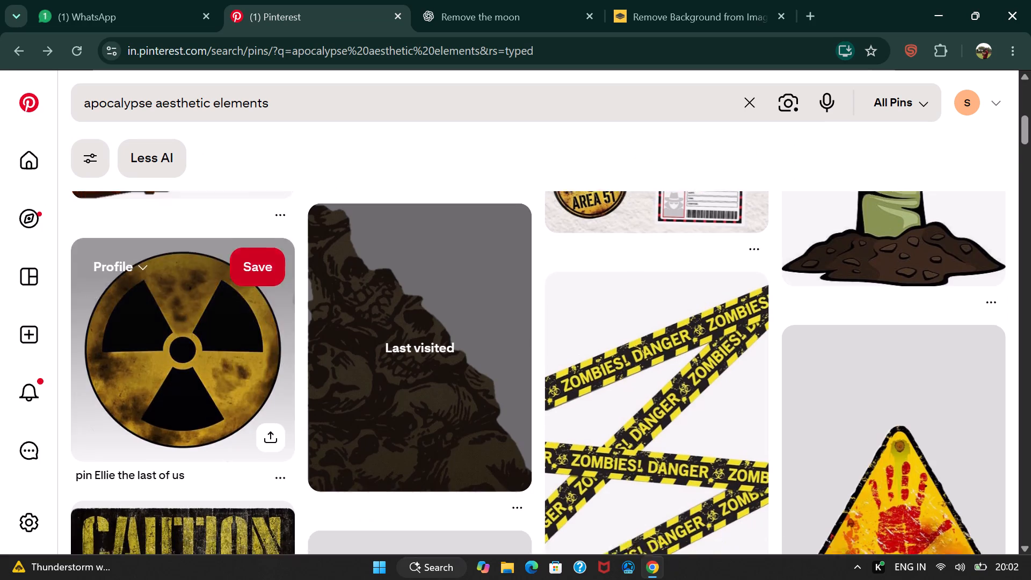
scroll(253, 288, "down", 3)
scroll(309, 265, "down", 14)
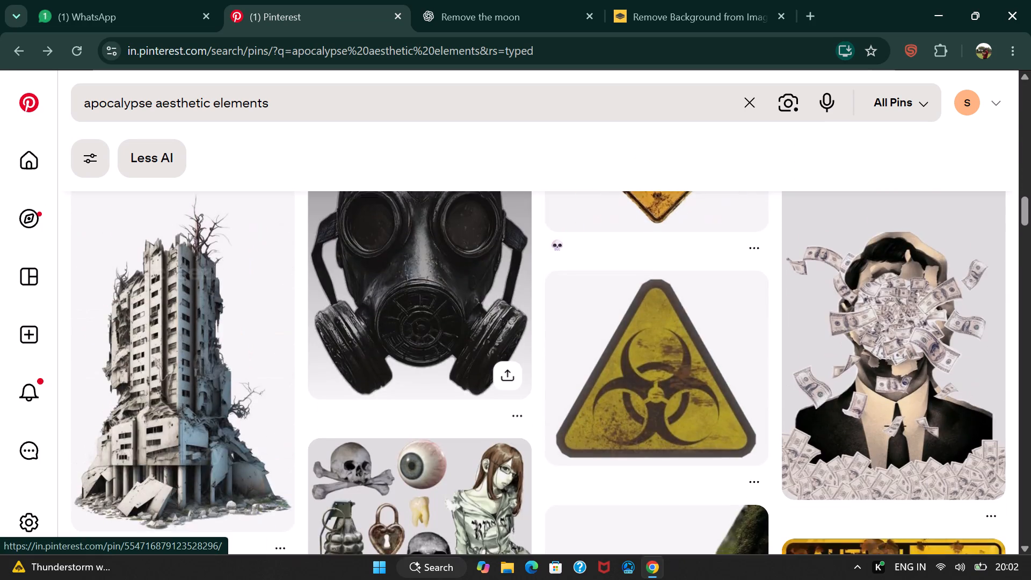
scroll(329, 286, "down", 7)
scroll(330, 286, "up", 4)
scroll(330, 286, "down", 12)
scroll(333, 289, "up", 6)
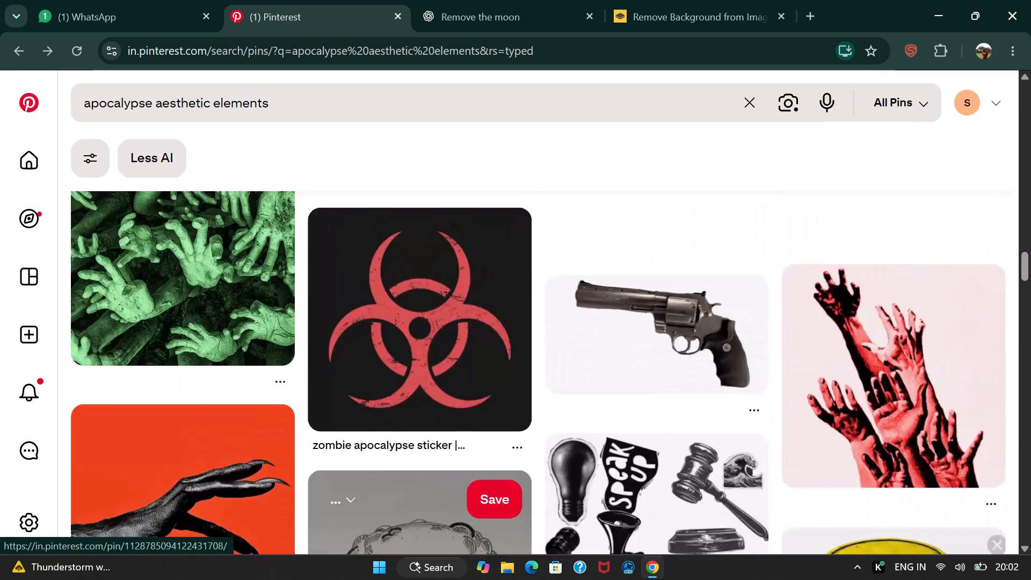
scroll(333, 289, "up", 7)
scroll(343, 294, "down", 14)
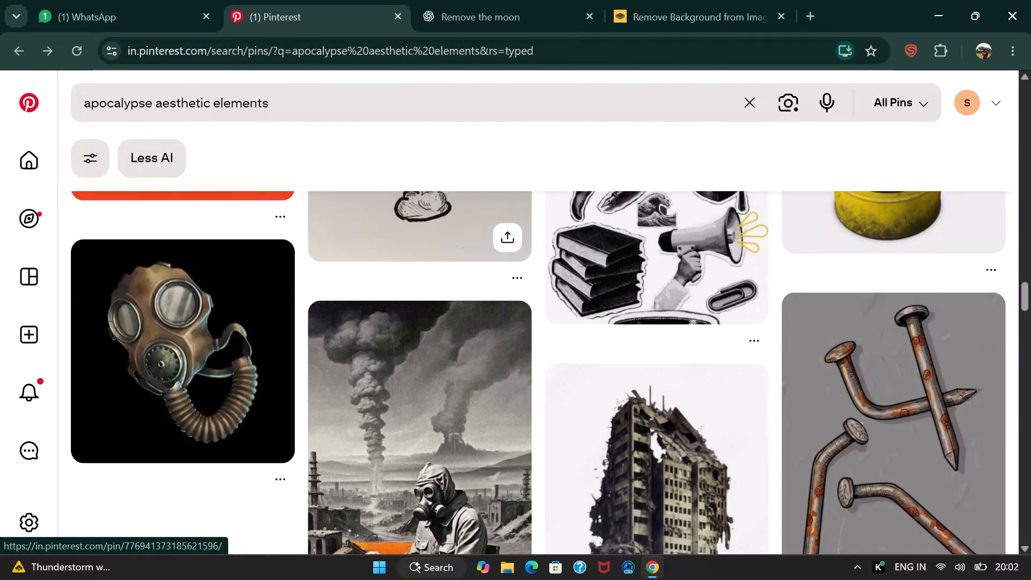
scroll(368, 291, "down", 20)
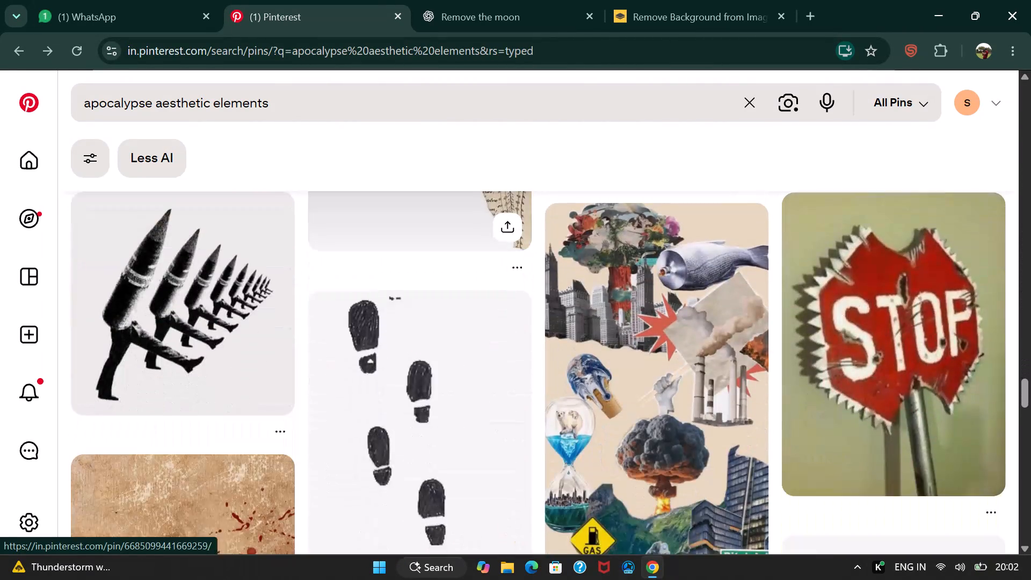
scroll(368, 291, "up", 3)
Open the torn osteology paper pin with skull and skeleton drawings and send its image to remove.bg for background removal.
left_click(377, 295)
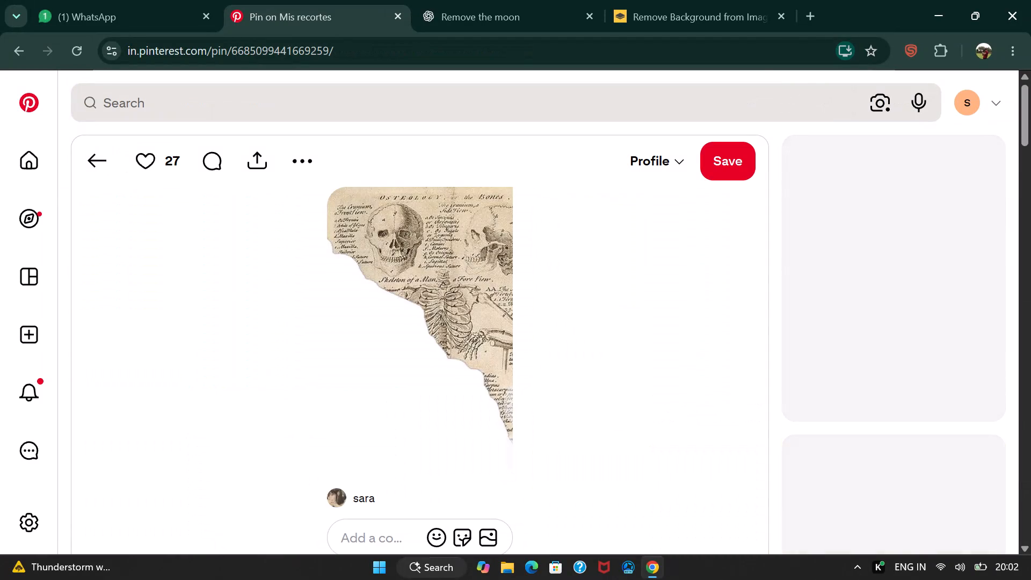
scroll(433, 265, "down", 7)
scroll(434, 263, "up", 3)
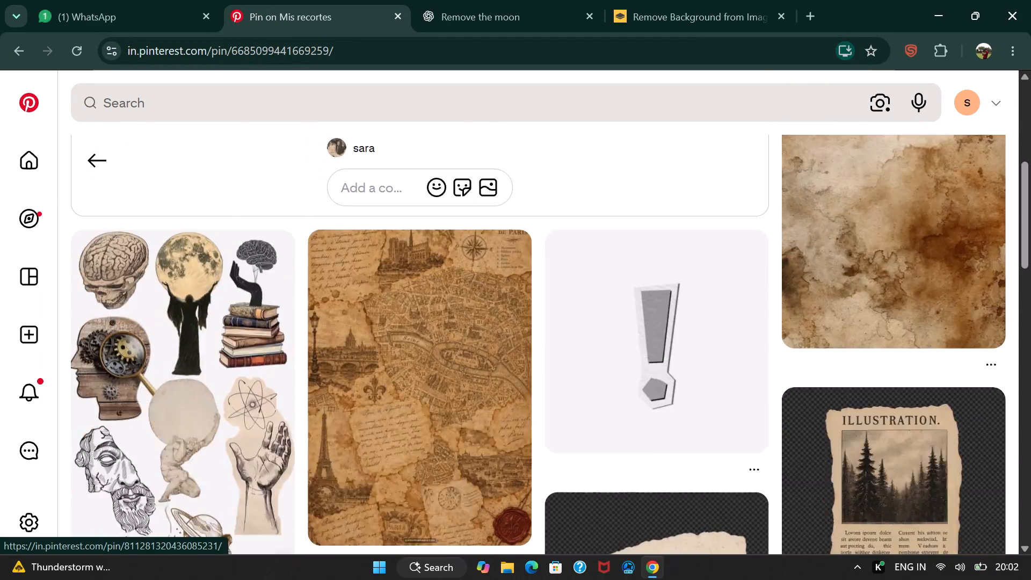
scroll(434, 263, "up", 3)
scroll(434, 263, "down", 13)
scroll(434, 263, "up", 1)
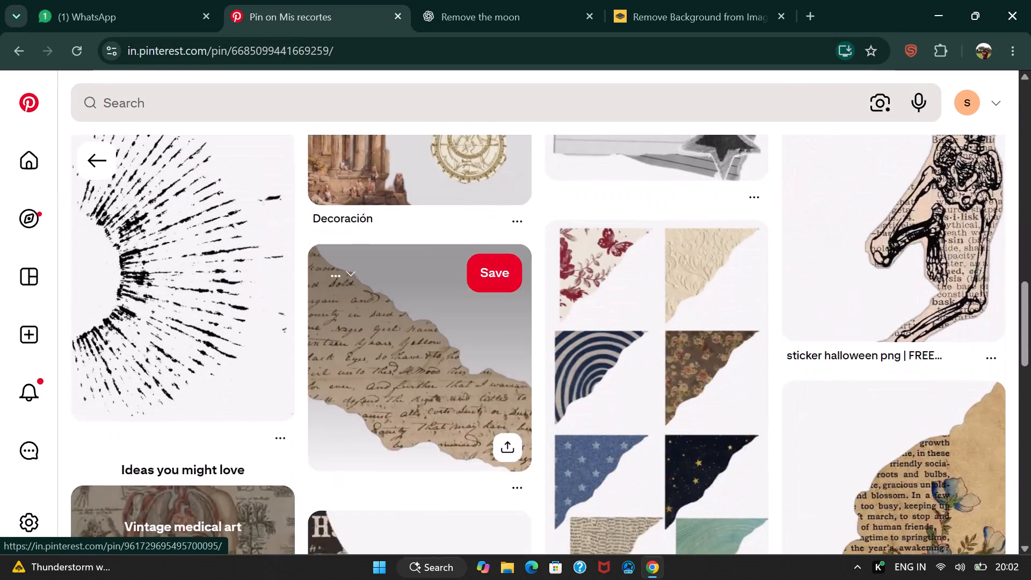
scroll(434, 263, "up", 10)
scroll(442, 219, "up", 7)
right_click(439, 263)
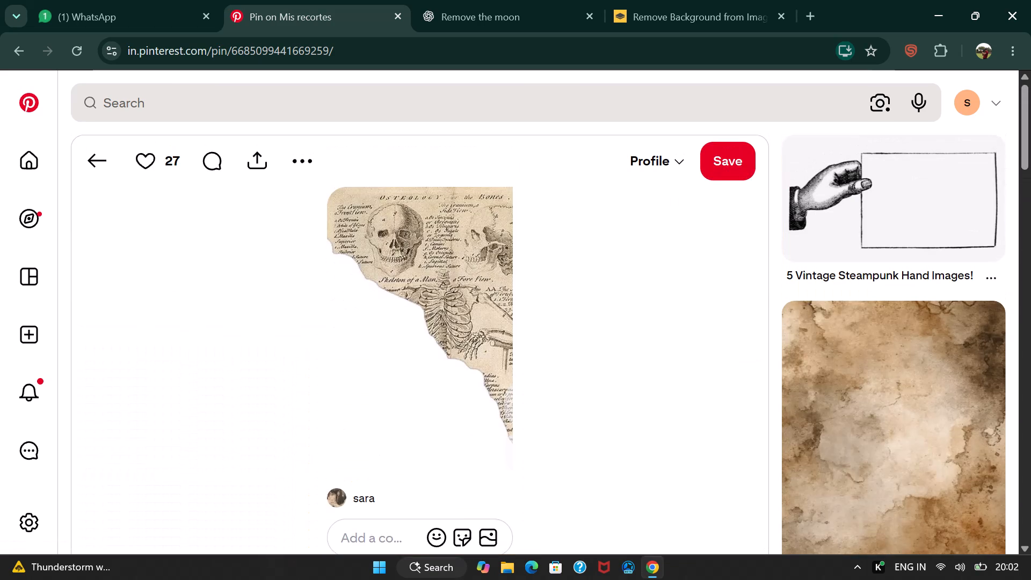
left_click_drag(388, 230, 656, 2)
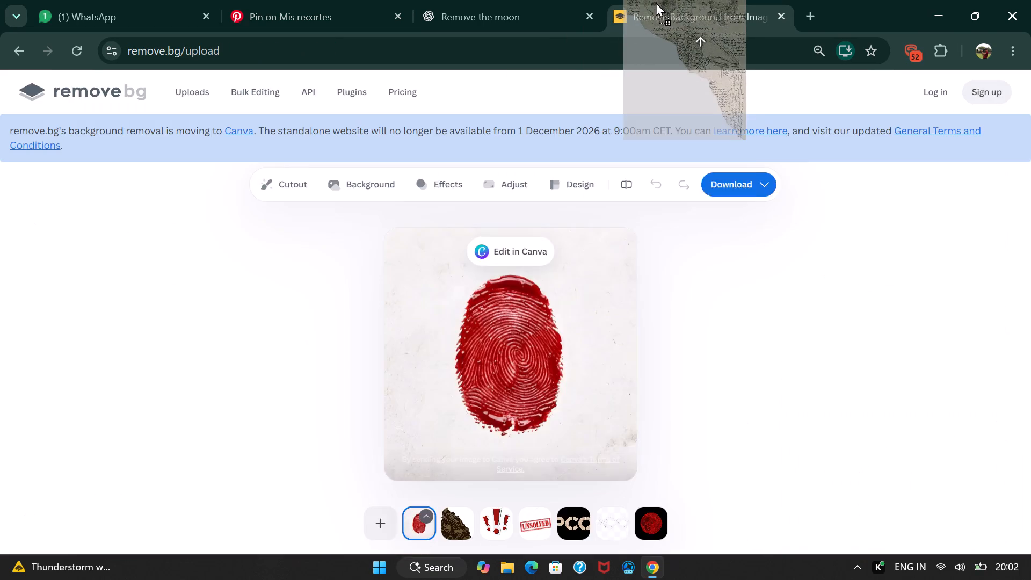
left_click_drag(656, 2, 590, 285)
Return to the osteology paper pin on Pinterest and examine its related pins for more torn papers and skeletal cut-outs.
left_click(325, 0)
scroll(473, 241, "down", 5)
left_click(976, 441)
scroll(504, 393, "down", 4)
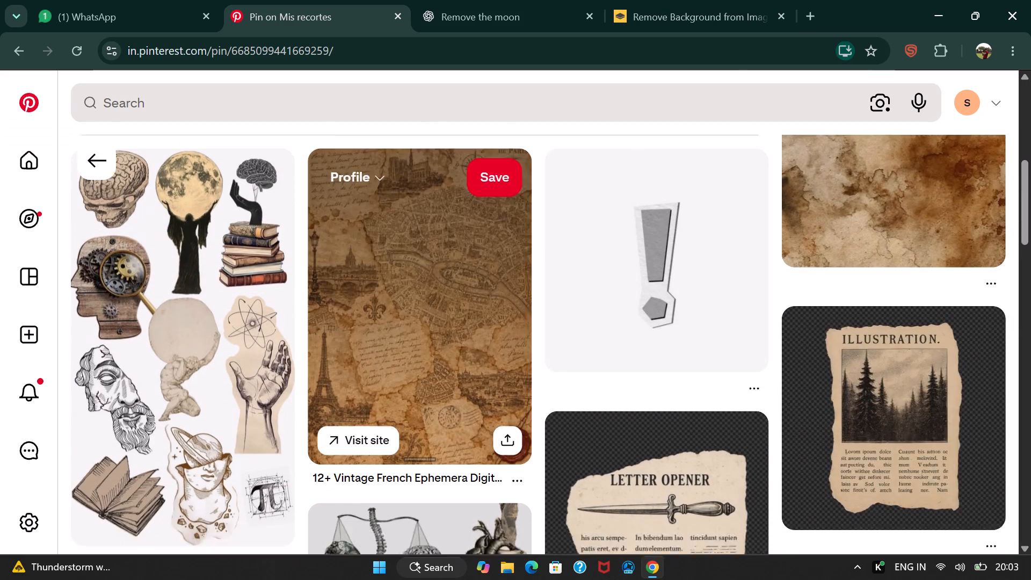
scroll(499, 389, "down", 2)
scroll(324, 375, "down", 4)
scroll(285, 288, "down", 1)
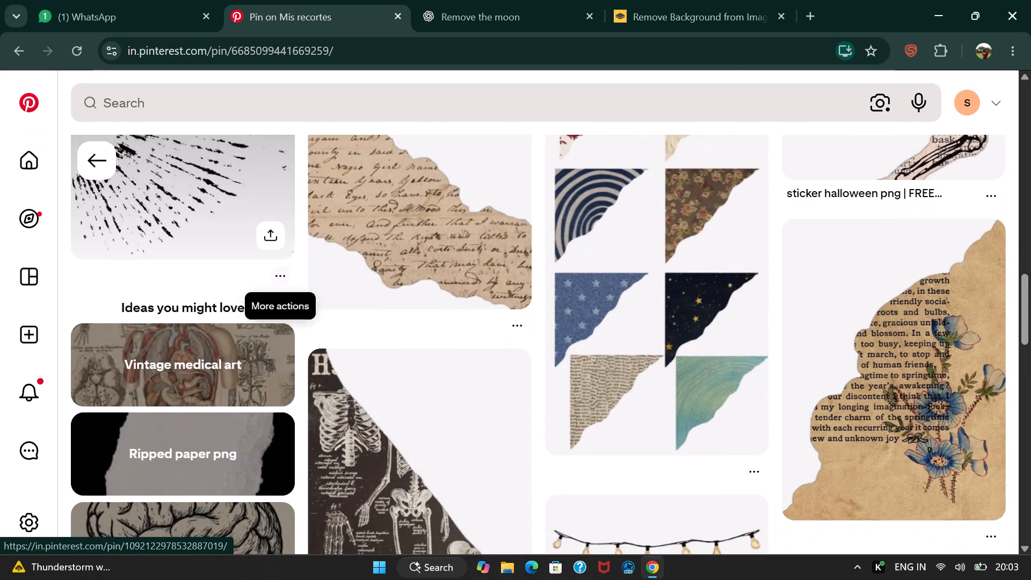
scroll(285, 289, "down", 11)
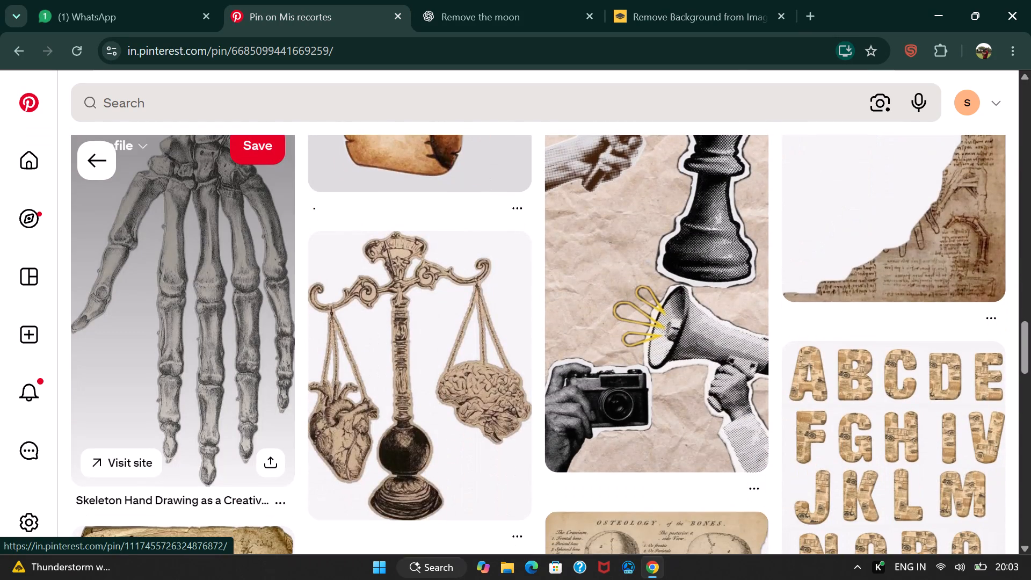
scroll(266, 307, "up", 6)
scroll(288, 307, "down", 1)
scroll(286, 325, "up", 1)
scroll(276, 351, "down", 10)
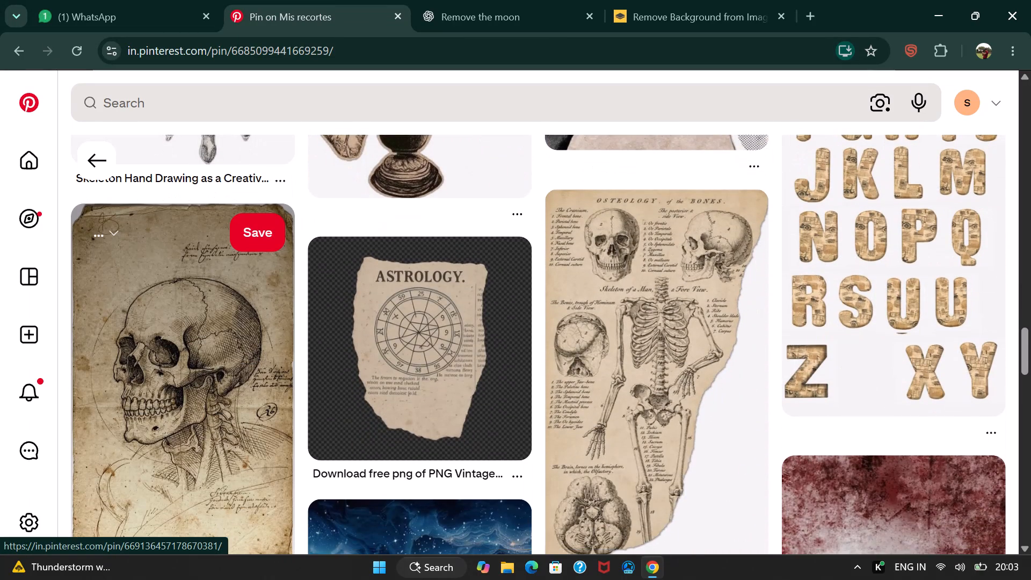
scroll(282, 355, "down", 4)
scroll(283, 355, "up", 6)
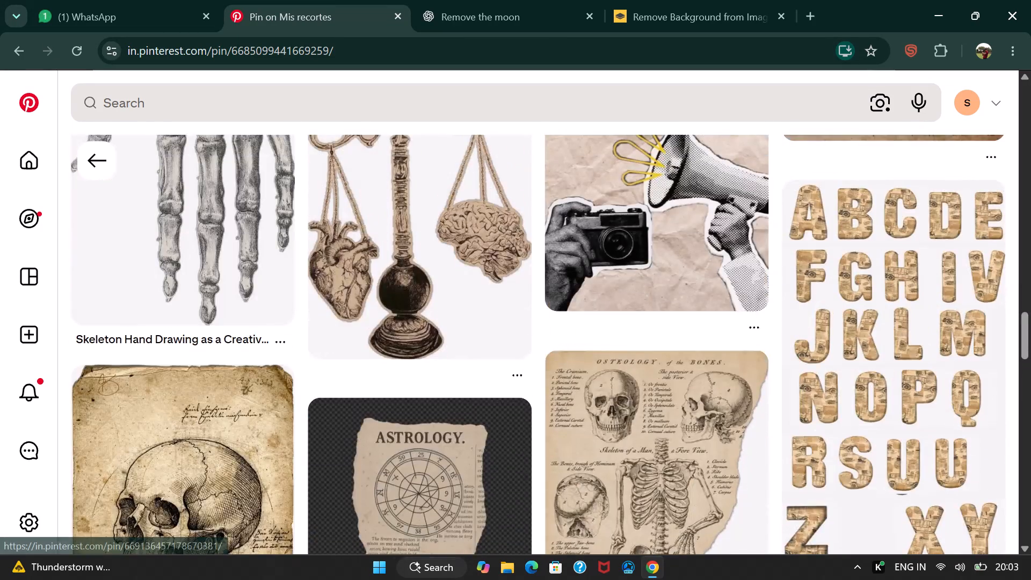
Return from the osteology paper pin to the apocalypse aesthetic elements results and examine further pins for usable collage cut-outs.
scroll(283, 355, "down", 9)
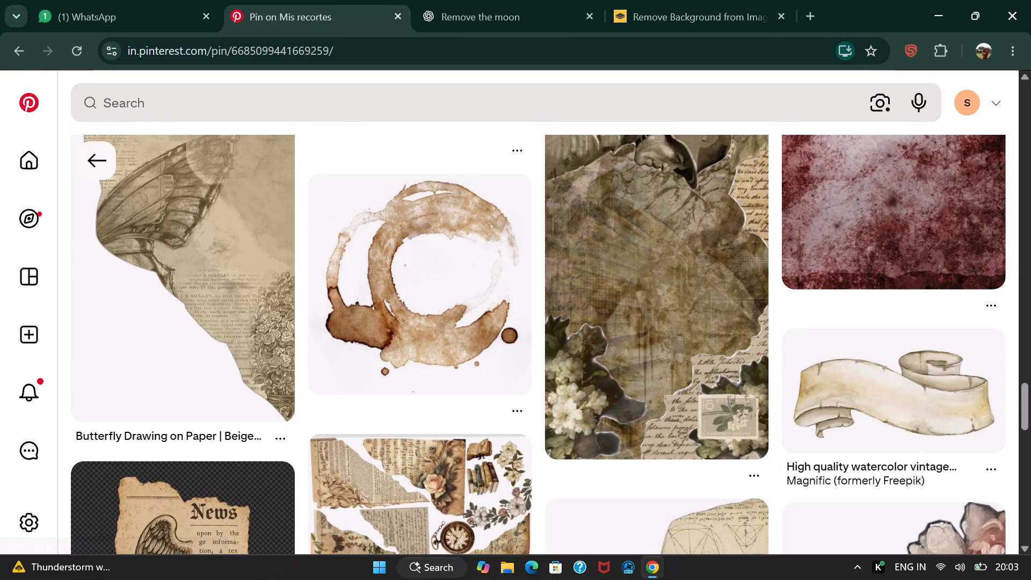
left_click(110, 166)
left_click(110, 166)
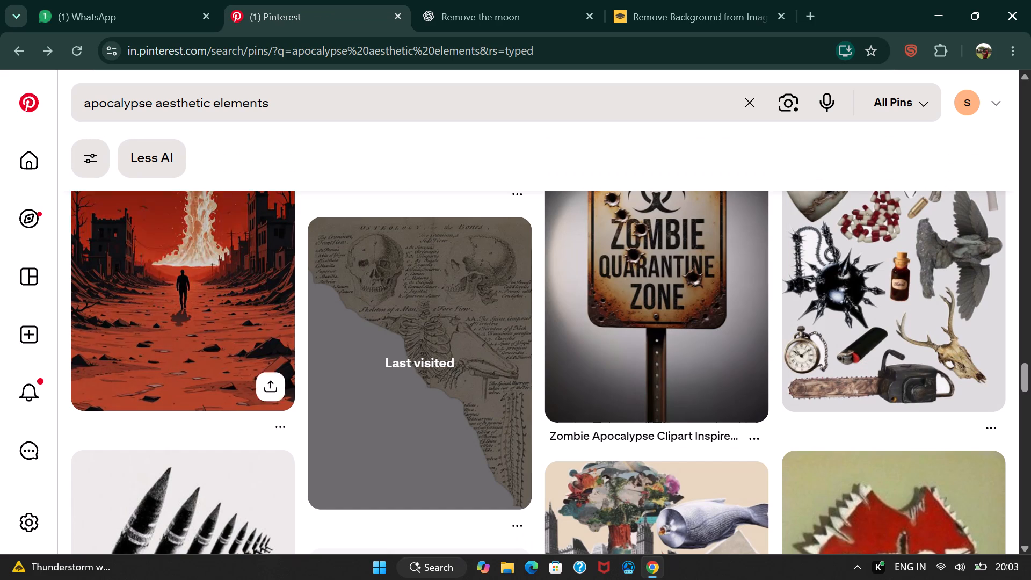
scroll(393, 303, "up", 15)
scroll(393, 304, "down", 16)
scroll(395, 314, "down", 6)
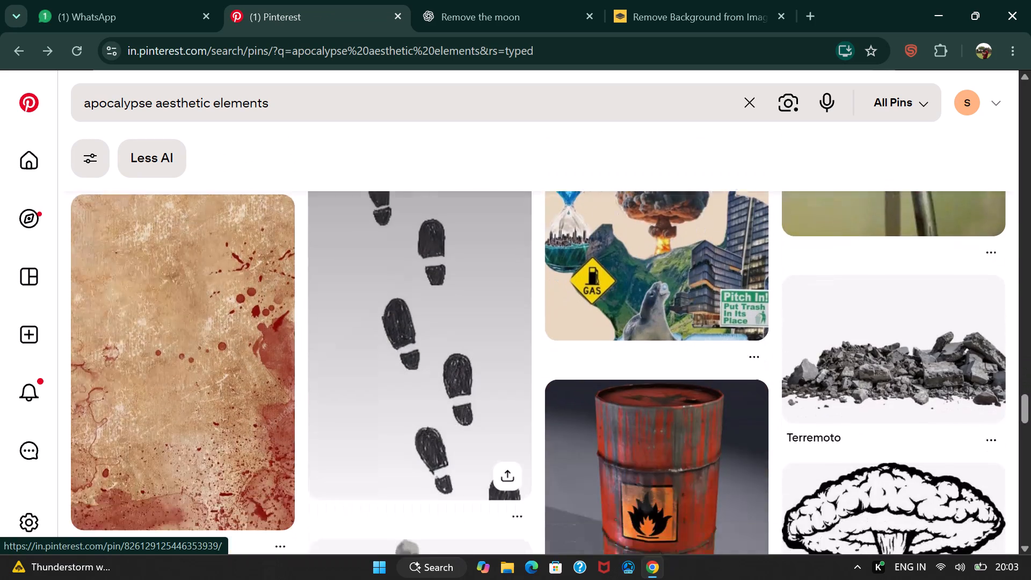
scroll(395, 314, "down", 14)
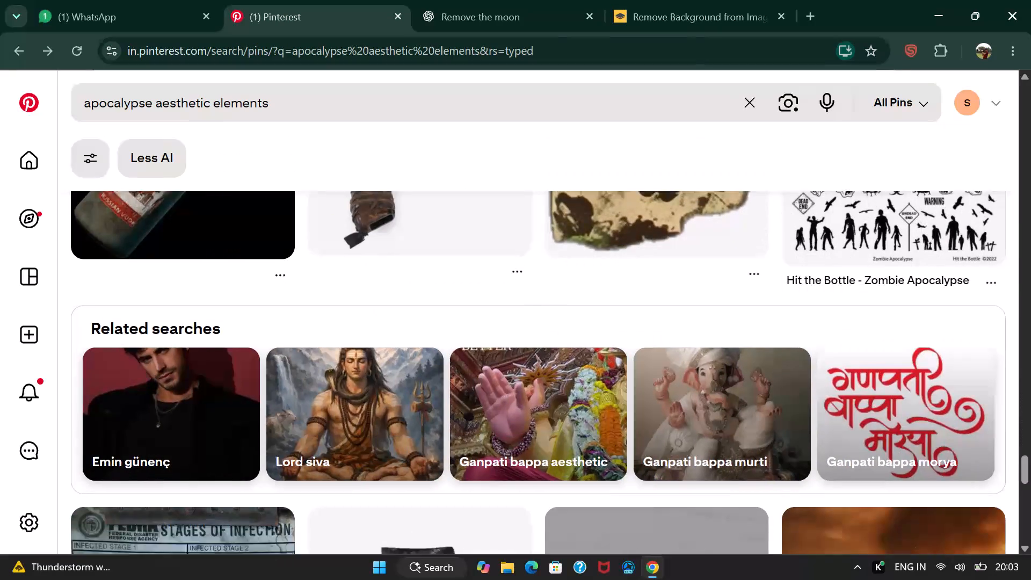
scroll(395, 314, "down", 1)
scroll(395, 314, "up", 4)
scroll(395, 314, "down", 8)
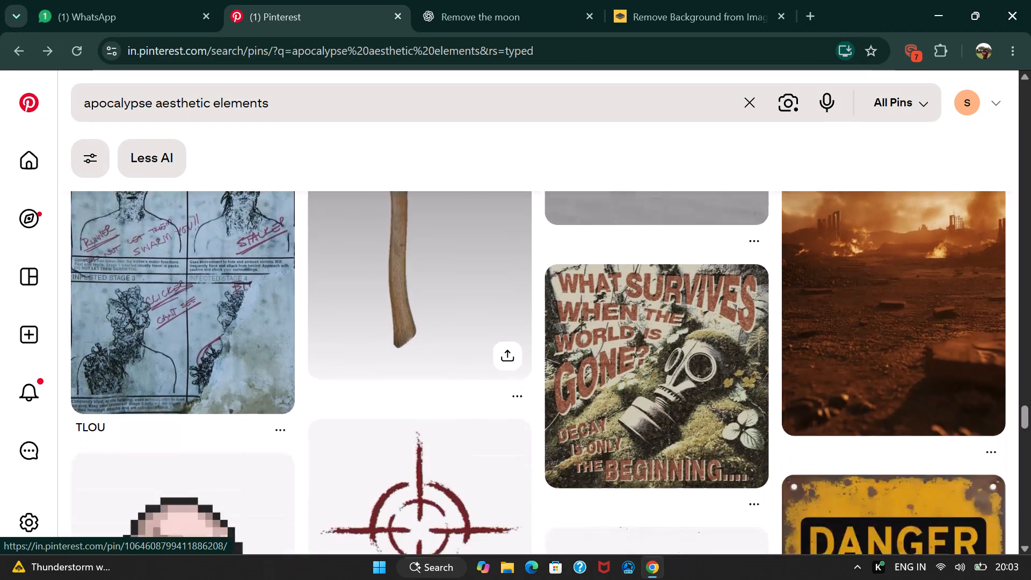
scroll(395, 314, "down", 5)
scroll(395, 314, "up", 4)
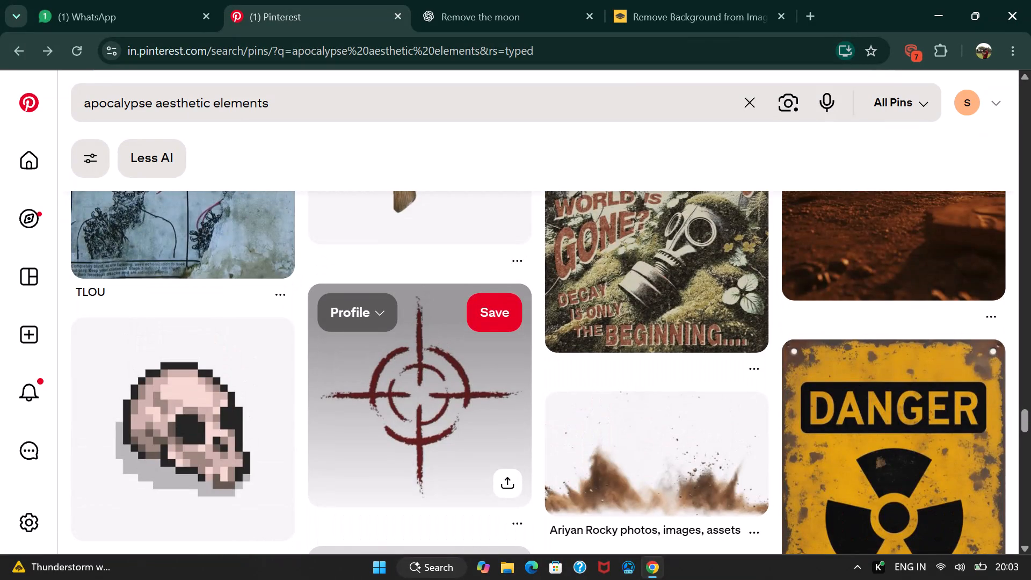
scroll(395, 314, "up", 10)
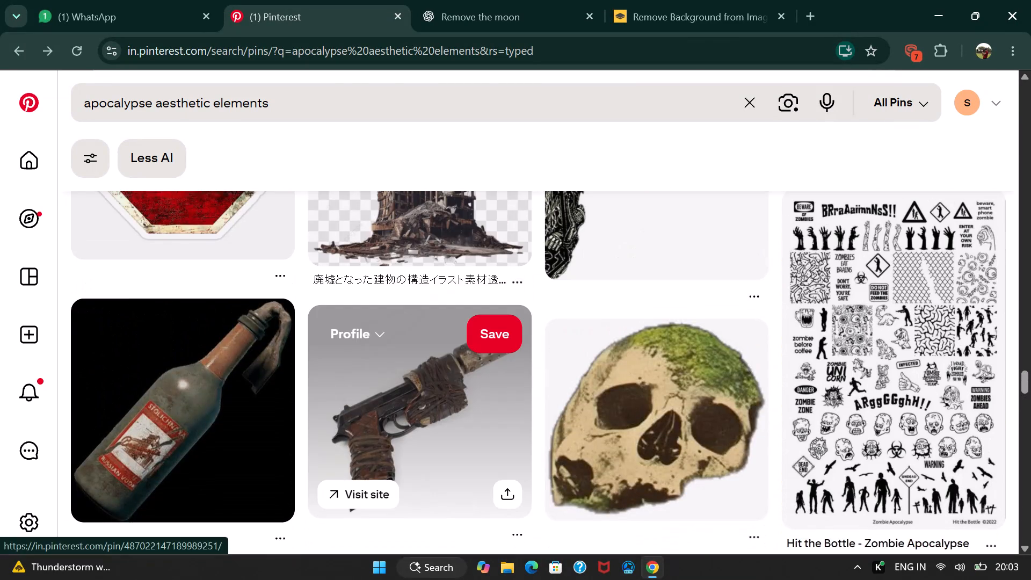
Open the mossy skull pin, pick the related hand holding a dripping skull and send it to remove.bg for background removal.
left_click(591, 383)
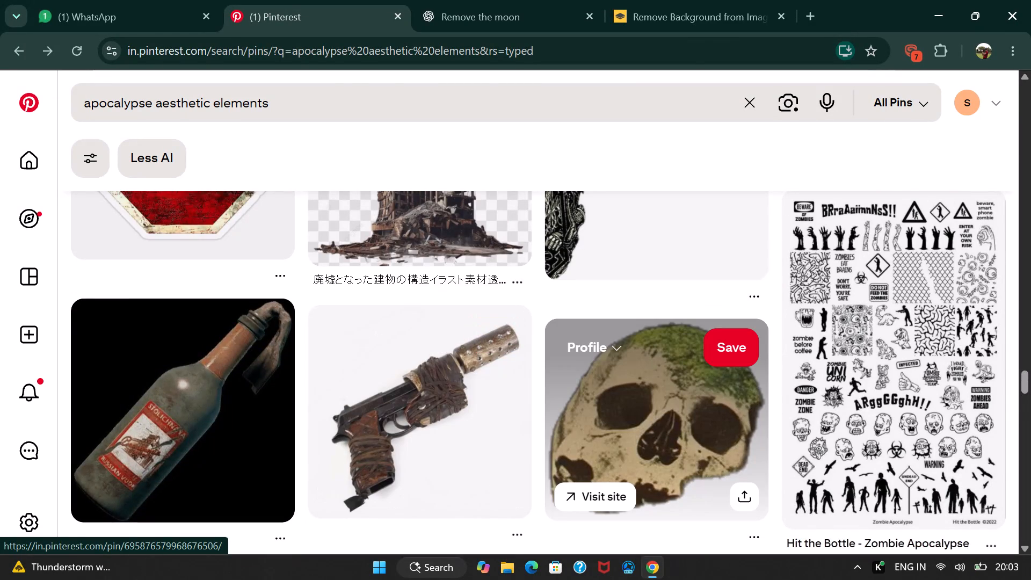
scroll(487, 344, "down", 5)
scroll(467, 334, "up", 2)
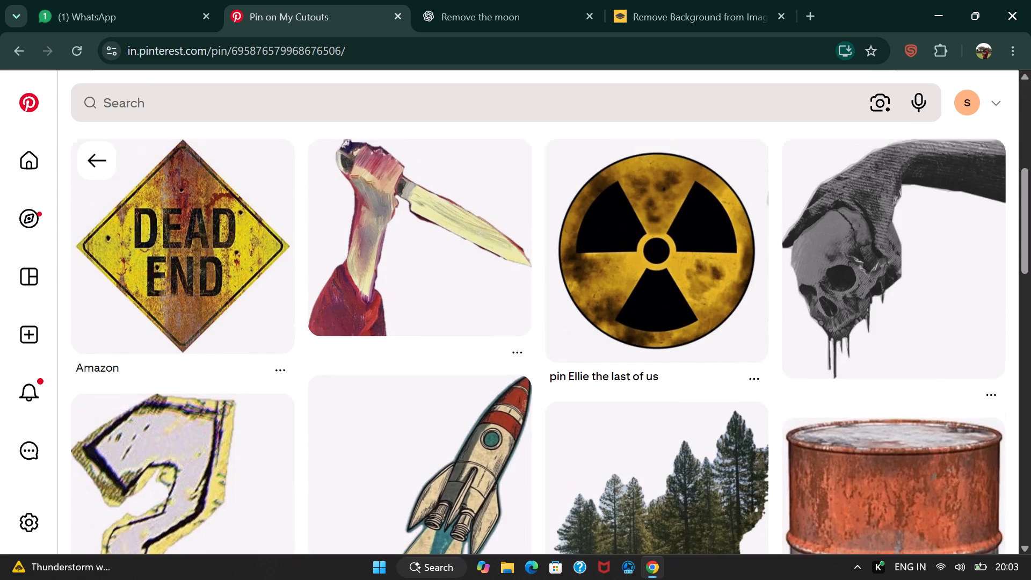
scroll(467, 334, "down", 2)
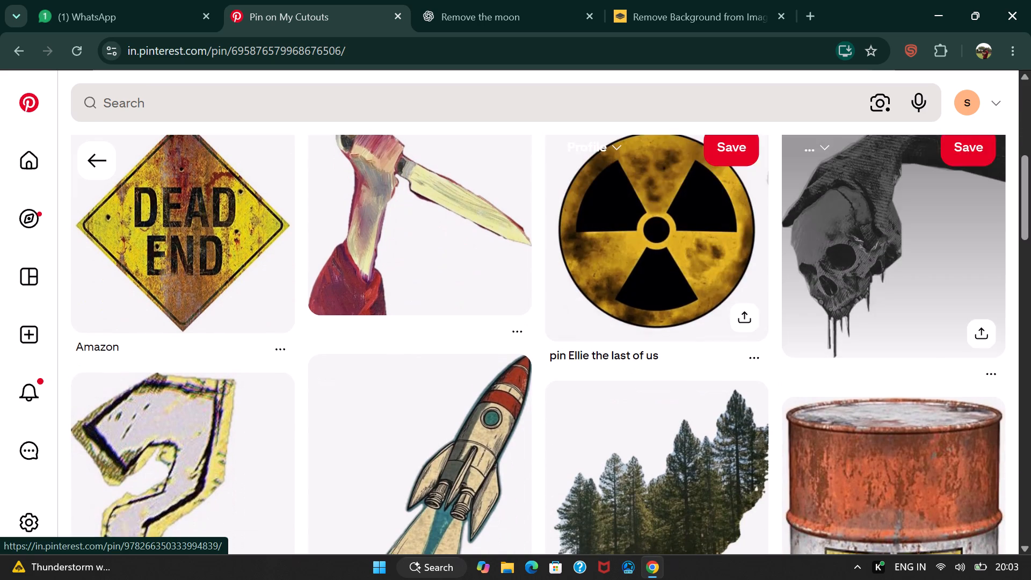
left_click(828, 275)
right_click(404, 293)
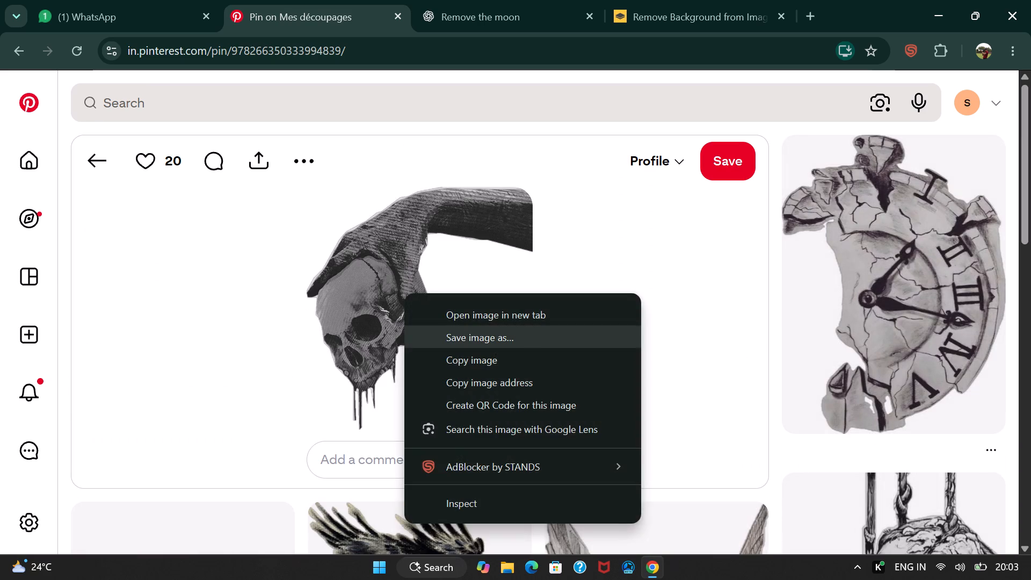
left_click_drag(375, 314, 673, 74)
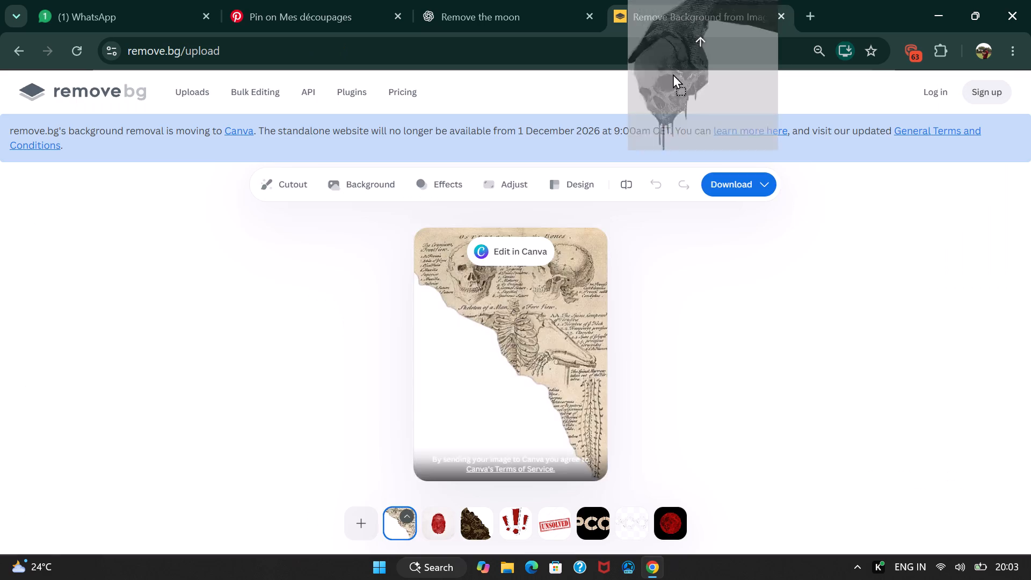
left_click_drag(673, 74, 541, 334)
Look over the pins related to the hand-held skull on Pinterest and check the skull's cutout in remove.bg.
left_click(296, 0)
scroll(429, 334, "down", 5)
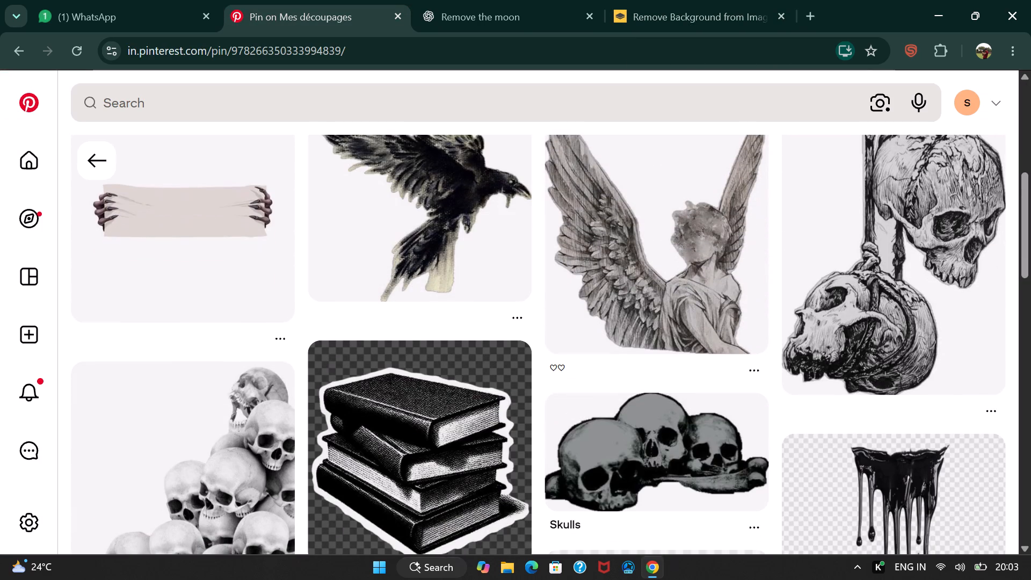
left_click(718, 0)
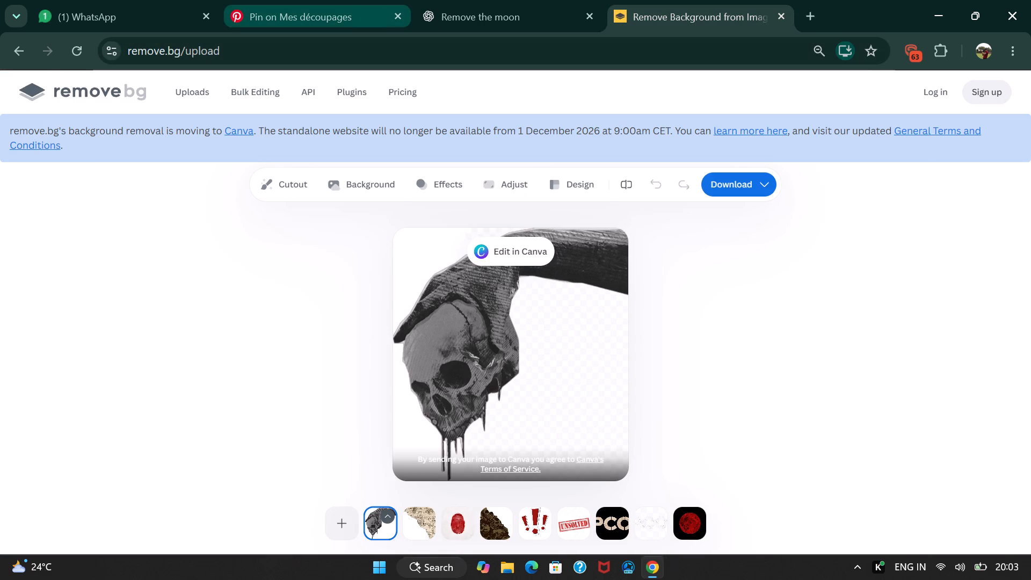
Return to Pinterest, open the pin of roped hanging skulls and send its image to remove.bg for background removal.
left_click(300, 12)
scroll(476, 414, "down", 4)
scroll(480, 417, "up", 5)
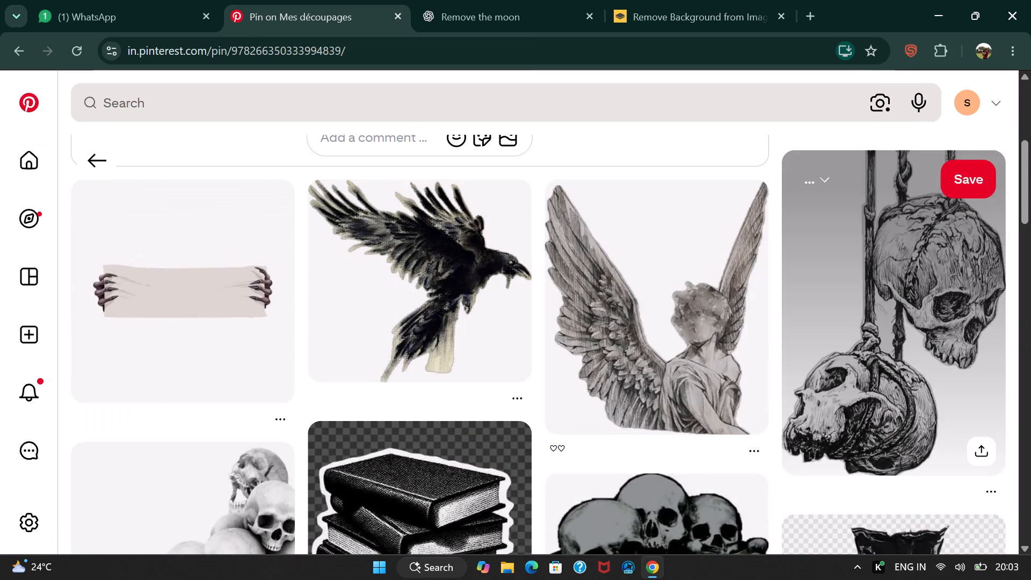
left_click(857, 378)
left_click_drag(437, 331, 590, 95)
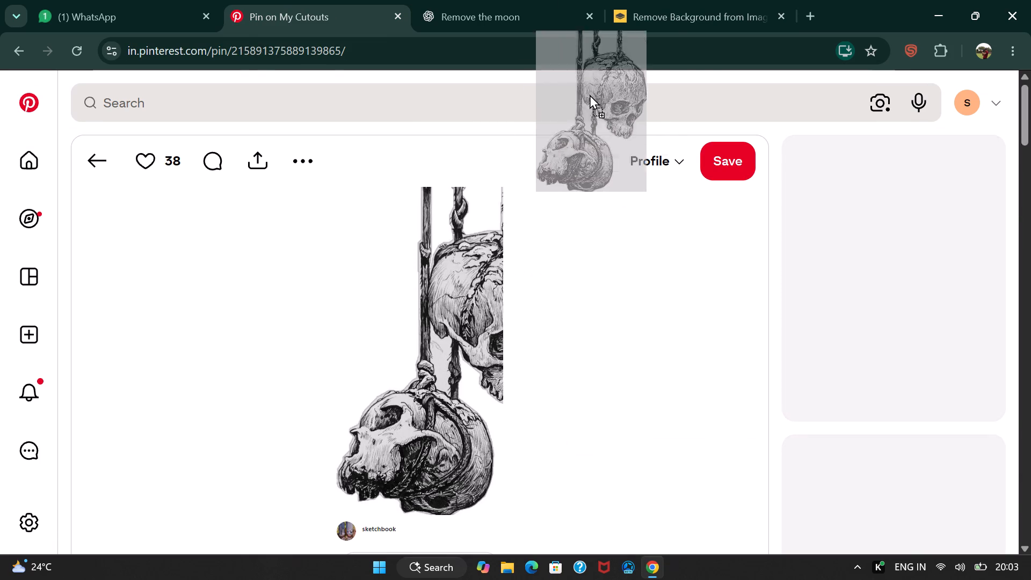
left_click_drag(590, 95, 482, 403)
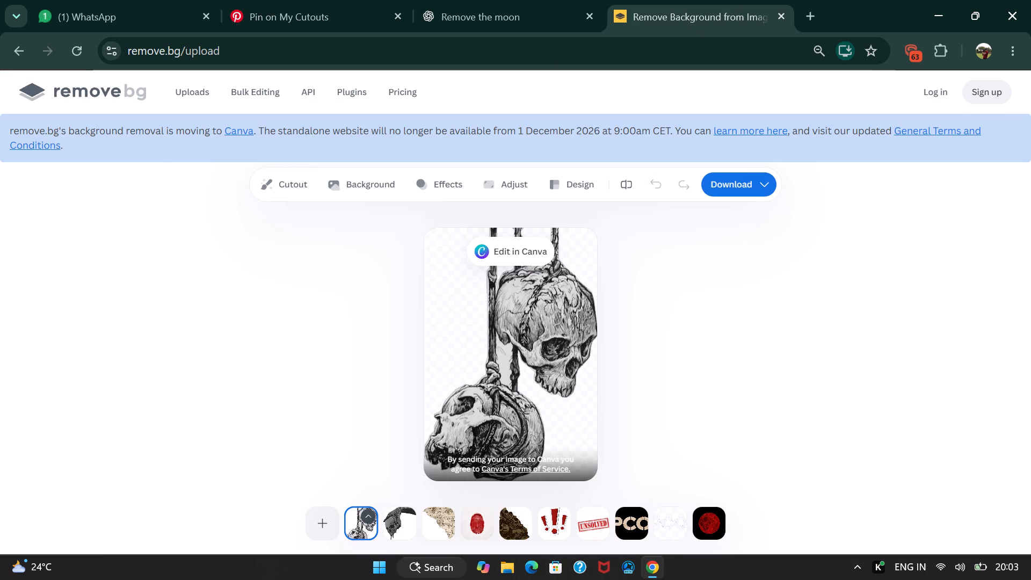
Return to the hanging skulls pin on Pinterest and look over its related skull and skeleton pins.
left_click(287, 0)
scroll(355, 271, "down", 8)
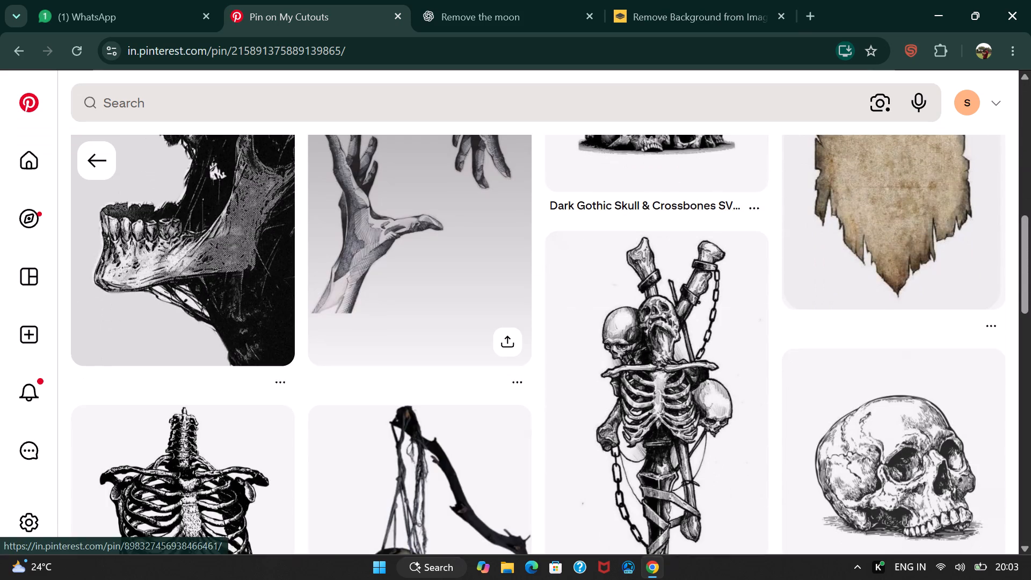
scroll(381, 267, "down", 9)
scroll(381, 267, "up", 15)
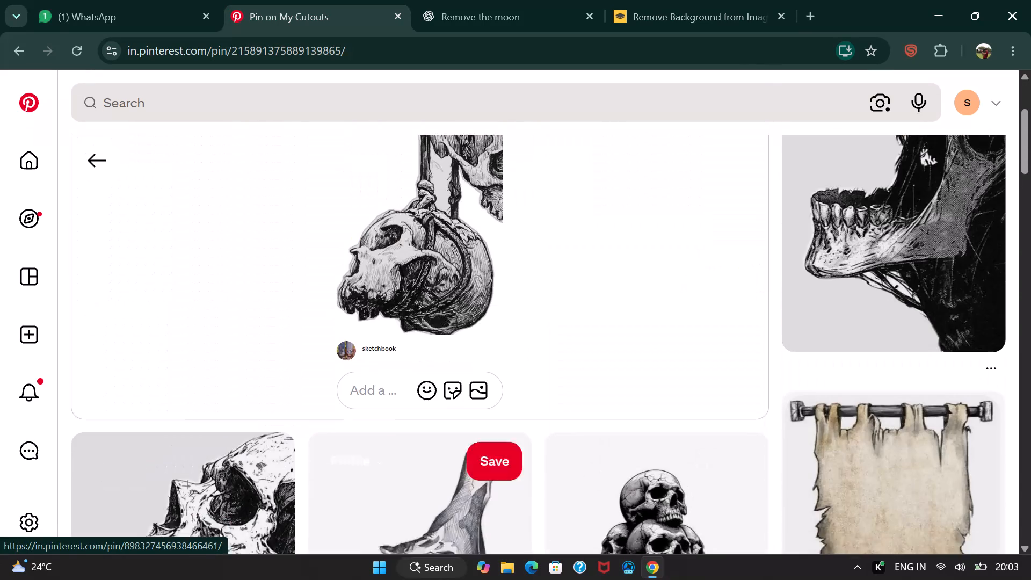
Go back from the hanging skulls pin to the "apocalypse aesthetic elements" search results on Pinterest and look over them.
left_click(100, 150)
left_click(99, 155)
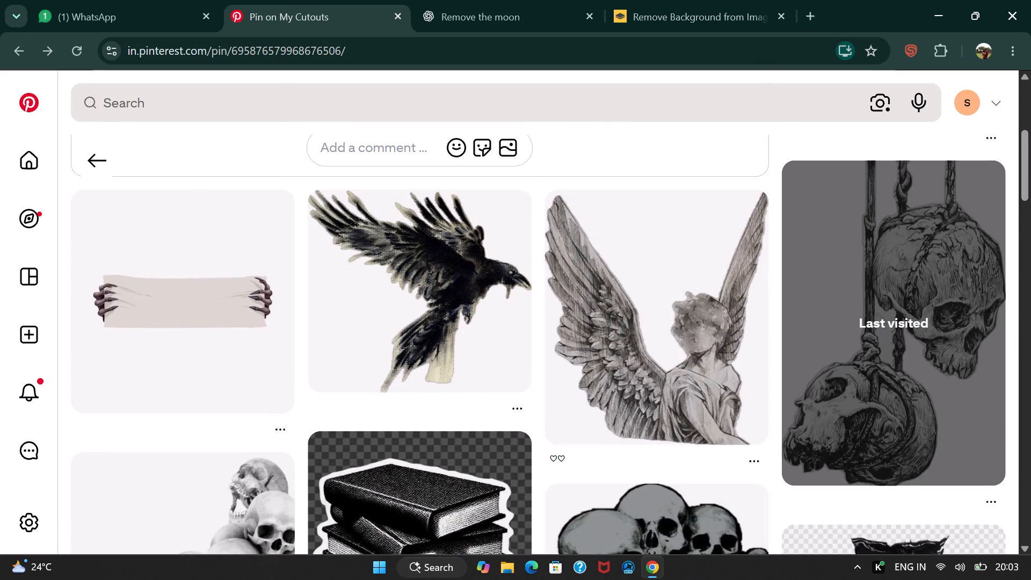
left_click(96, 157)
scroll(231, 272, "down", 4)
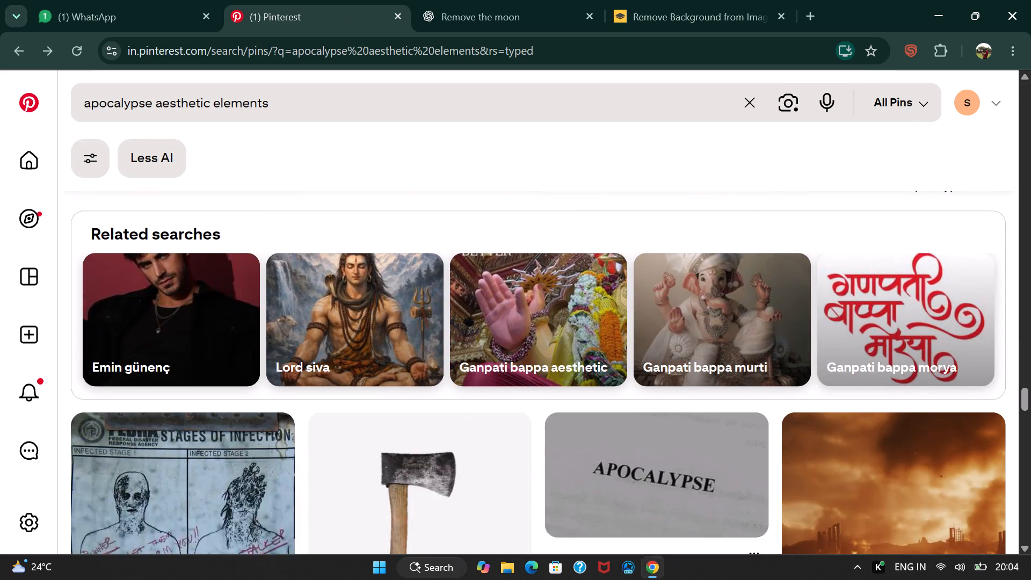
scroll(255, 281, "down", 5)
scroll(256, 281, "up", 10)
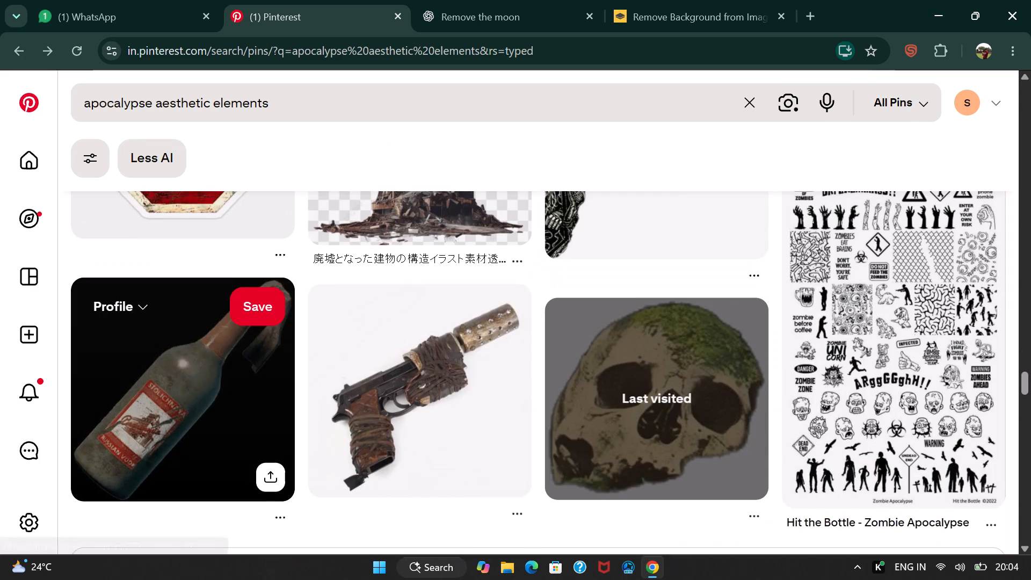
Reopen the moss-covered skull pin and examine its related pins for hazard signs and other cut-outs.
left_click(585, 345)
left_click(631, 388)
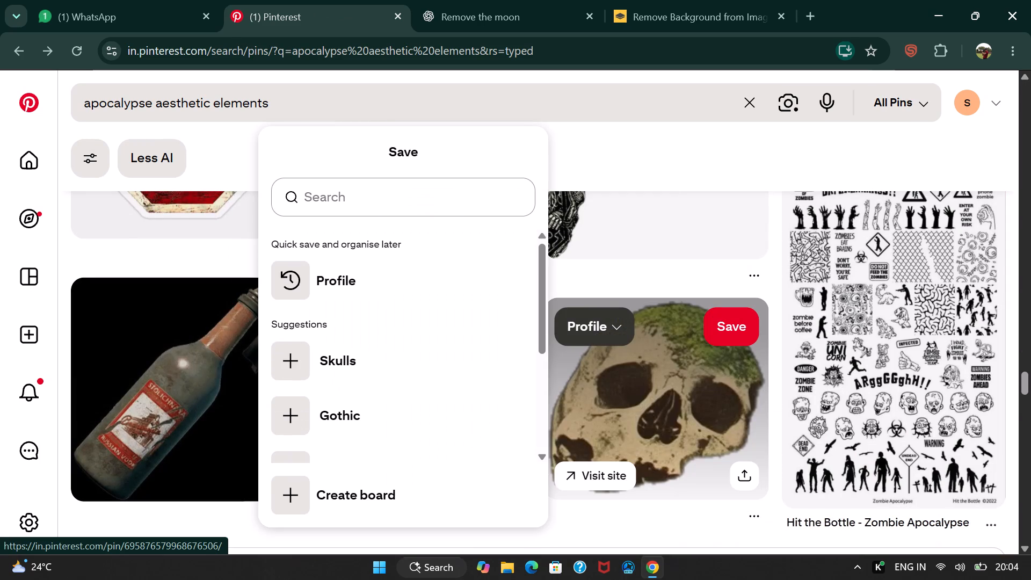
left_click(631, 389)
scroll(408, 314, "down", 4)
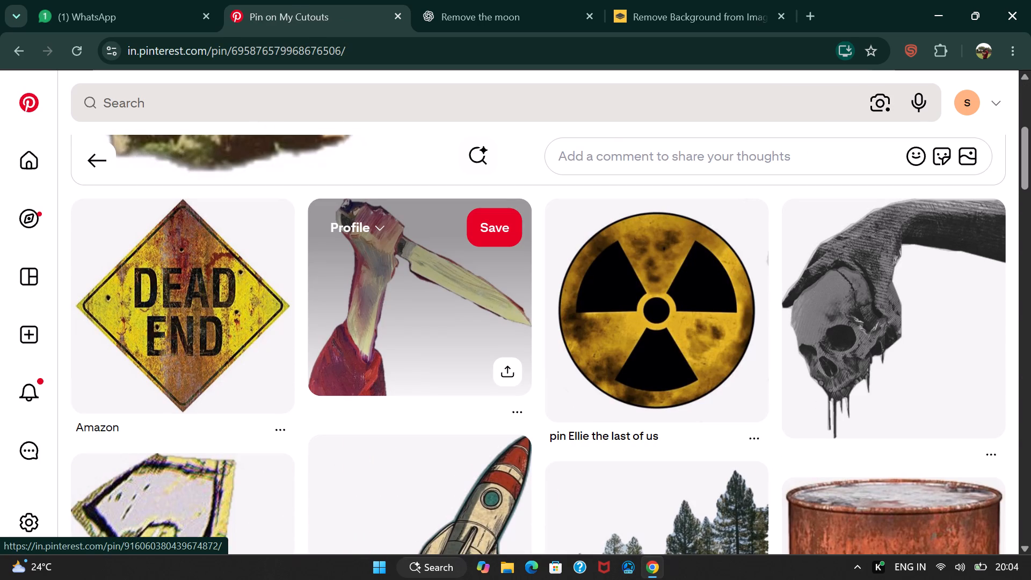
scroll(408, 314, "down", 7)
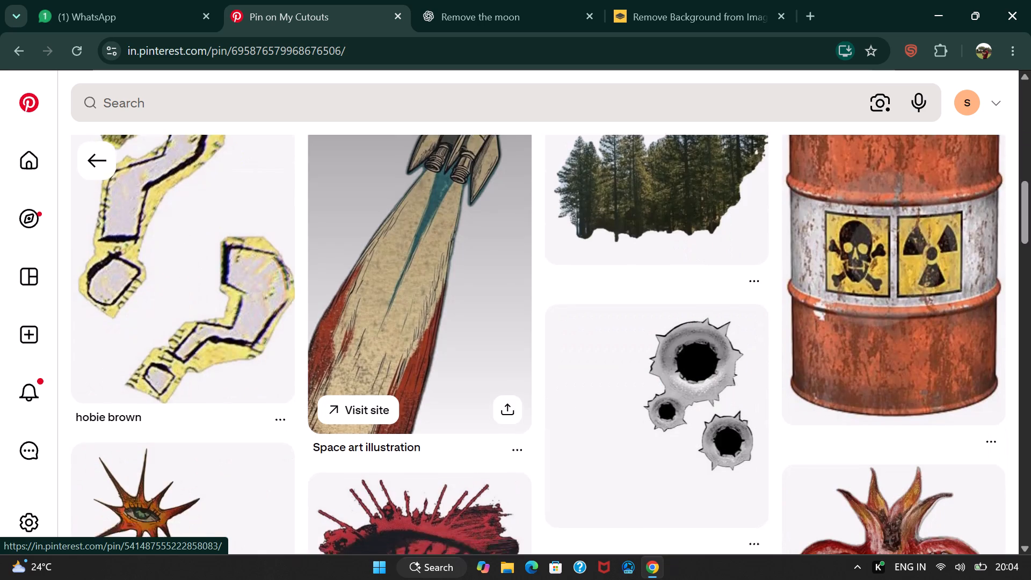
scroll(408, 314, "down", 1)
Open the pin of three metal bullet holes and send its image to remove.bg for background removal.
left_click(608, 185)
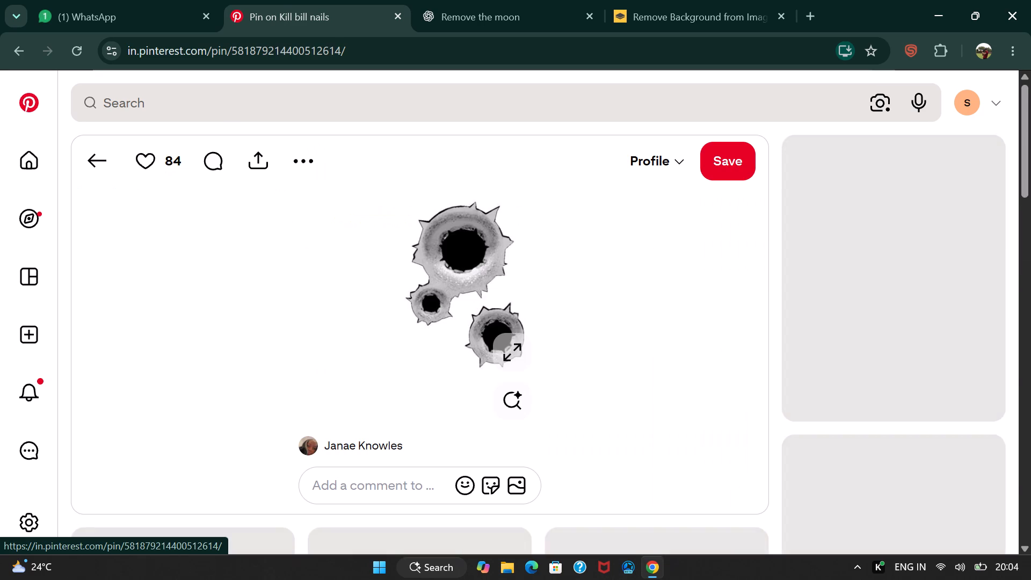
left_click_drag(470, 272, 558, 186)
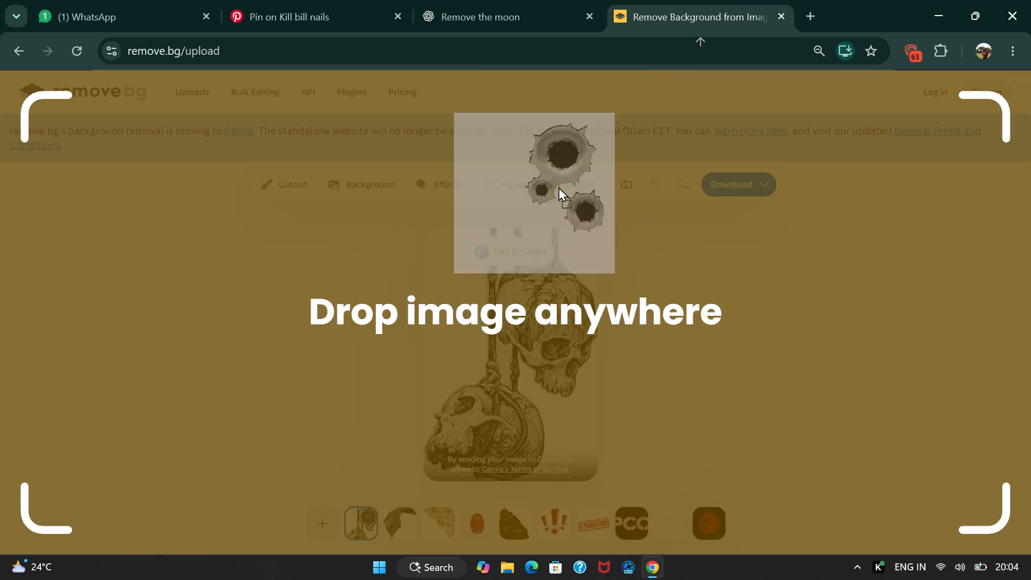
left_click_drag(558, 186, 558, 261)
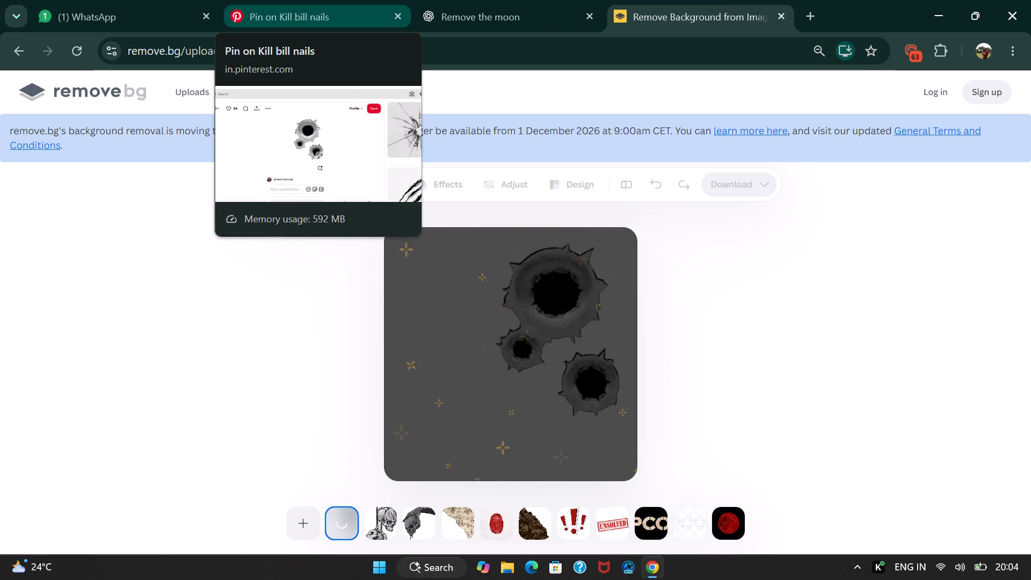
Return to the bullet holes pin on Pinterest and look over its related pins.
left_click(328, 0)
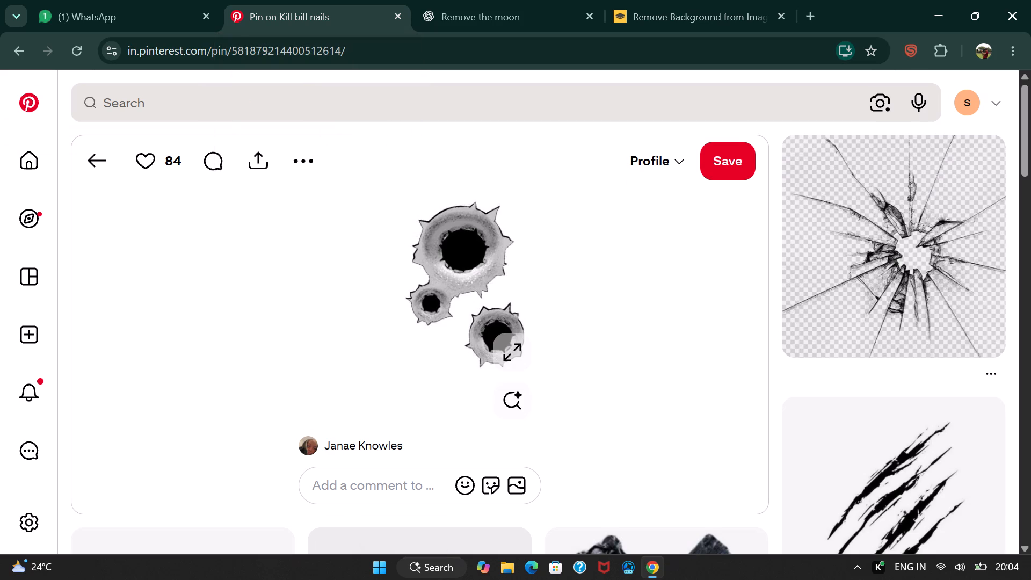
scroll(419, 288, "down", 3)
scroll(420, 282, "up", 4)
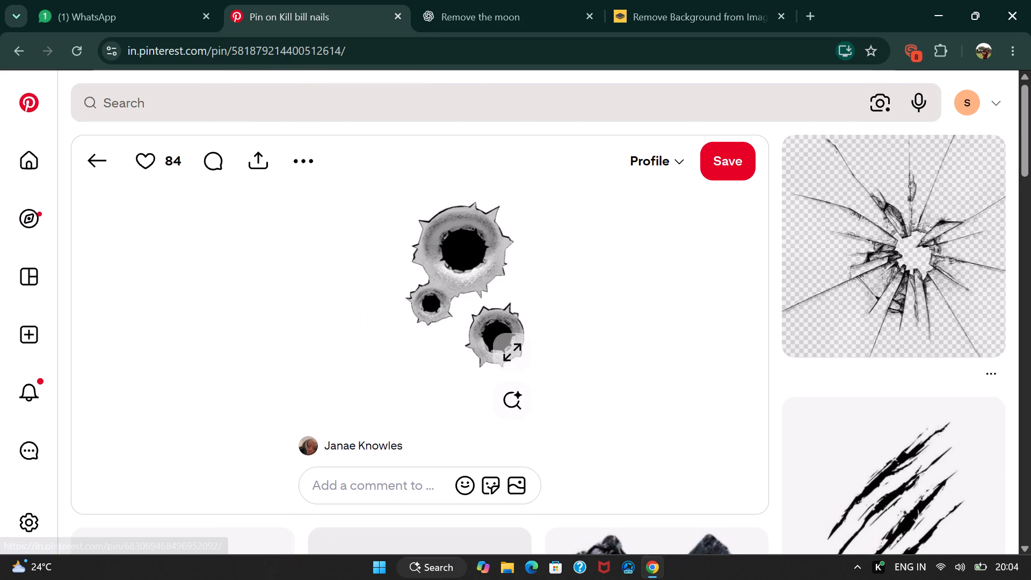
scroll(421, 282, "down", 12)
scroll(421, 282, "up", 8)
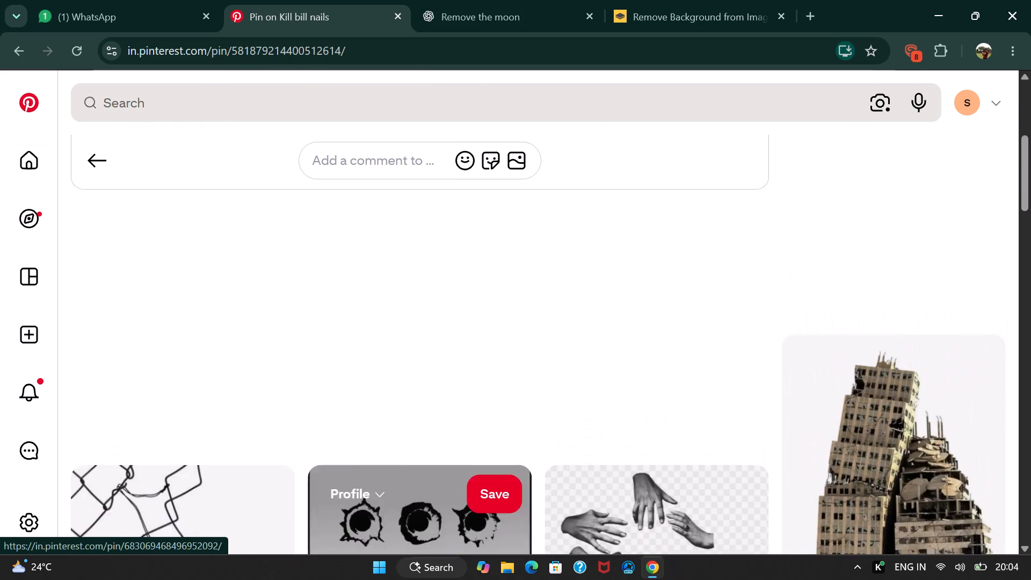
scroll(421, 283, "up", 6)
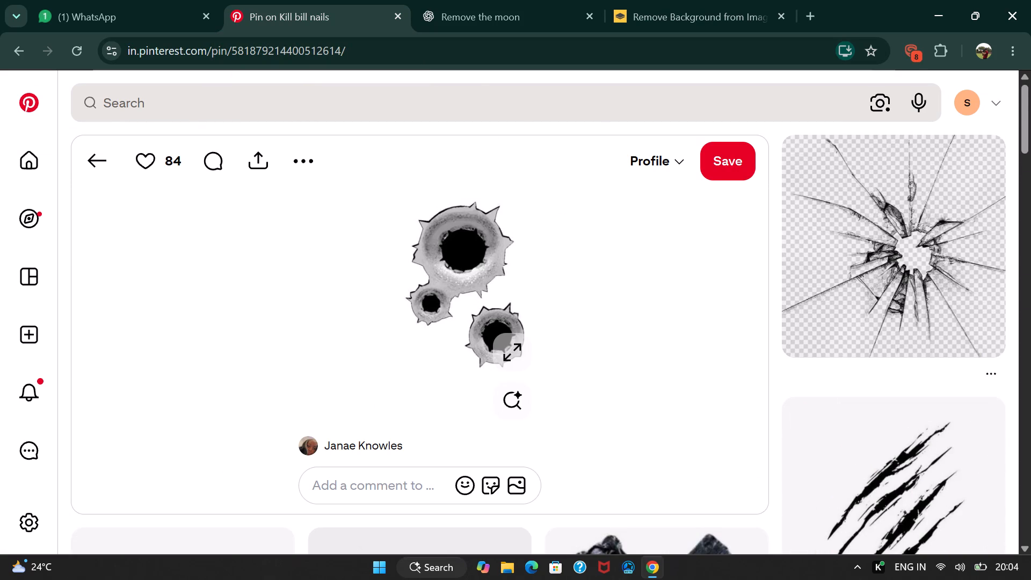
Go back to the moss-covered skull pin and examine its related pins further for more collage cut-outs.
left_click(100, 155)
scroll(412, 291, "down", 2)
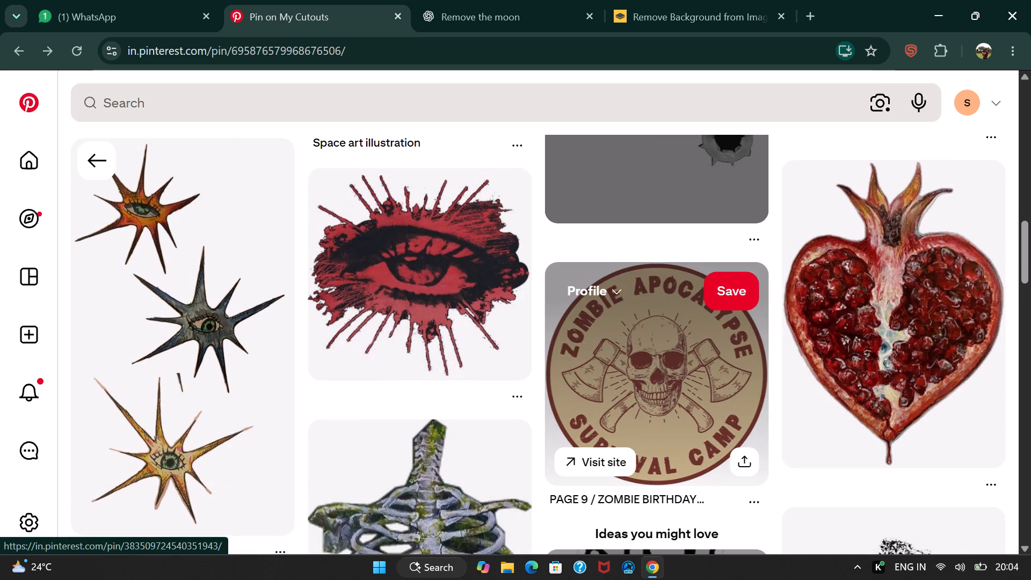
scroll(519, 317, "up", 12)
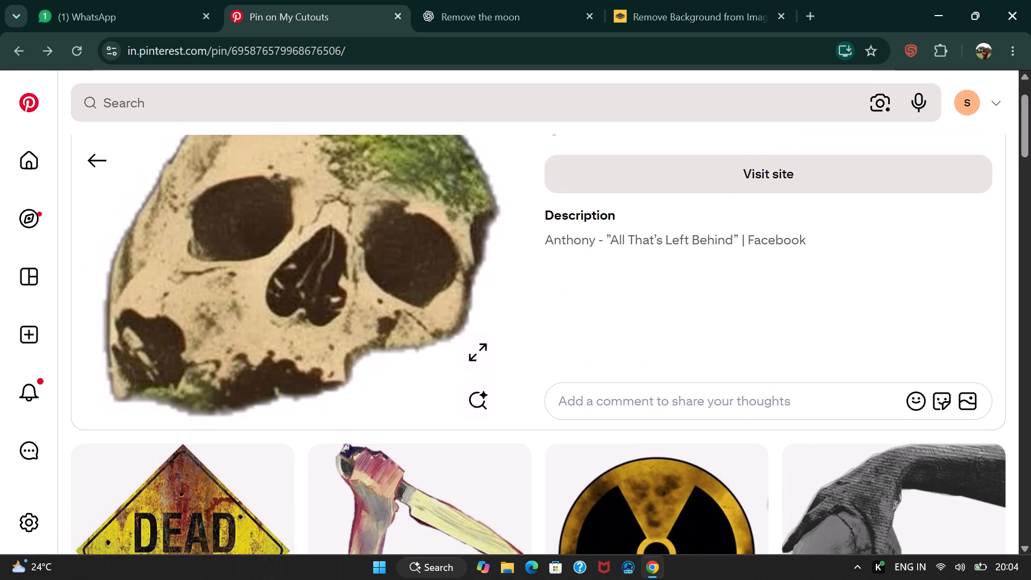
scroll(454, 490, "down", 5)
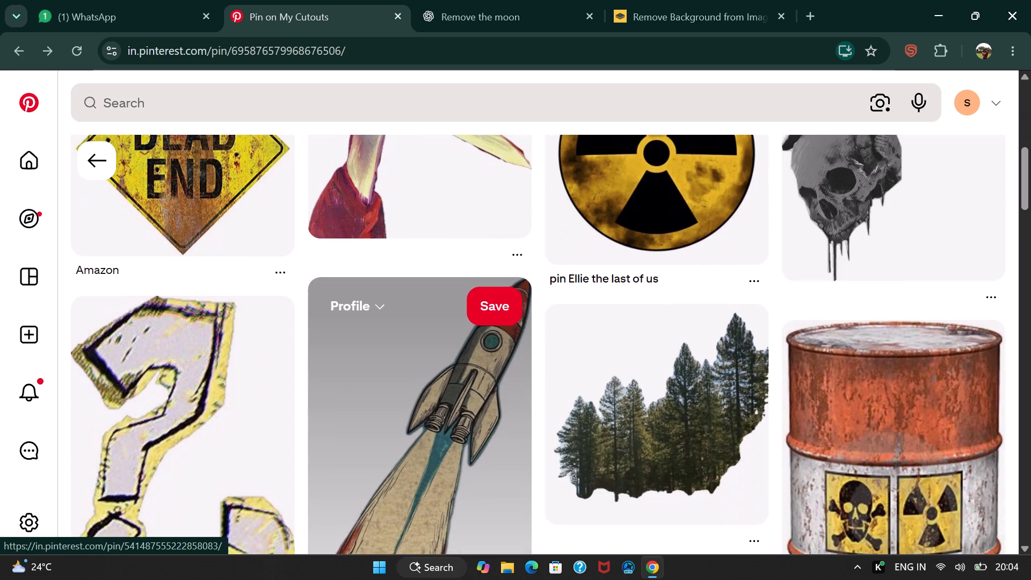
scroll(458, 487, "down", 11)
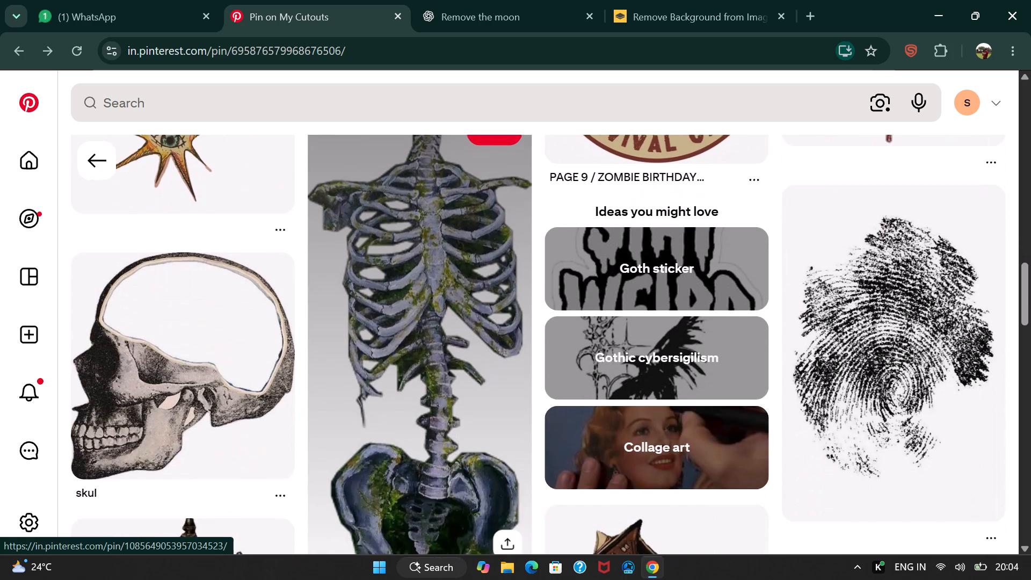
scroll(458, 486, "down", 7)
scroll(459, 484, "up", 2)
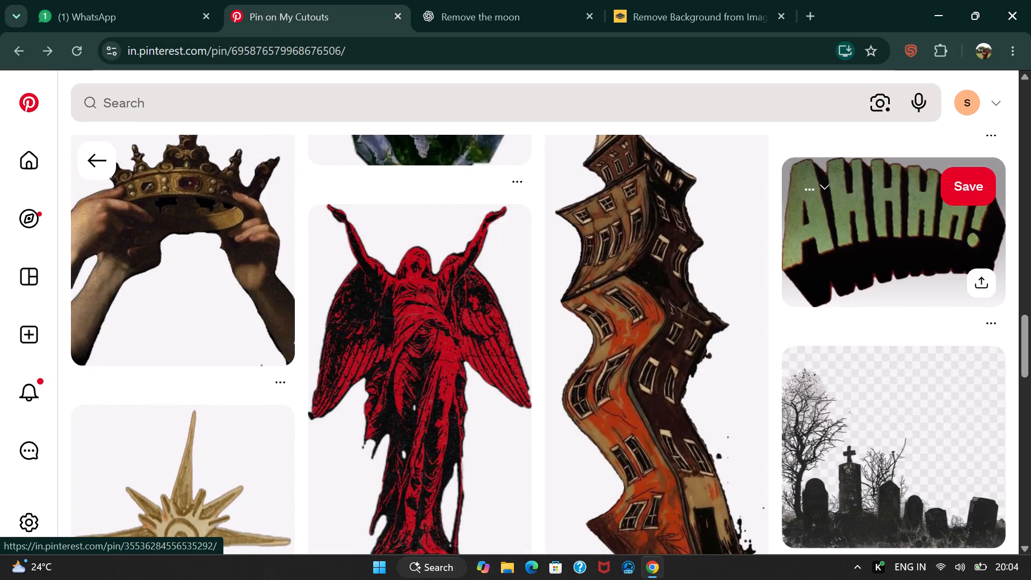
scroll(619, 423, "down", 7)
scroll(618, 424, "up", 7)
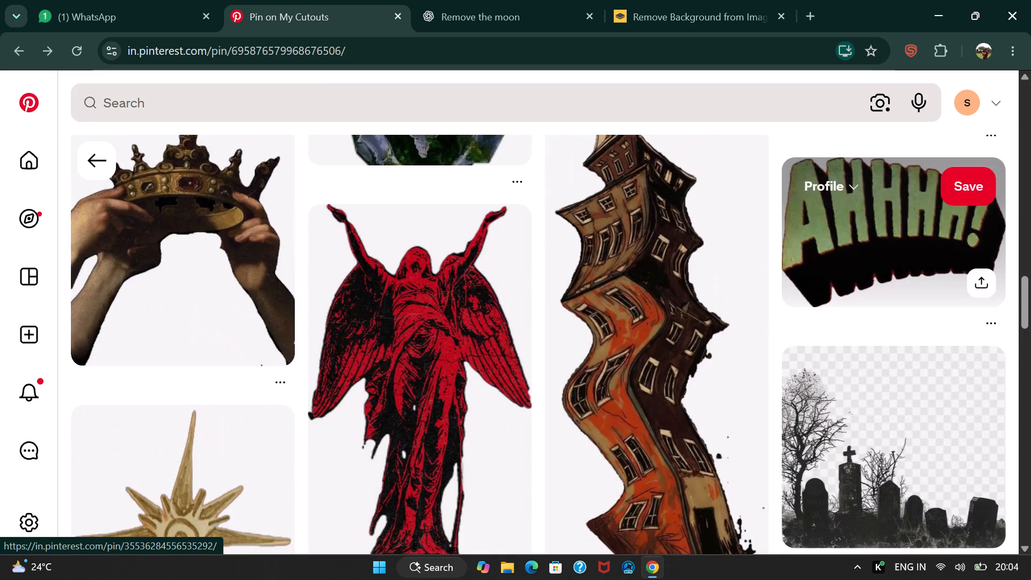
Open the green "AHHHH!" lettering pin and examine its related zombie and lettering pins.
left_click(897, 262)
scroll(691, 327, "down", 5)
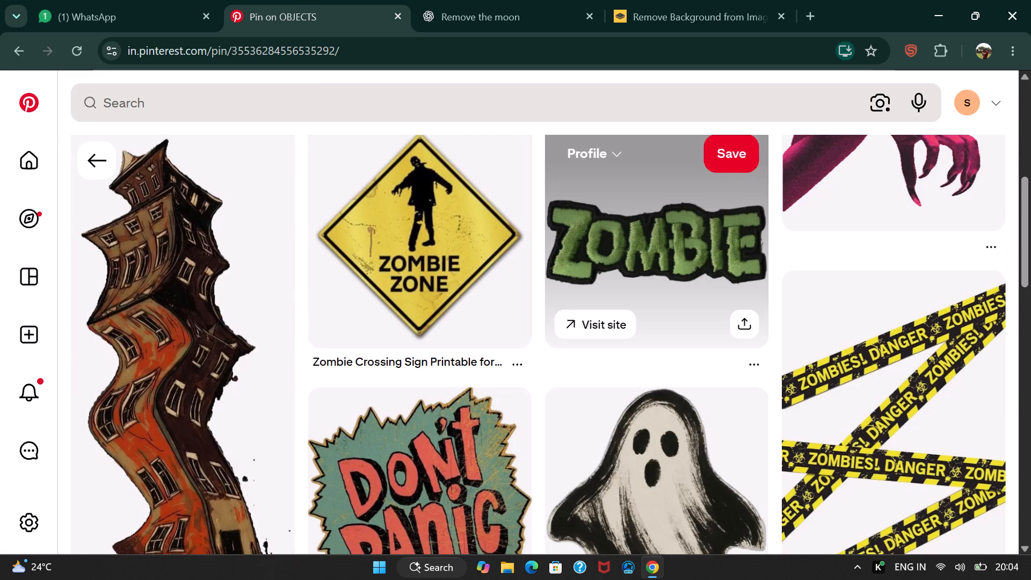
scroll(605, 351, "down", 6)
scroll(612, 359, "up", 15)
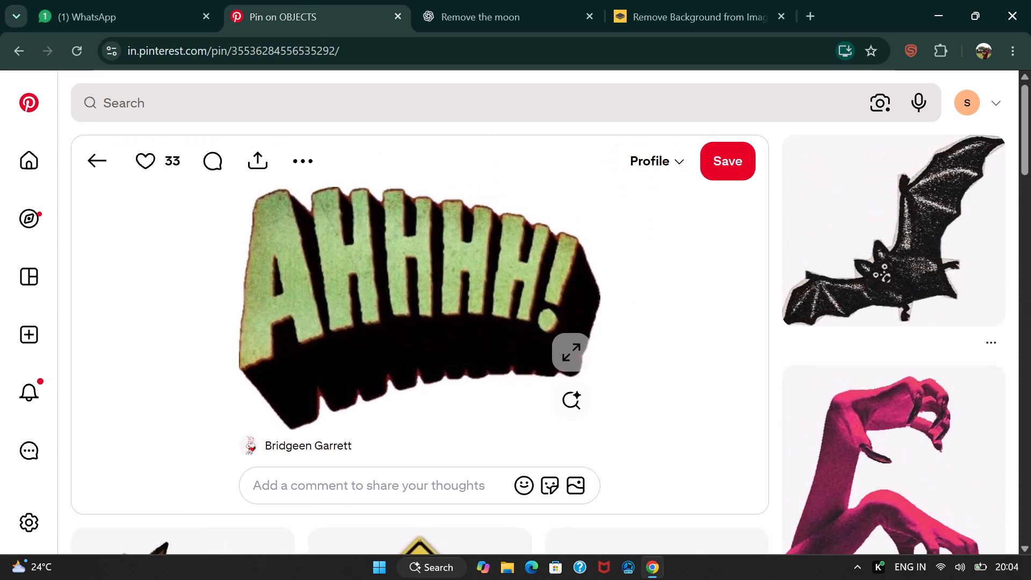
scroll(614, 360, "down", 12)
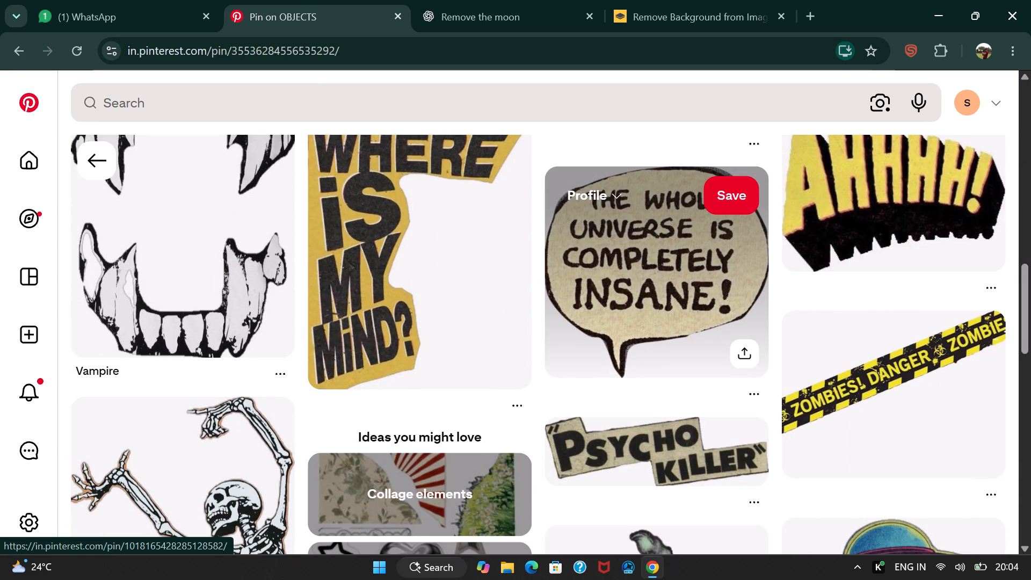
scroll(672, 383, "up", 2)
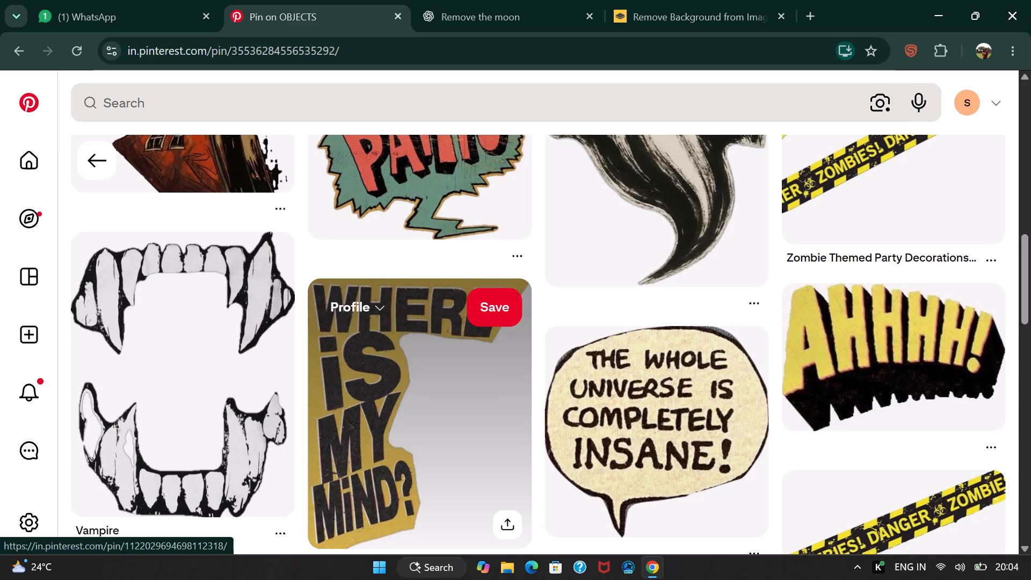
View the yellow "AHHHH!" lettering pin, and go back to the green lettering's related pins.
left_click(875, 303)
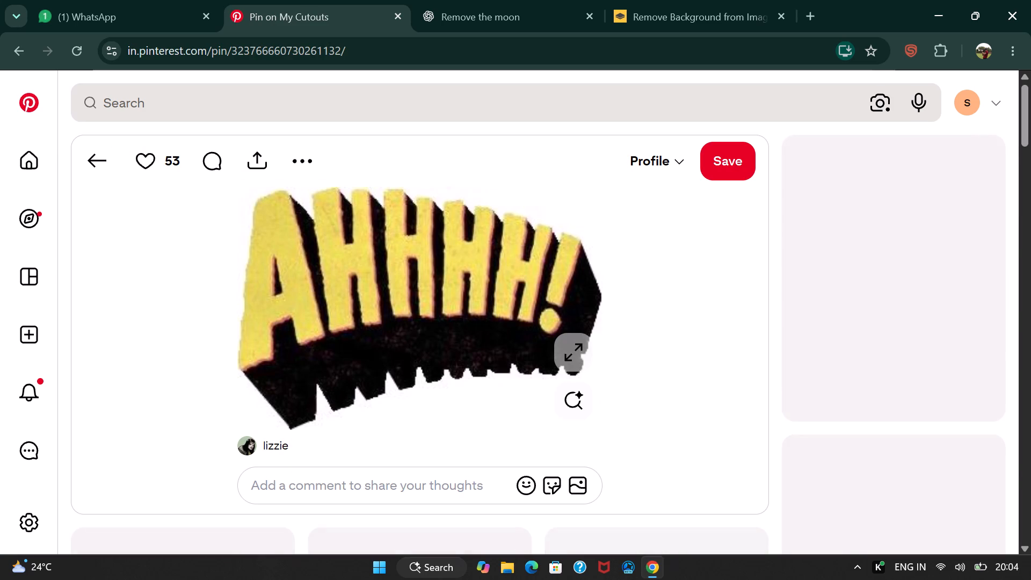
left_click(100, 154)
scroll(218, 317, "down", 4)
scroll(255, 327, "up", 2)
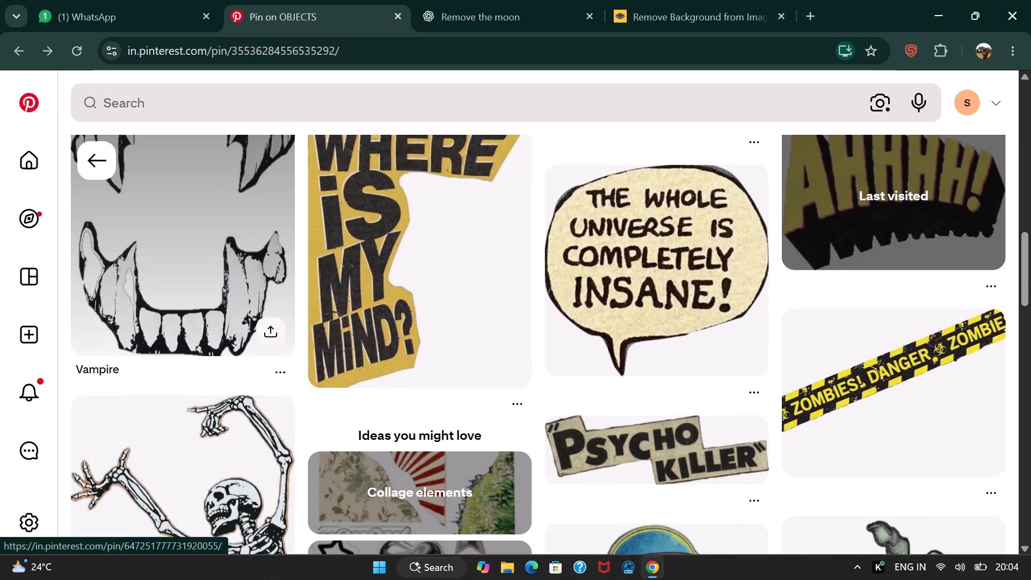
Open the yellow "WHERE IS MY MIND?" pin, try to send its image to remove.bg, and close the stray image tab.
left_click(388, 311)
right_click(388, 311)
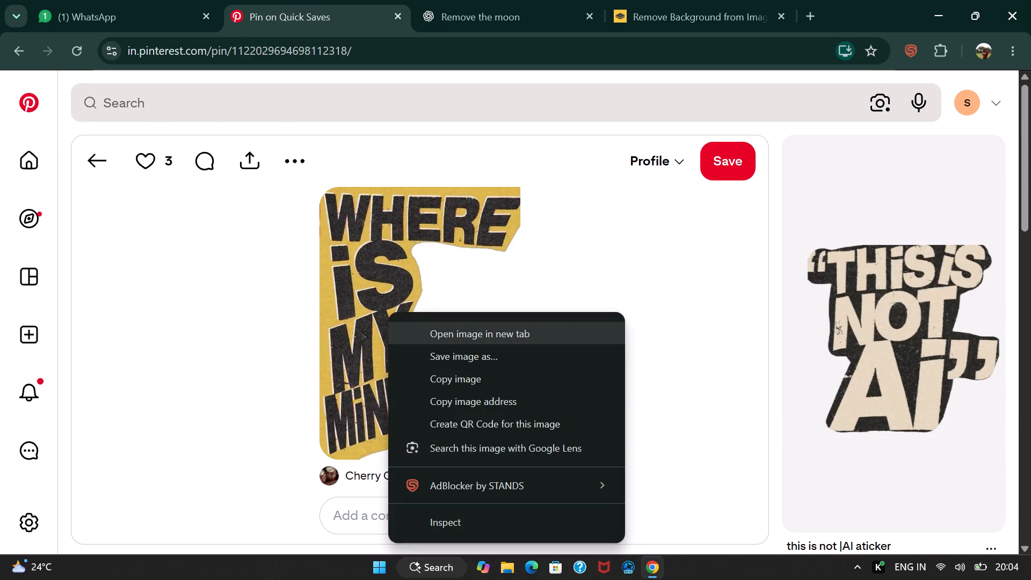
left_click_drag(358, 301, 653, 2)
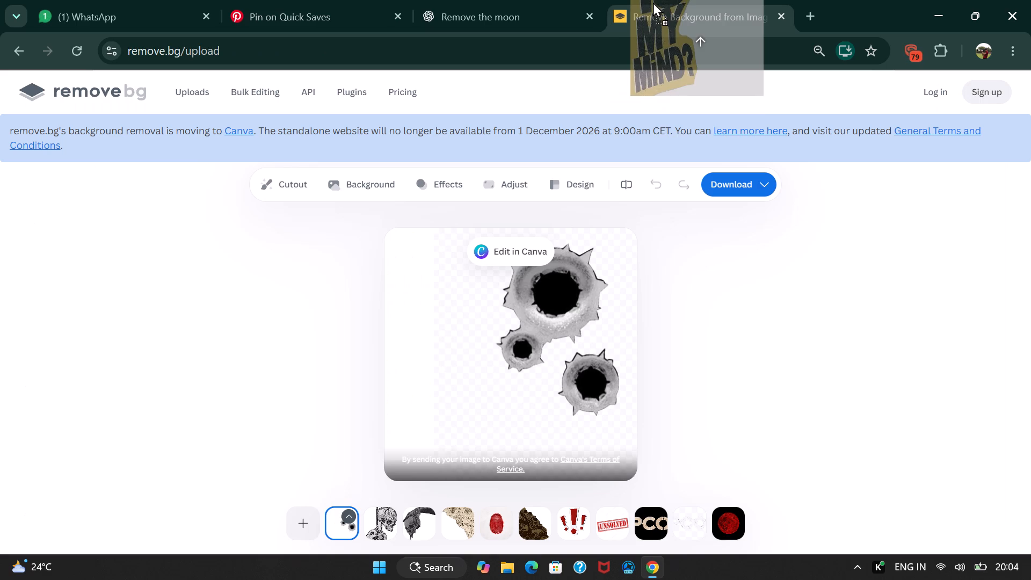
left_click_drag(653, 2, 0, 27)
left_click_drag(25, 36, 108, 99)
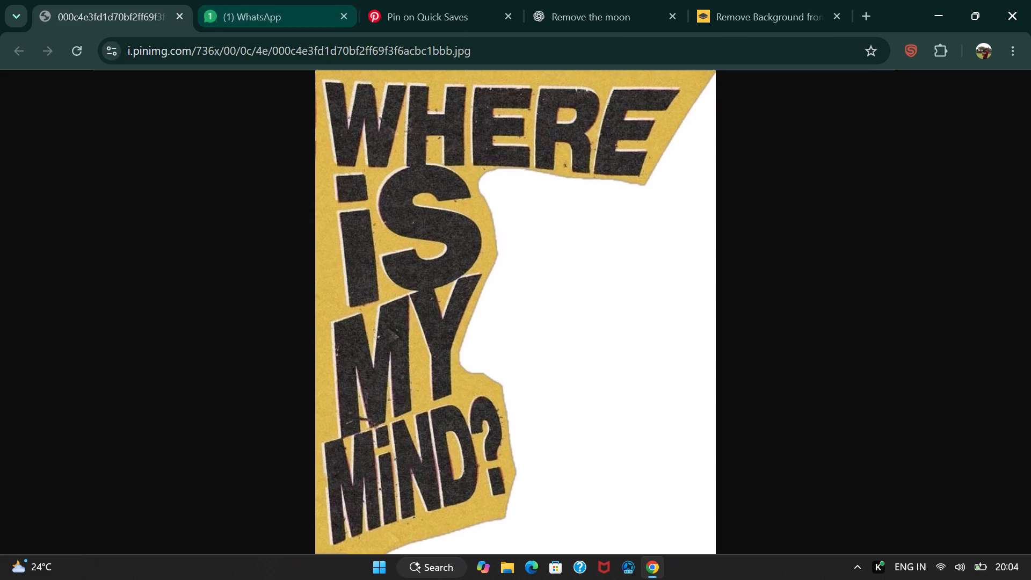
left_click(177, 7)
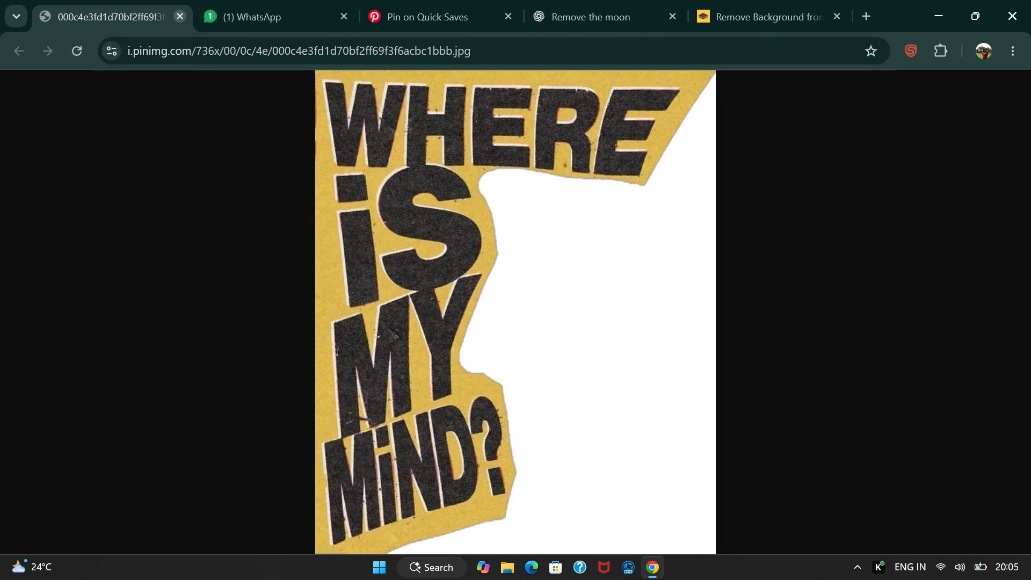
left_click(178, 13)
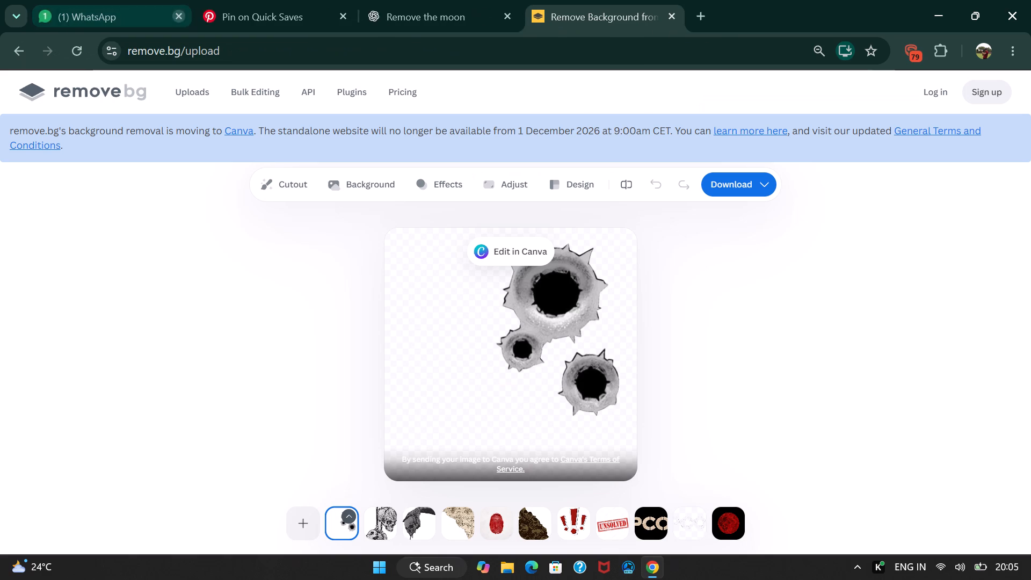
Return to the "WHERE IS MY MIND?" pin on Pinterest, look over its related pins and go back to the green lettering pin.
left_click(272, 9)
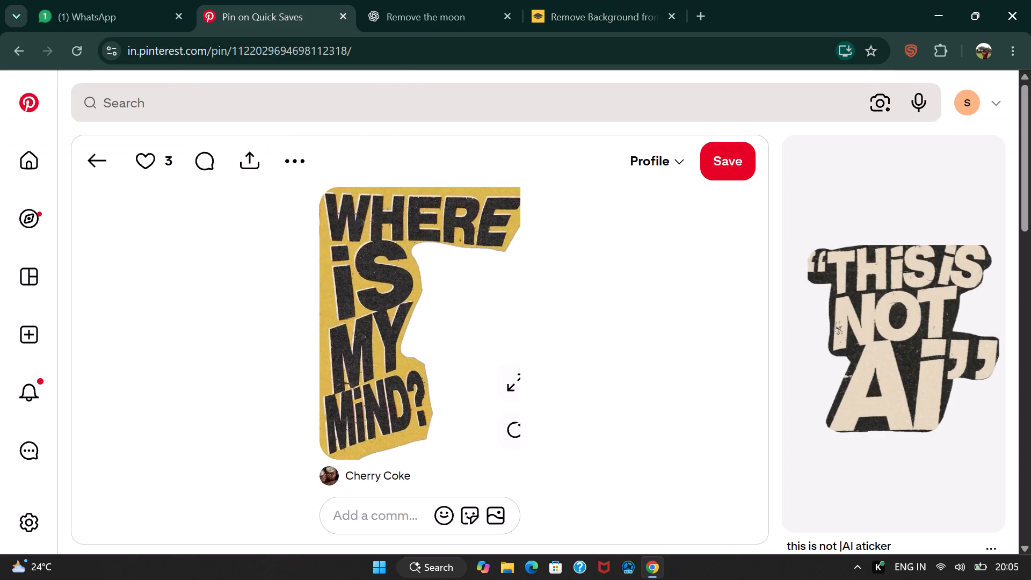
scroll(565, 288, "down", 3)
scroll(586, 265, "up", 4)
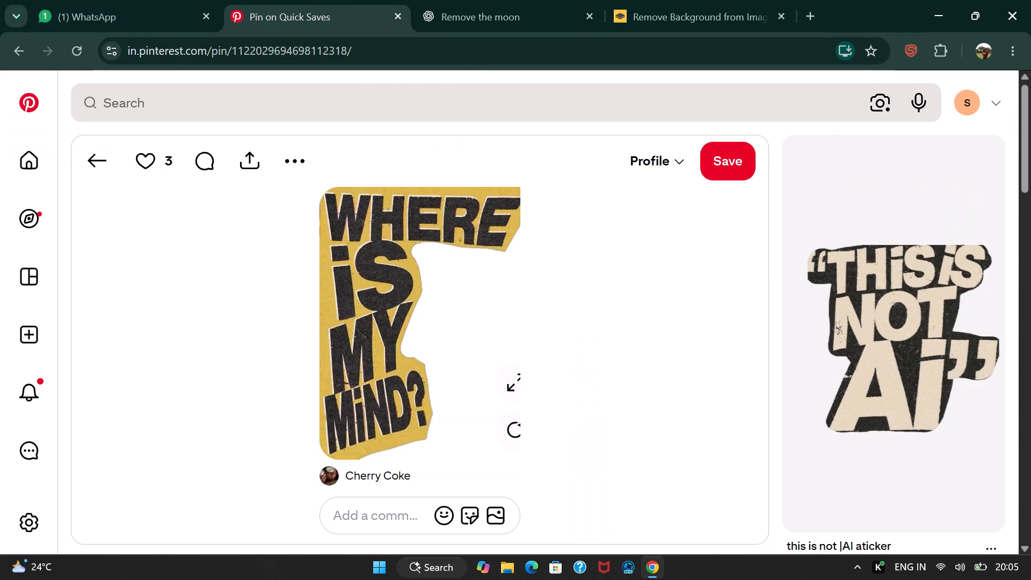
scroll(624, 274, "down", 10)
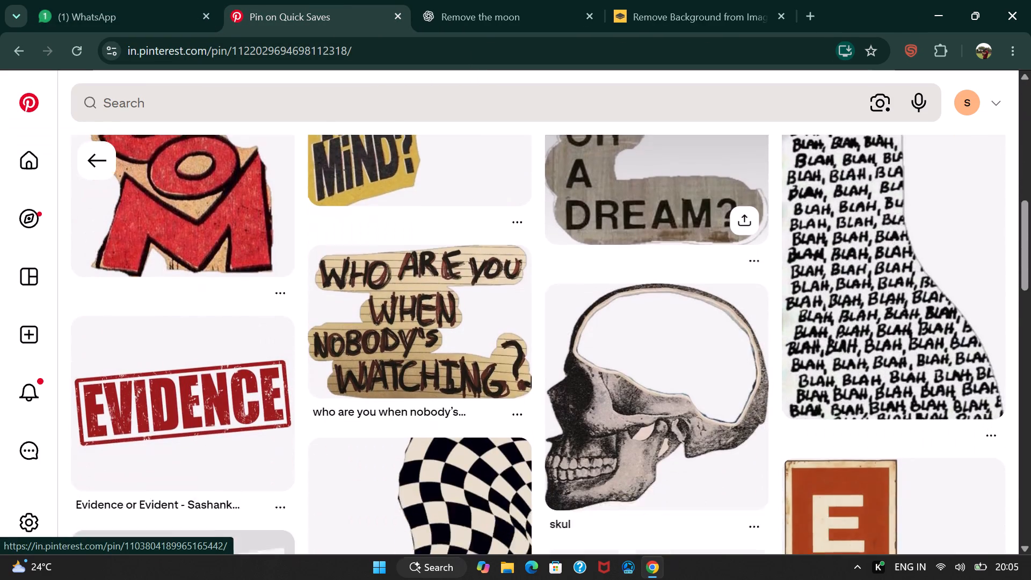
scroll(652, 302, "down", 4)
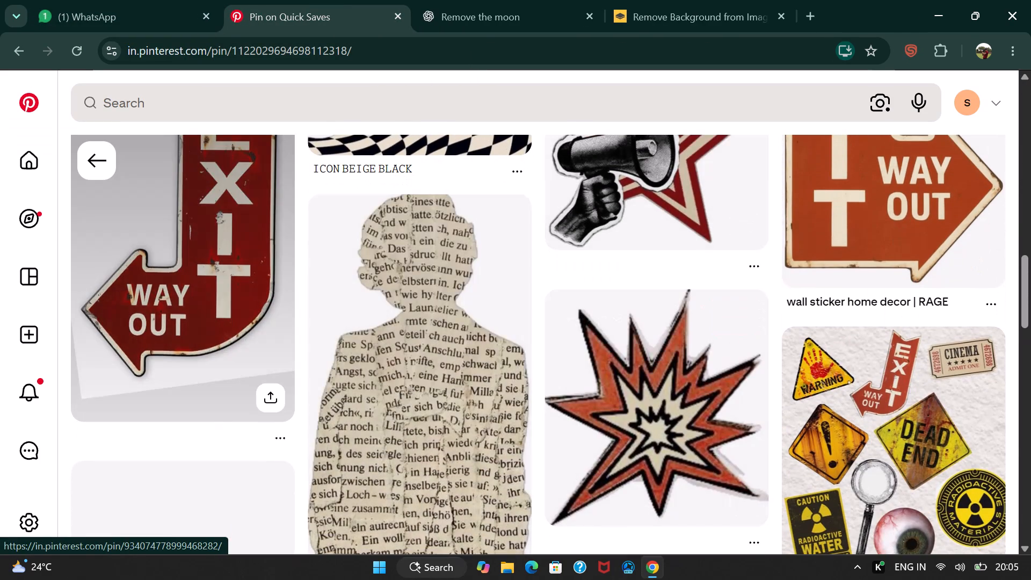
left_click(94, 158)
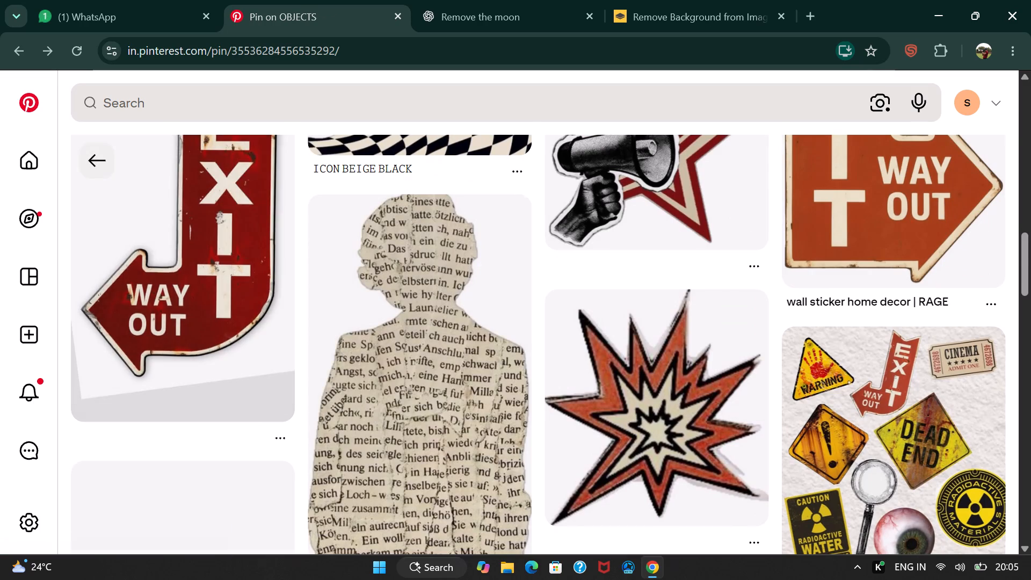
Reopen the yellow "AHHHH!" lettering pin, check its related pins, and transfer its image to the remove.bg tab.
scroll(750, 254, "down", 3)
scroll(751, 252, "up", 4)
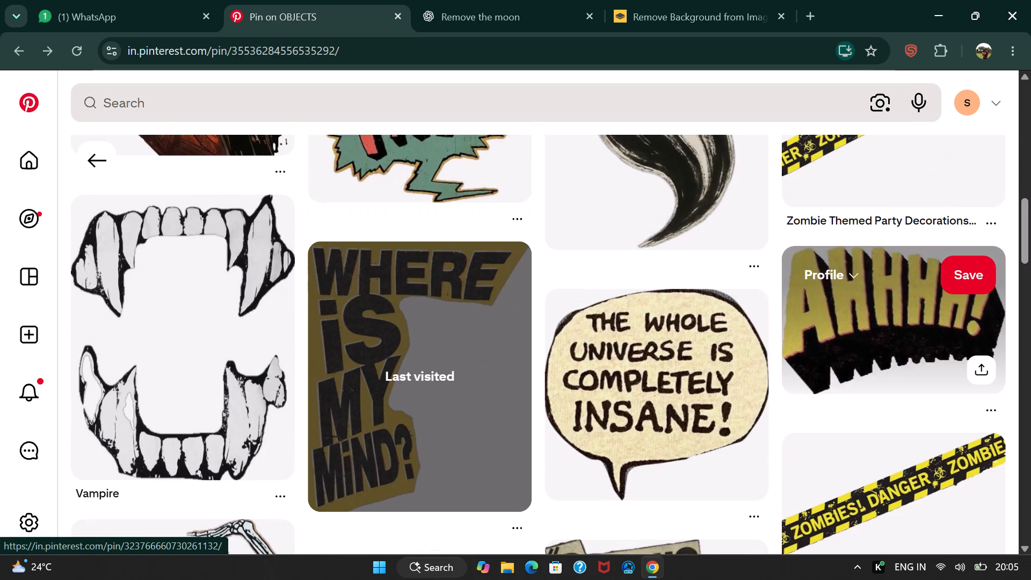
left_click(877, 317)
scroll(832, 305, "down", 3)
scroll(758, 310, "down", 1)
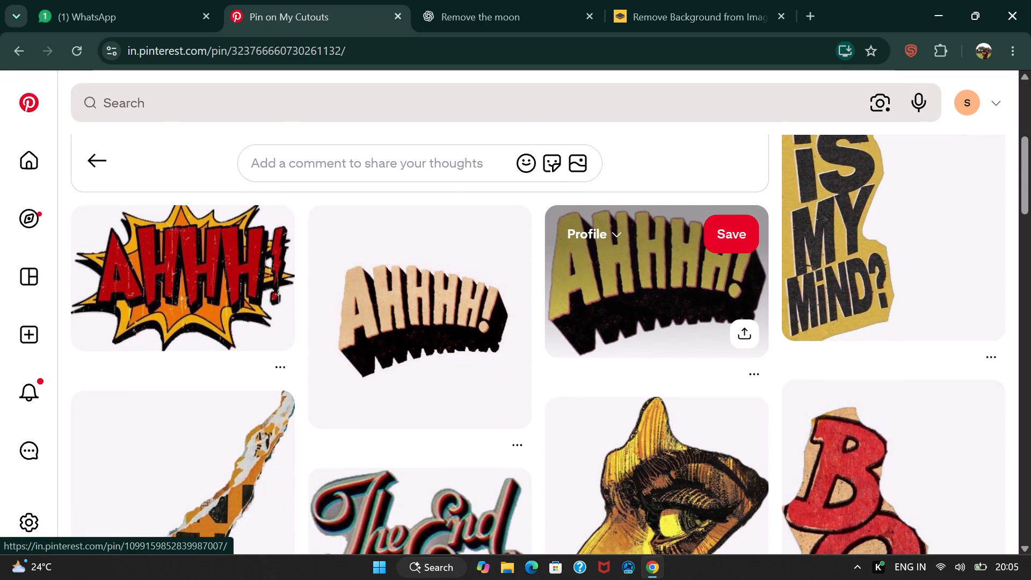
scroll(440, 407, "up", 6)
scroll(440, 407, "down", 3)
scroll(440, 403, "up", 6)
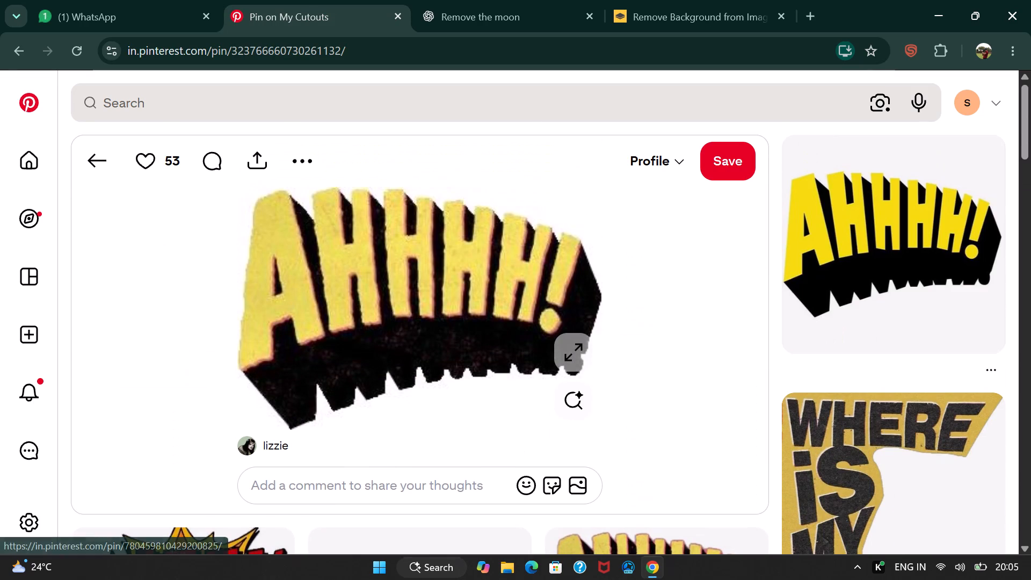
right_click(446, 311)
left_click_drag(429, 301, 674, 15)
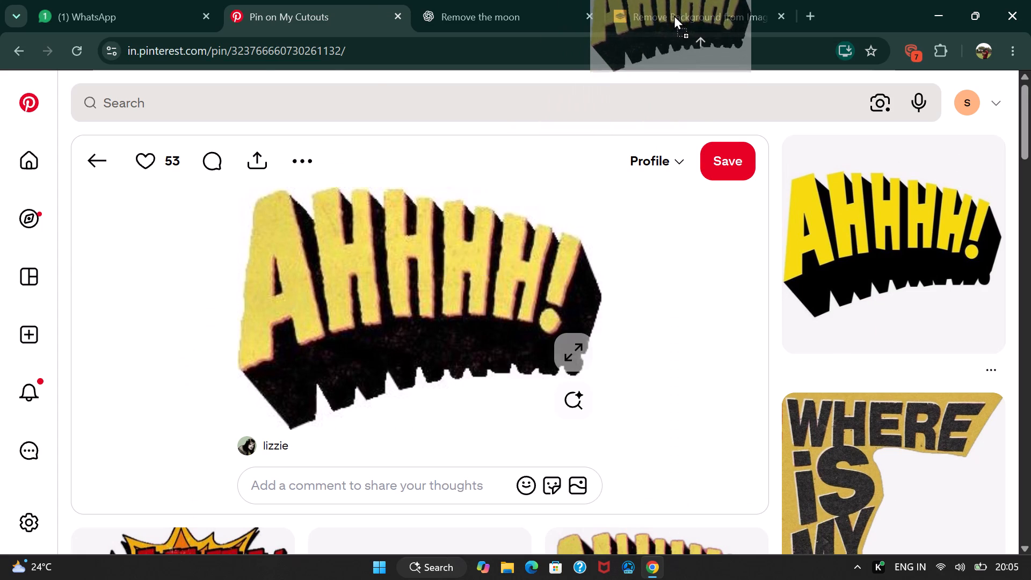
left_click_drag(674, 15, 583, 266)
left_click(260, 0)
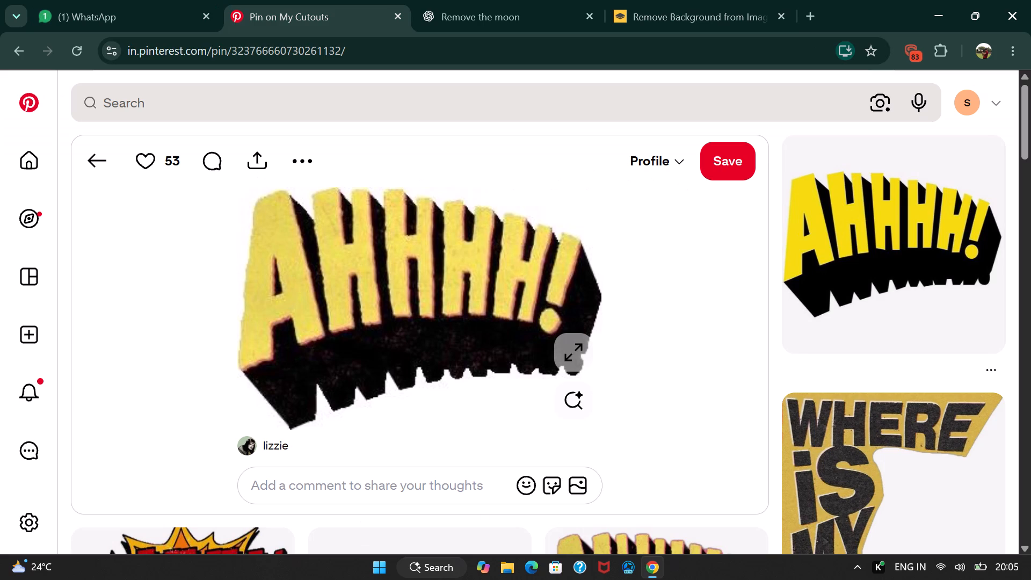
Go back to the green "AHHHH!" lettering pin and look further through its related pins for usable elements.
scroll(353, 157, "down", 6)
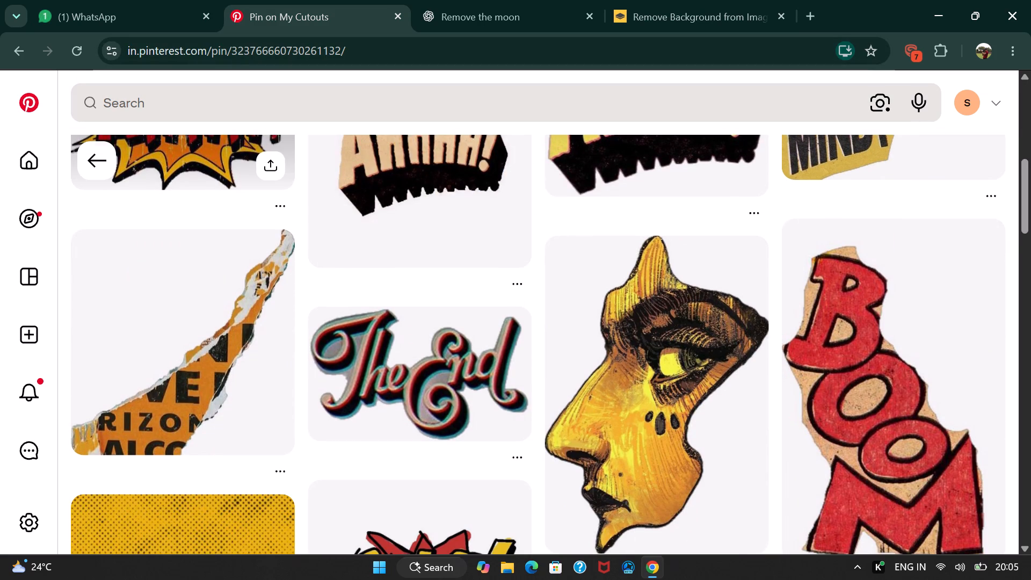
left_click(84, 156)
scroll(426, 296, "down", 5)
scroll(441, 305, "up", 3)
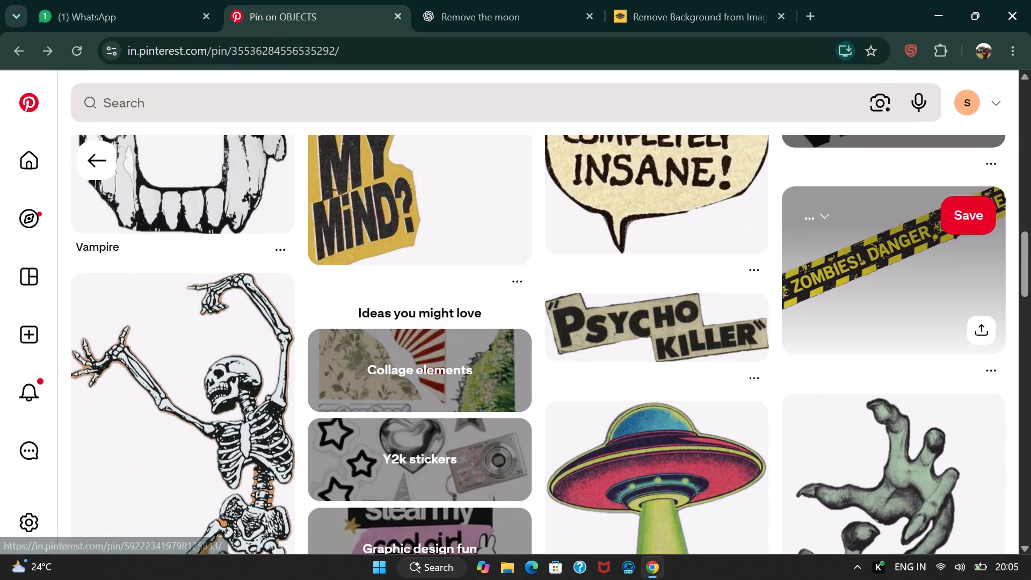
scroll(728, 258, "down", 12)
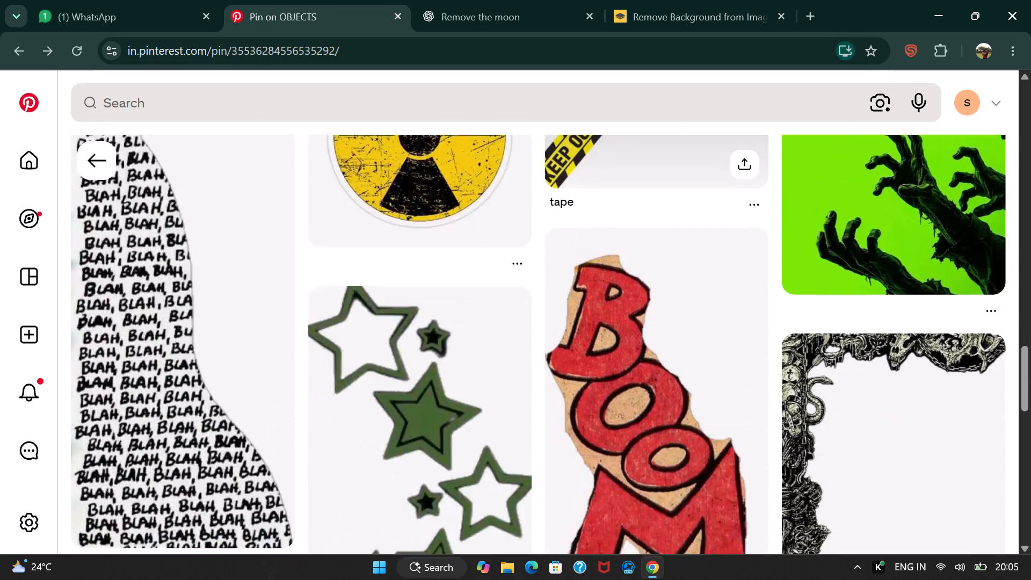
scroll(729, 244, "down", 8)
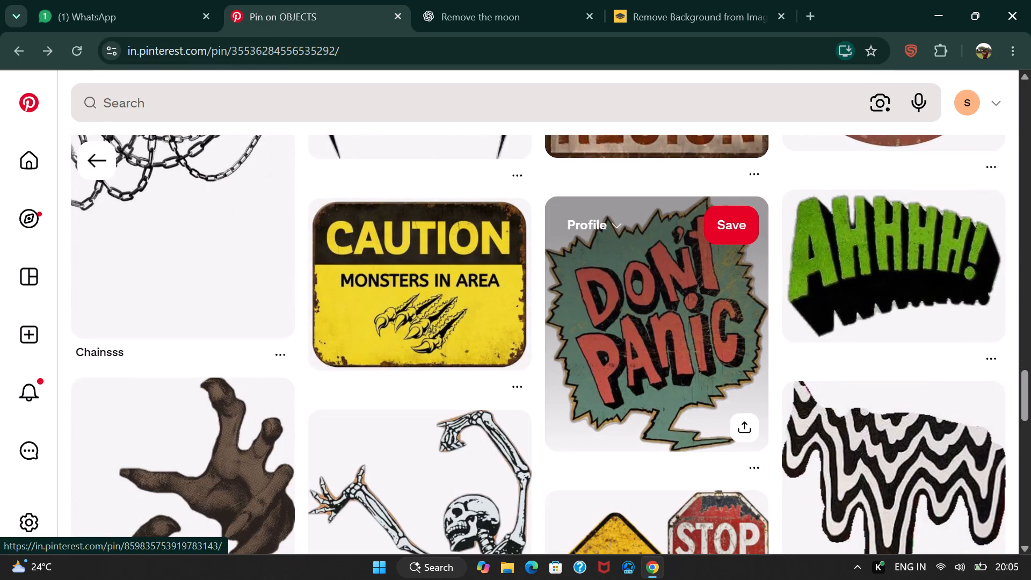
scroll(694, 265, "down", 12)
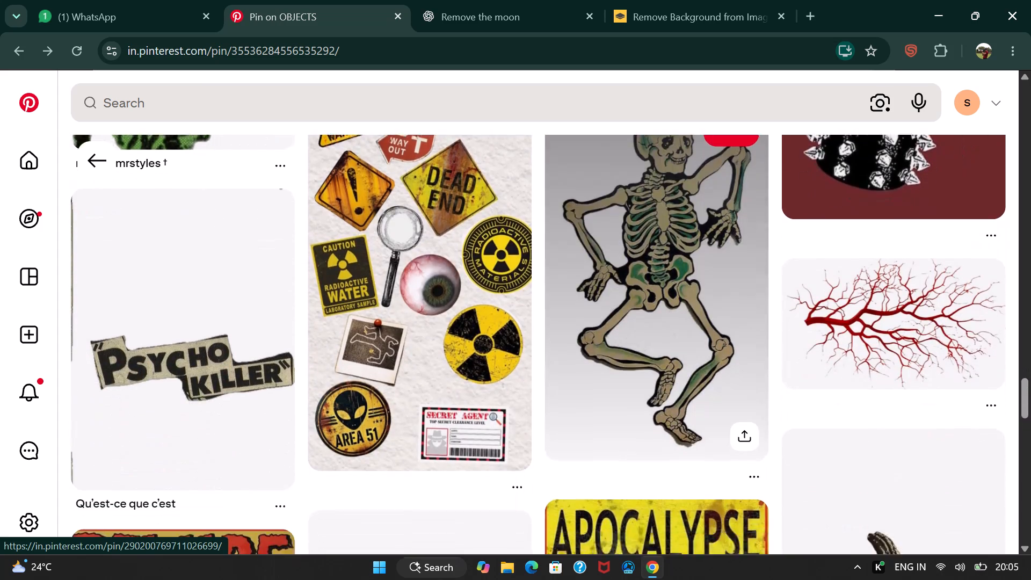
scroll(397, 183, "up", 4)
Search Pinterest for "apocalypse font numbers".
left_click(404, 104)
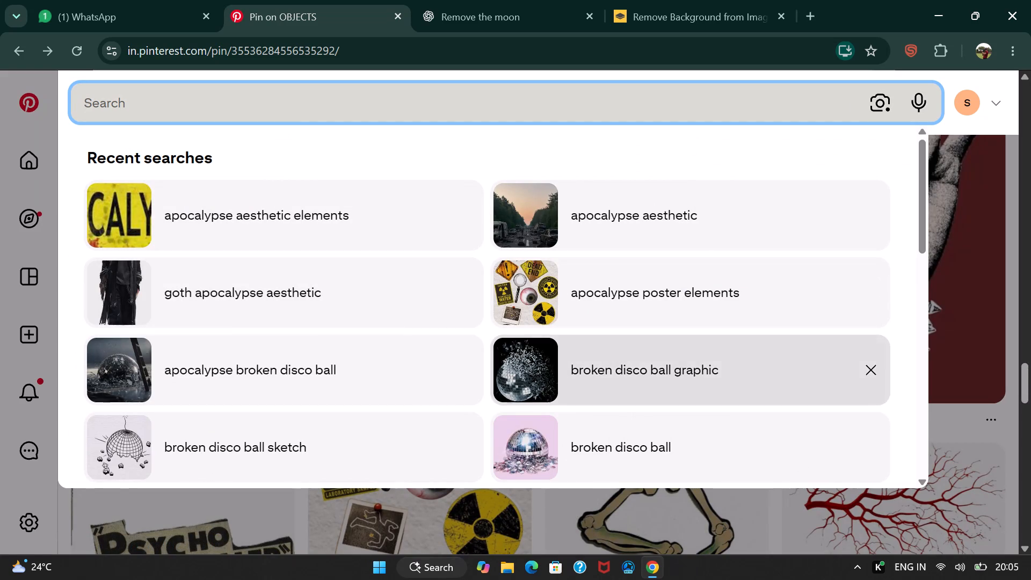
left_click_drag(680, 363, 694, 283)
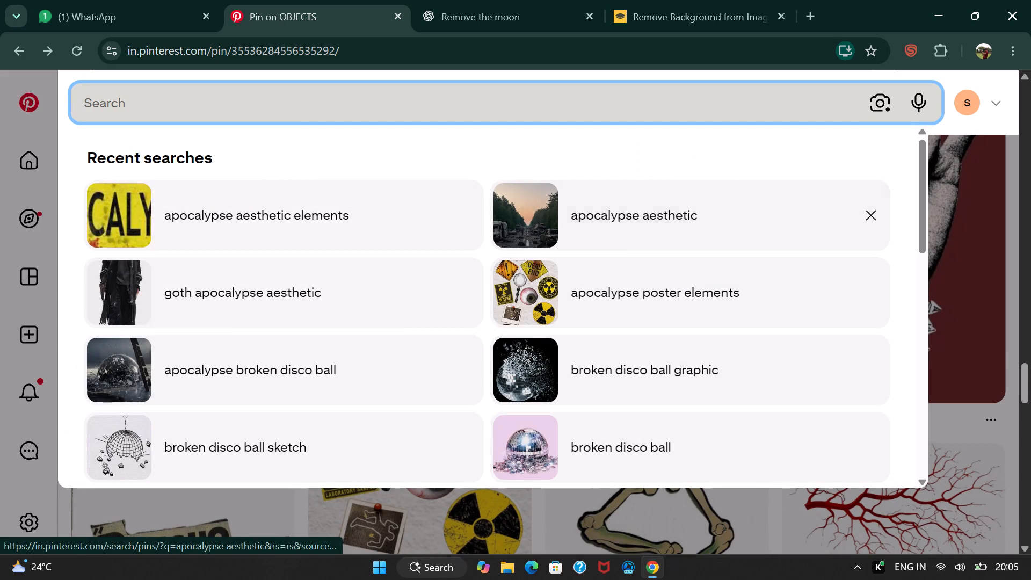
scroll(876, 233, "down", 5)
scroll(656, 273, "up", 2)
scroll(618, 236, "down", 4)
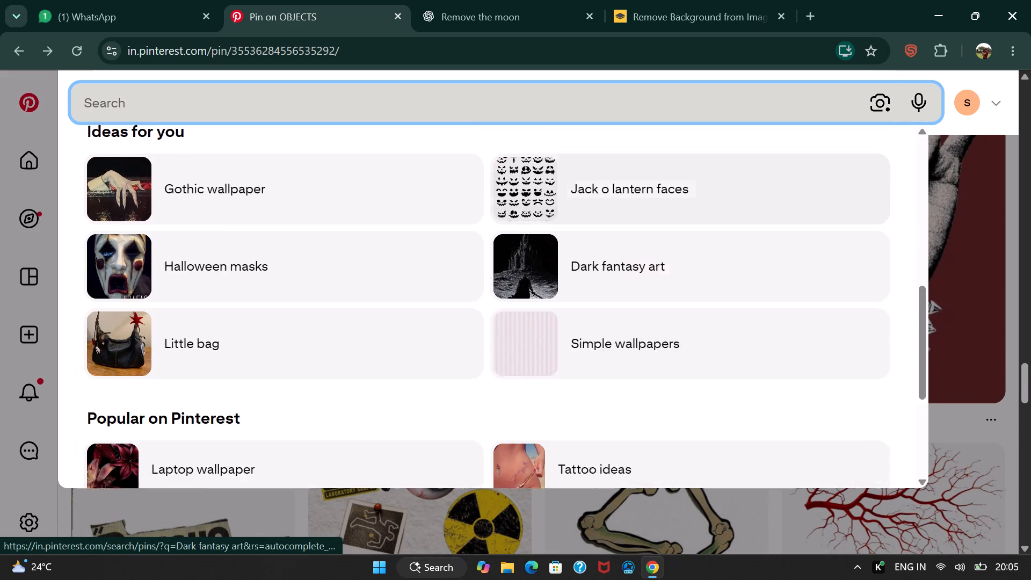
scroll(614, 244, "down", 1)
scroll(618, 248, "up", 12)
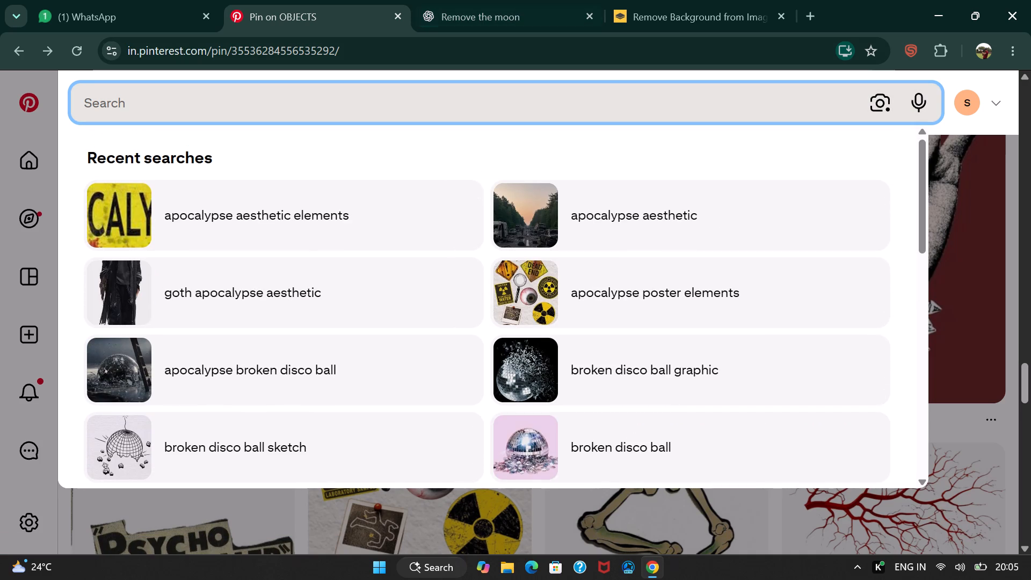
left_click(580, 99)
type("apocalypse font num")
type("bers")
key("Return")
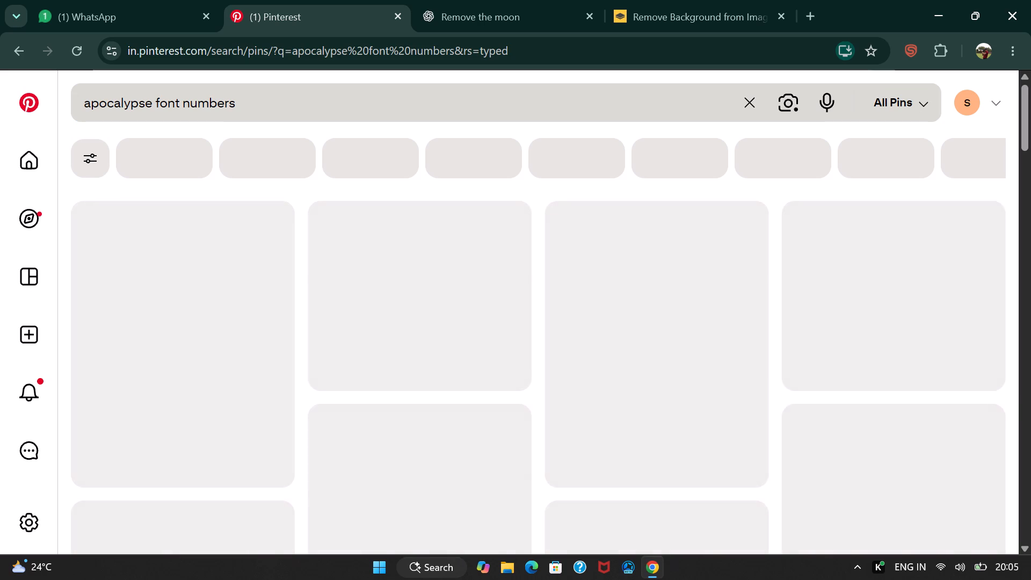
Examine the search results for distressed or stencil number styles that suit the apocalypse artwork.
scroll(594, 99, "up", 1)
scroll(554, 273, "down", 4)
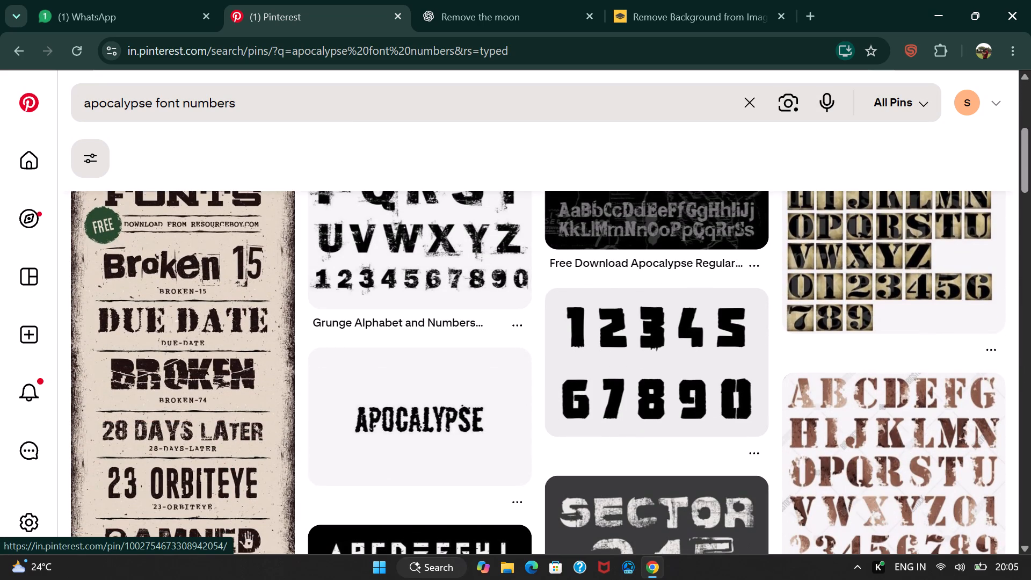
scroll(535, 341, "down", 4)
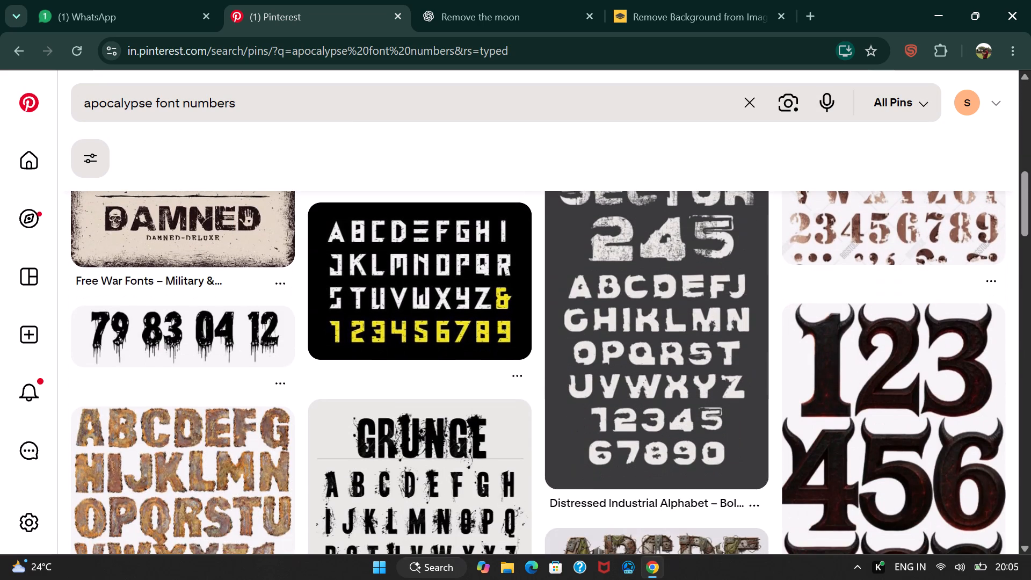
scroll(523, 345, "down", 7)
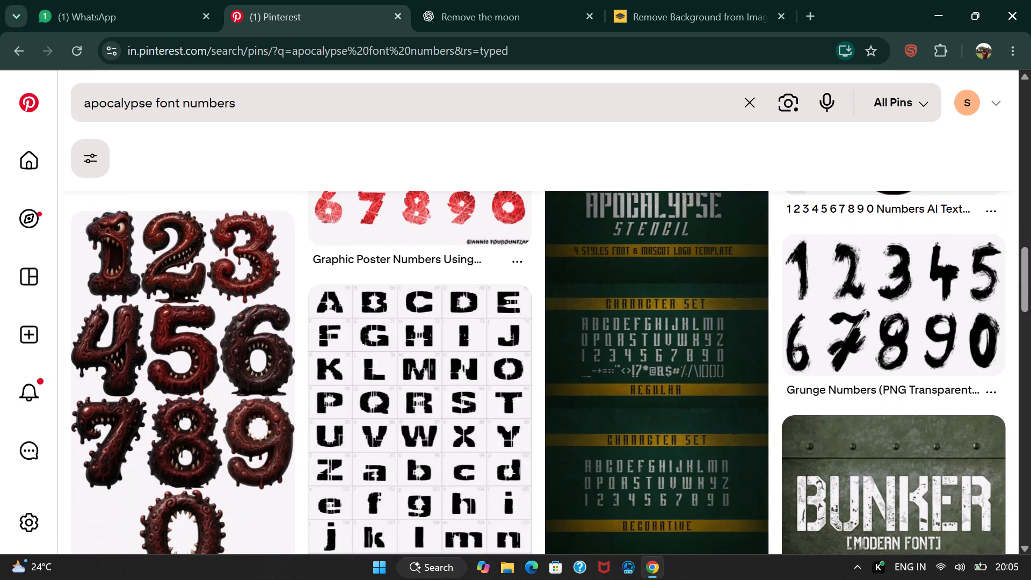
scroll(537, 350, "down", 6)
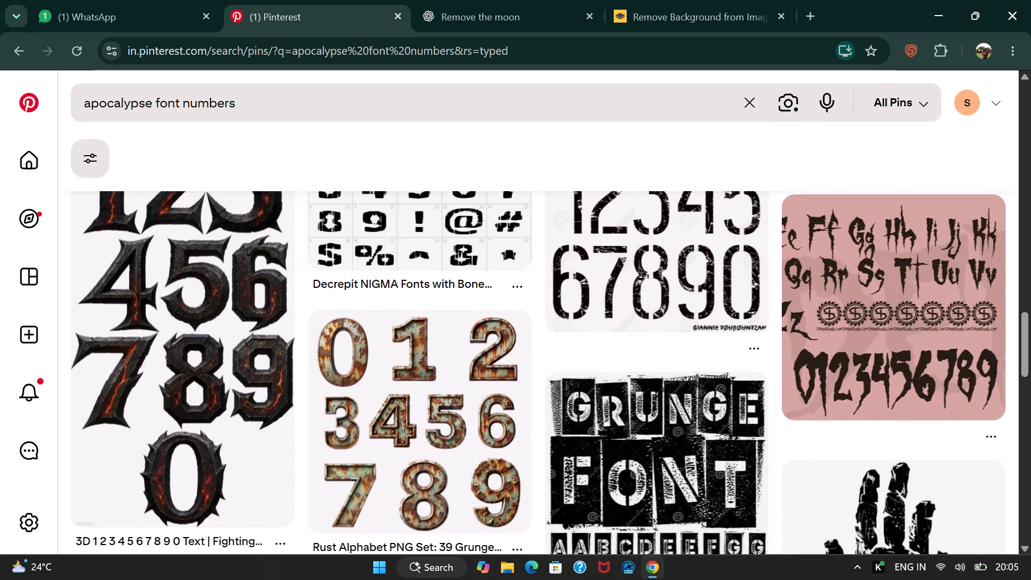
scroll(537, 350, "down", 2)
scroll(537, 350, "up", 1)
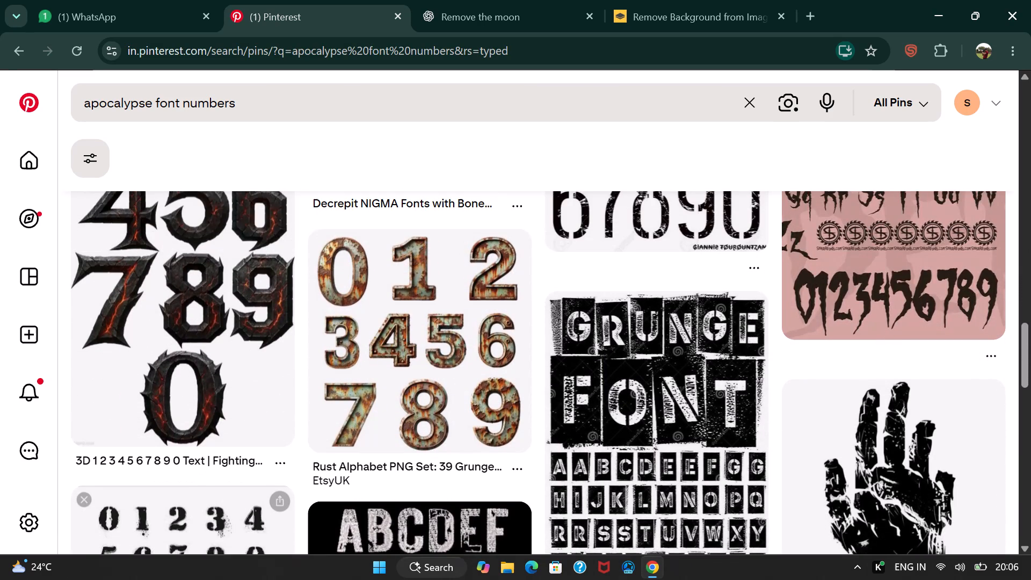
scroll(537, 350, "down", 6)
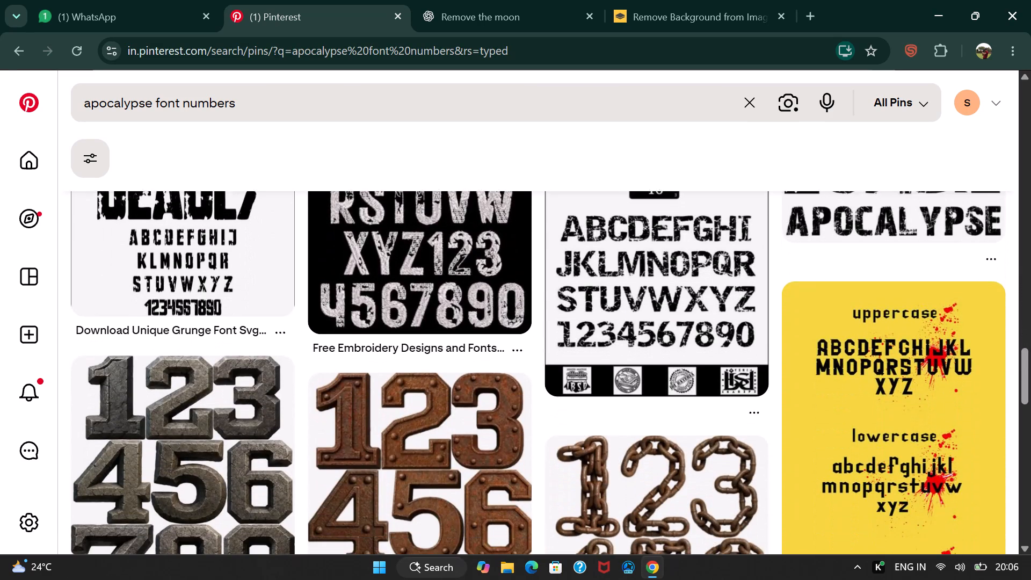
scroll(537, 350, "down", 6)
scroll(537, 350, "up", 15)
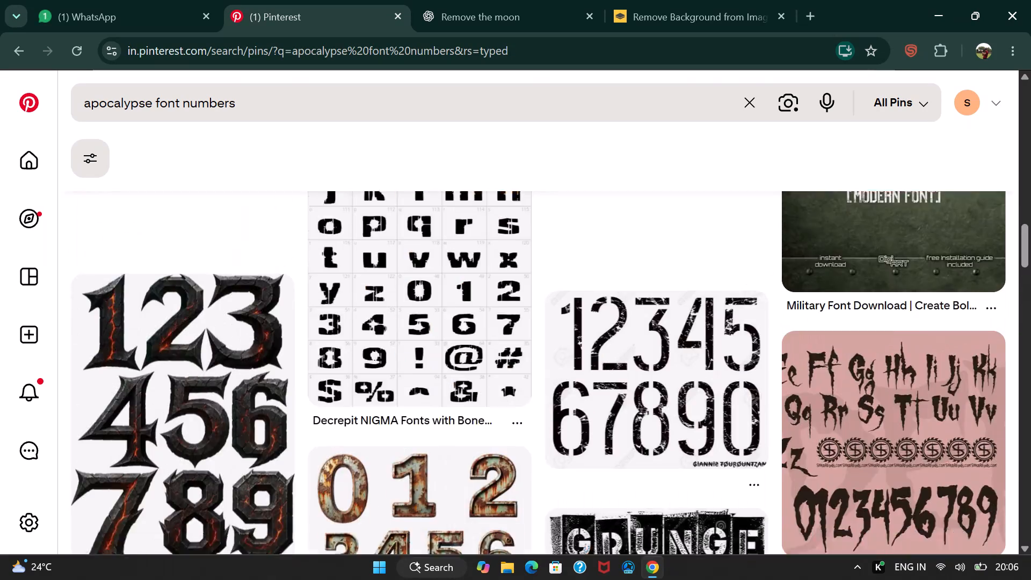
scroll(537, 350, "up", 20)
scroll(537, 350, "up", 9)
scroll(537, 350, "down", 3)
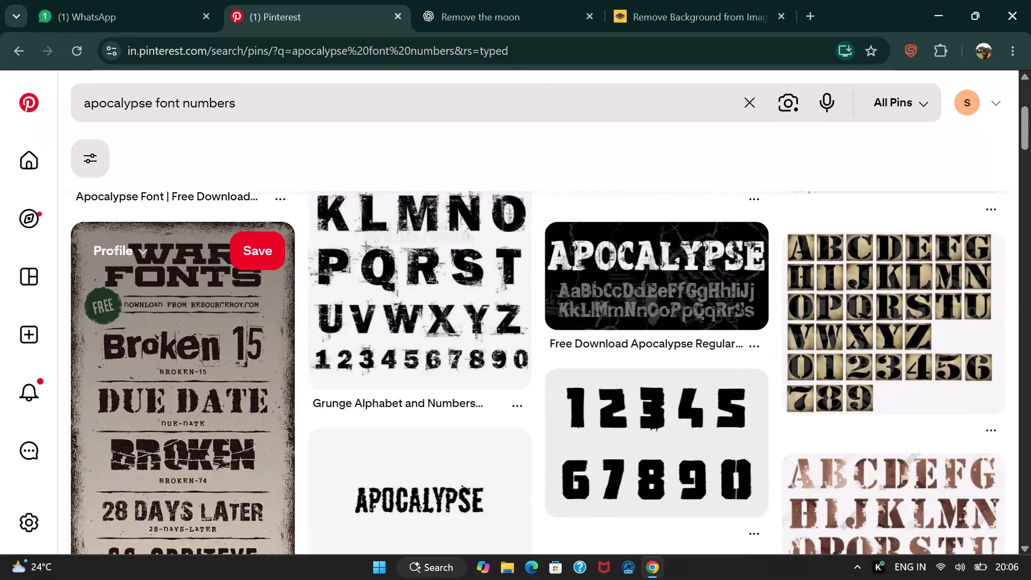
Open the "War Fonts" pin and examine its font samples and related stencil alphabet pins.
left_click(199, 411)
scroll(348, 356, "down", 3)
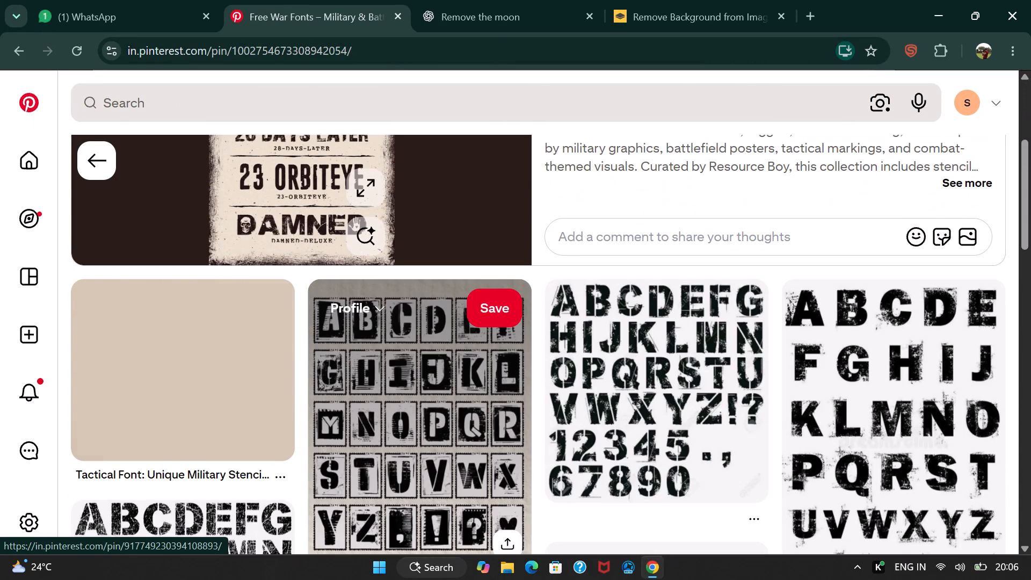
scroll(318, 360, "down", 6)
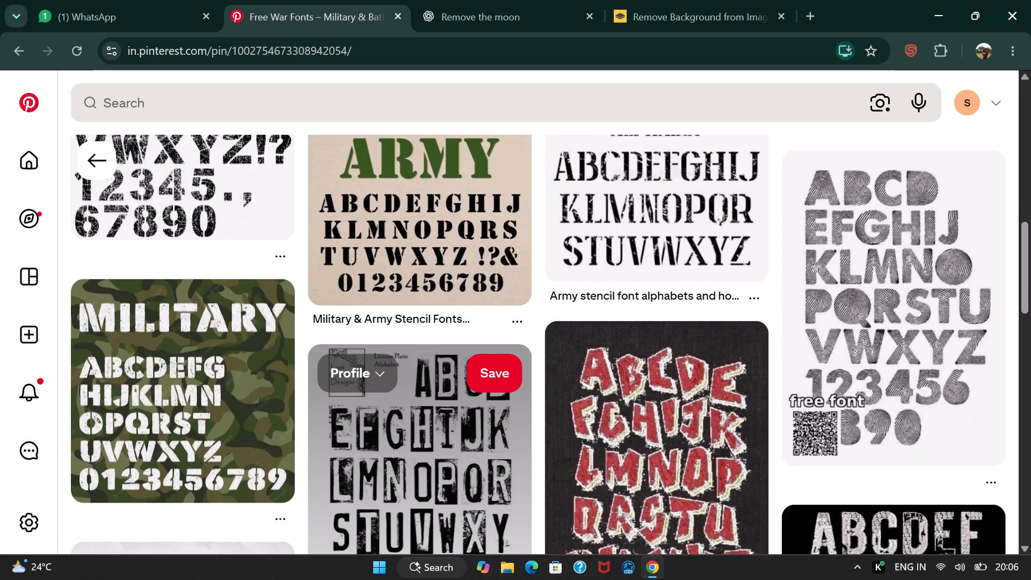
scroll(318, 361, "down", 5)
scroll(320, 361, "up", 20)
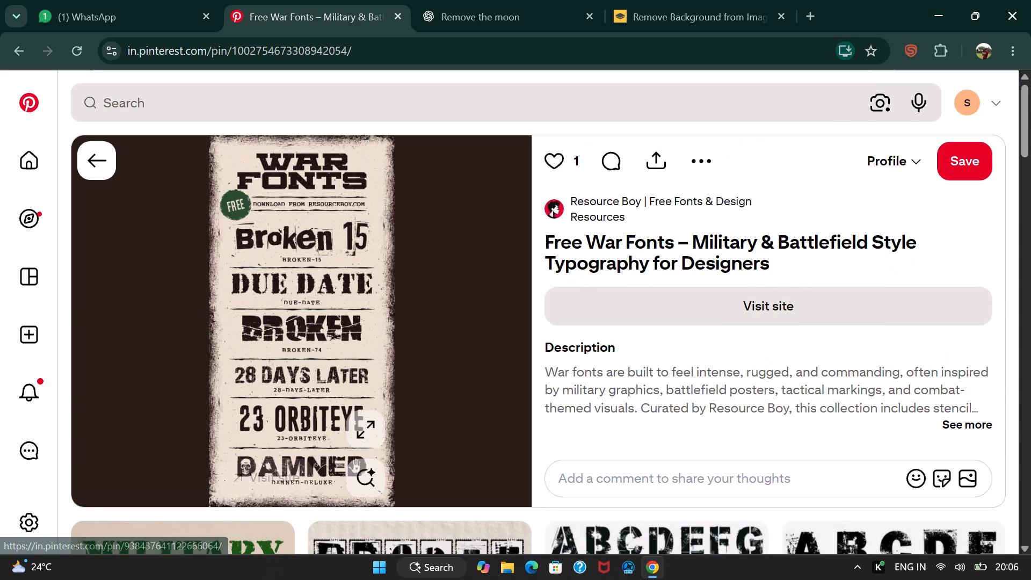
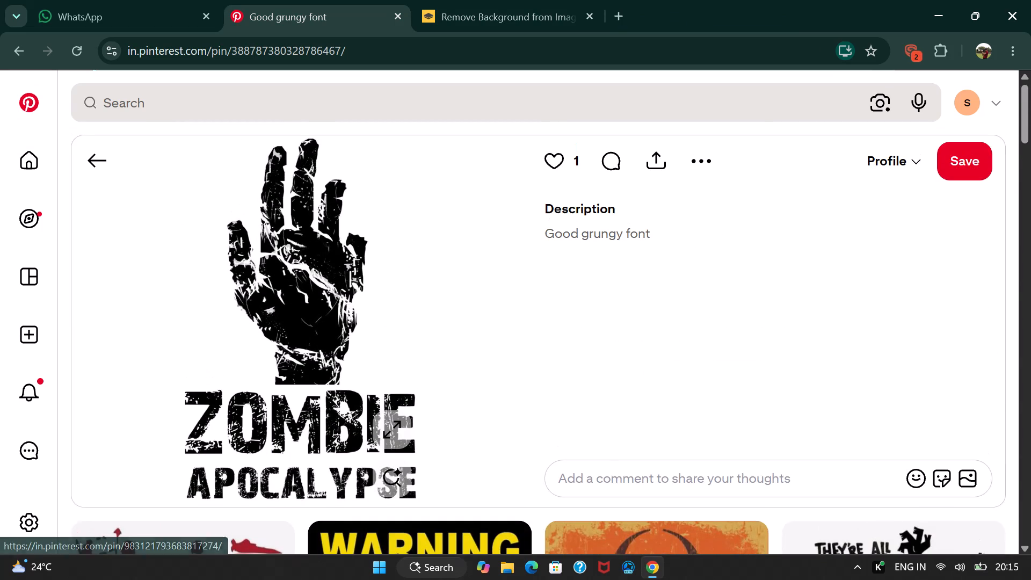
scroll(513, 370, "up", 4)
left_click(94, 158)
scroll(284, 353, "down", 3)
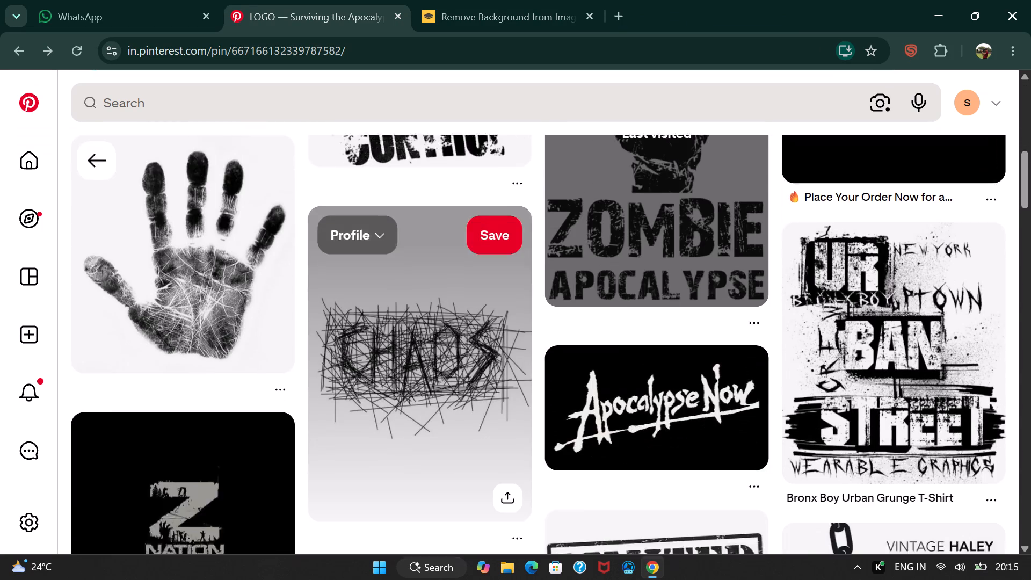
scroll(326, 346, "down", 8)
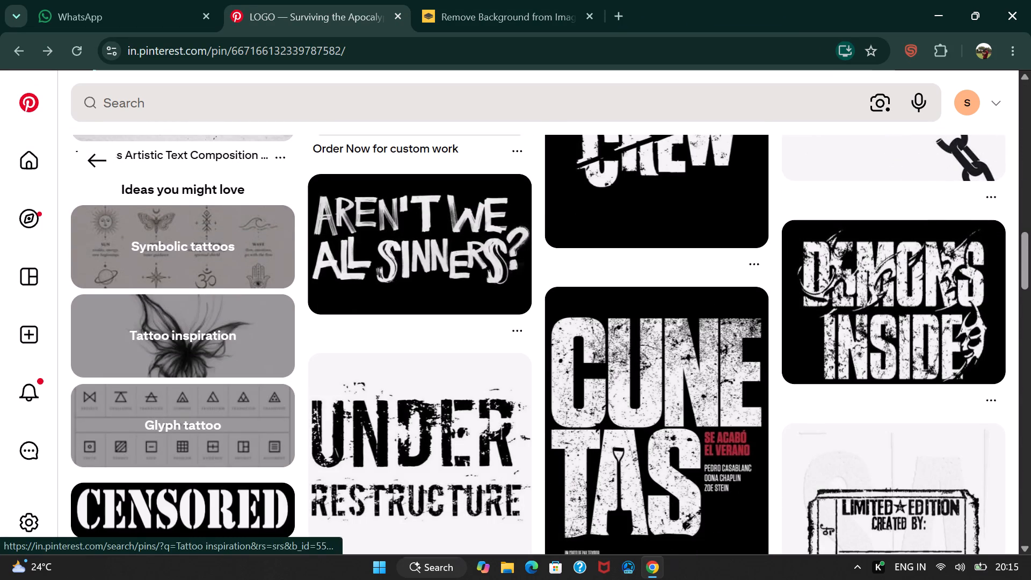
scroll(291, 371, "down", 4)
scroll(307, 365, "up", 13)
left_click(88, 160)
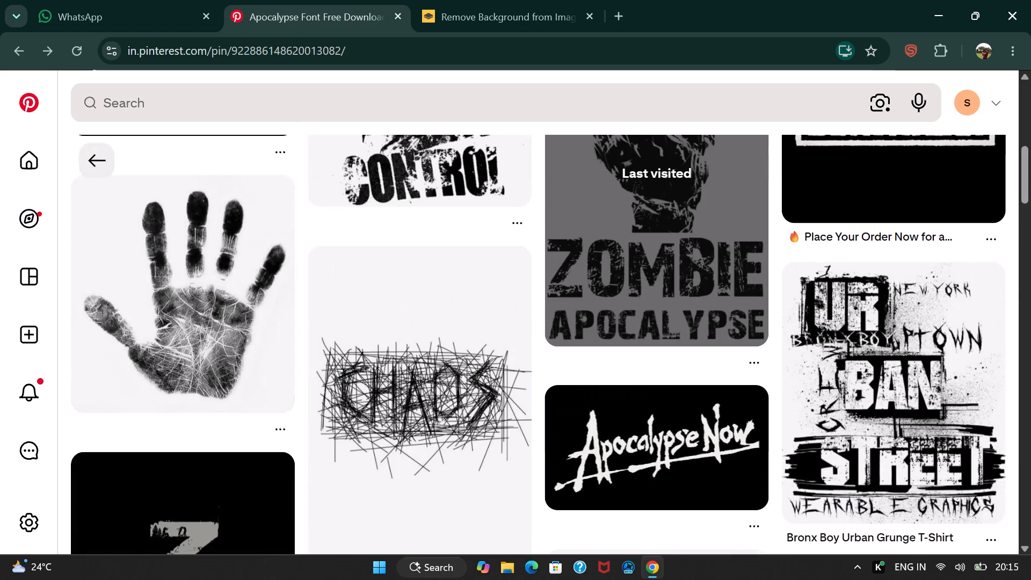
Return to the "apocalypse font" search results and browse them for distressed lettering references.
scroll(259, 287, "up", 18)
left_click(106, 164)
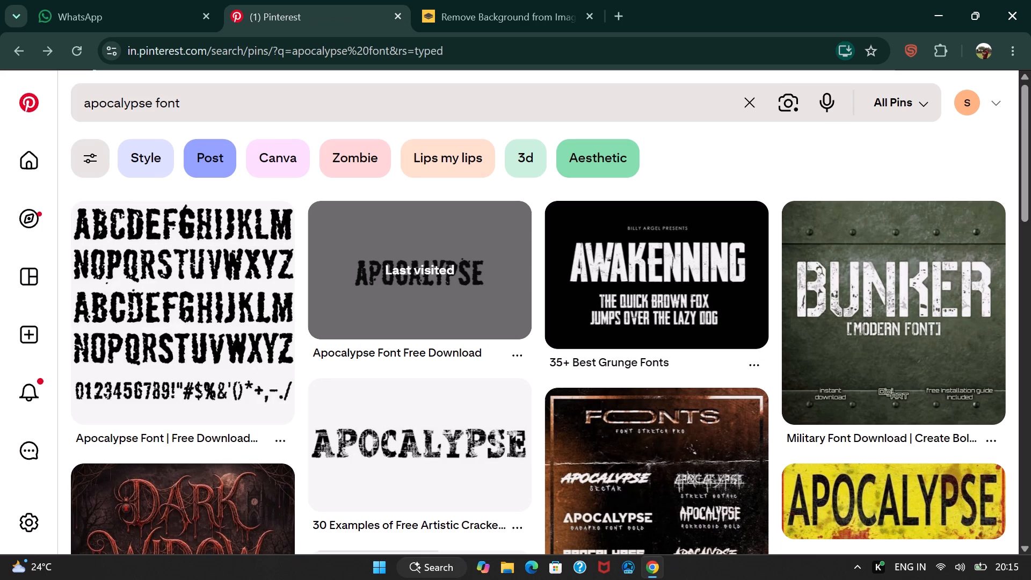
scroll(284, 274, "up", 7)
scroll(341, 342, "down", 3)
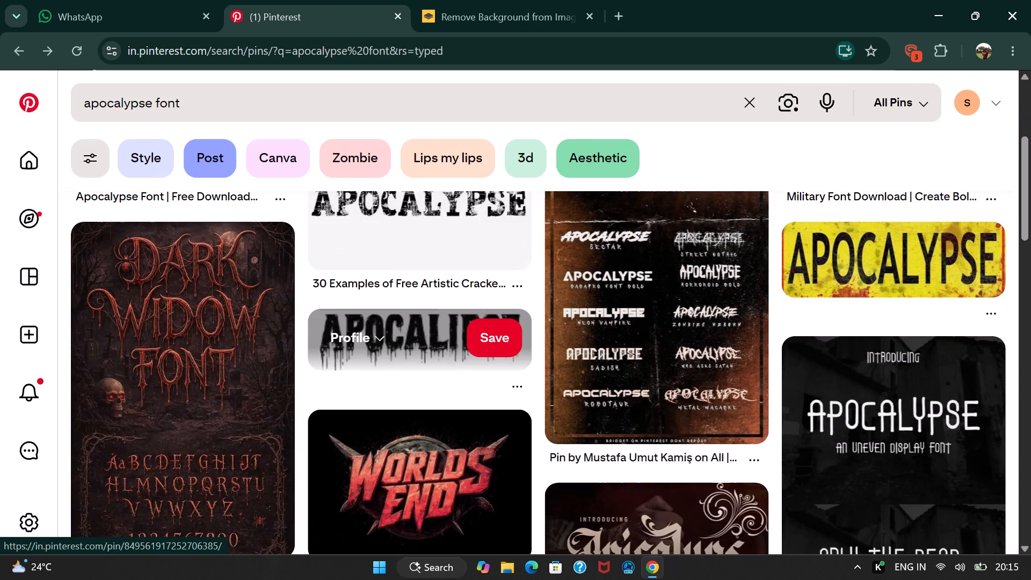
scroll(378, 370, "down", 5)
scroll(446, 373, "down", 5)
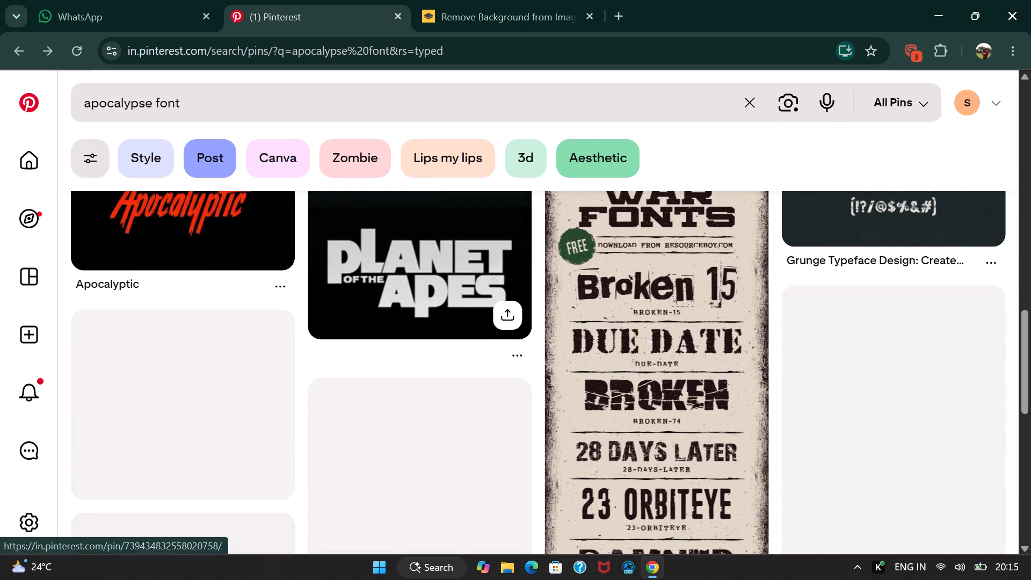
Change the Pinterest search to "apocalypse text".
left_click(415, 112)
key("BackSpace")
key("BackSpace")
key("BackSpace")
key("BackSpace")
key("BackSpace")
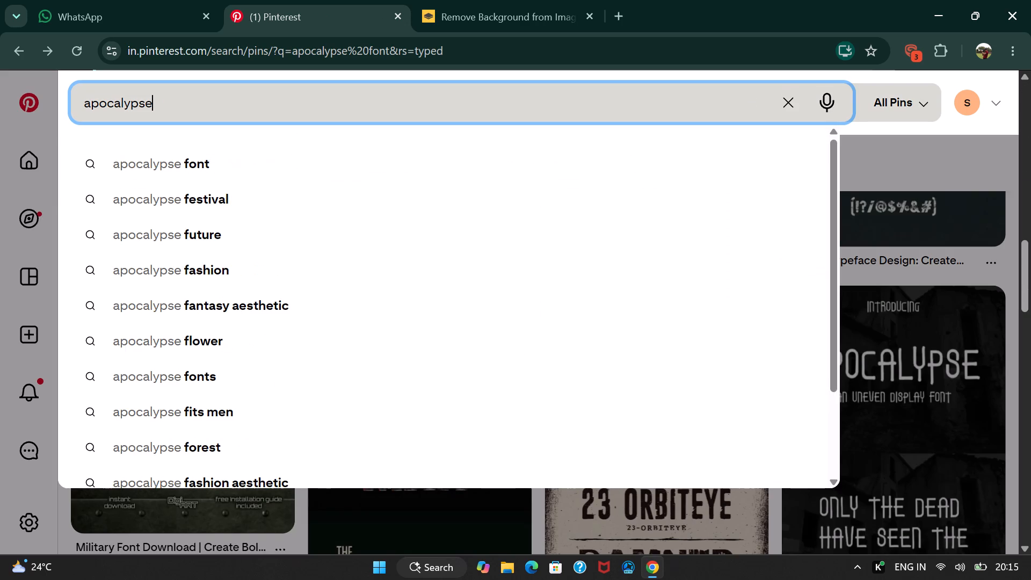
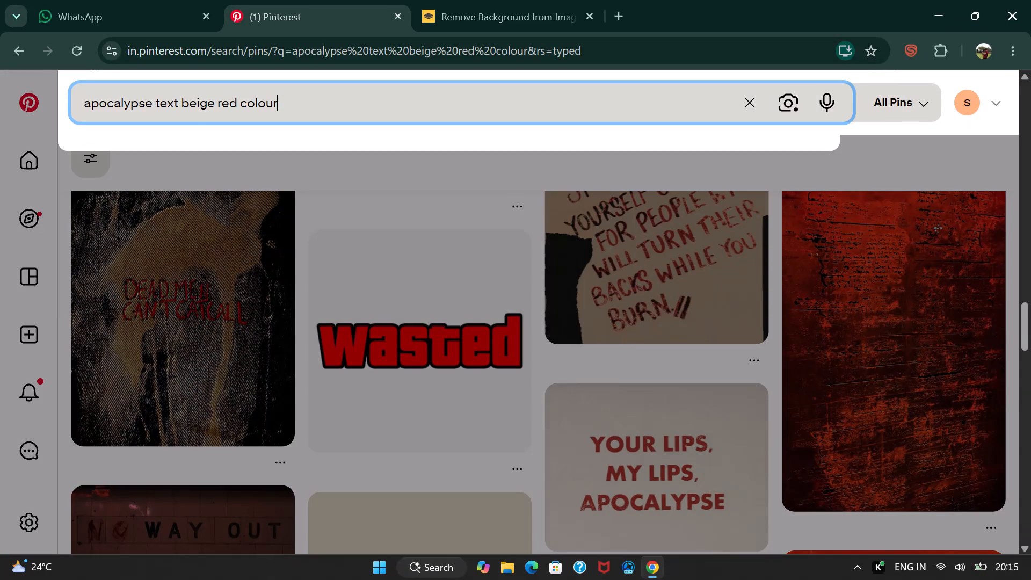
Search Pinterest for "apocalypse text beige" and browse the pins for lettering references.
key("BackSpace")
key("BackSpace")
key("BackSpace")
key("BackSpace")
key("BackSpace")
key("BackSpace")
key("BackSpace")
key("BackSpace")
key("BackSpace")
key("BackSpace")
key("BackSpace")
key("Return")
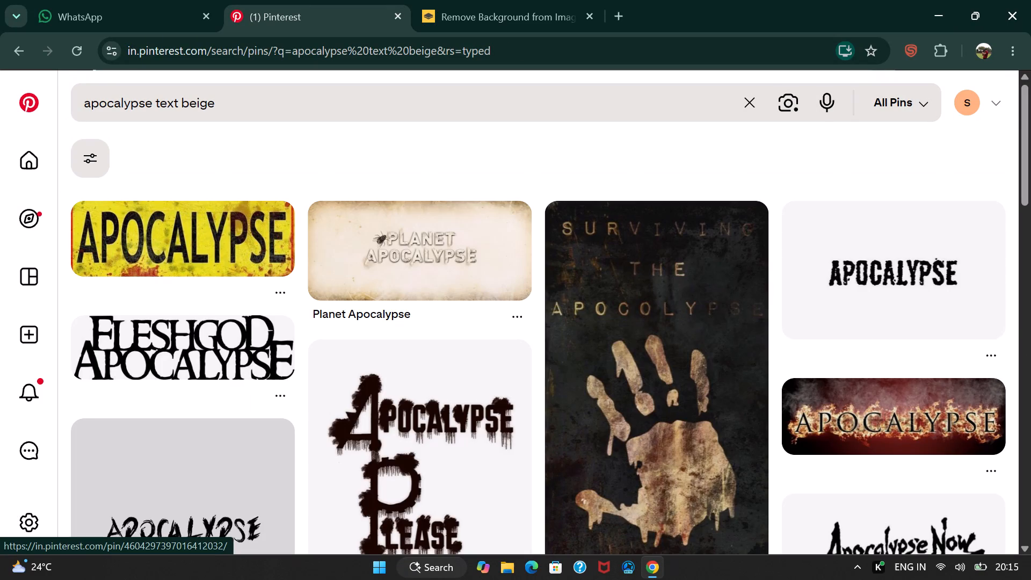
scroll(541, 277, "down", 11)
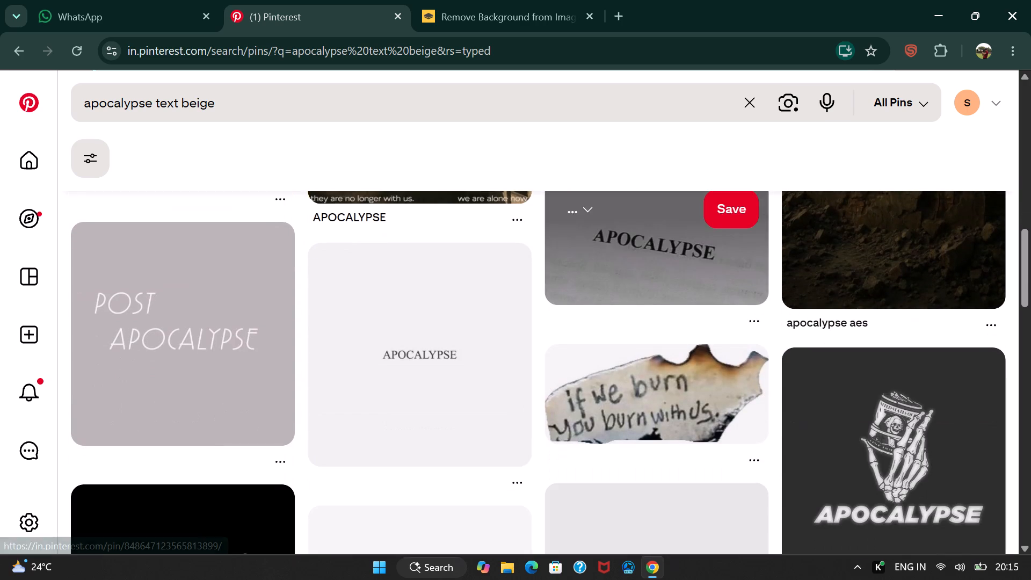
Trim the colour word "beige" from the end of the Pinterest search query.
left_click(448, 102)
key("BackSpace")
key("BackSpace")
key("BackSpace")
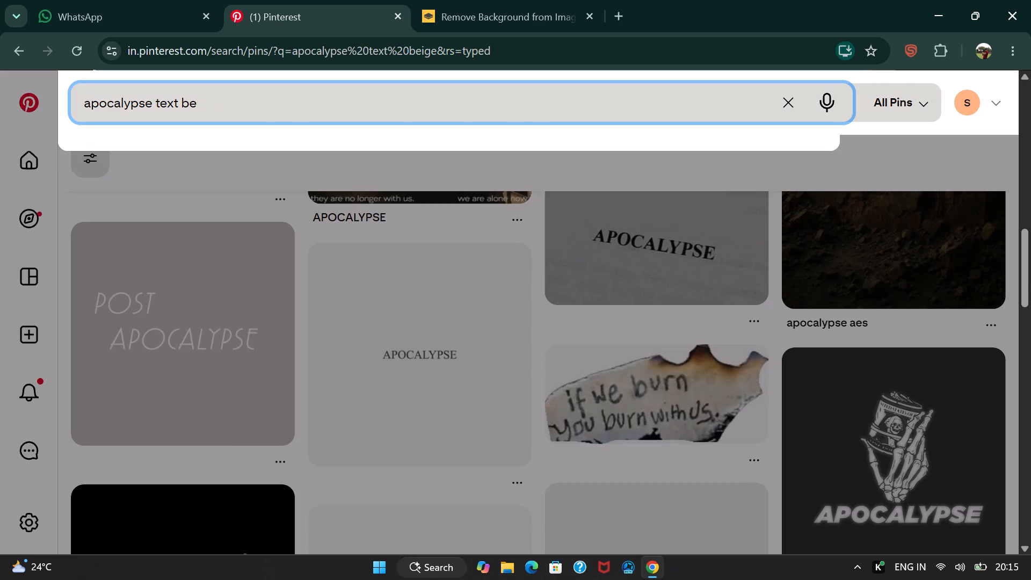
Search Pinterest for "apocalypse text".
key("BackSpace")
key("BackSpace")
key("BackSpace")
key("BackSpace")
key("t")
key("Return")
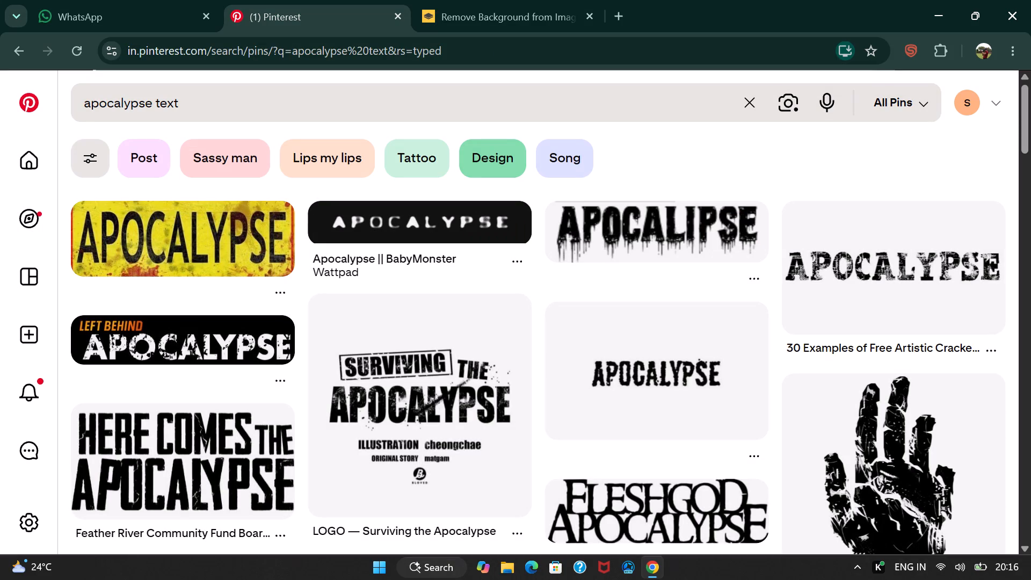
Browse the "apocalypse text" pins for distressed lettering and alphabet references.
scroll(686, 339, "down", 5)
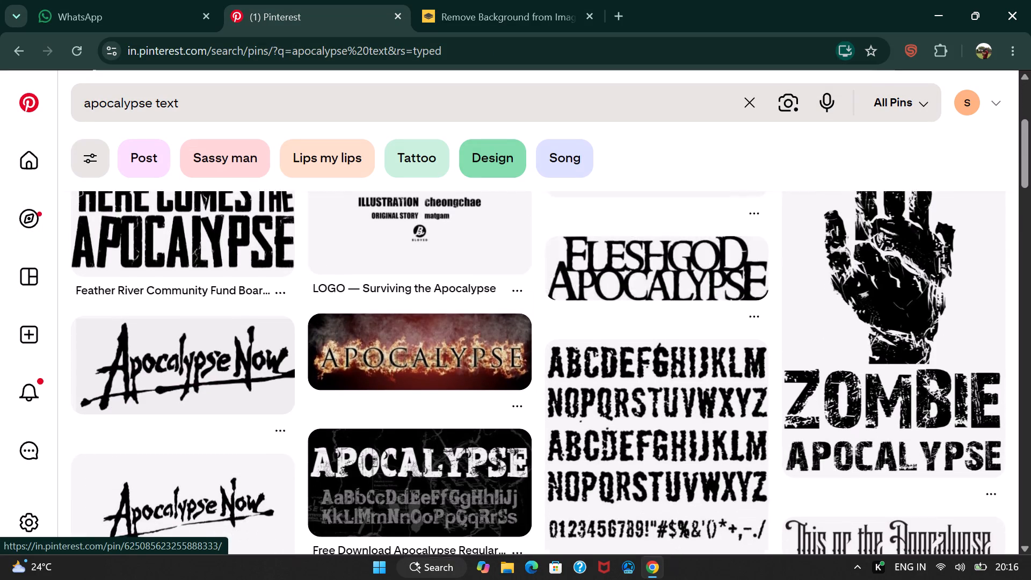
scroll(692, 339, "down", 8)
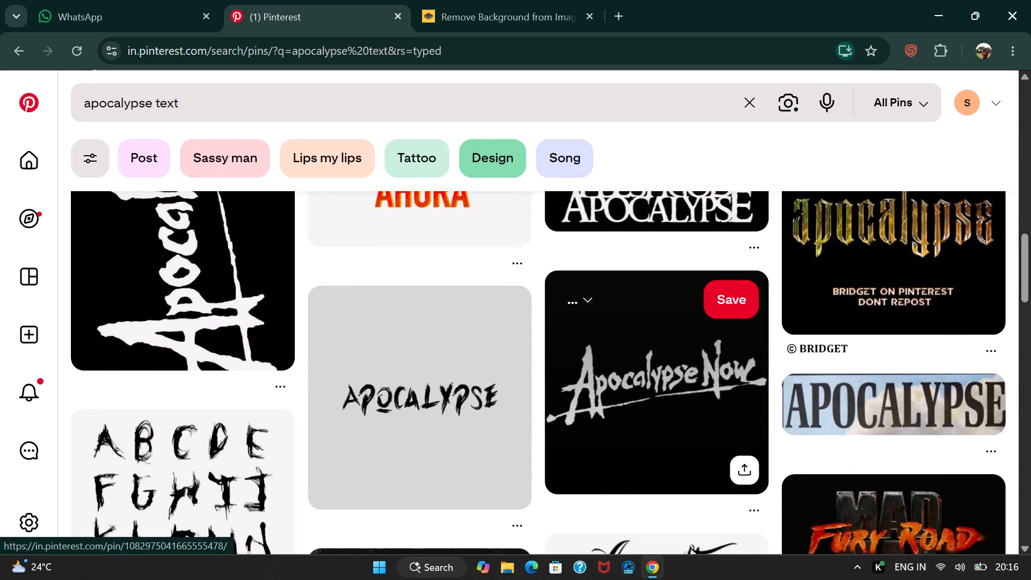
scroll(693, 337, "down", 7)
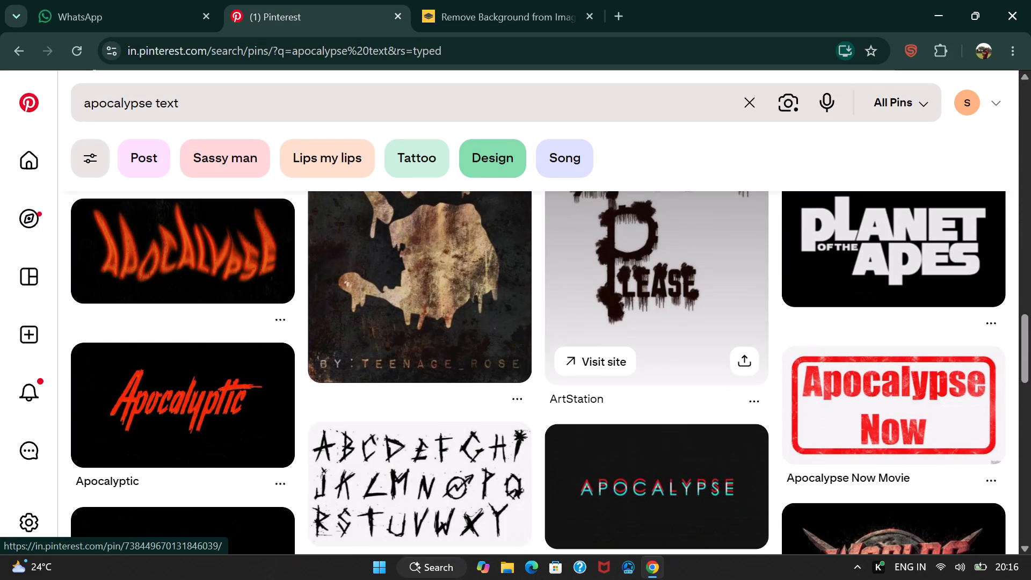
scroll(695, 336, "up", 20)
scroll(695, 336, "up", 9)
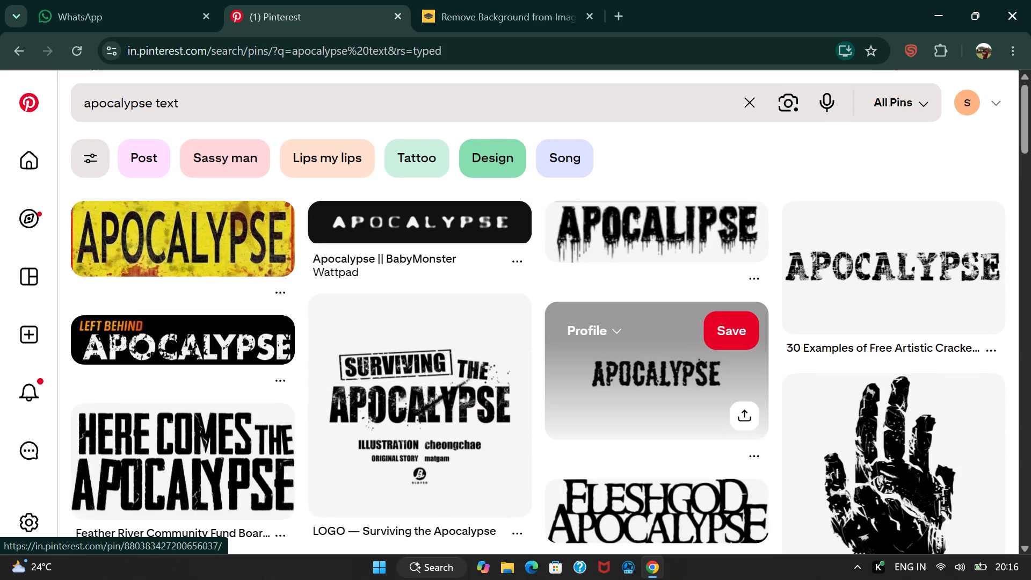
scroll(695, 336, "down", 15)
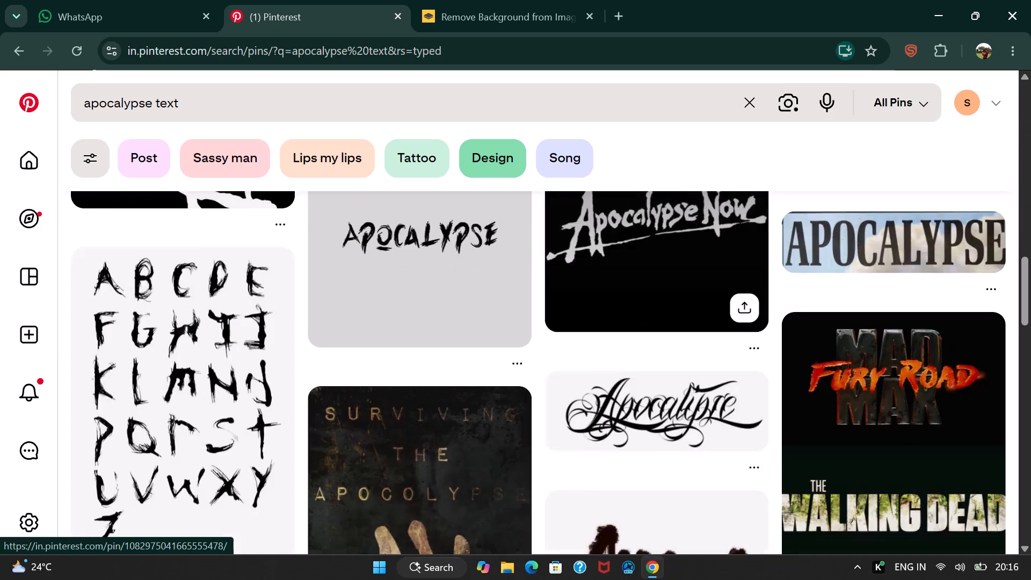
scroll(695, 336, "down", 15)
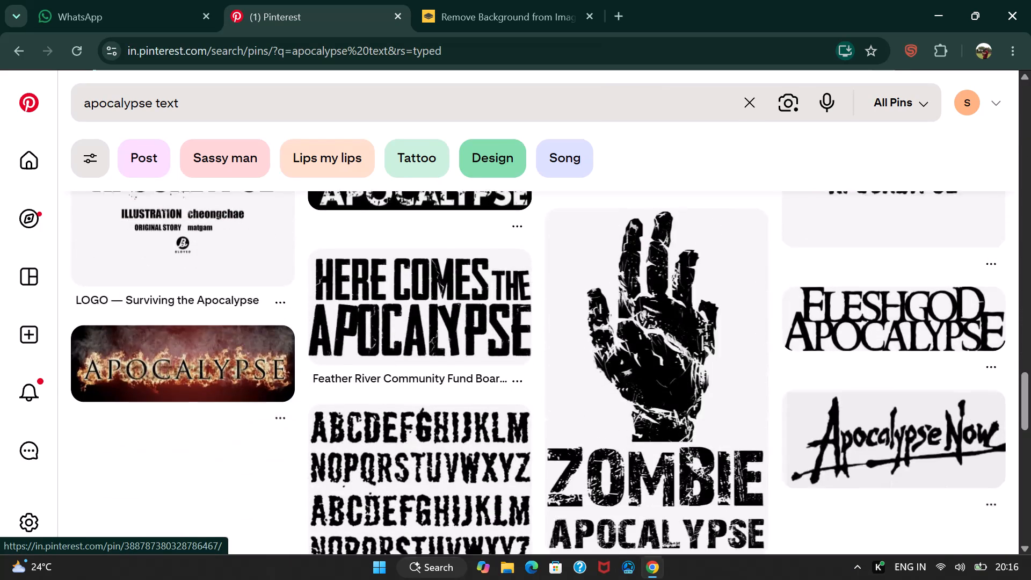
scroll(695, 336, "up", 2)
scroll(695, 336, "down", 6)
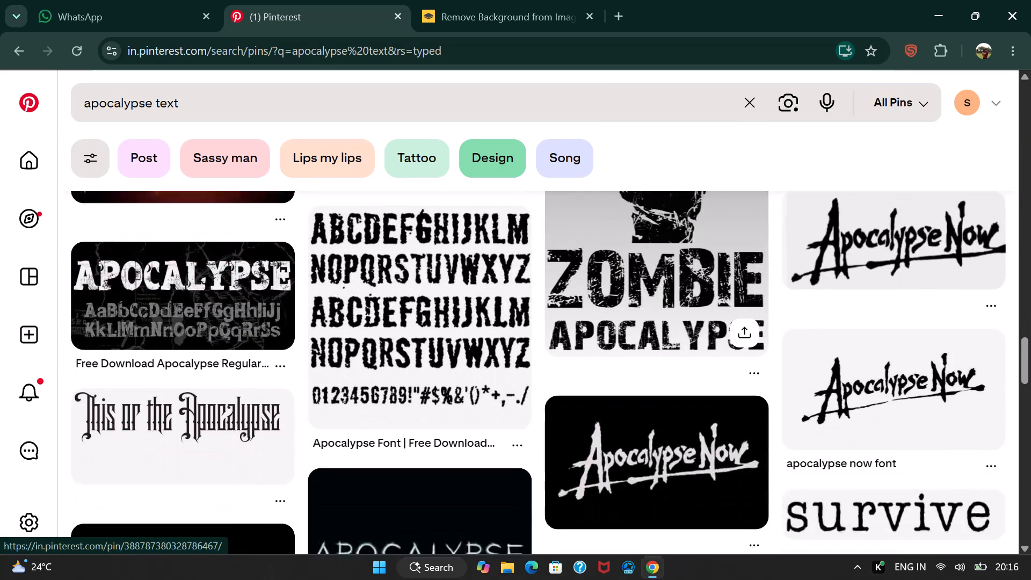
scroll(695, 336, "down", 7)
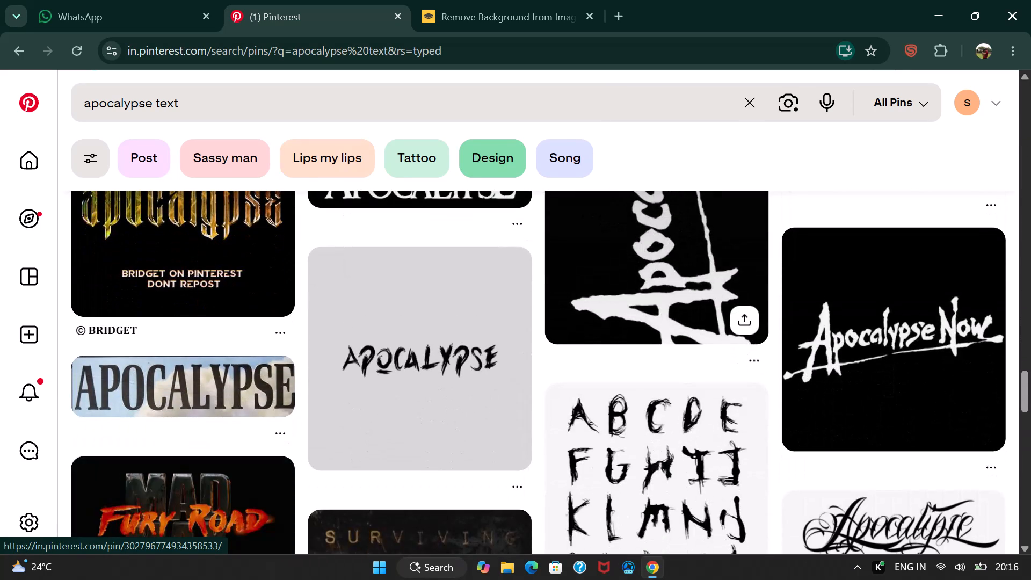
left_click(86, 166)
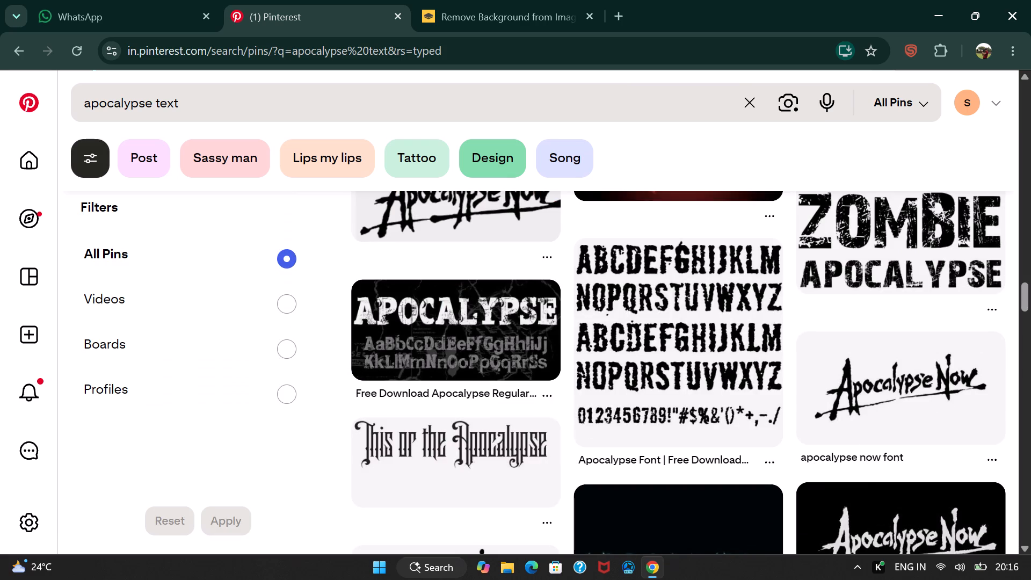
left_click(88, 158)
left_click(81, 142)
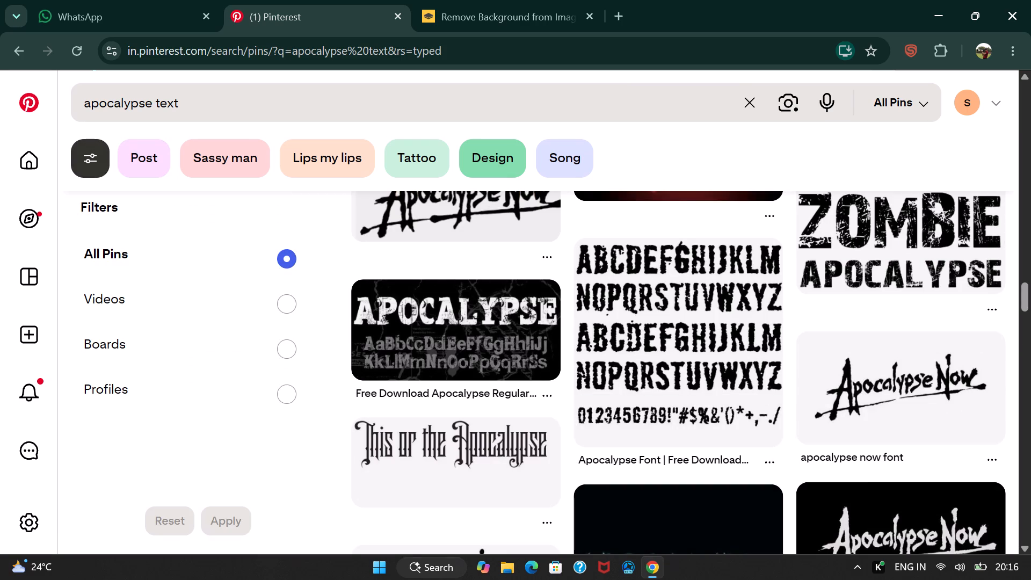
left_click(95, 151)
Examine more of the "apocalypse text" results and compare them with the earlier pins for a suitable cracked, grungy lettering style.
scroll(279, 409, "down", 8)
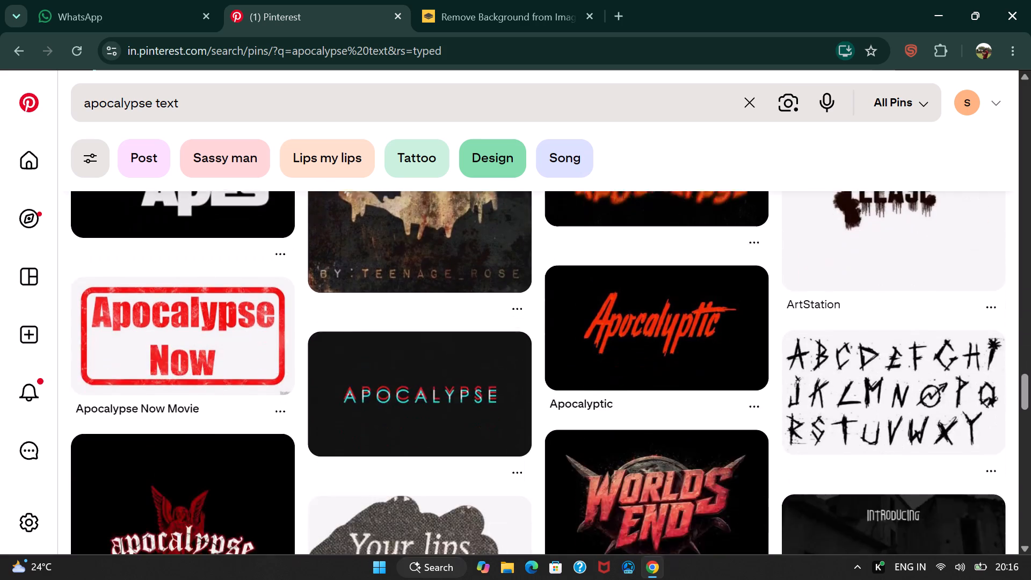
scroll(300, 384, "down", 2)
scroll(300, 384, "up", 5)
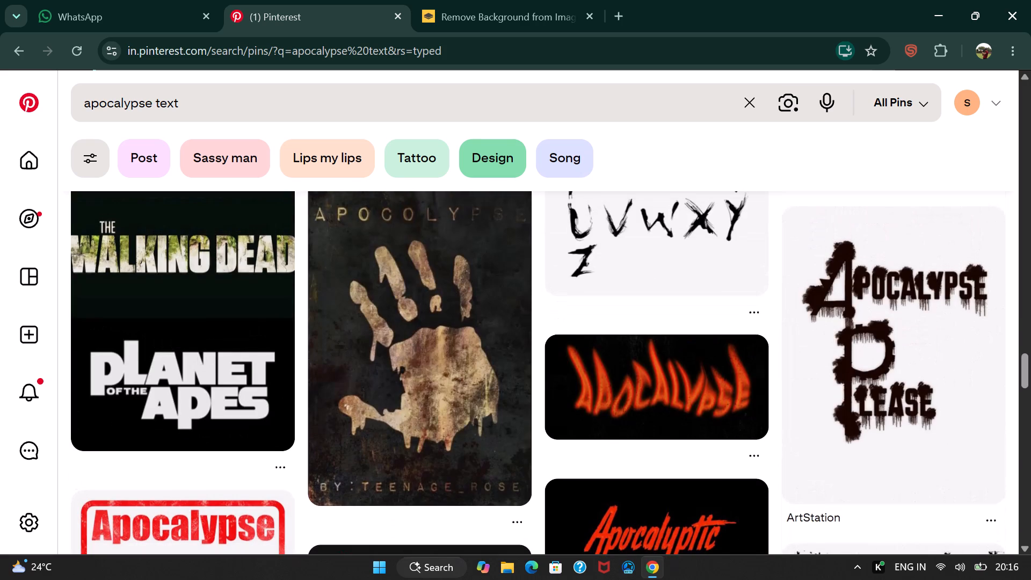
scroll(291, 380, "down", 6)
scroll(224, 386, "down", 4)
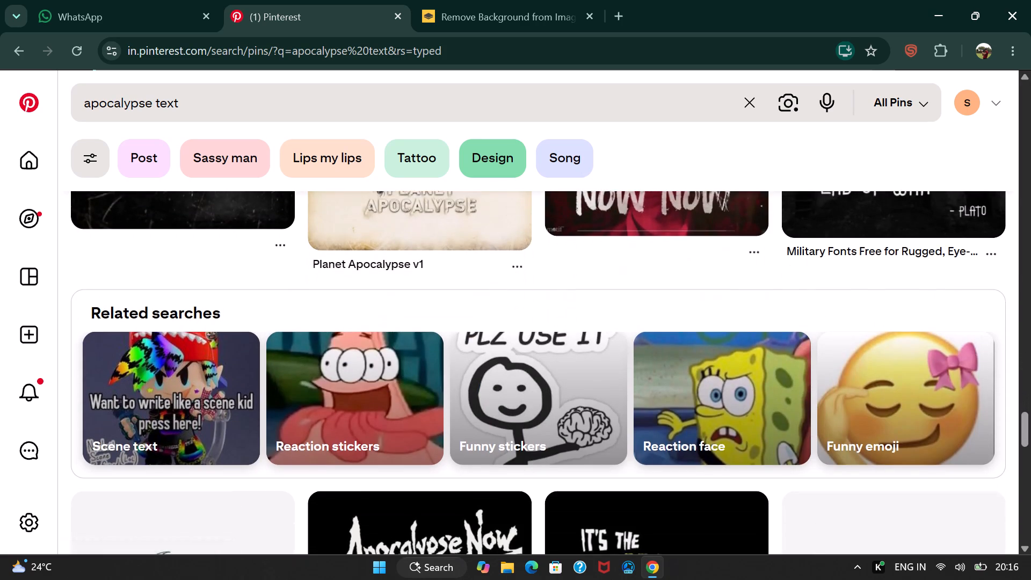
scroll(483, 353, "down", 9)
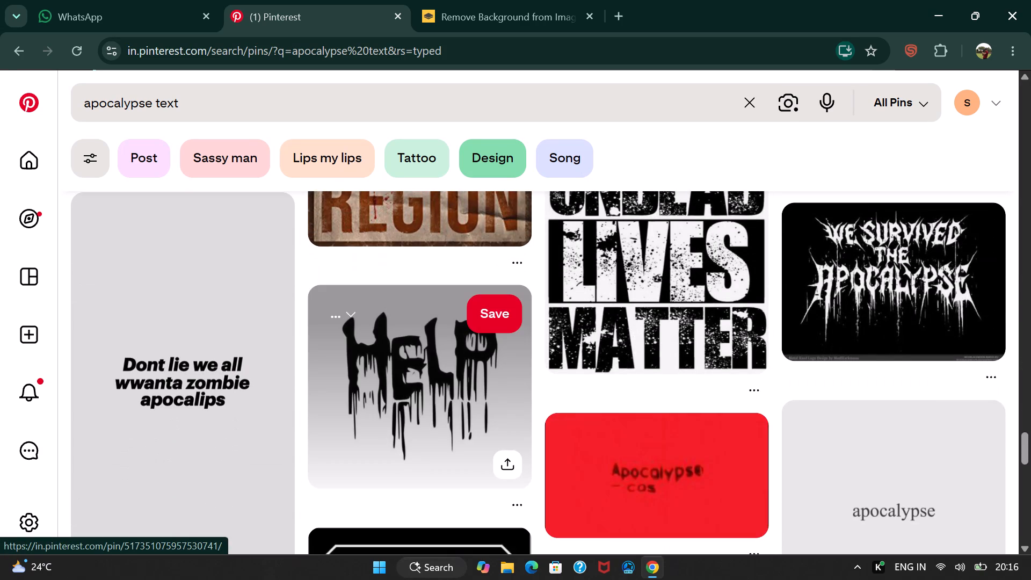
scroll(511, 350, "down", 10)
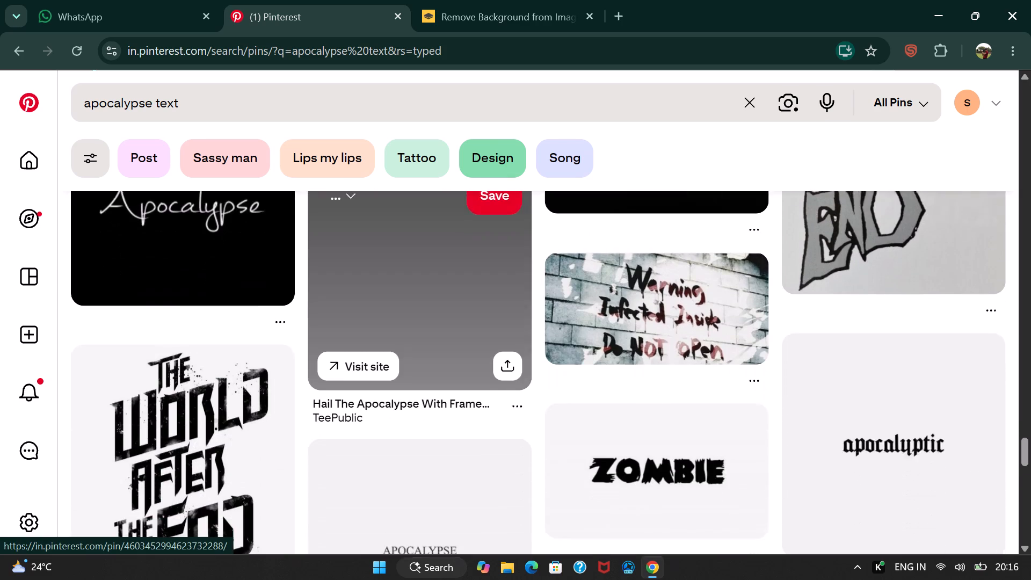
scroll(511, 350, "up", 20)
scroll(511, 350, "up", 15)
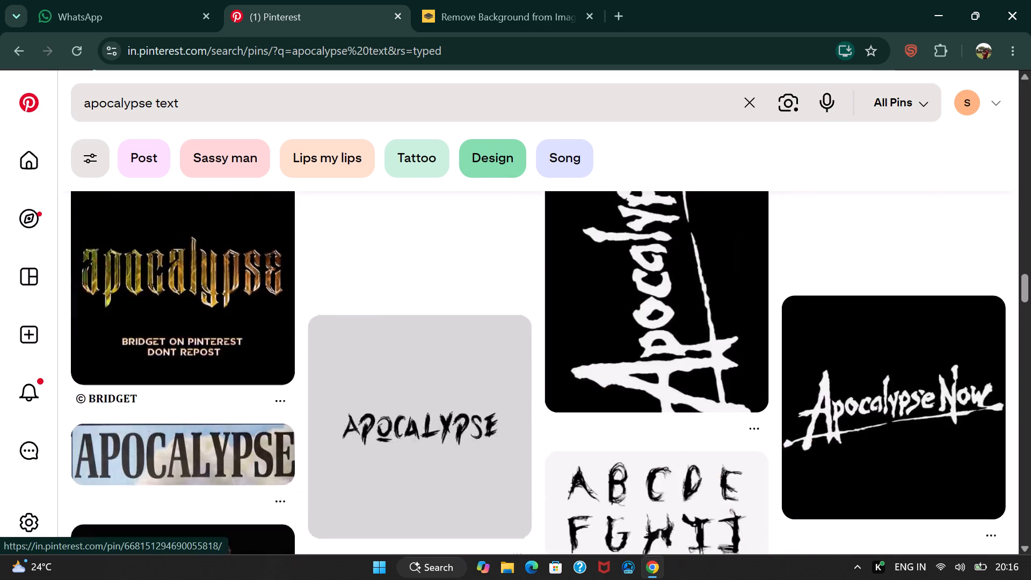
scroll(511, 350, "up", 20)
scroll(511, 350, "up", 9)
scroll(511, 350, "down", 13)
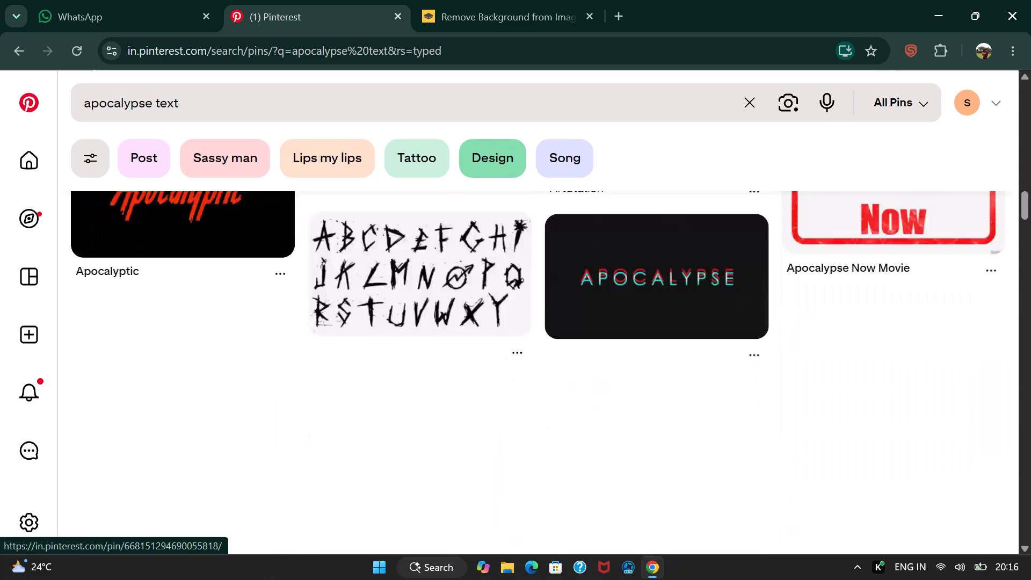
scroll(511, 350, "down", 6)
scroll(511, 350, "up", 4)
scroll(511, 350, "down", 5)
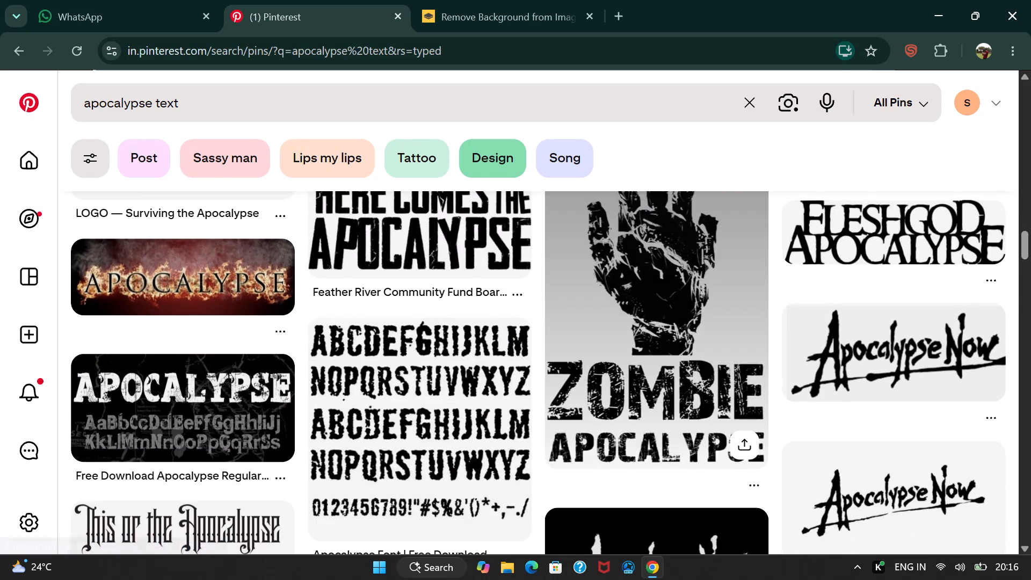
scroll(551, 348, "up", 9)
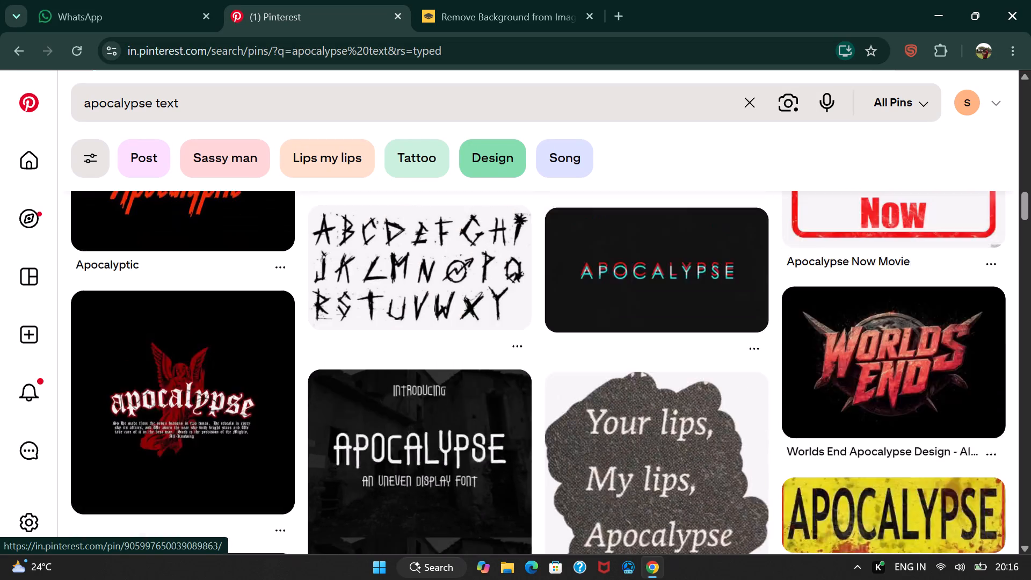
scroll(551, 348, "up", 16)
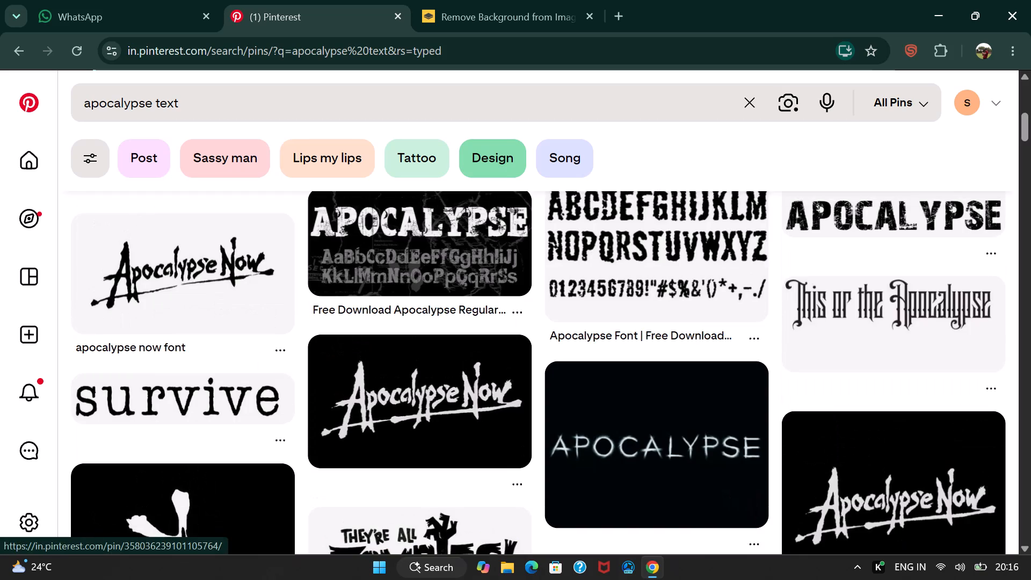
scroll(551, 348, "up", 12)
Open the cracked-font APOCALYPSE pin, and from its related pins open the splattered ASSASSINS lettering pin.
left_click(823, 255)
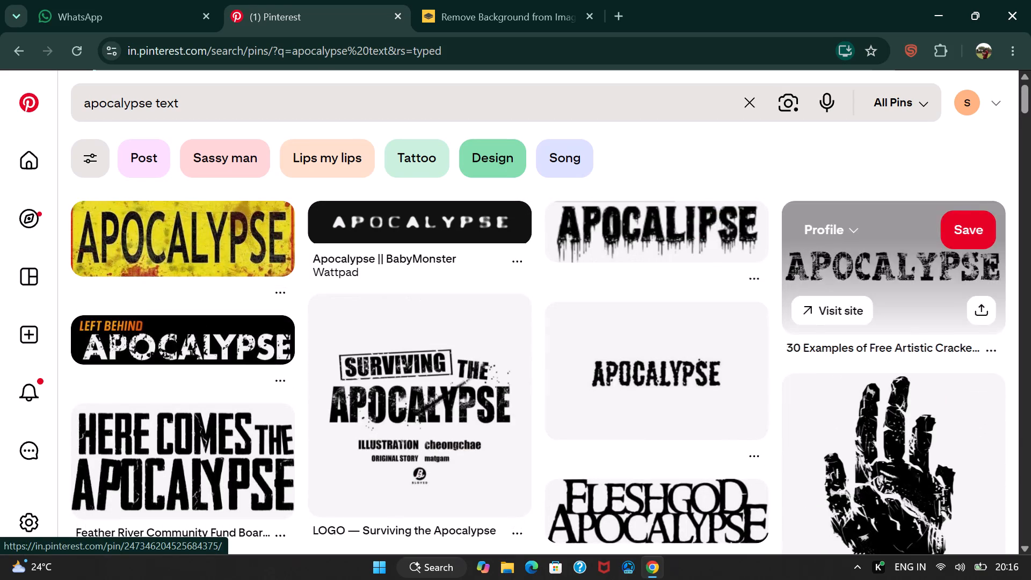
scroll(548, 281, "down", 4)
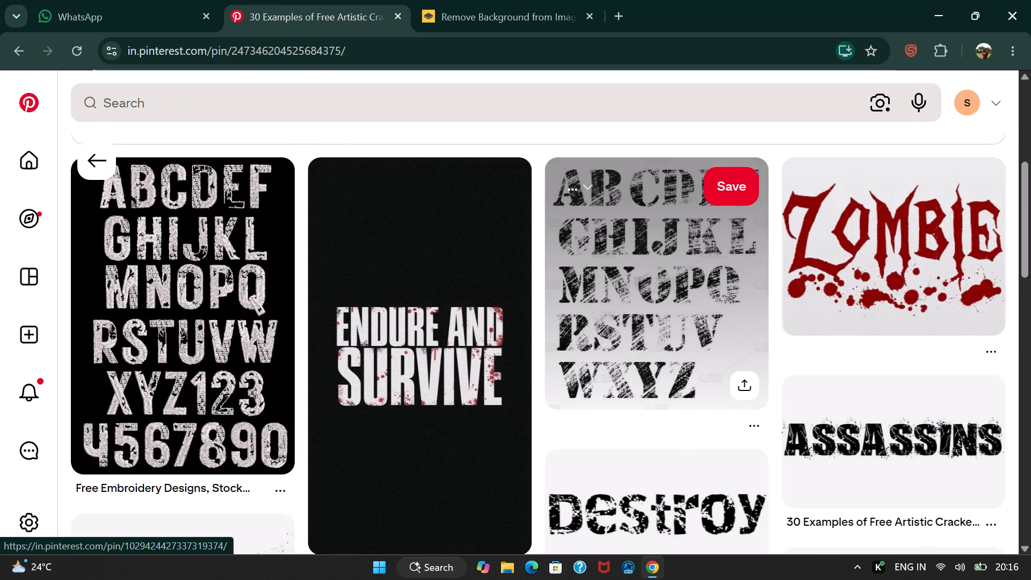
scroll(556, 292, "down", 3)
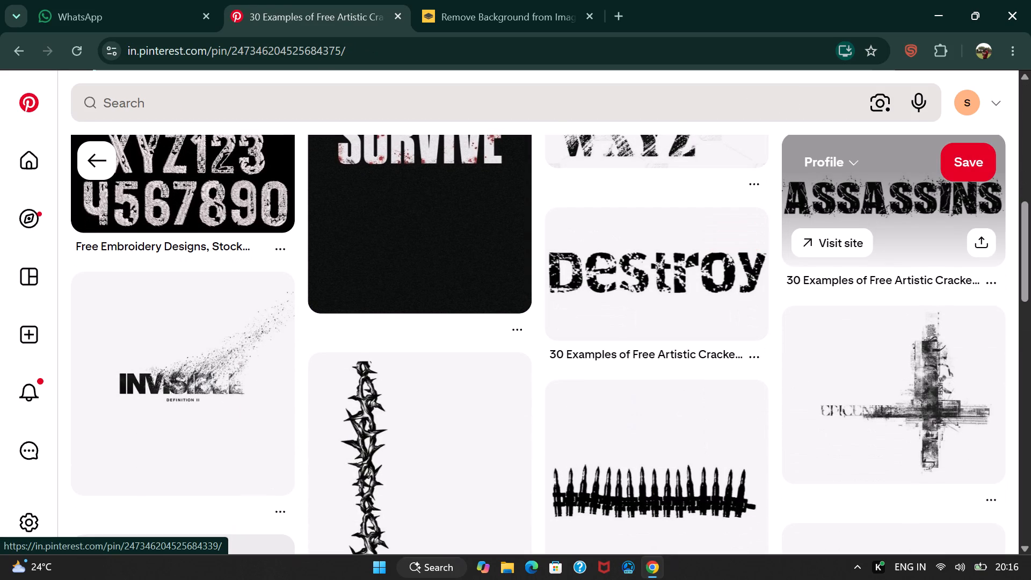
left_click(926, 218)
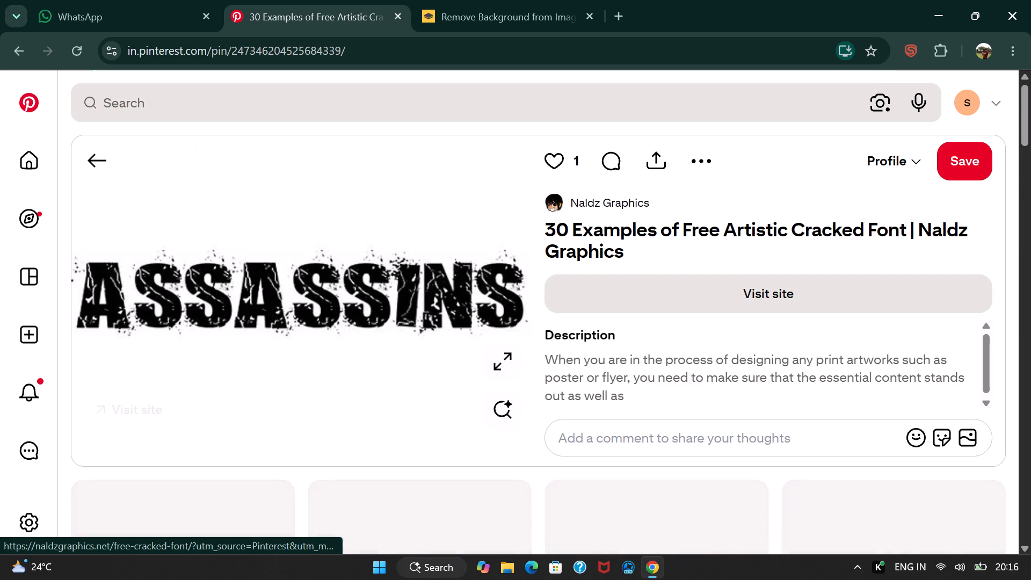
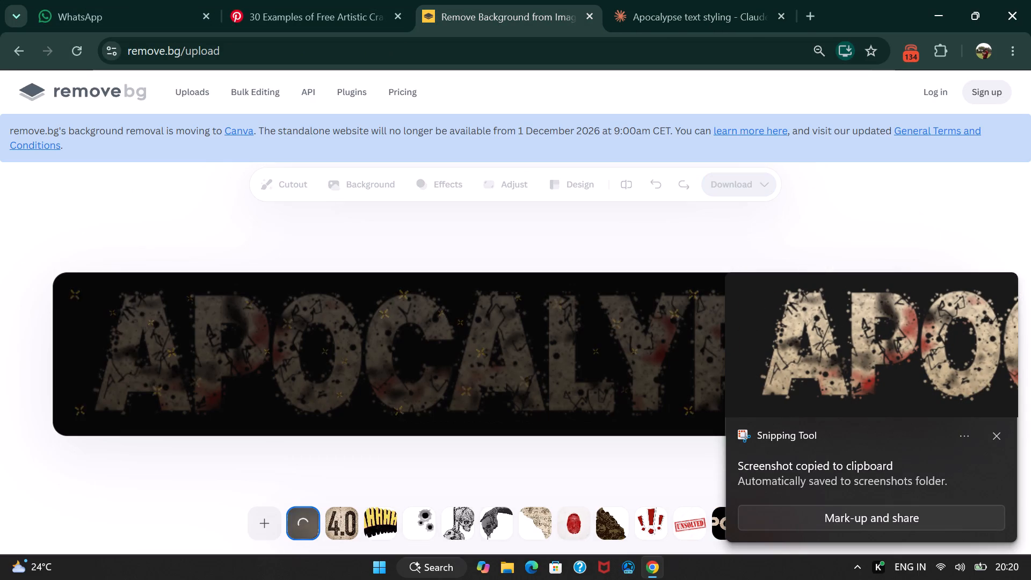
left_click(1001, 432)
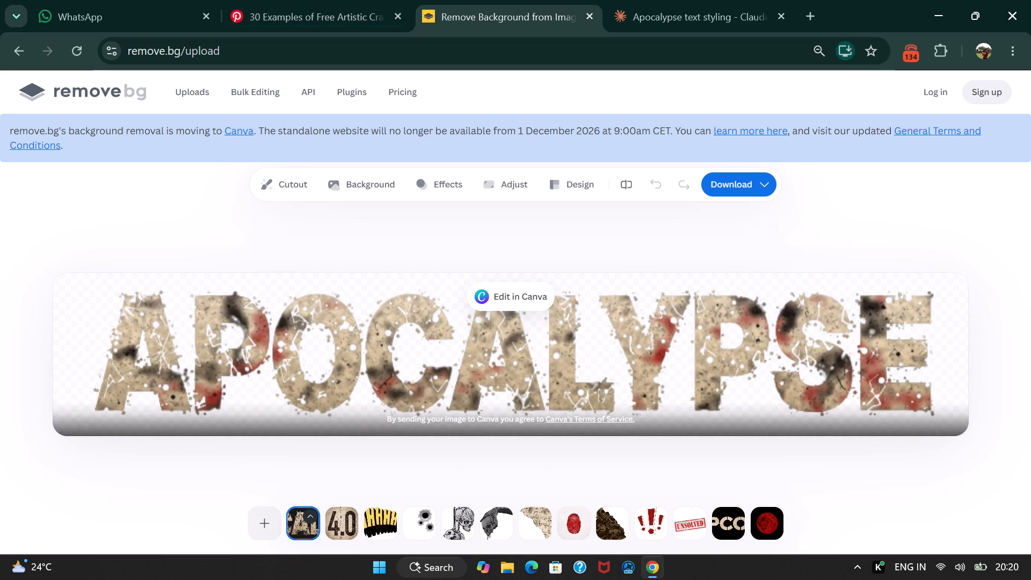
Launch Photoshop and create a new document with the Default Photoshop Size preset, 16 x 12 cm at 118.11 pixels/centimeter.
left_click(940, 12)
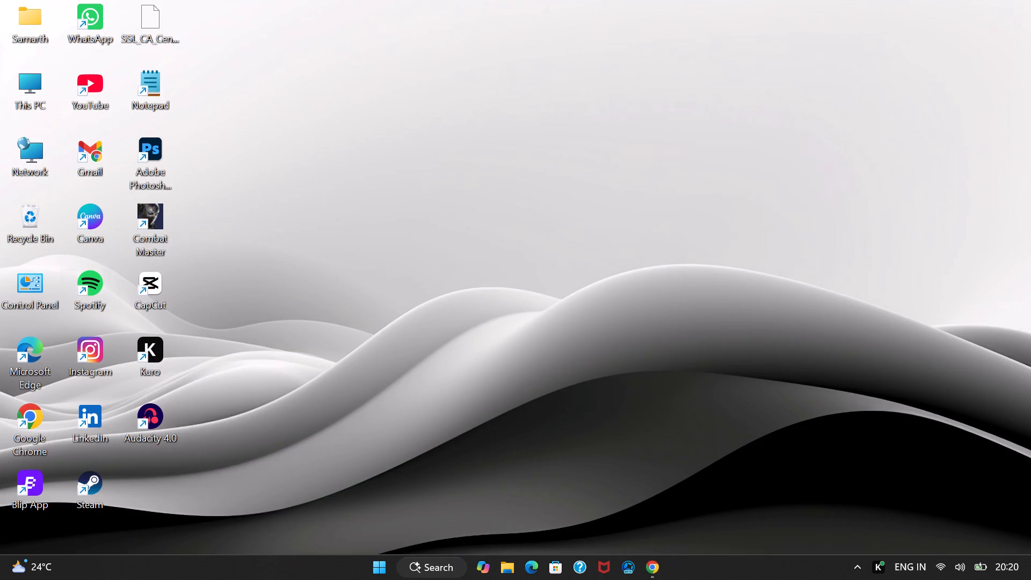
double_click(162, 159)
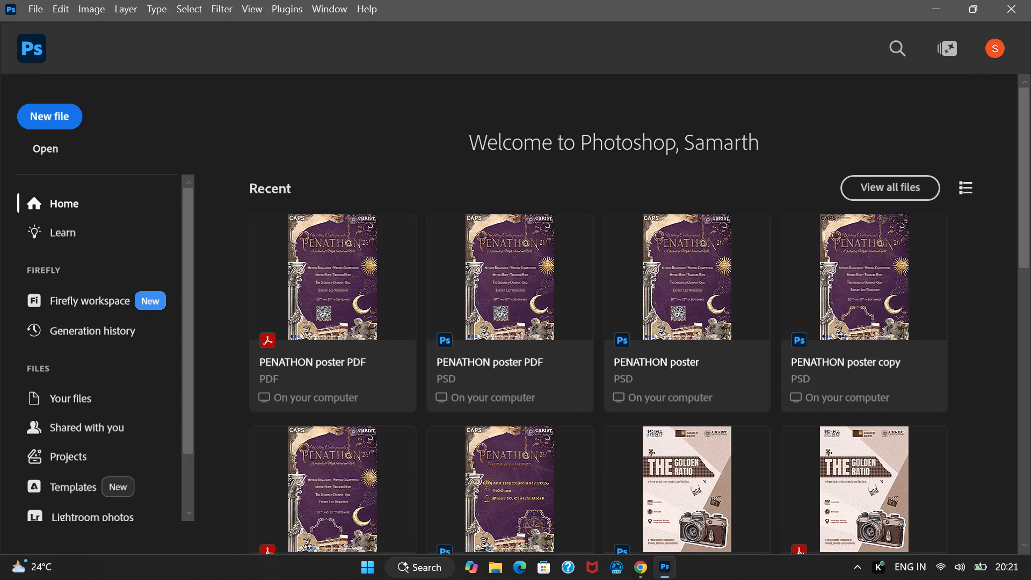
left_click(56, 103)
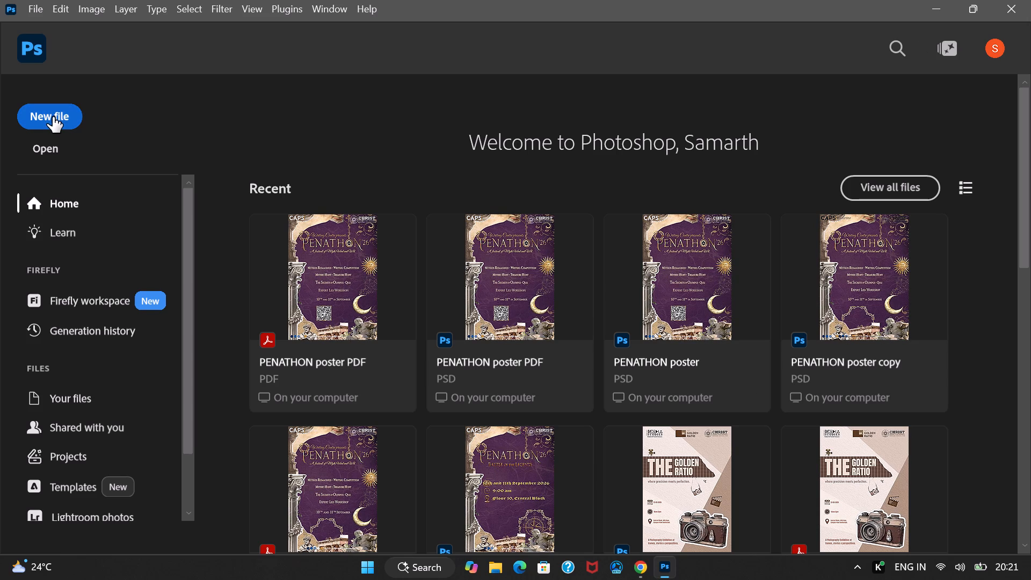
left_click(53, 117)
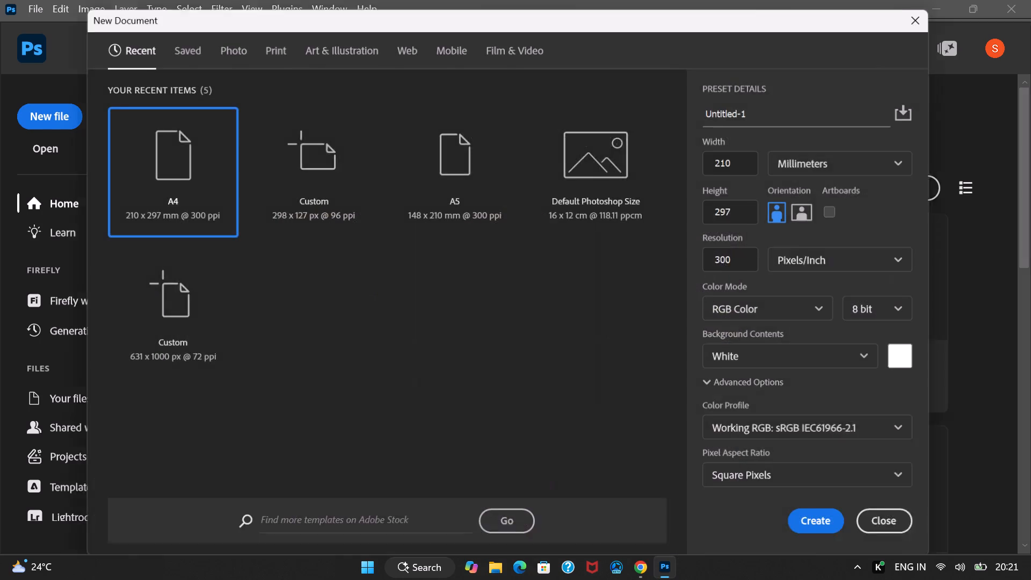
left_click(141, 291)
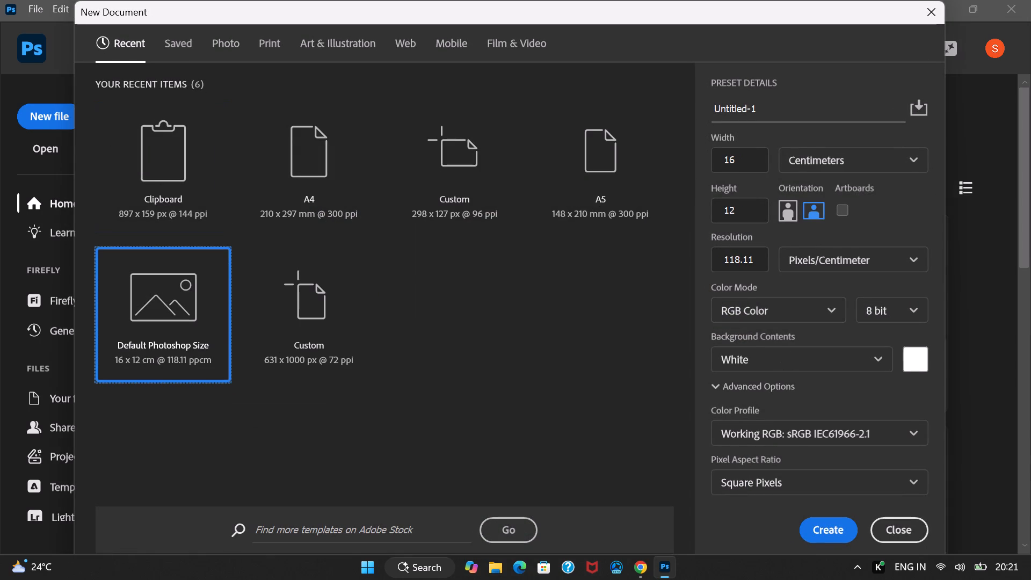
left_click(843, 530)
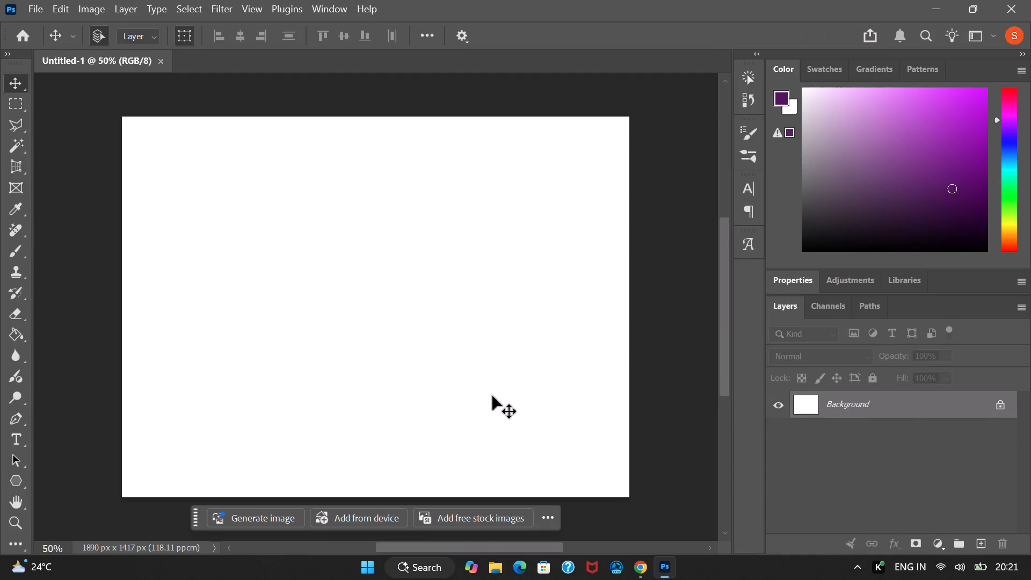
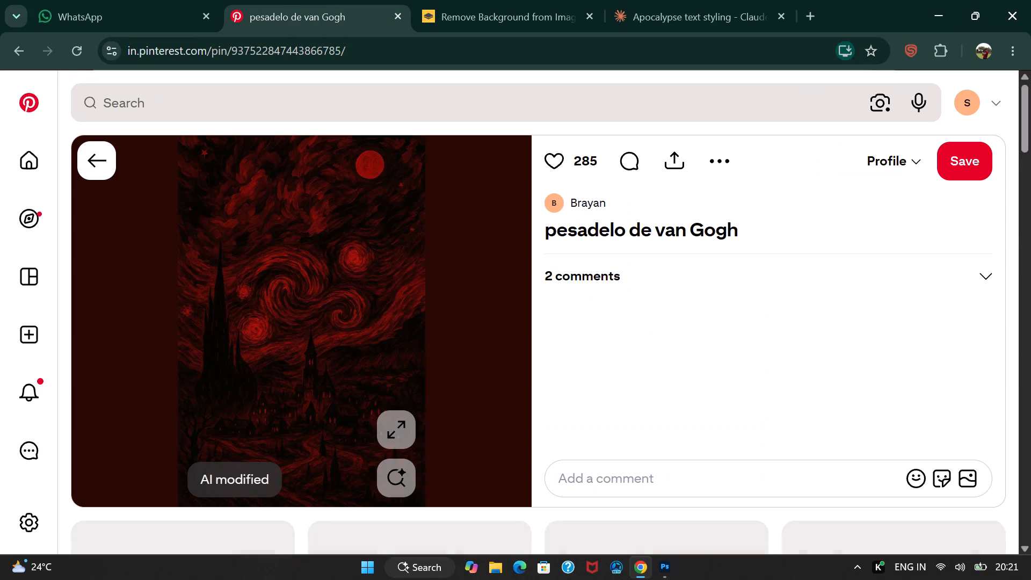
Copy the red Van Gogh nightmare artwork from Pinterest and paste it into the blank Photoshop document.
left_click_drag(264, 310, 517, 524)
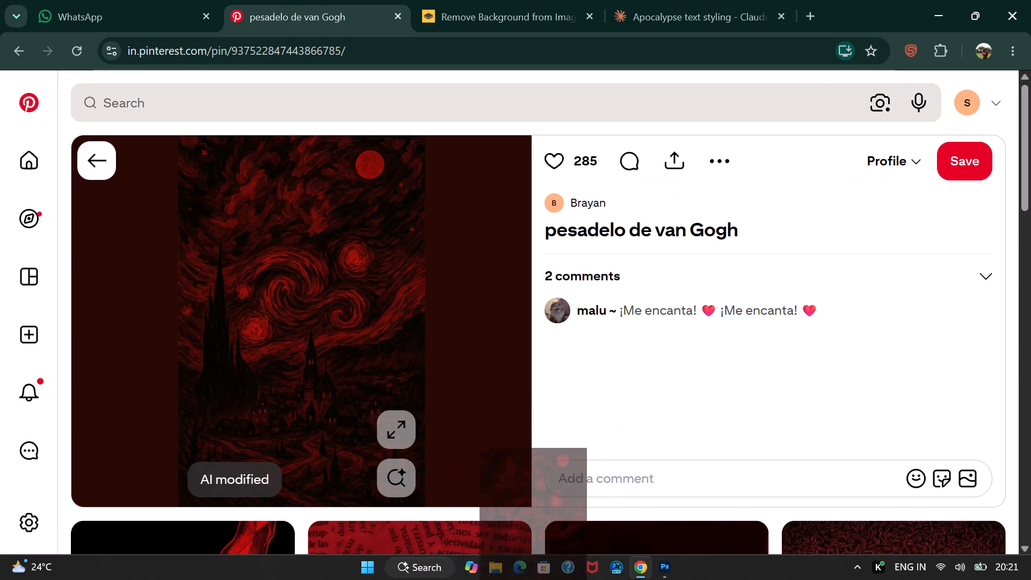
left_click_drag(517, 524, 400, 347)
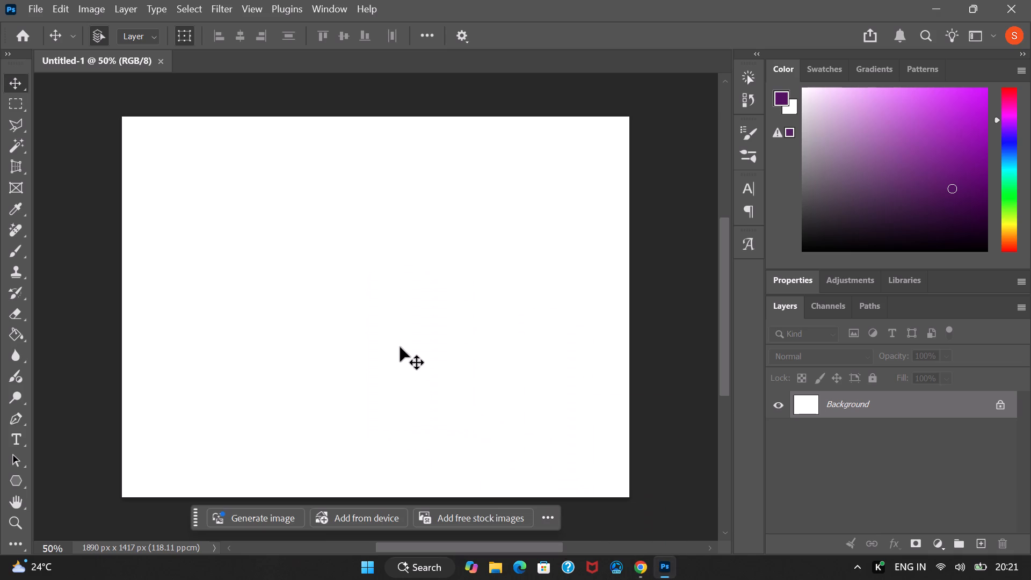
left_click(642, 570)
right_click(344, 323)
left_click(414, 385)
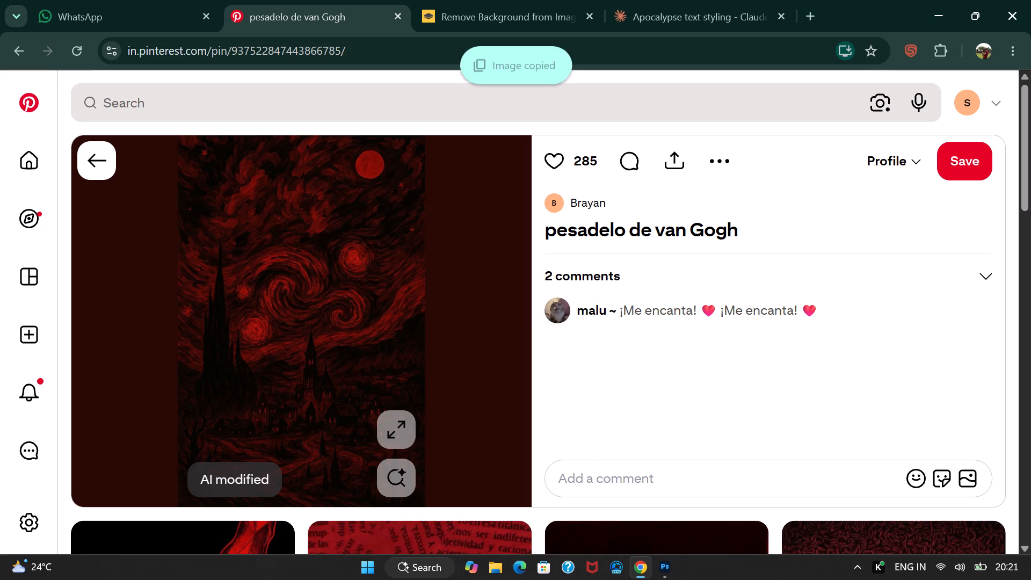
left_click(660, 561)
key("ctrl+v")
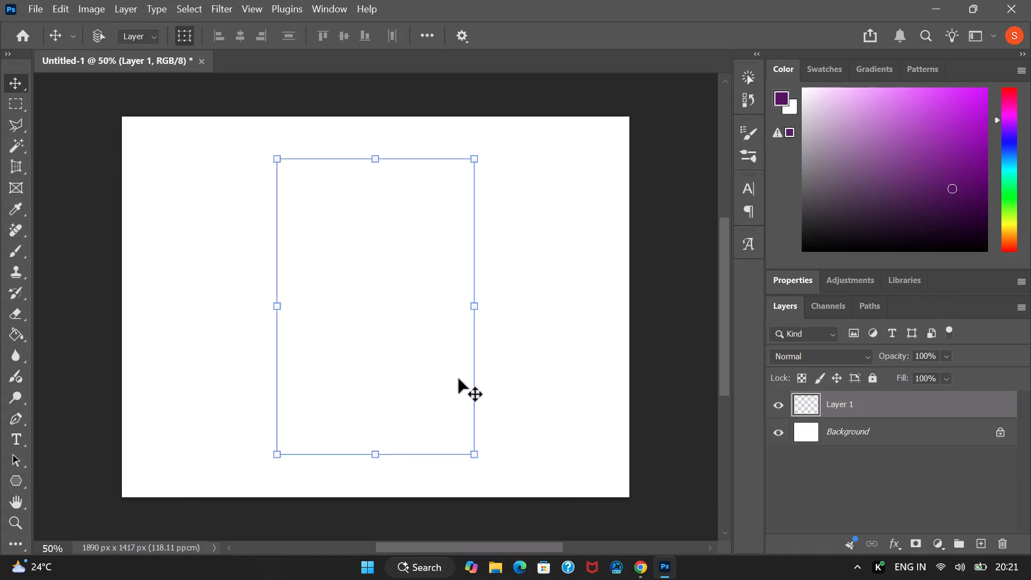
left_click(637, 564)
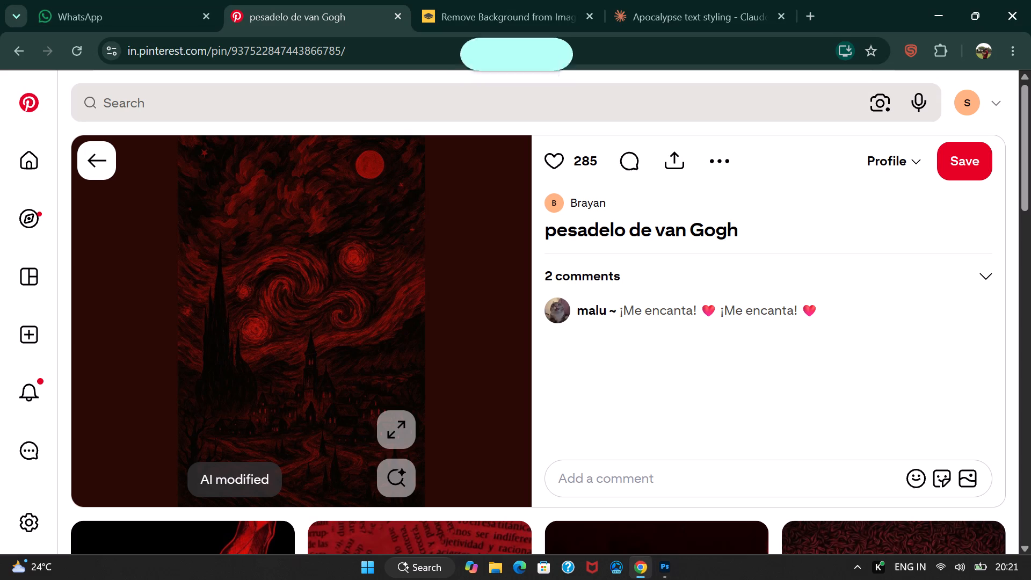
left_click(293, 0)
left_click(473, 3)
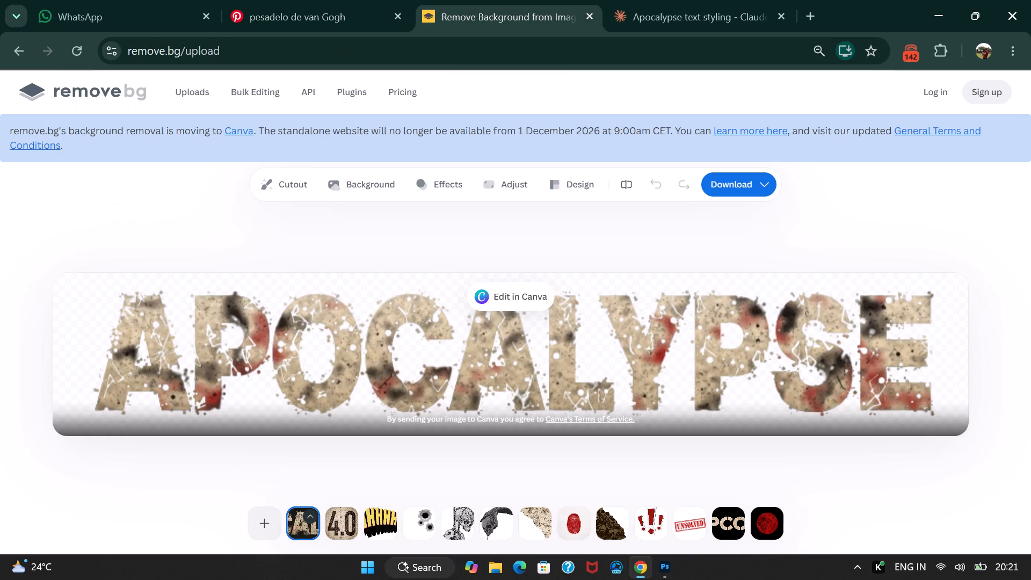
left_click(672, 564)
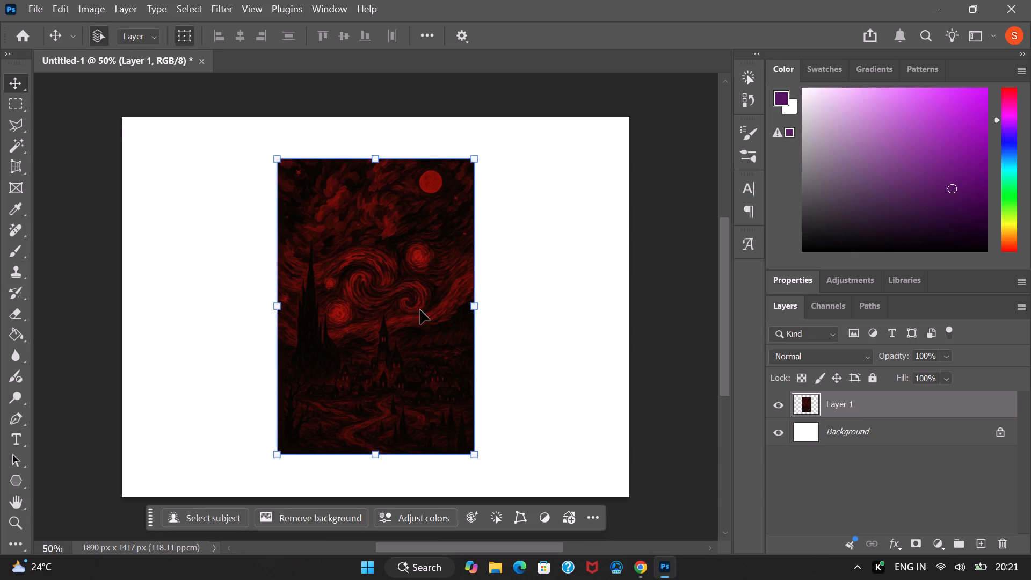
Stretch the pasted artwork to the full 1890 px canvas width and 146.29% height, covering the canvas with its original moon cropped off above.
left_click_drag(474, 307, 535, 317, "shift")
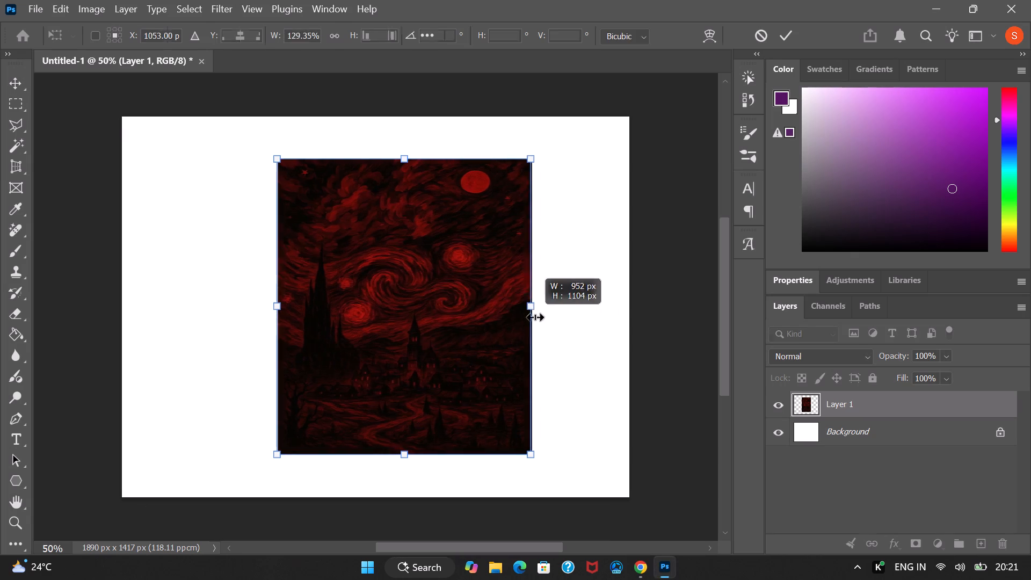
left_click_drag(535, 317, 633, 332, "shift")
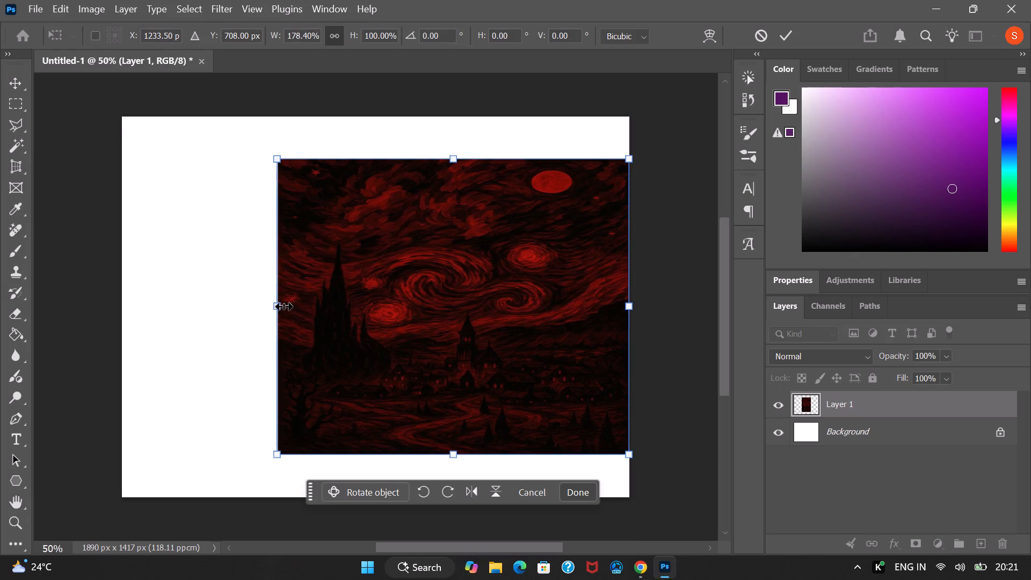
left_click_drag(273, 307, 112, 308, "shift")
left_click_drag(377, 160, 381, 132, "shift")
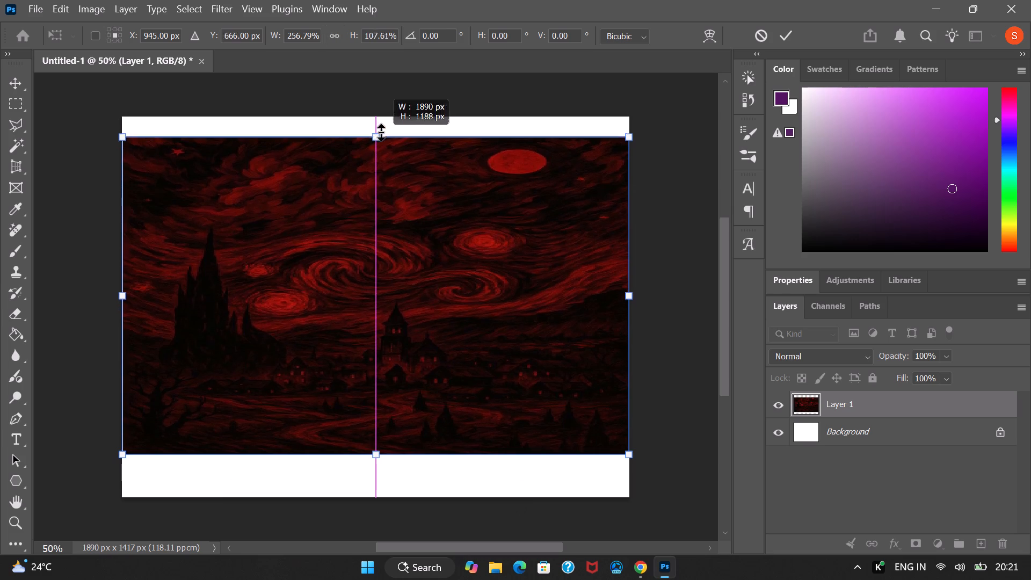
left_click_drag(381, 132, 374, 75, "shift")
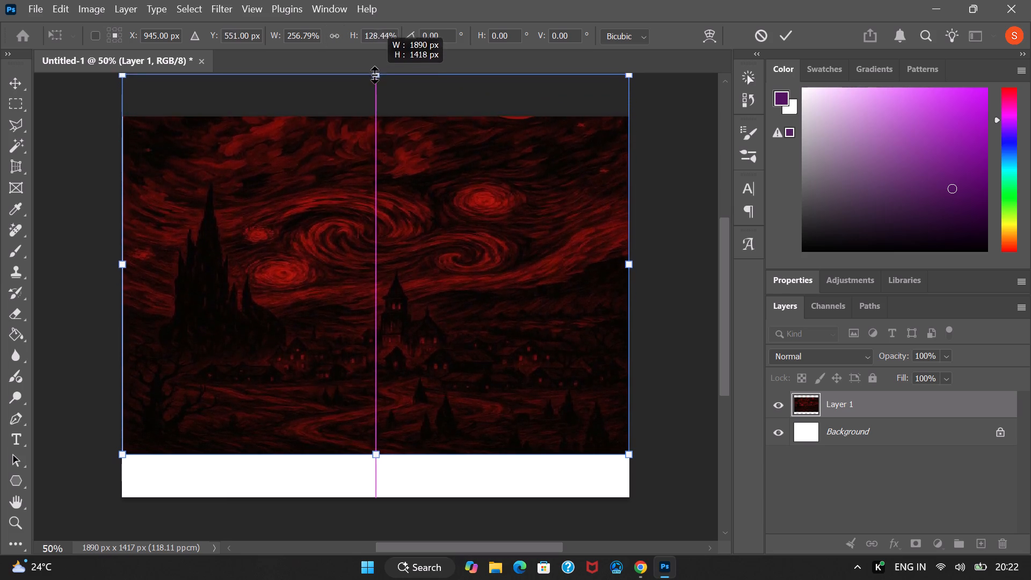
left_click_drag(374, 75, 374, 71, "shift")
left_click_drag(374, 81, 397, 118, "shift")
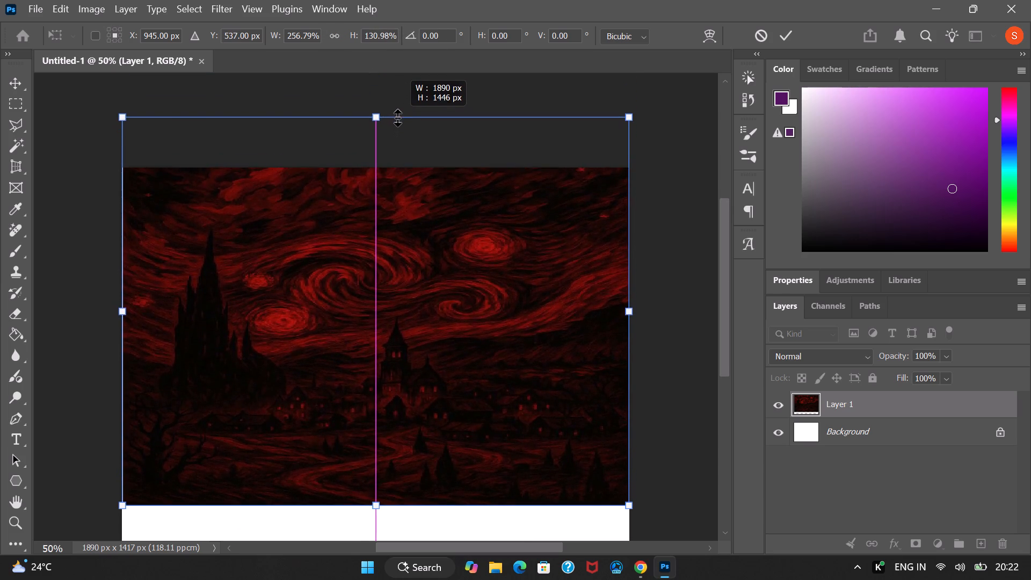
left_click_drag(397, 118, 397, 115, "shift")
scroll(404, 224, "down", 11)
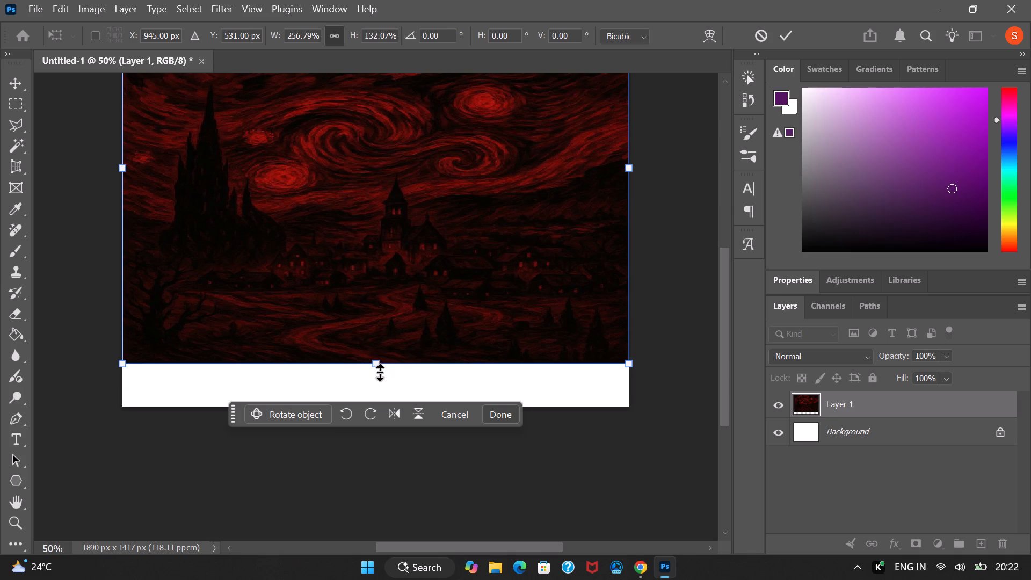
left_click_drag(376, 364, 383, 405, "shift")
scroll(724, 289, "up", 10)
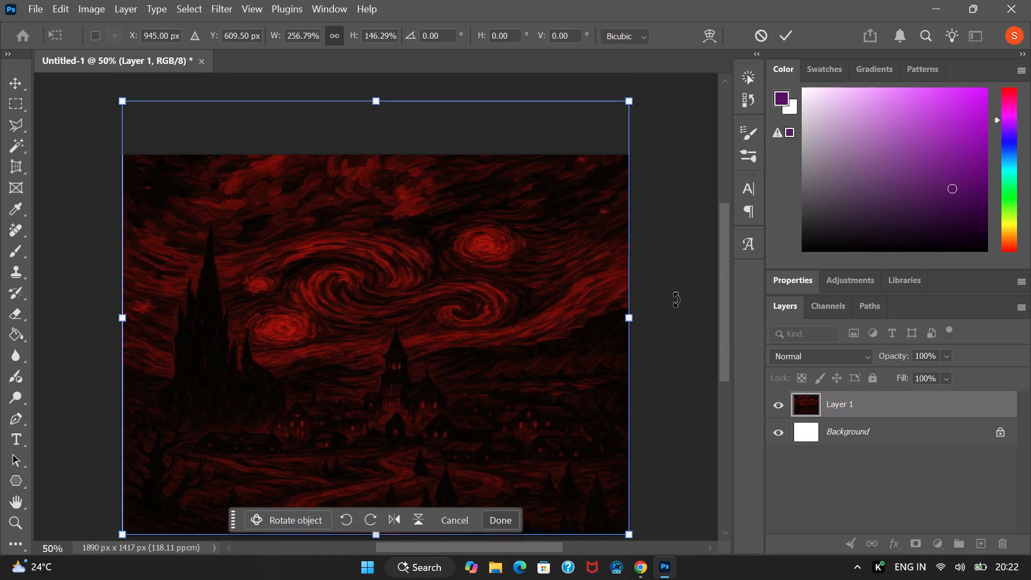
Copy the red moon cutout from remove.bg and paste it above the stretched artwork in the Photoshop document.
left_click(636, 570)
left_click(768, 528)
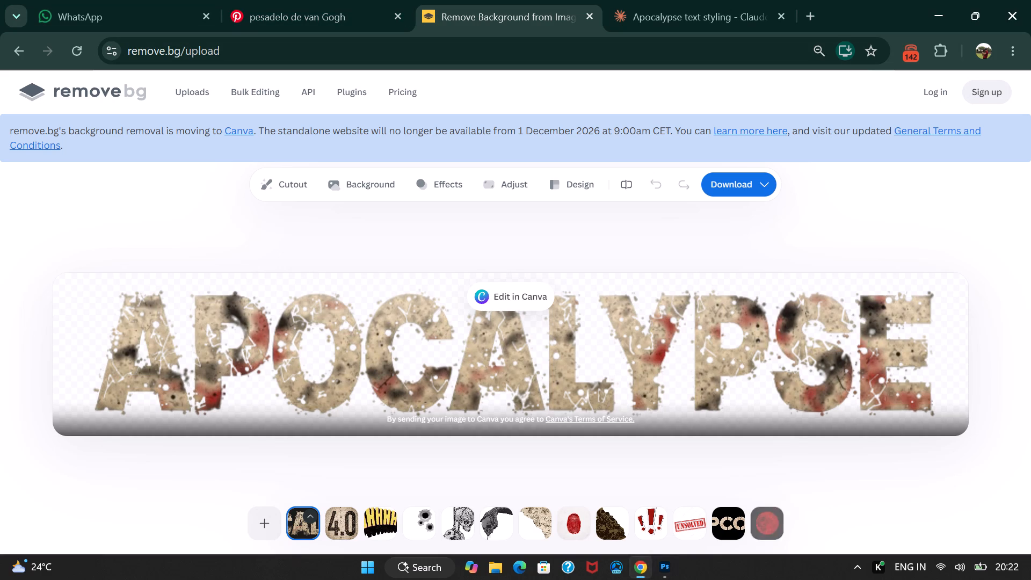
right_click(573, 317)
left_click(619, 369)
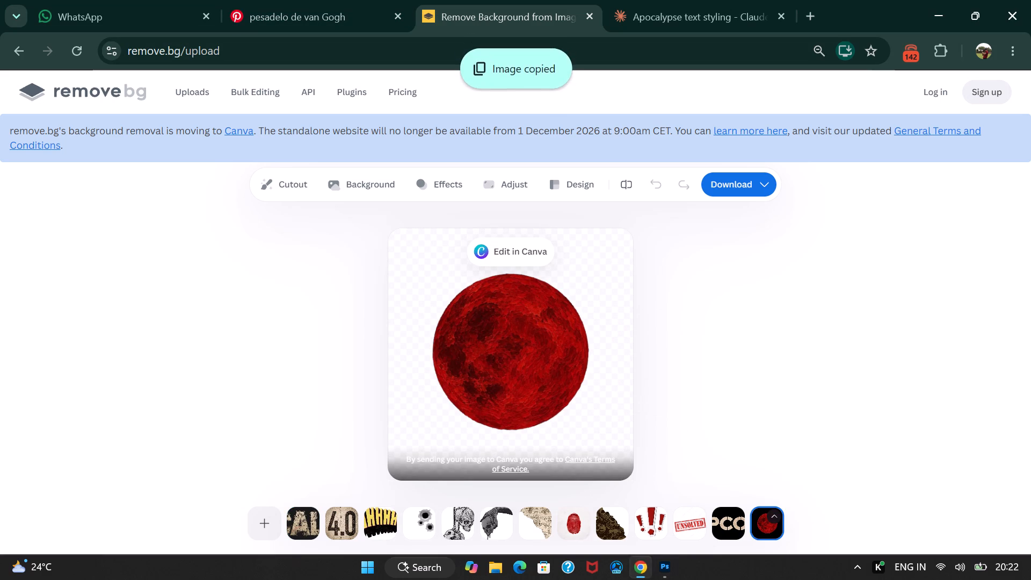
left_click(667, 570)
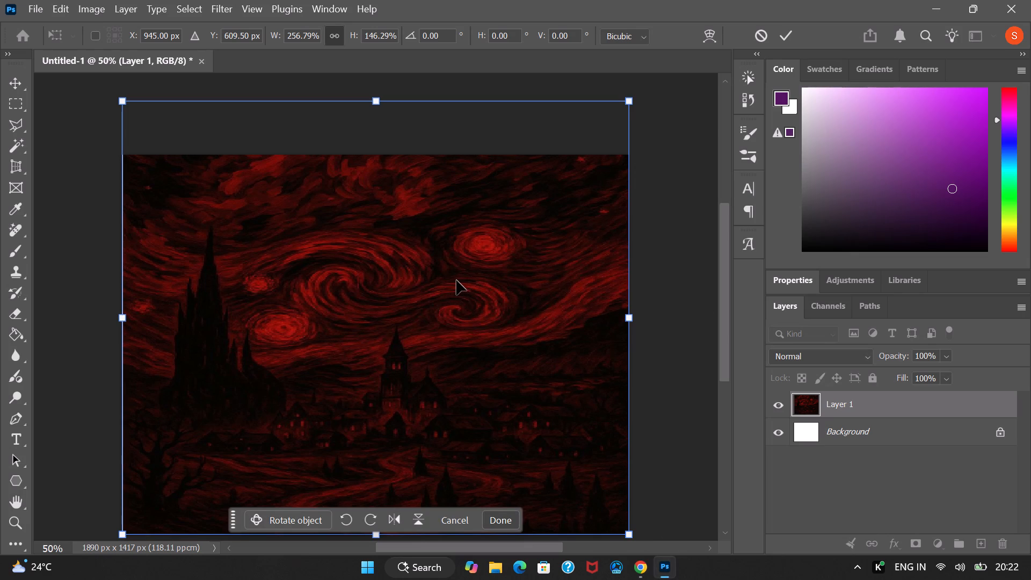
key("ctrl+v")
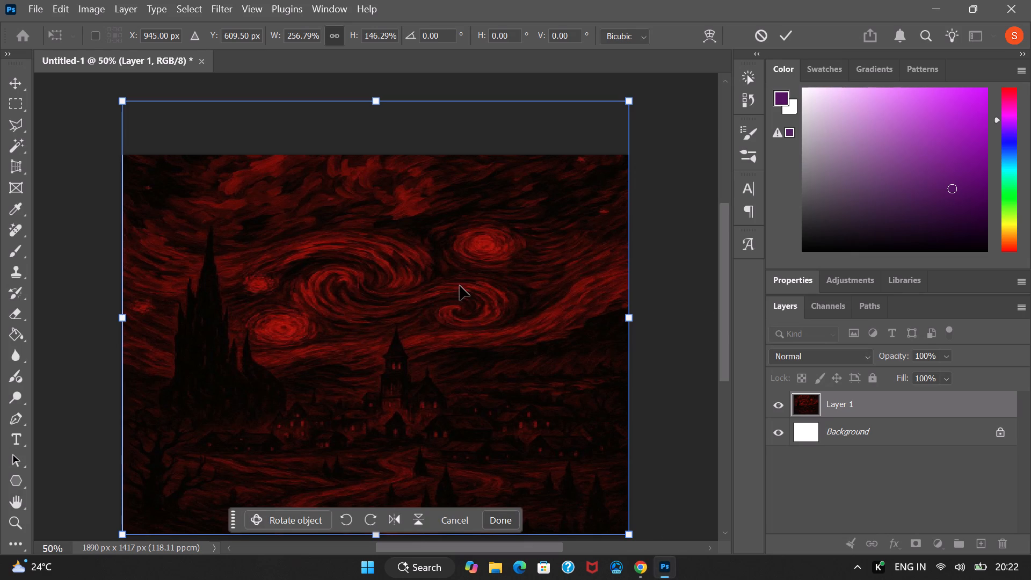
left_click(460, 285)
key("ctrl+v")
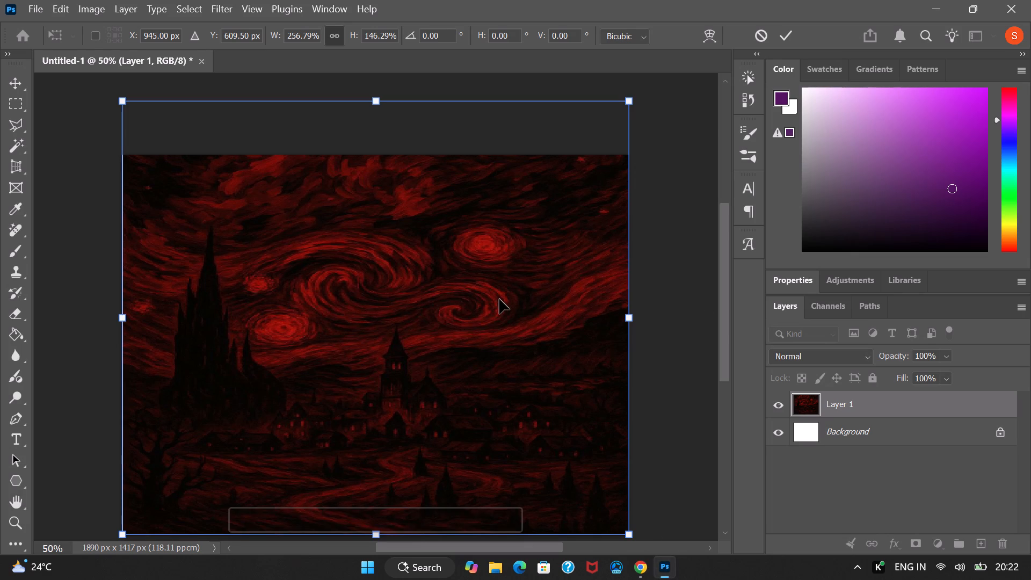
left_click(667, 323)
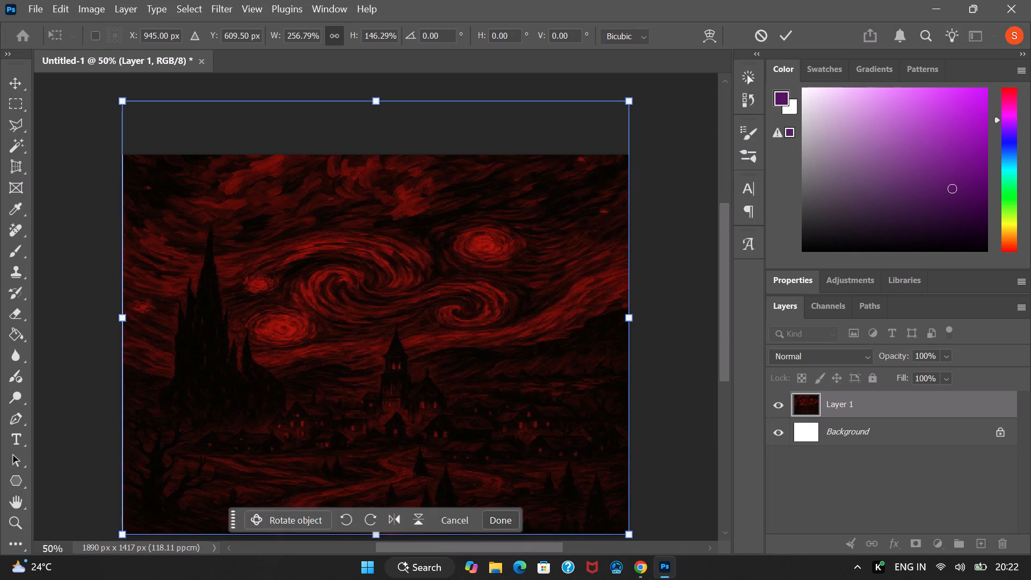
left_click(827, 426)
left_click(826, 407)
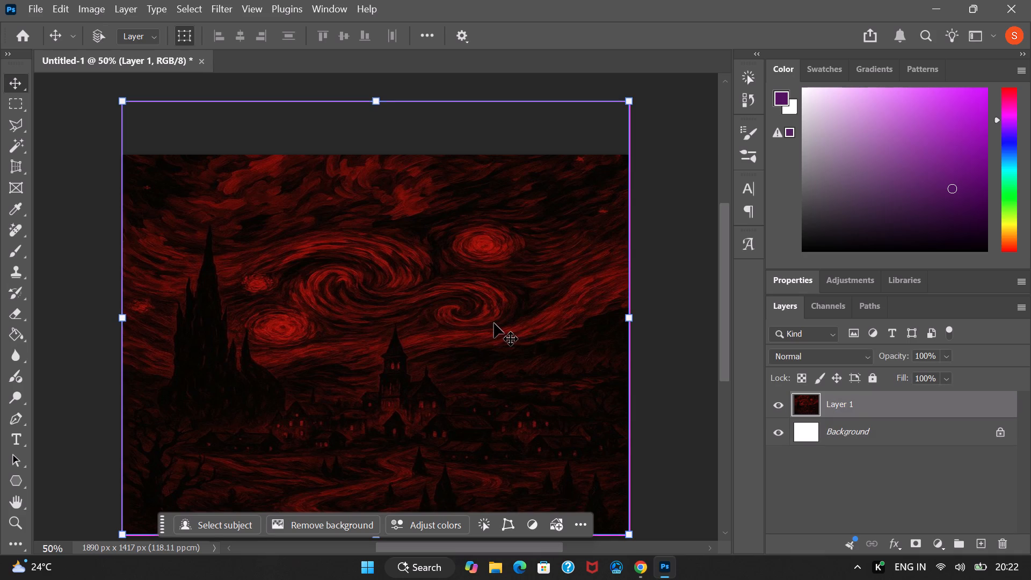
key("ctrl+v")
Place the red moon in the upper-right sky over the large glowing star and enlarge it to about 117%.
left_click_drag(382, 337, 402, 383)
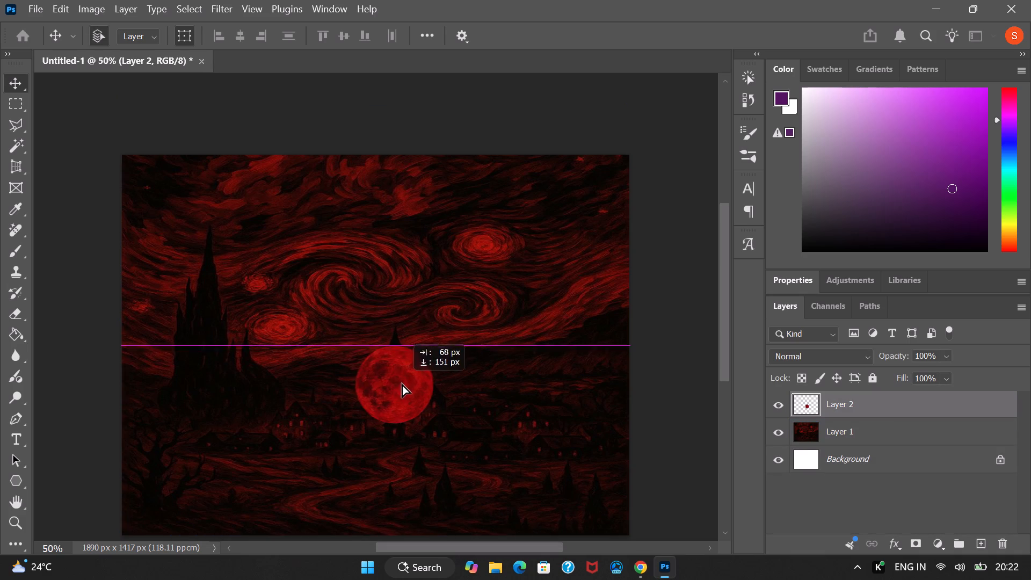
left_click_drag(402, 383, 491, 223)
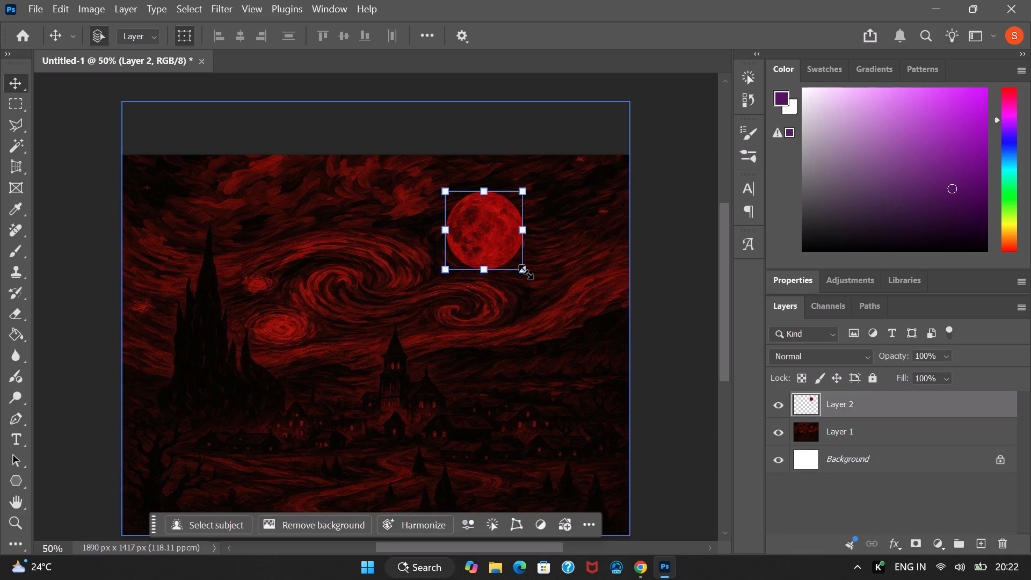
left_click_drag(526, 272, 539, 281)
scroll(648, 277, "down", 4)
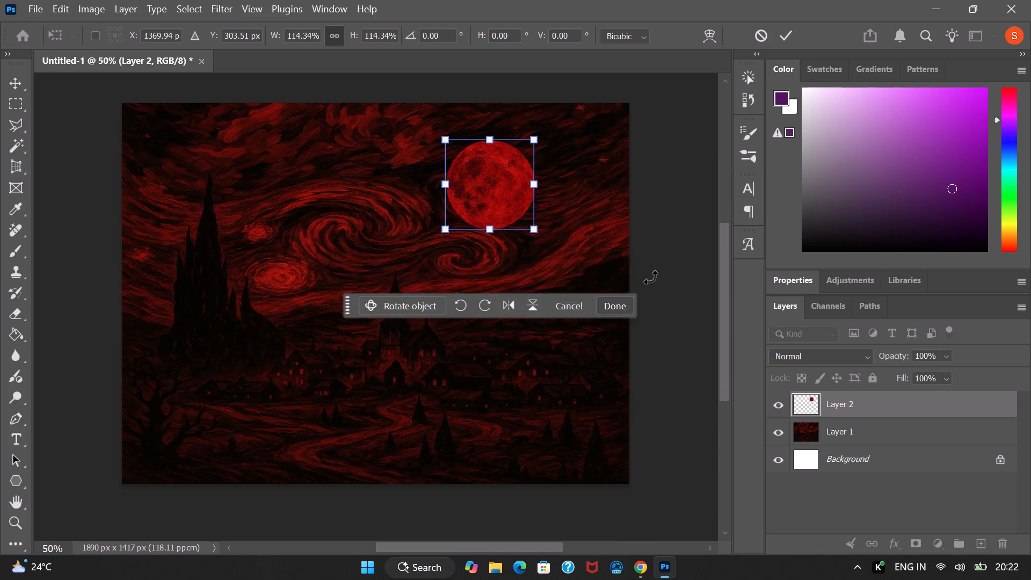
left_click_drag(489, 186, 483, 179)
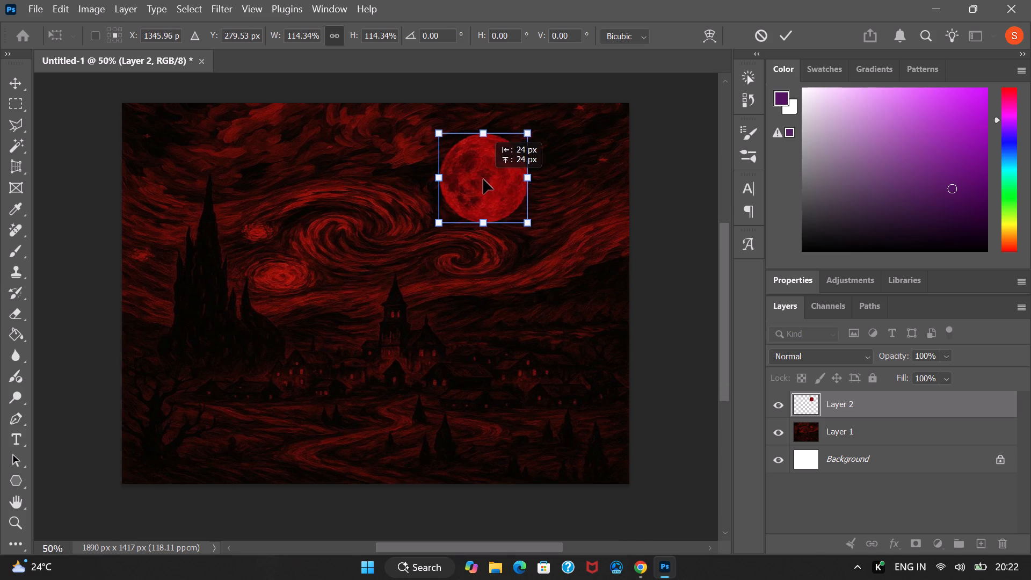
left_click_drag(483, 179, 485, 175)
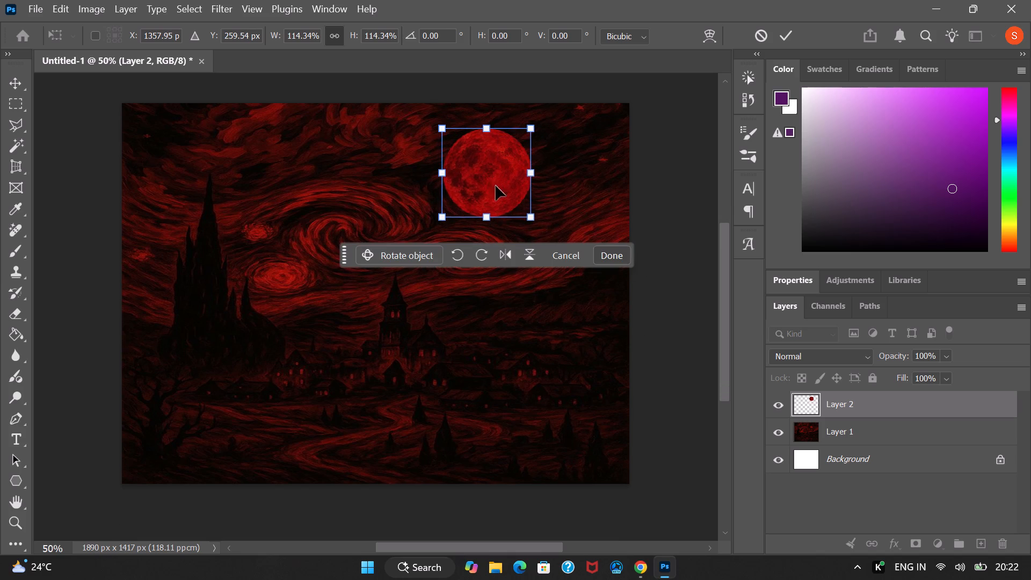
left_click(531, 216)
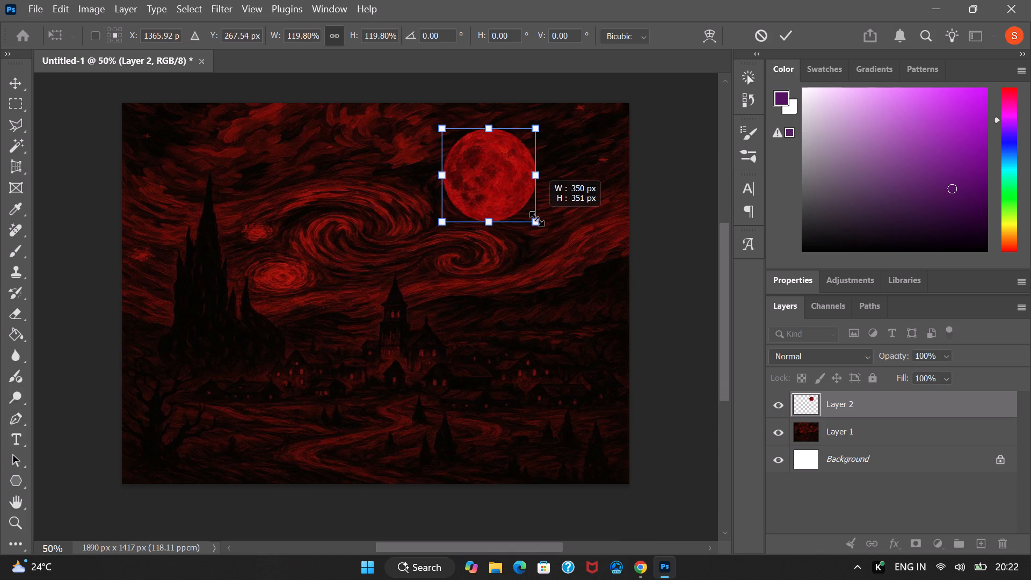
scroll(692, 229, "up", 3)
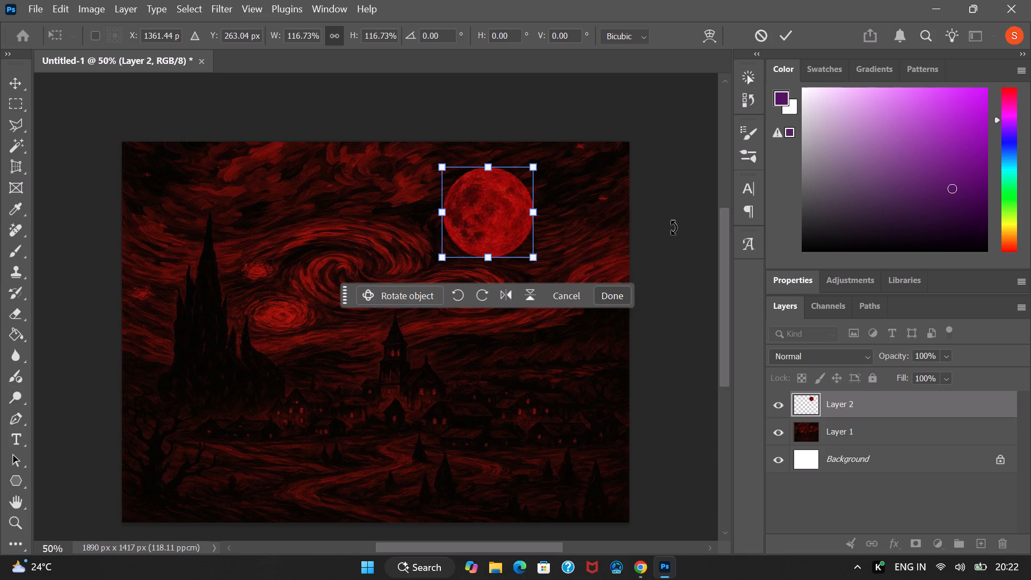
left_click(468, 223)
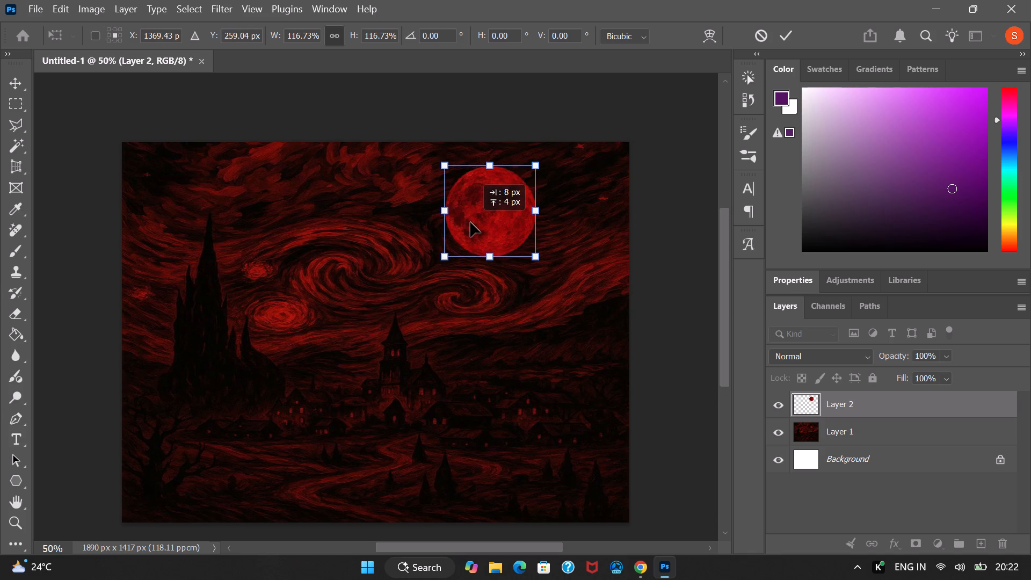
left_click(669, 252)
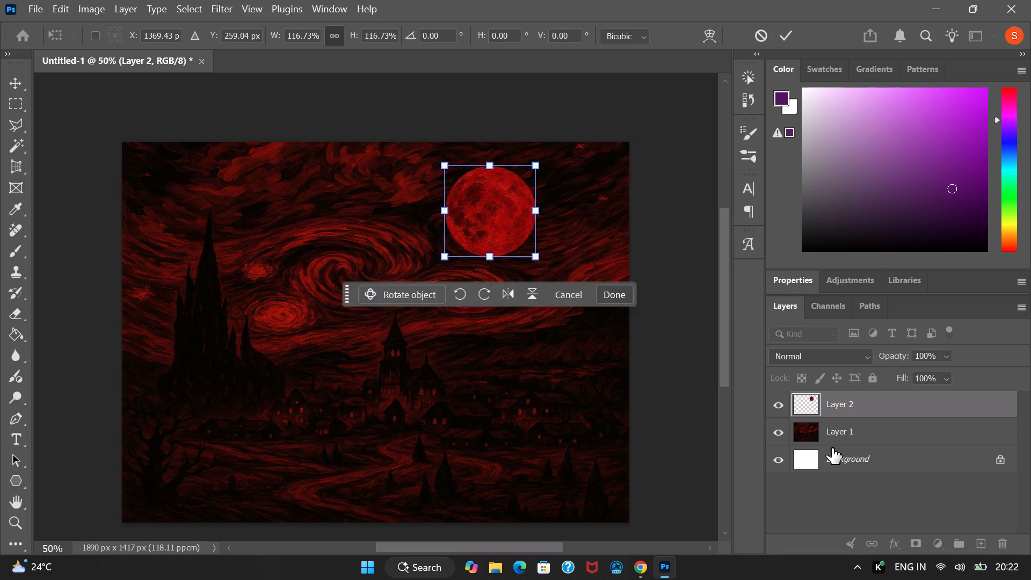
left_click(833, 452)
Scale the red moon down to about 95% of its current size and shift it slightly lower in the sky.
scroll(720, 328, "down", 2)
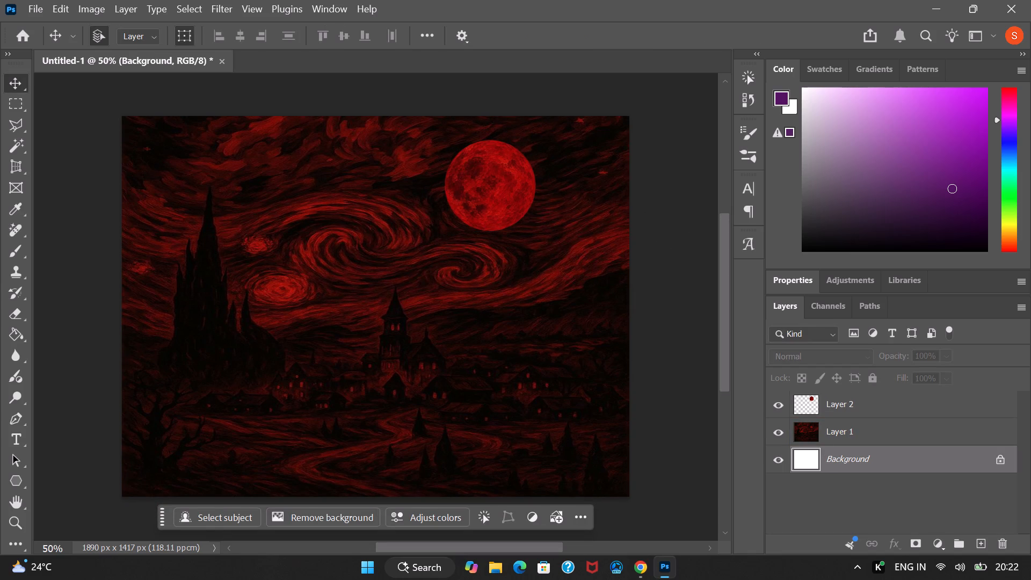
scroll(651, 196, "down", 3)
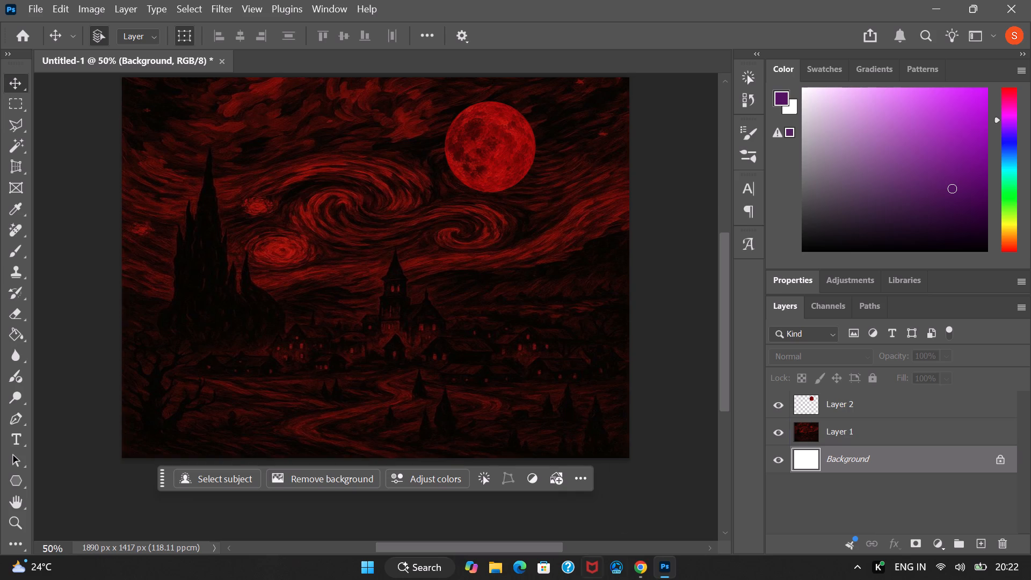
scroll(651, 410, "up", 3)
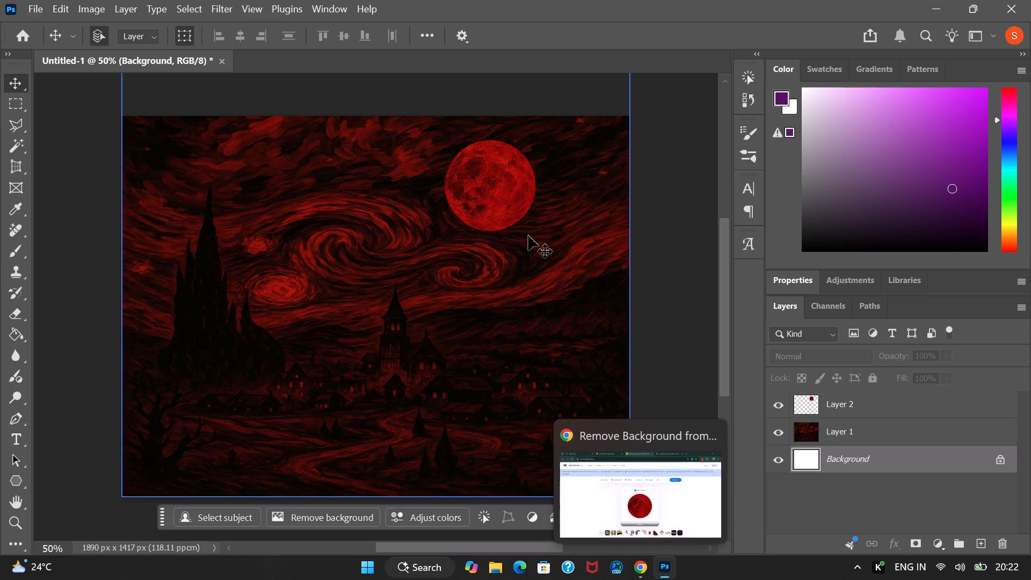
left_click(480, 205)
left_click(497, 198)
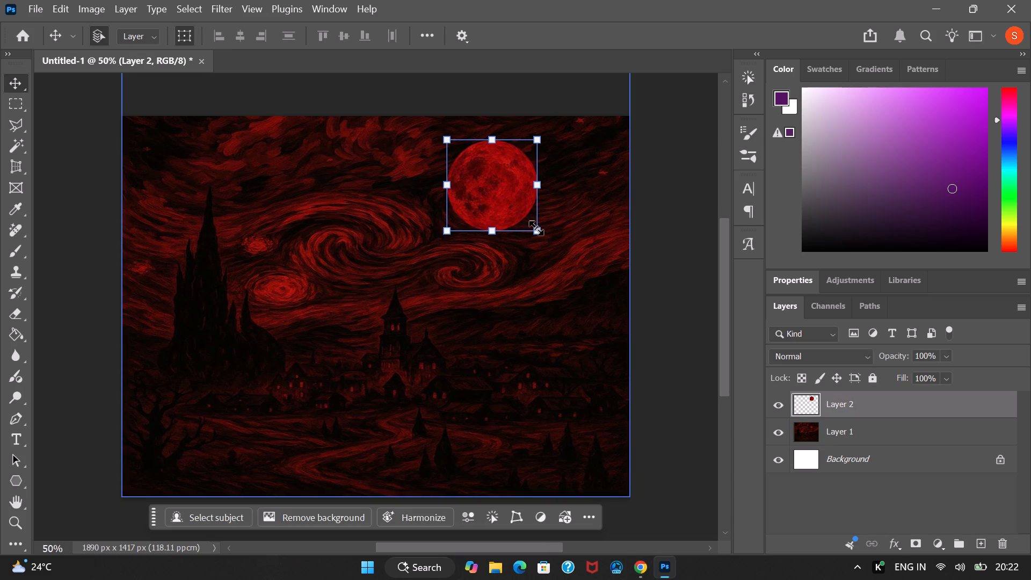
left_click_drag(536, 230, 532, 225)
left_click_drag(504, 190, 504, 195)
left_click(674, 265)
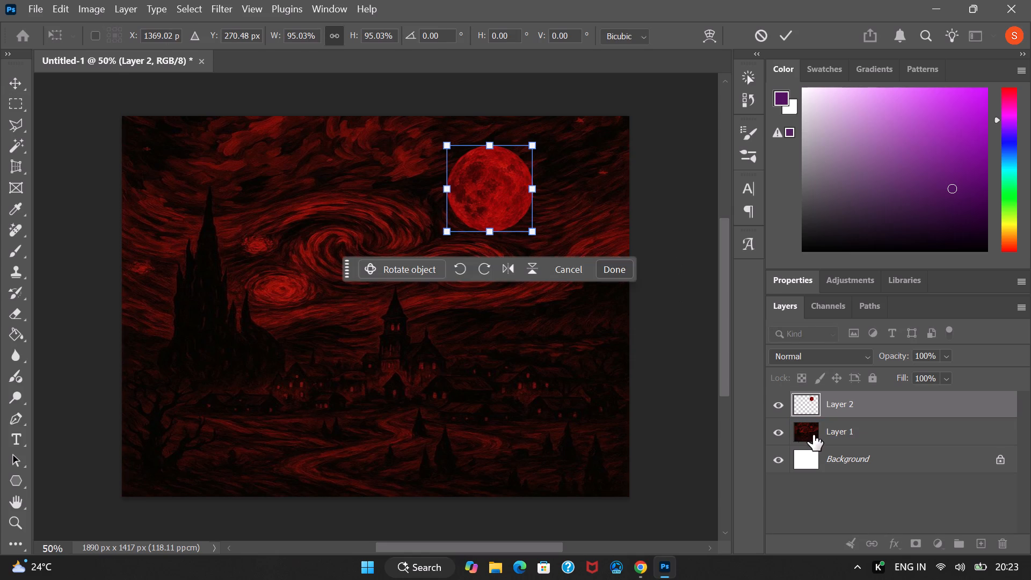
left_click(832, 452)
left_click(845, 393)
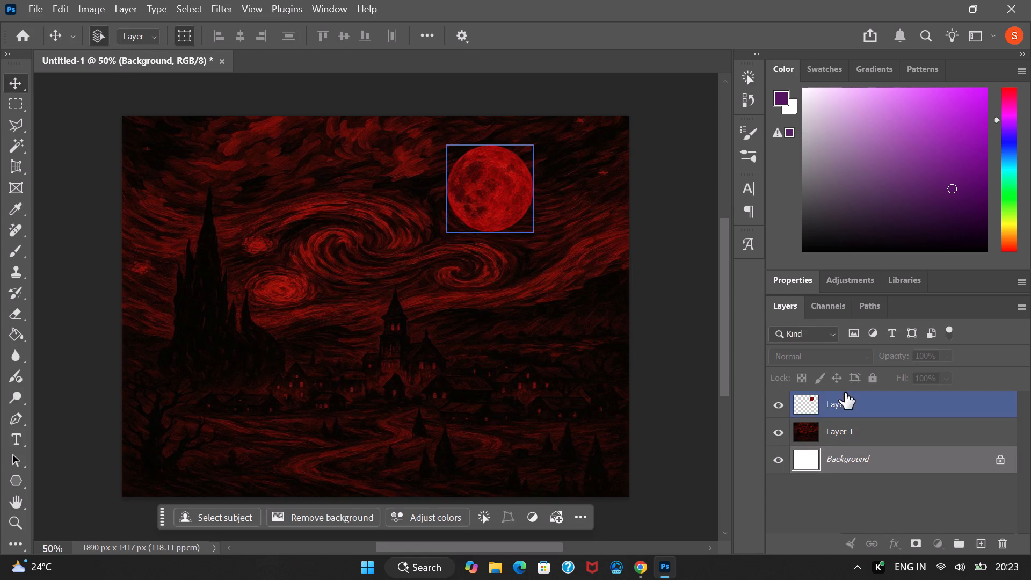
Copy the beige POPCOMM cutout from remove.bg and paste it above the moon layer in the Photoshop document.
left_click(644, 565)
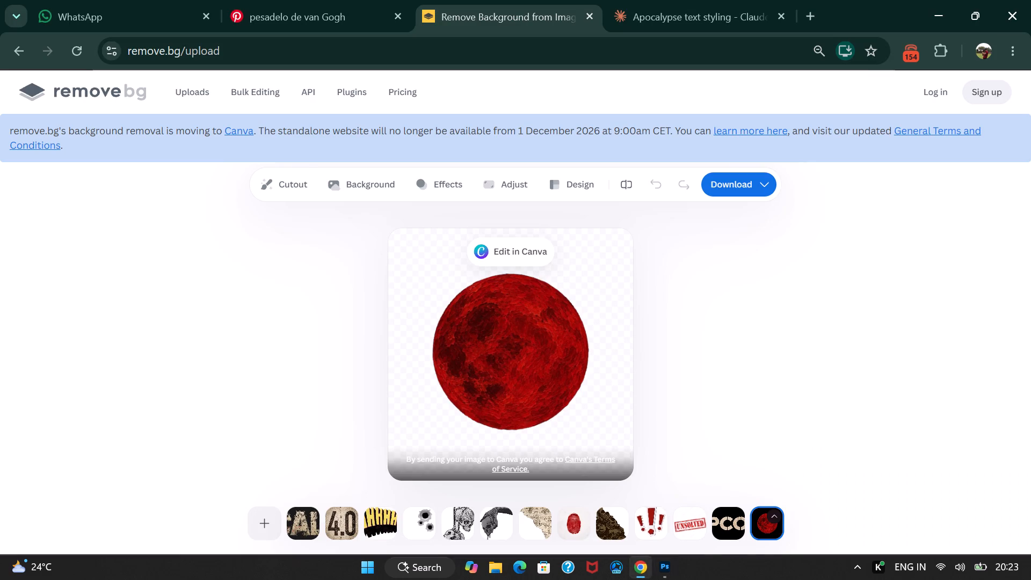
left_click(724, 525)
right_click(488, 375)
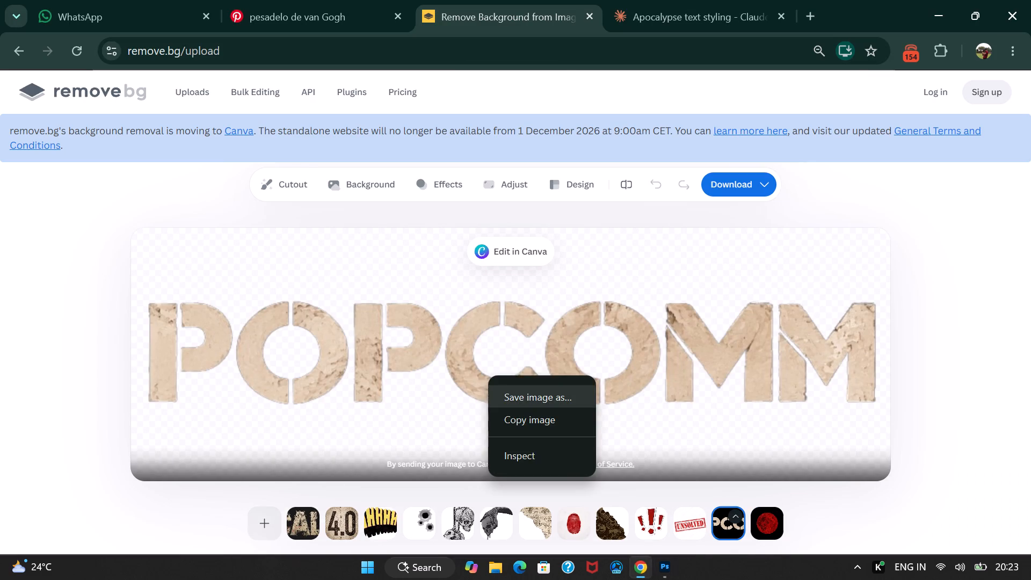
left_click(544, 418)
left_click(656, 565)
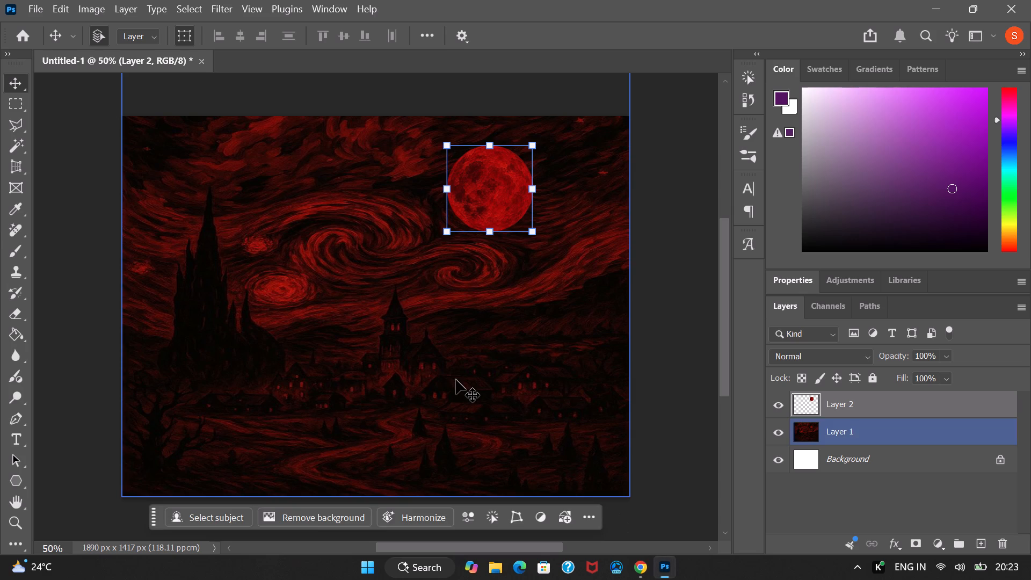
key("ctrl+v")
Scale the POPCOMM lettering to about 76% and centre it horizontally just below the moon, at about Y 536 px.
left_click_drag(437, 318, 437, 316)
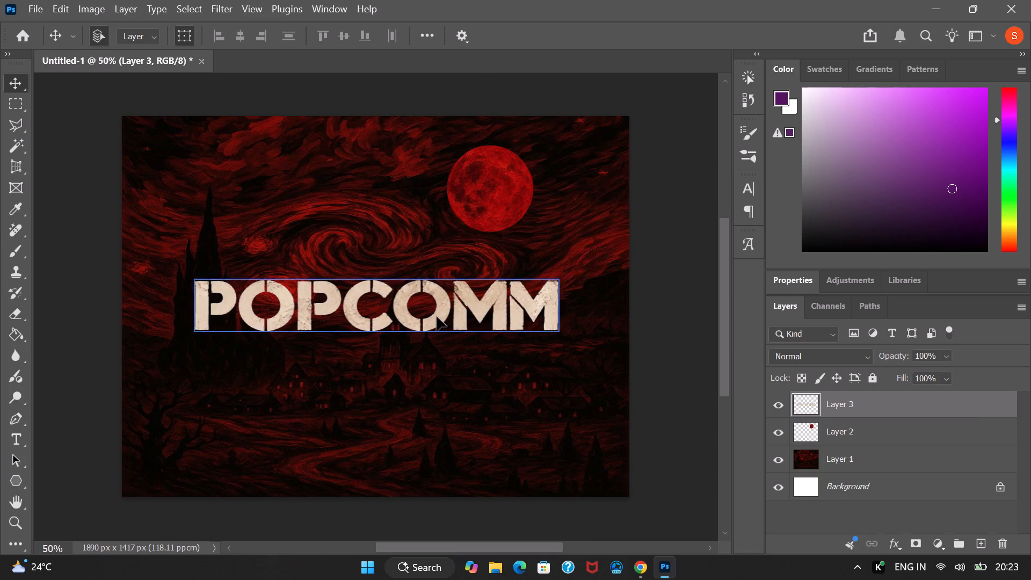
left_click_drag(437, 316, 438, 276)
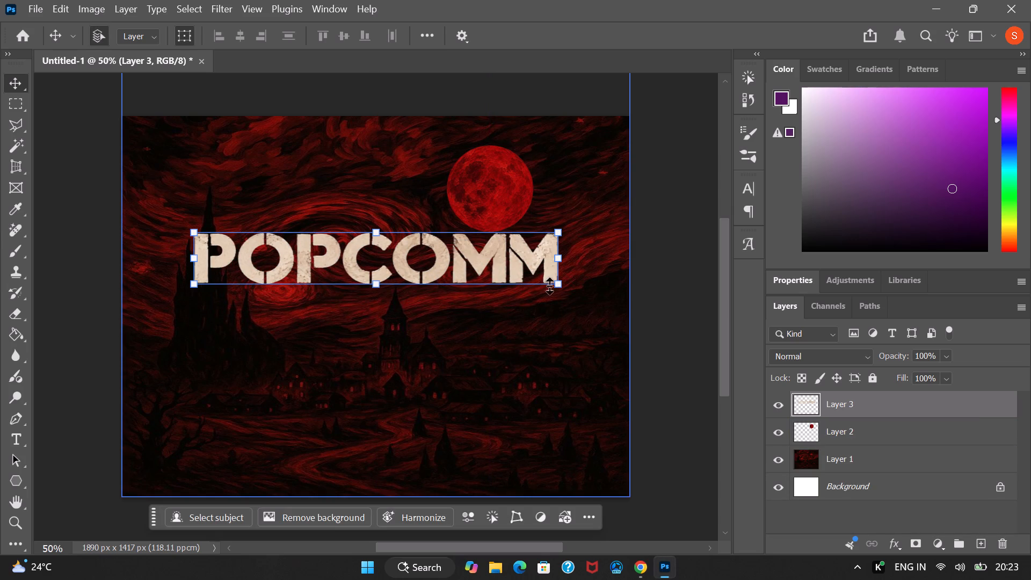
left_click_drag(560, 287, 470, 282)
left_click_drag(394, 245, 437, 266)
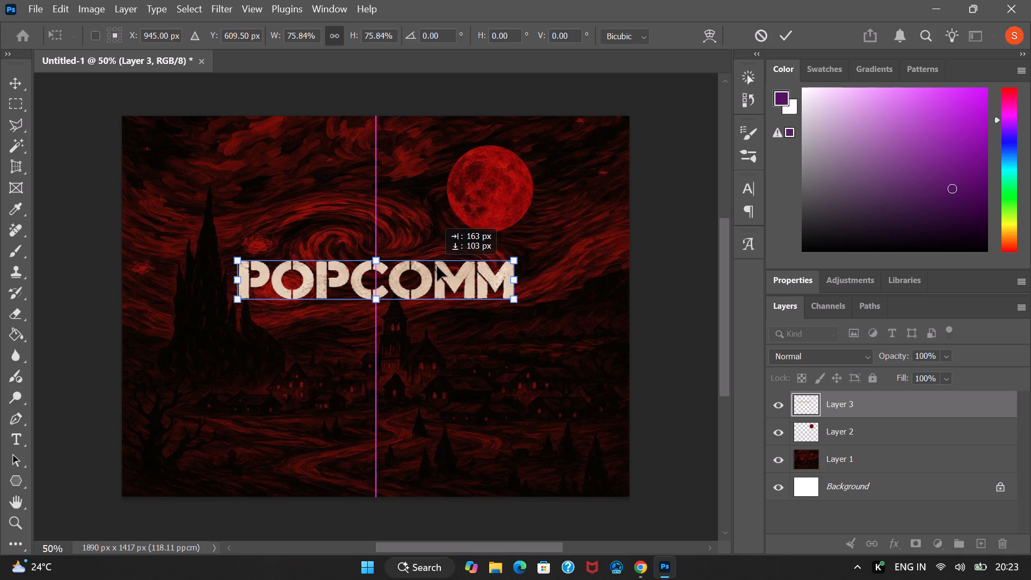
left_click_drag(437, 266, 444, 259)
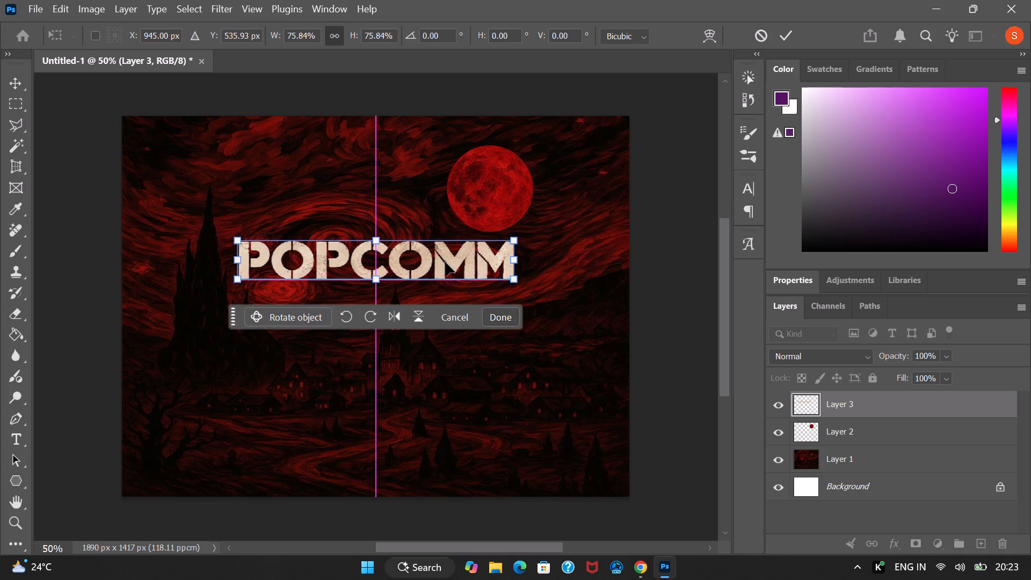
left_click(498, 194)
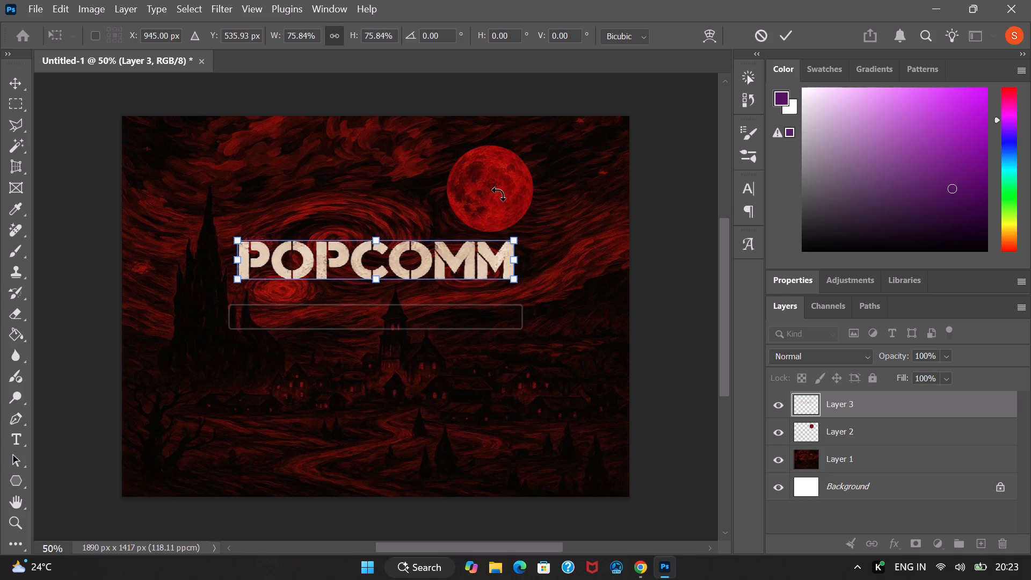
Reduce the opacity of the red moon layer to about 84%.
left_click(821, 439)
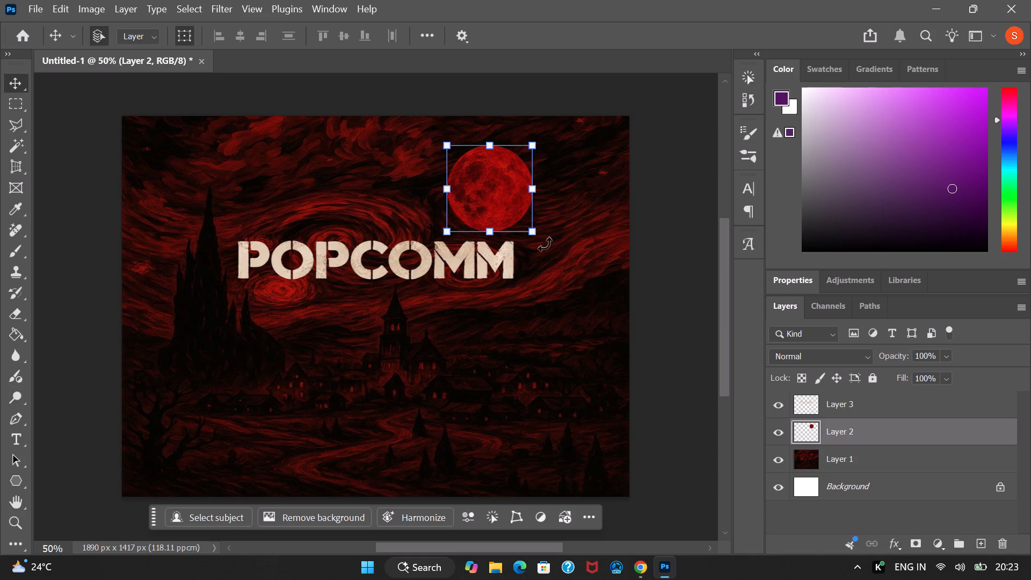
left_click(945, 354)
left_click_drag(974, 373, 963, 369)
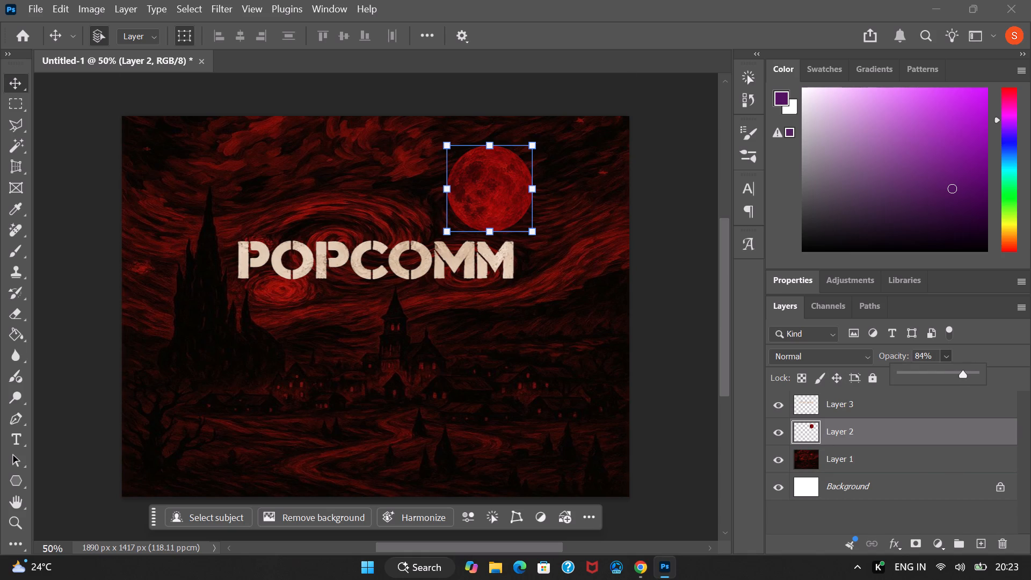
left_click_drag(963, 369, 963, 369)
left_click(842, 392)
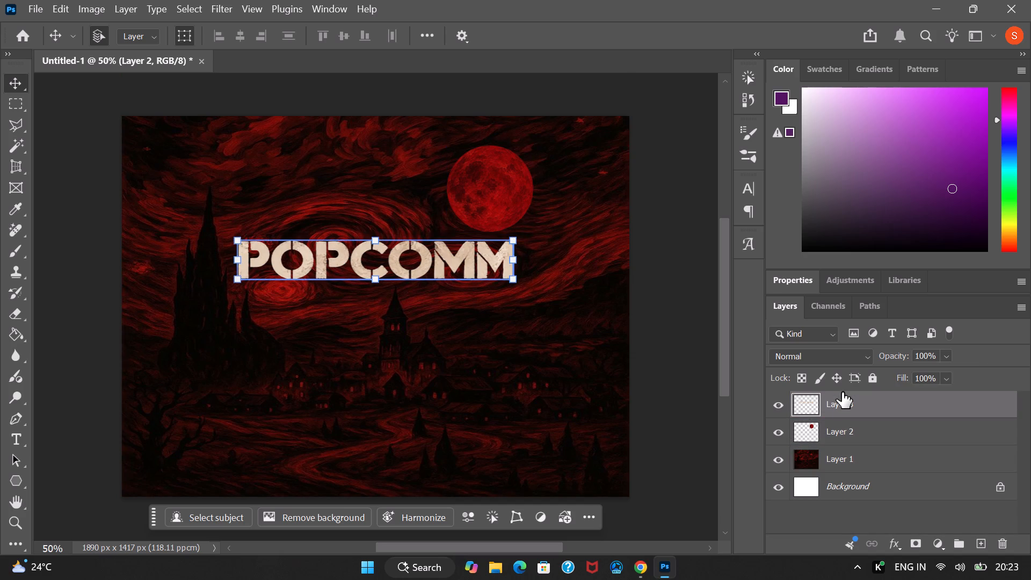
Preview different layer blend modes on the POPCOMM lettering.
left_click(654, 311)
left_click(462, 266)
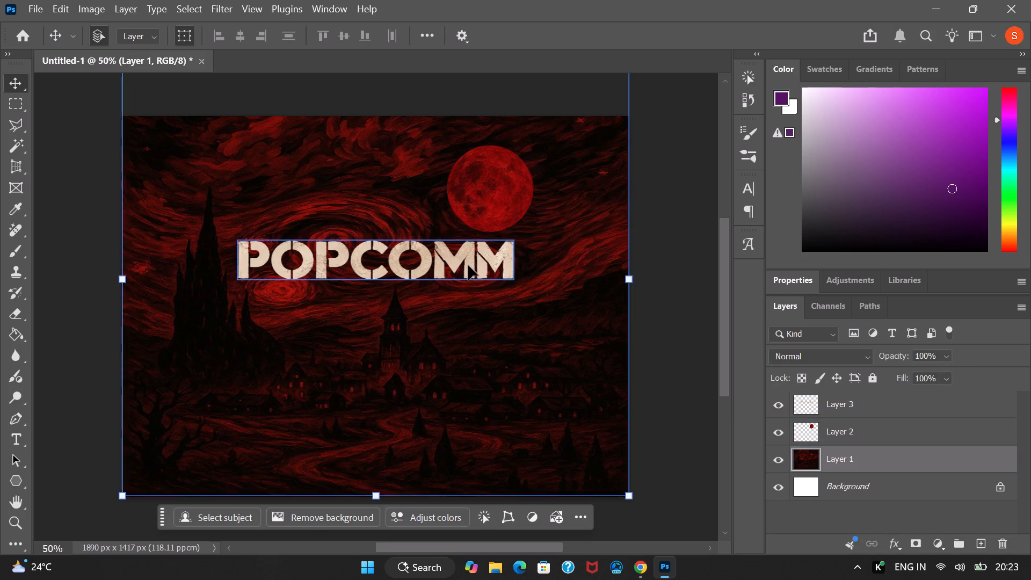
left_click(469, 265)
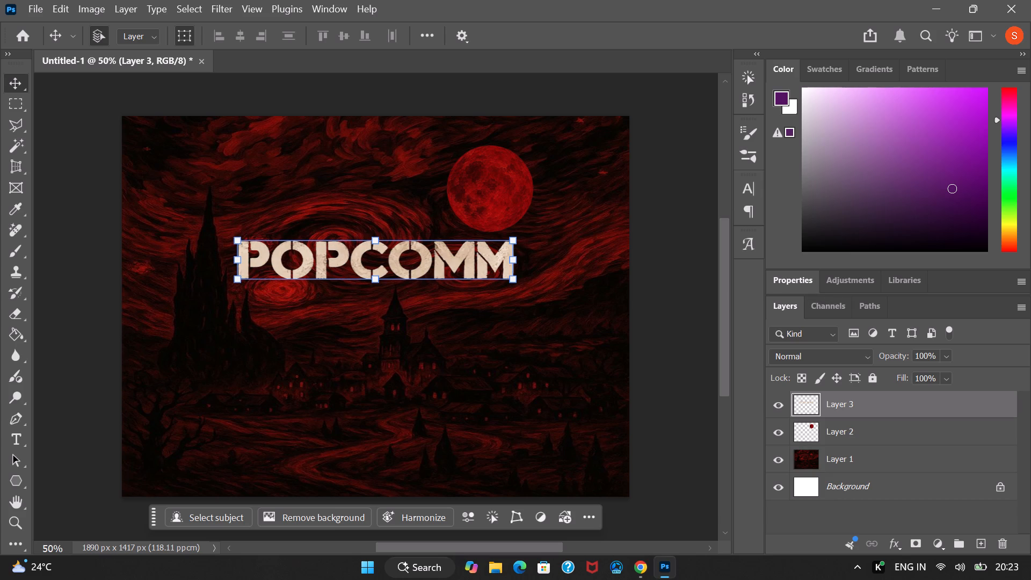
left_click(833, 362)
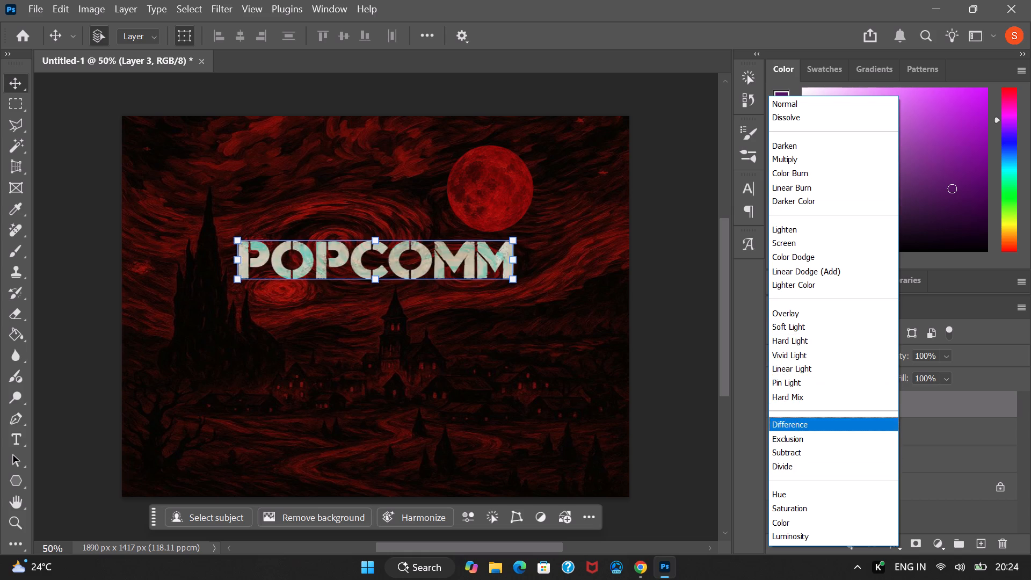
left_click(667, 137)
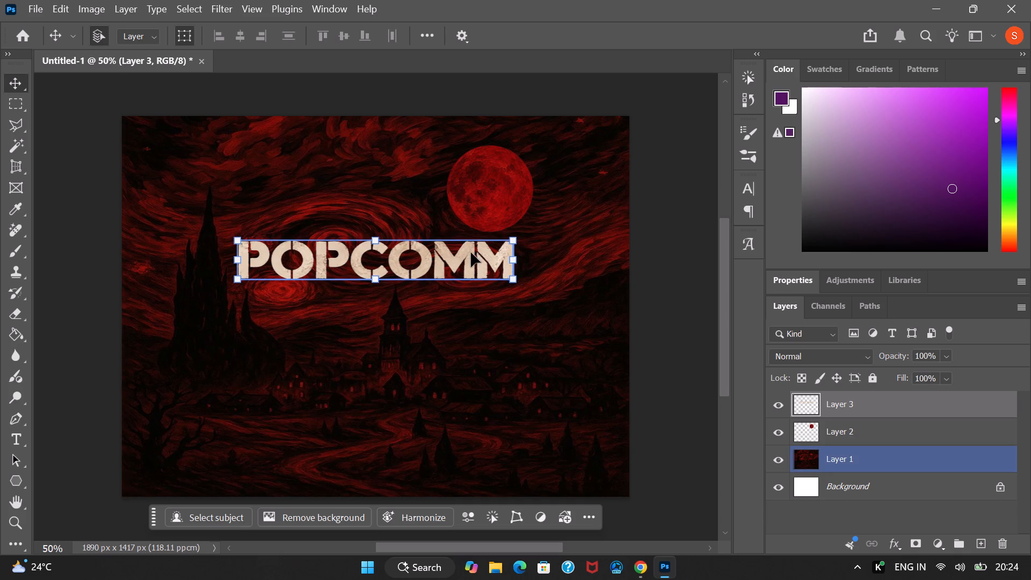
Copy the dark 4.0 cutout from remove.bg, paste it into the Photoshop document and place it just below POPCOMM.
left_click(637, 568)
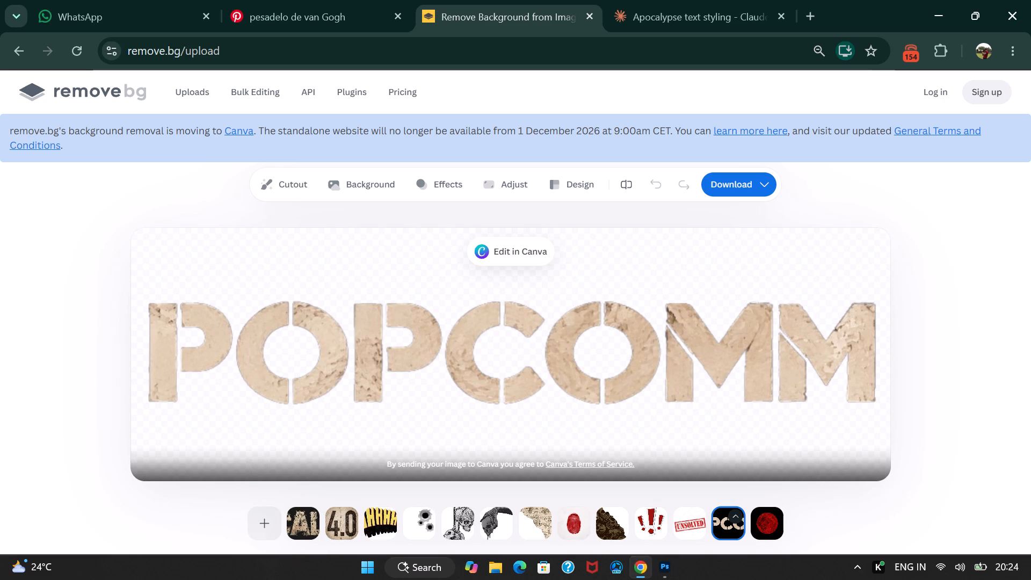
left_click(338, 516)
right_click(498, 396)
left_click(526, 435)
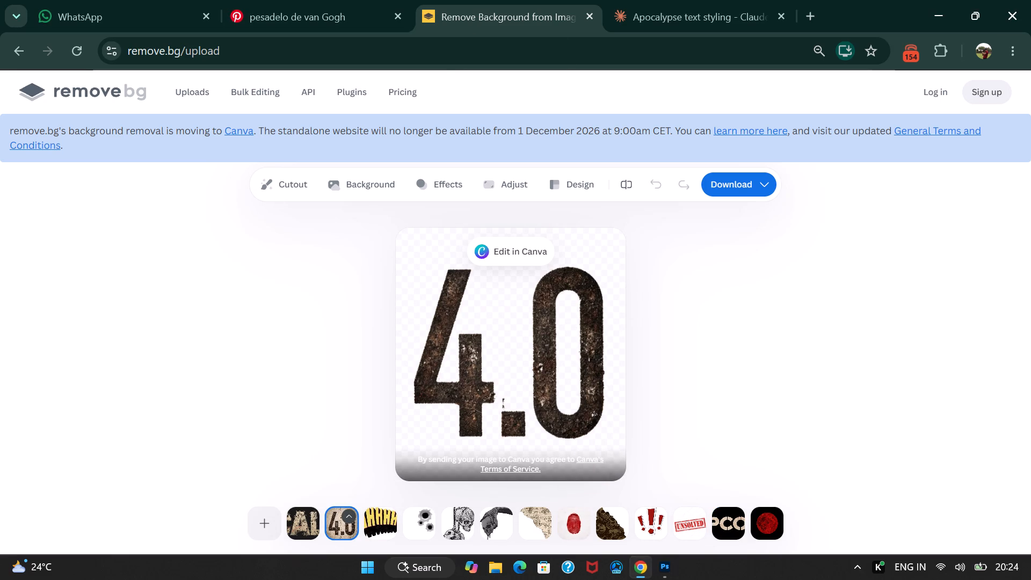
left_click(664, 564)
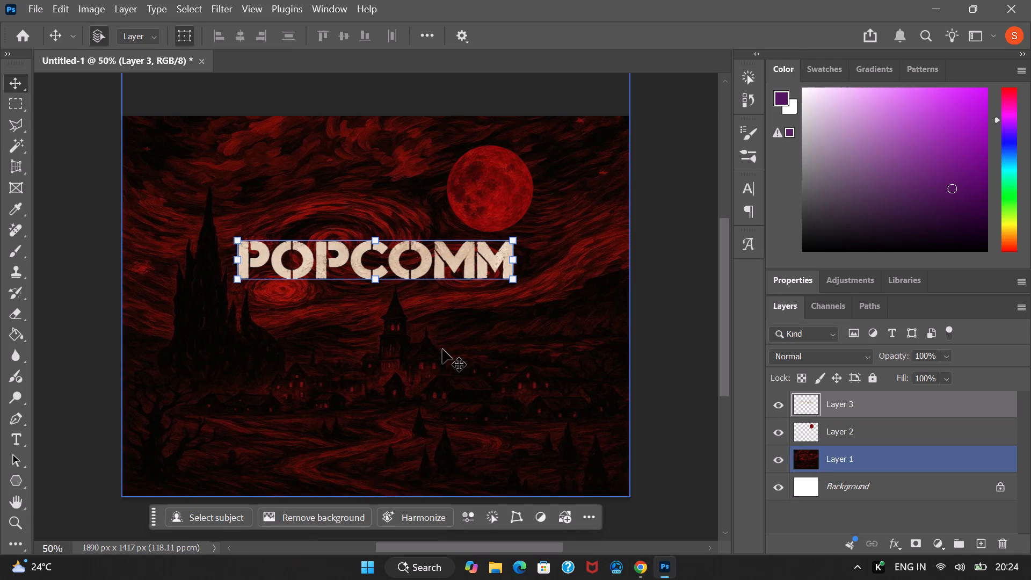
key("ctrl+v")
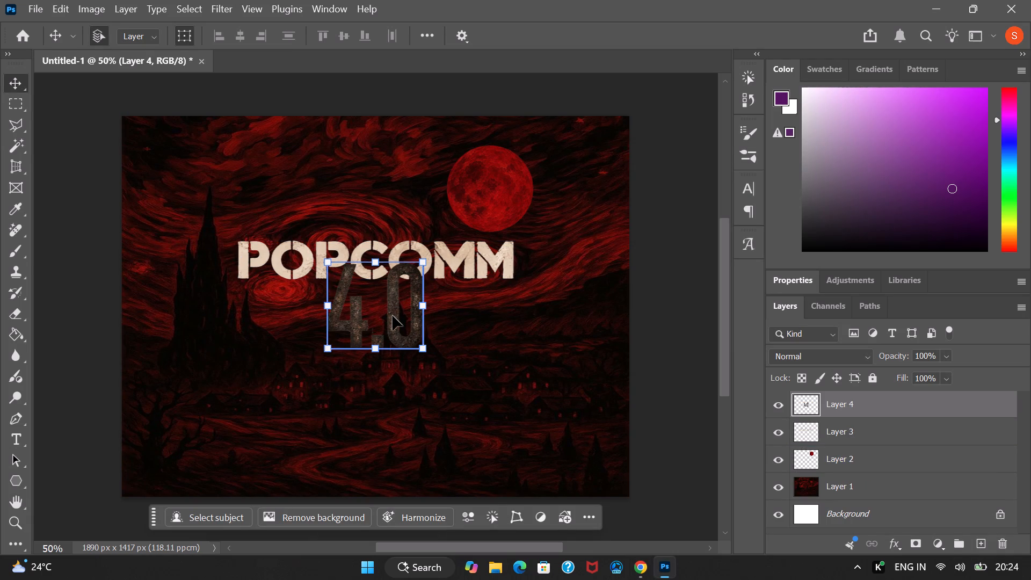
left_click(393, 316)
left_click_drag(393, 315, 402, 345)
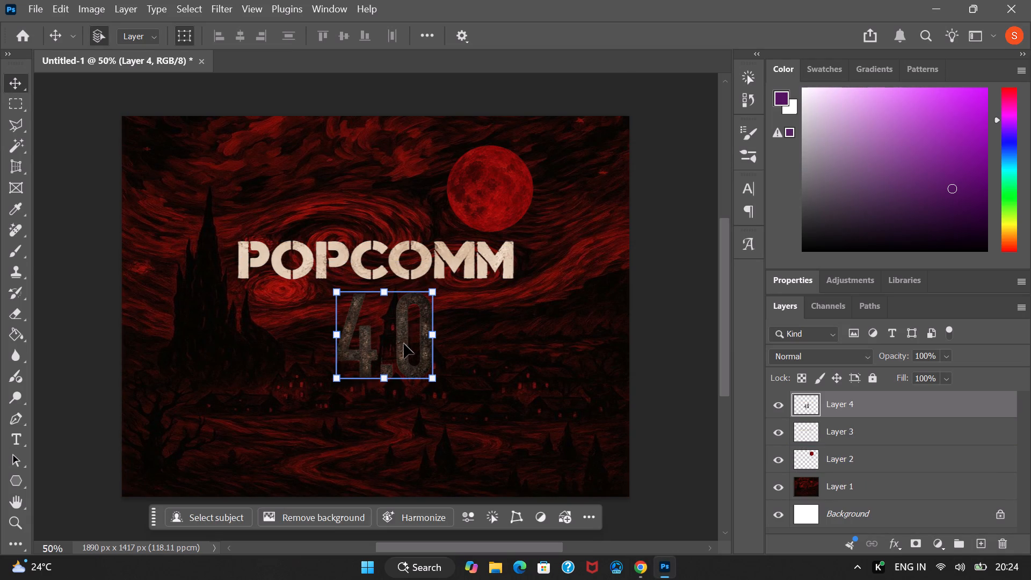
Set the blend mode of the 4.0 layer to Screen.
left_click(787, 353)
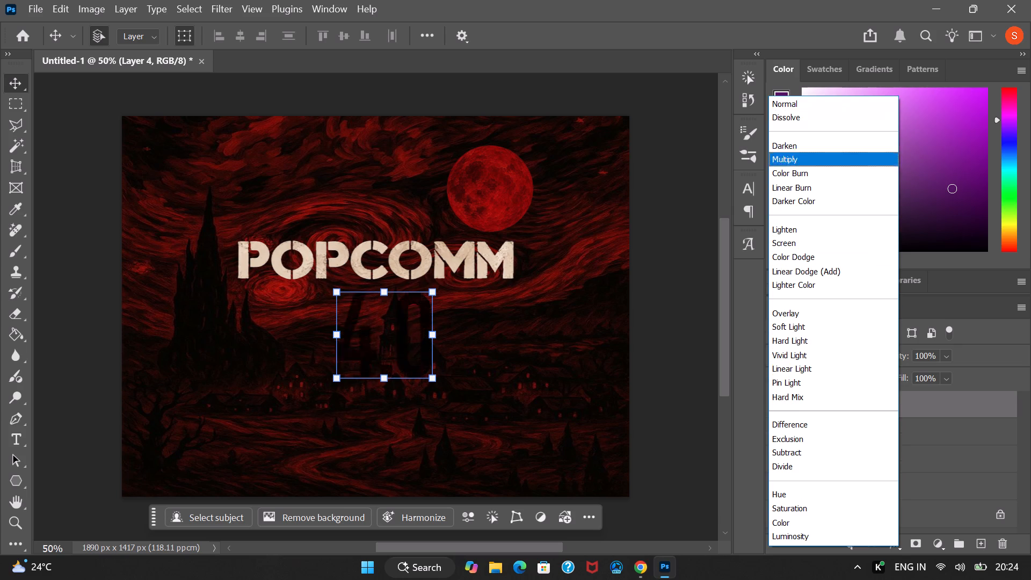
left_click_drag(800, 220, 802, 252)
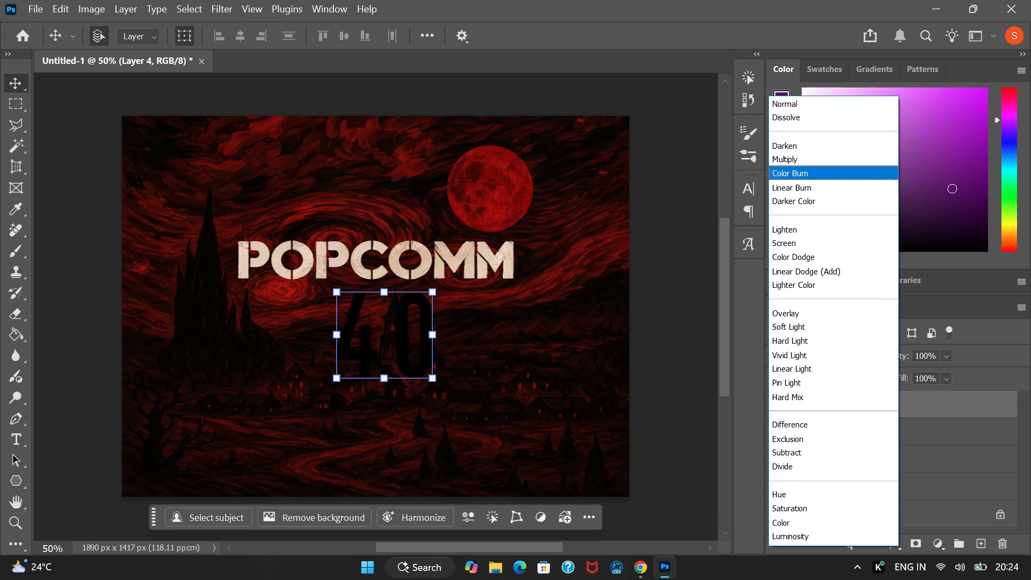
left_click(822, 246)
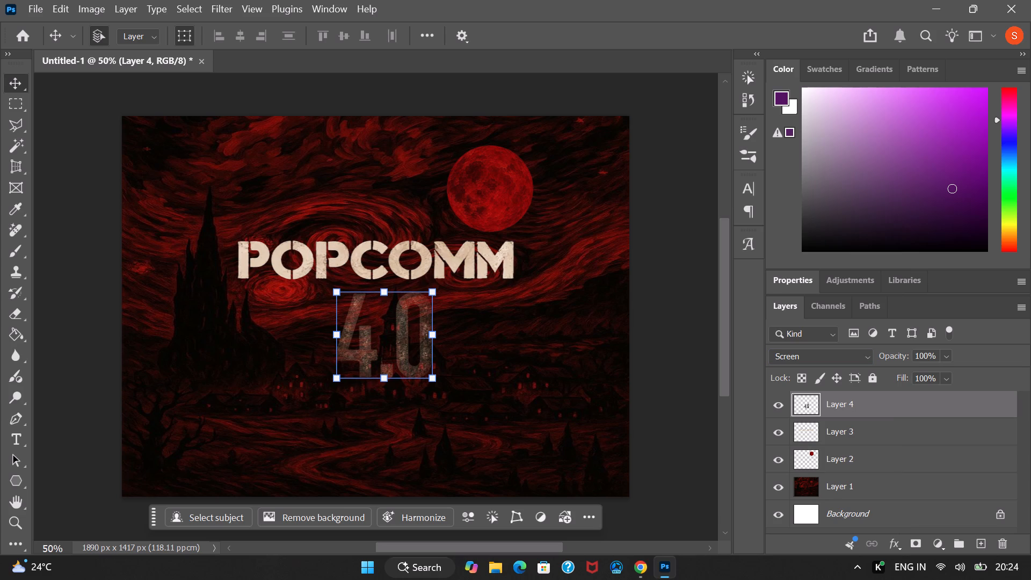
left_click(656, 381)
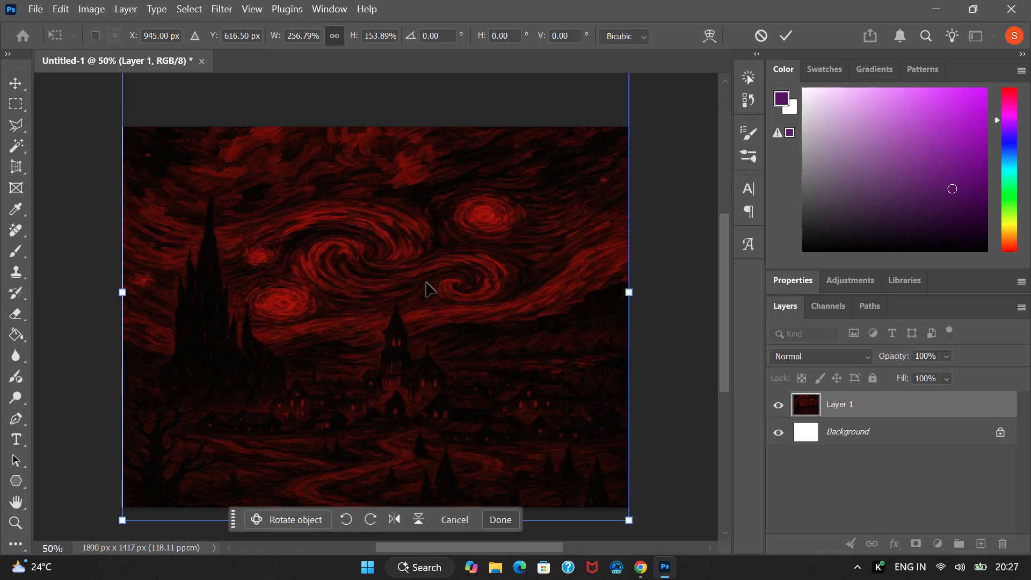
left_click(426, 284)
key("ctrl+v")
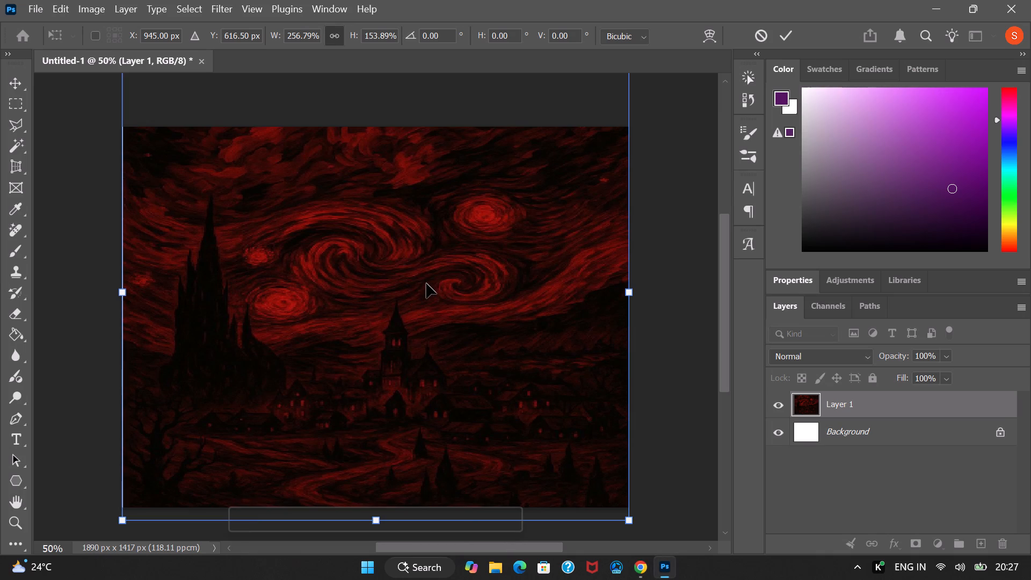
left_click(847, 480)
left_click(443, 270)
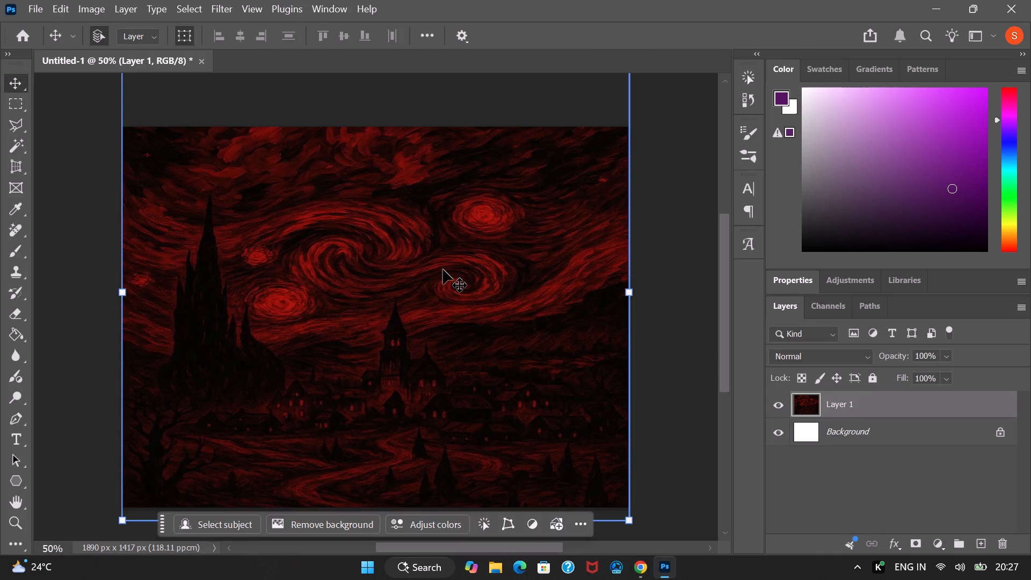
key("ctrl+v")
Move the moon into the upper-right sky over the bright star swirl and enlarge it to about 112%.
left_click_drag(382, 308, 486, 200)
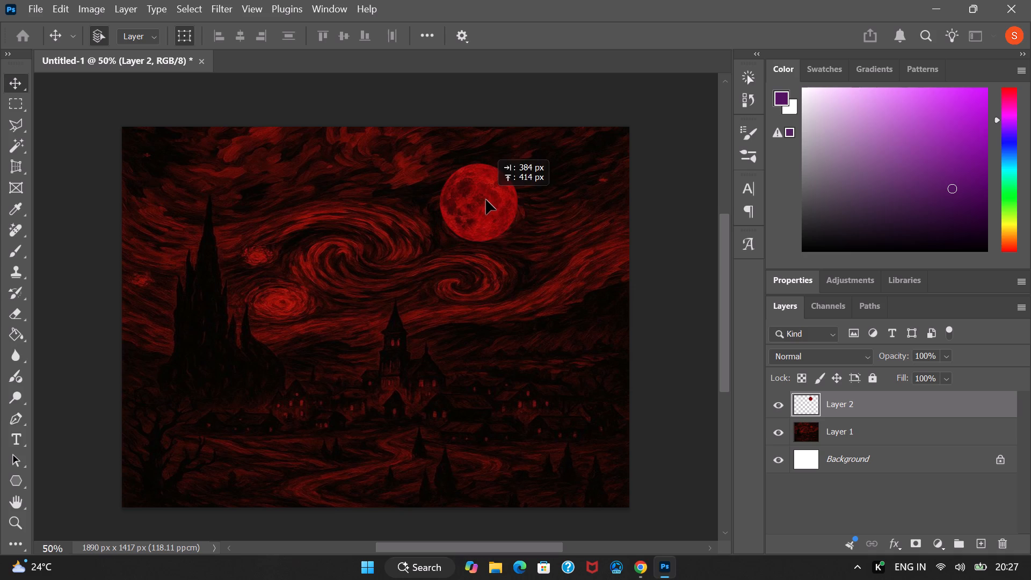
left_click_drag(486, 200, 492, 198)
left_click_drag(526, 245, 531, 247)
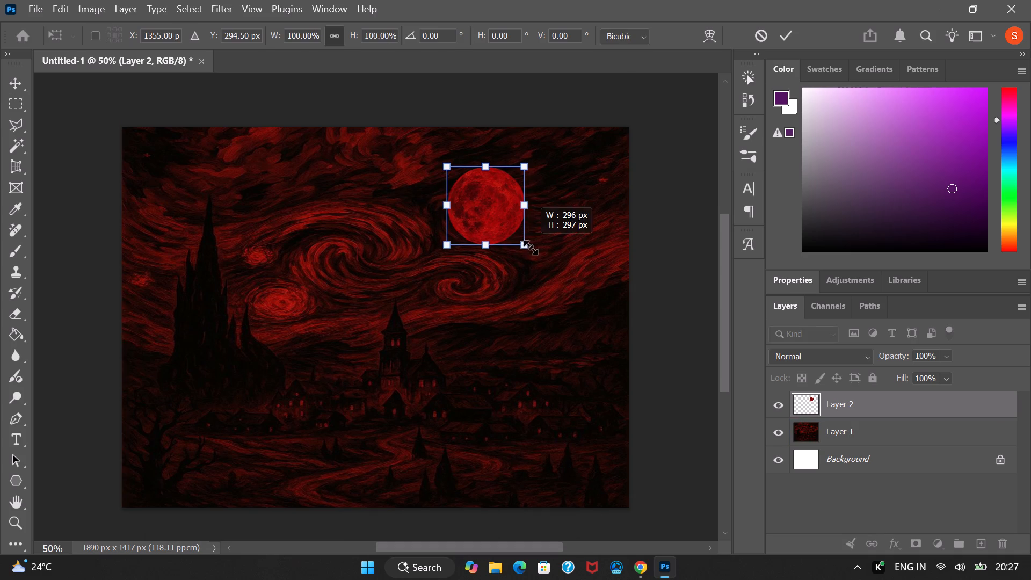
left_click_drag(531, 247, 539, 251)
Set the moon layer's opacity to 95%.
left_click(948, 354)
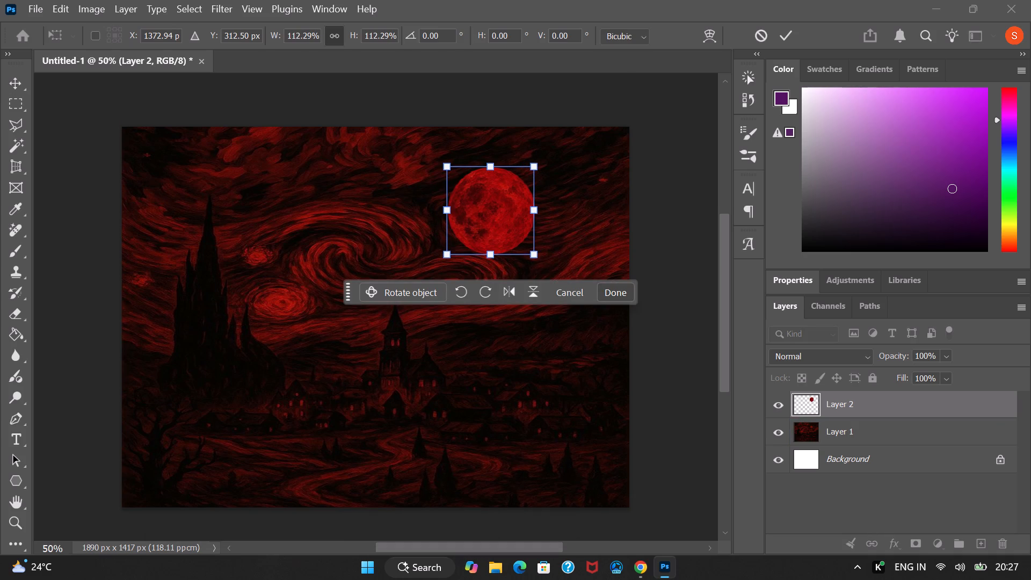
left_click(974, 373)
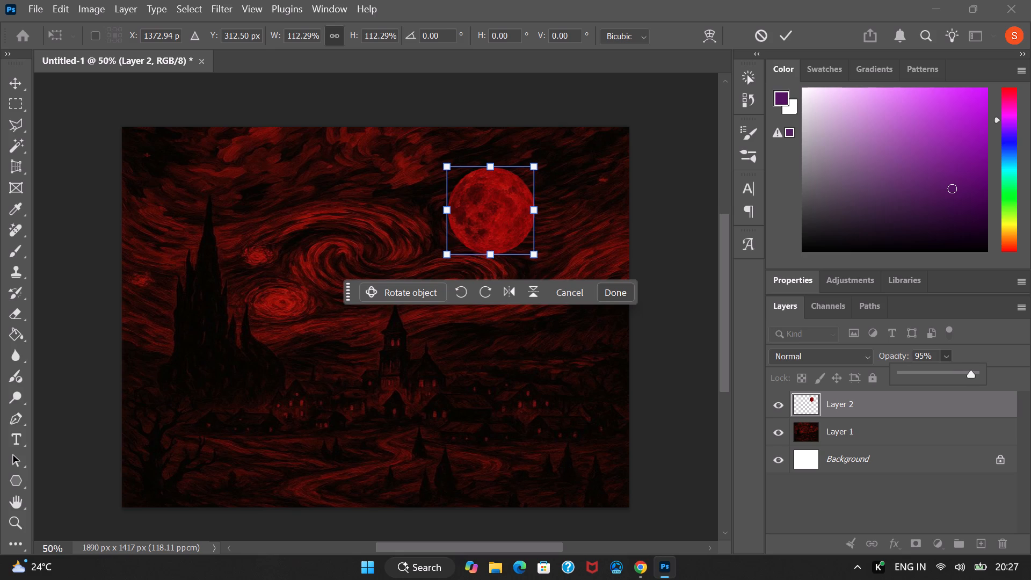
left_click(691, 331)
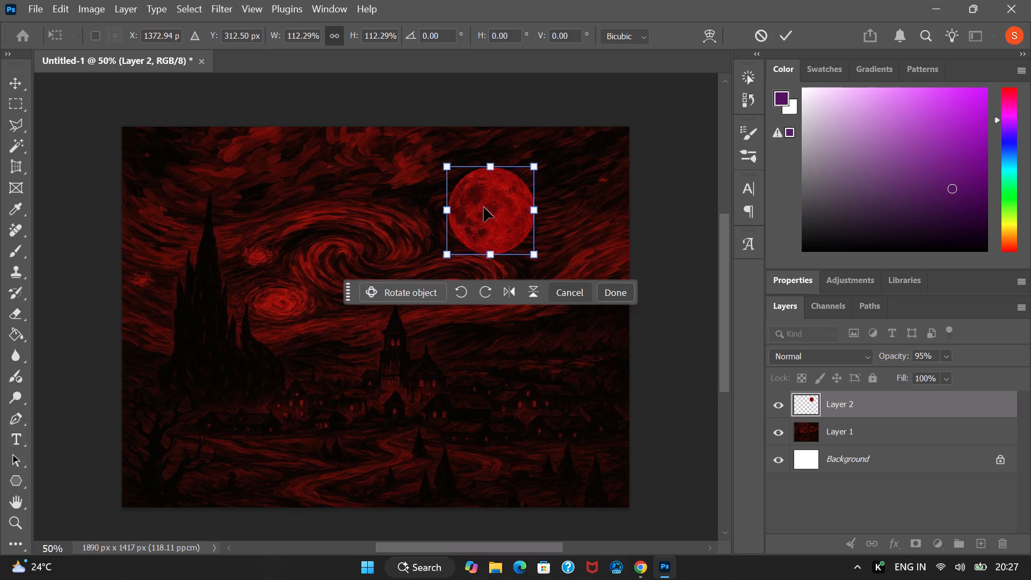
Shift the moon slightly higher in the sky at about 112.6% scale, apply the transform and select the Background layer.
left_click_drag(487, 211, 483, 199)
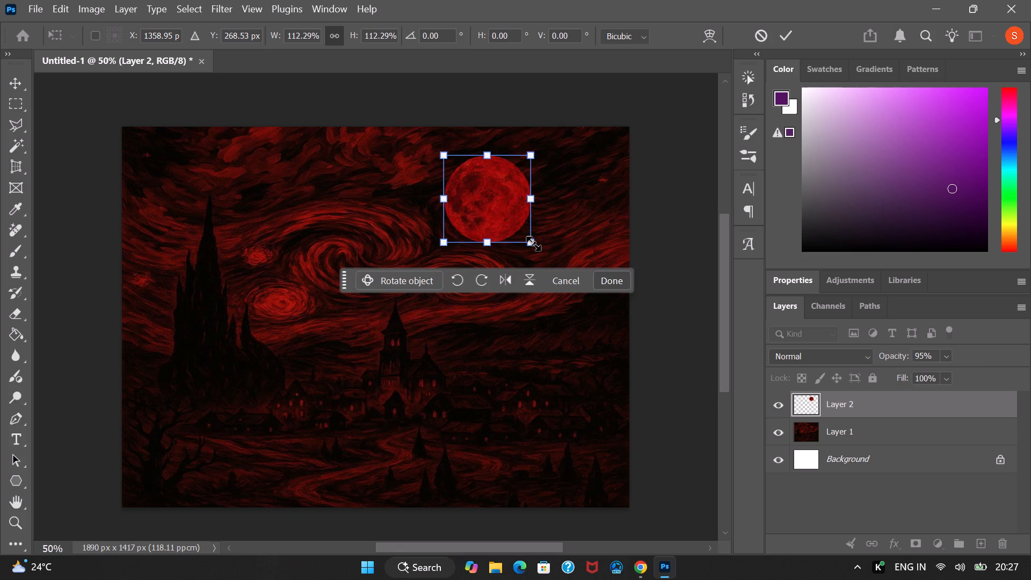
left_click(533, 243)
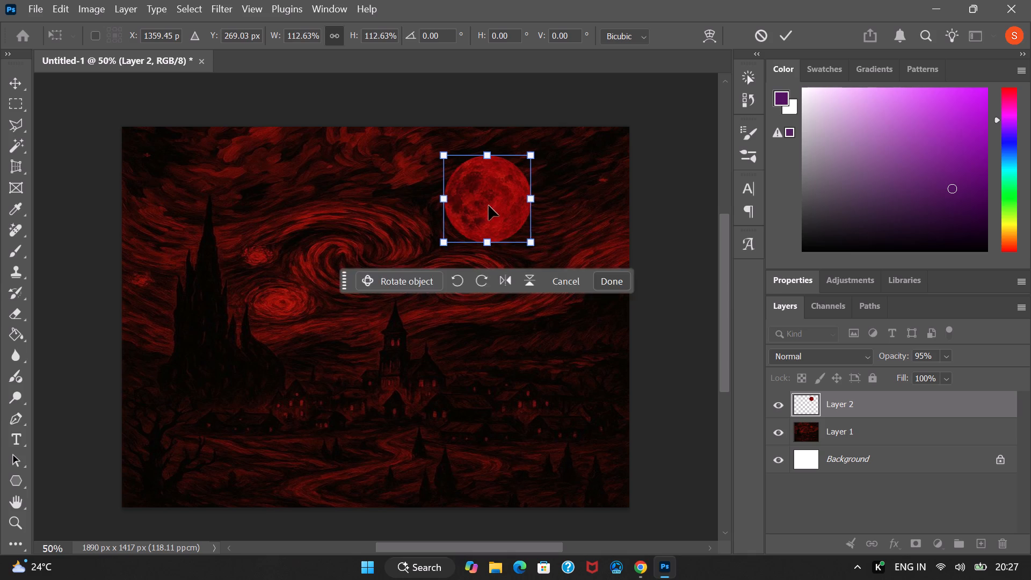
left_click(487, 202)
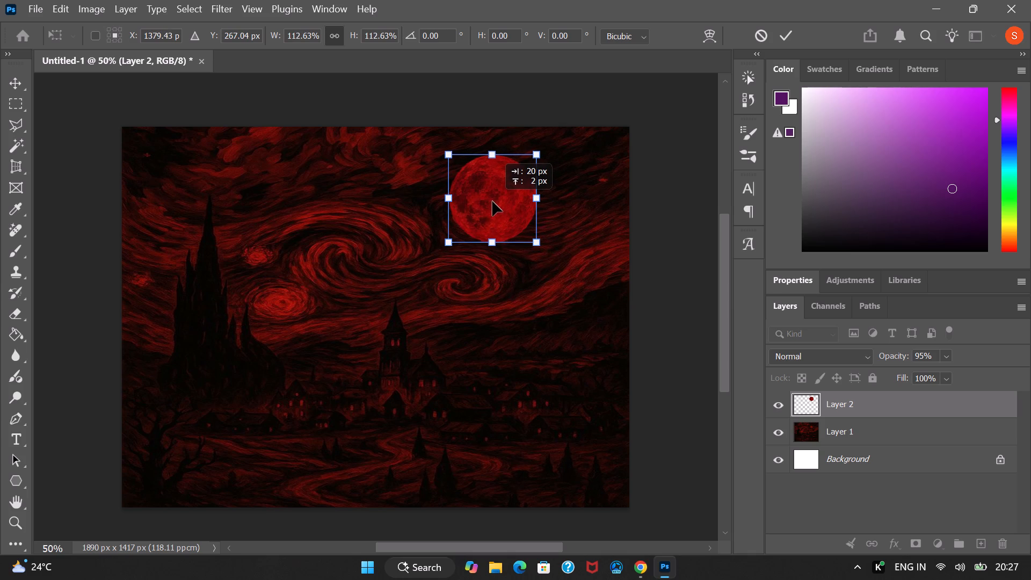
left_click(838, 456)
left_click(838, 456)
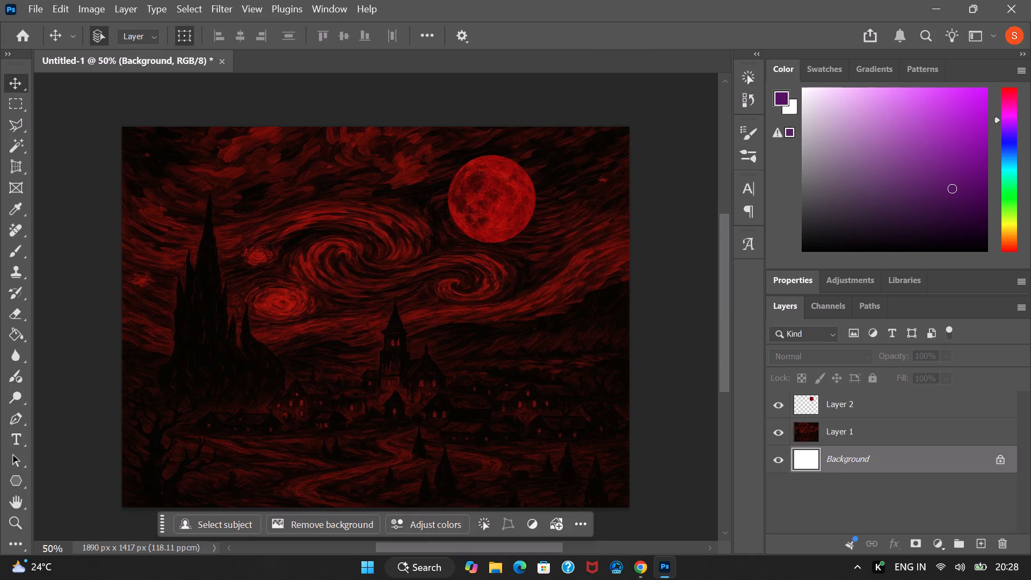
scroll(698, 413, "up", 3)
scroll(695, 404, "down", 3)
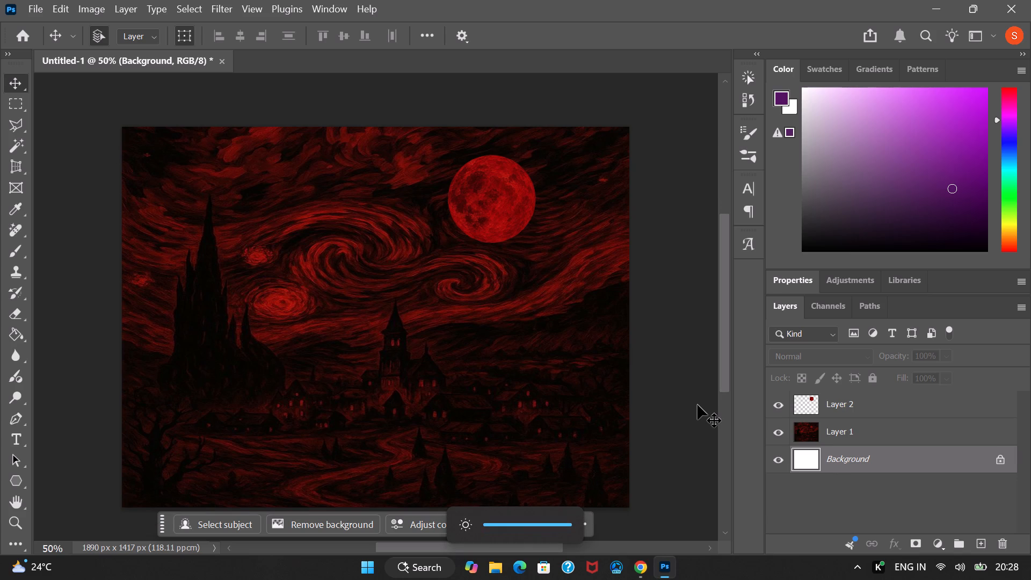
Switch to the Claude chat in Chrome and upload the olive transparent 4.0 image to remove.bg.
left_click(643, 565)
left_click(662, 0)
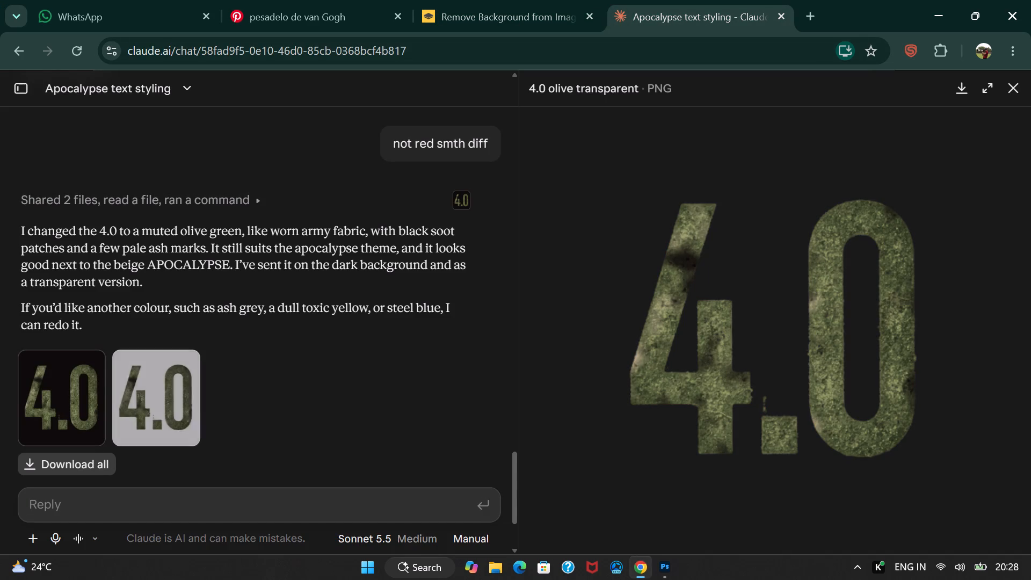
left_click(376, 494)
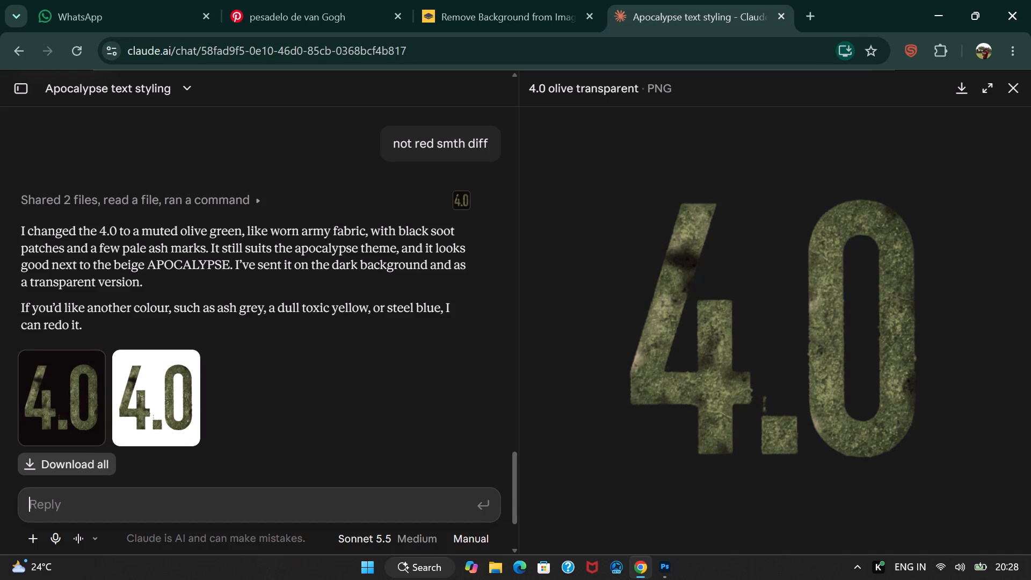
left_click_drag(714, 339, 560, 301)
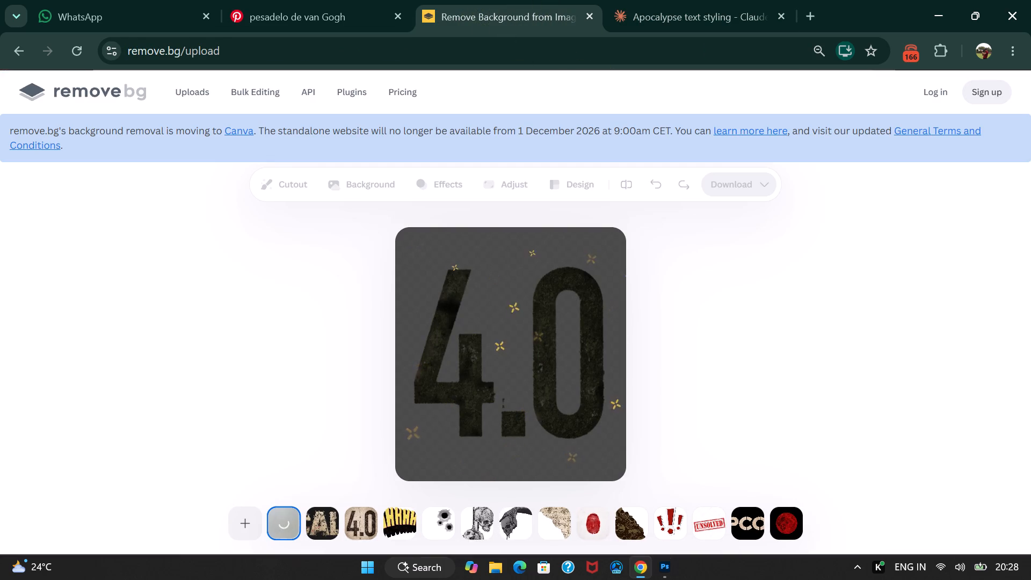
Copy the POPCOMM cutout from remove.bg and paste it into the Photoshop document as a new layer.
left_click(311, 511)
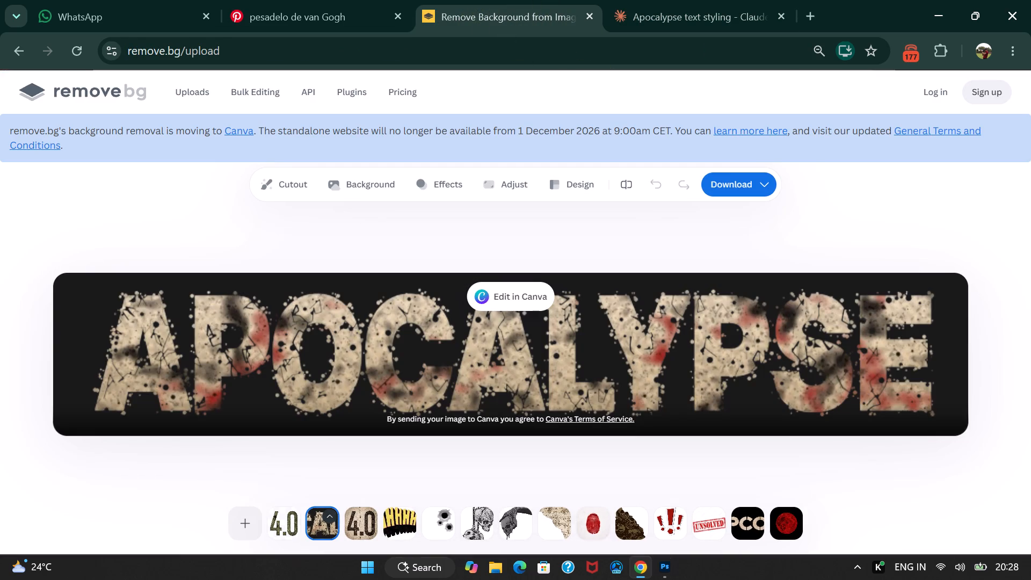
left_click(745, 520)
right_click(503, 331)
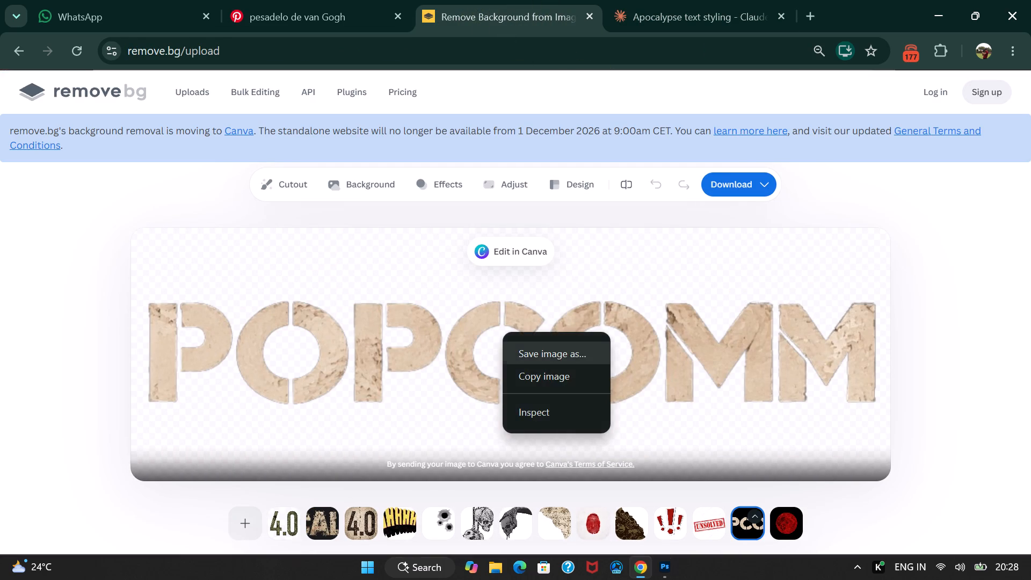
left_click(552, 375)
left_click(665, 568)
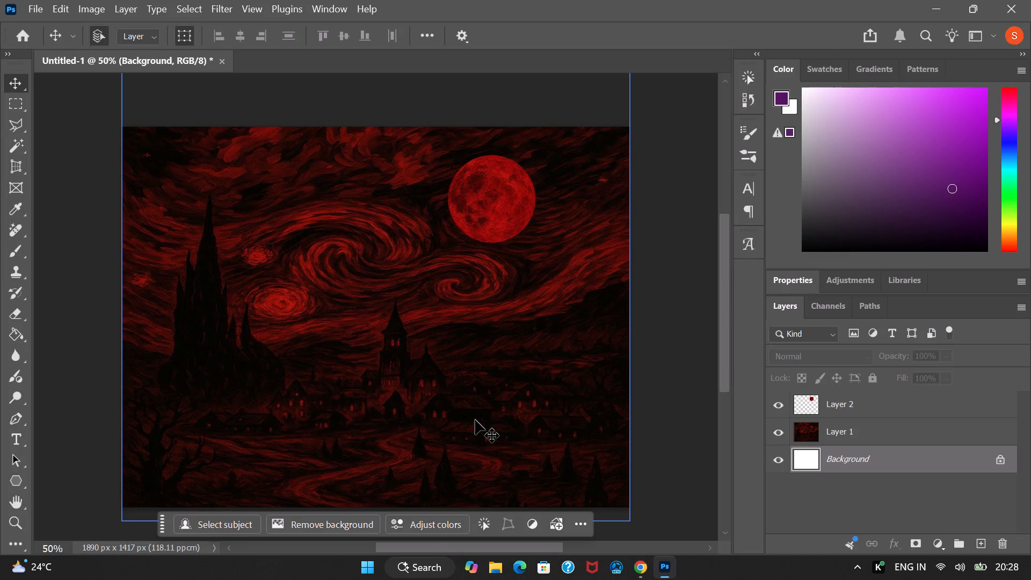
key("ctrl+v")
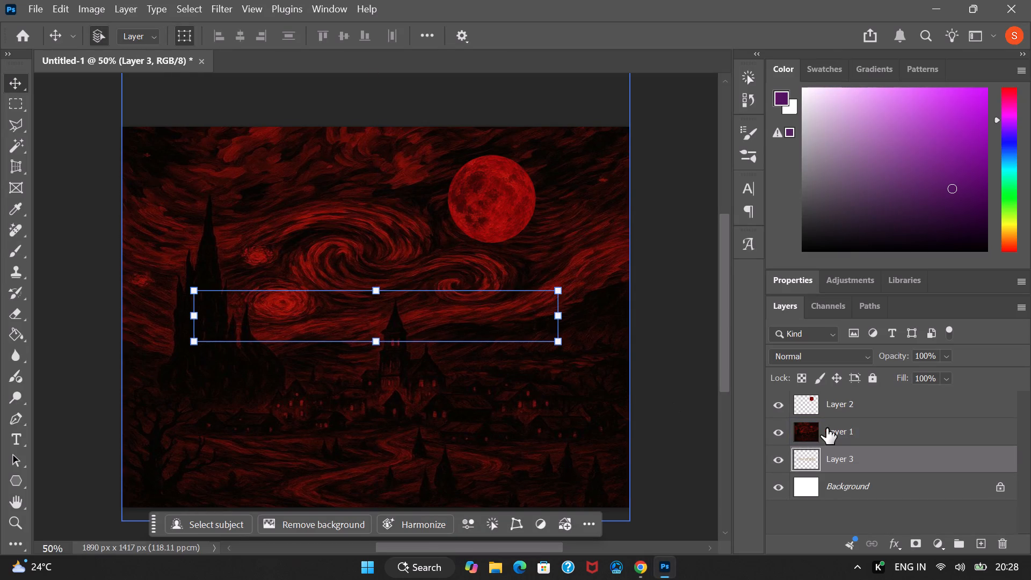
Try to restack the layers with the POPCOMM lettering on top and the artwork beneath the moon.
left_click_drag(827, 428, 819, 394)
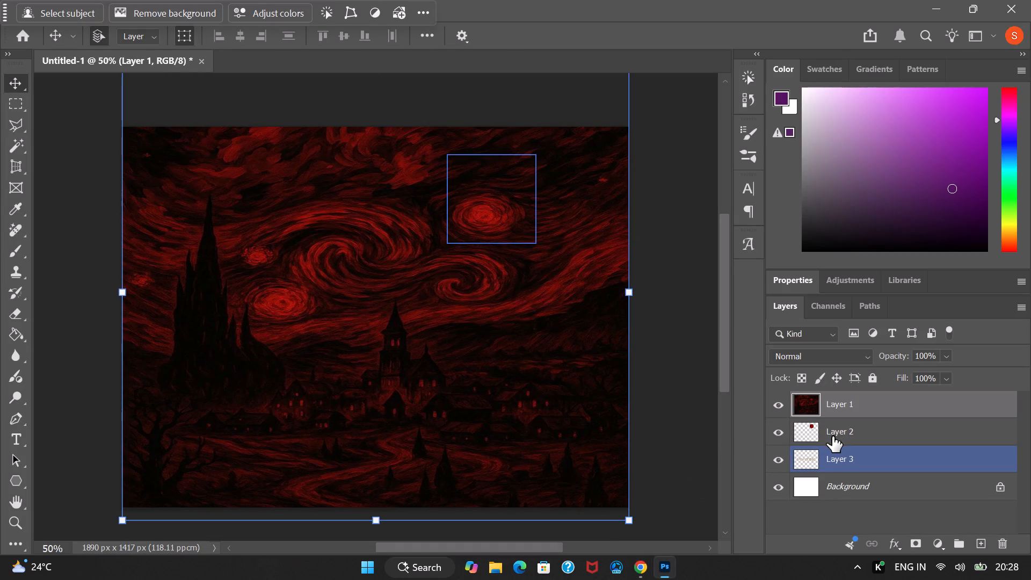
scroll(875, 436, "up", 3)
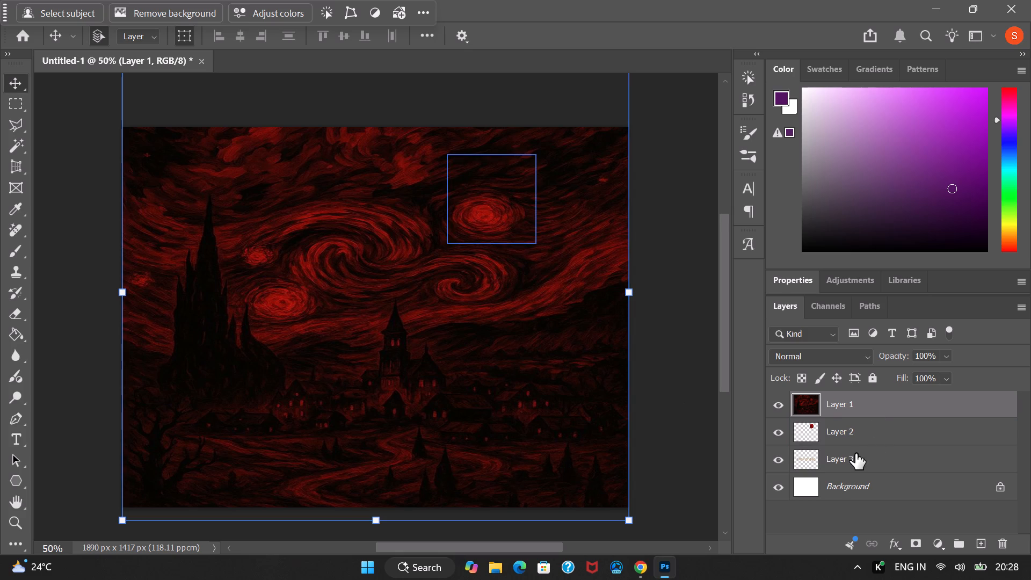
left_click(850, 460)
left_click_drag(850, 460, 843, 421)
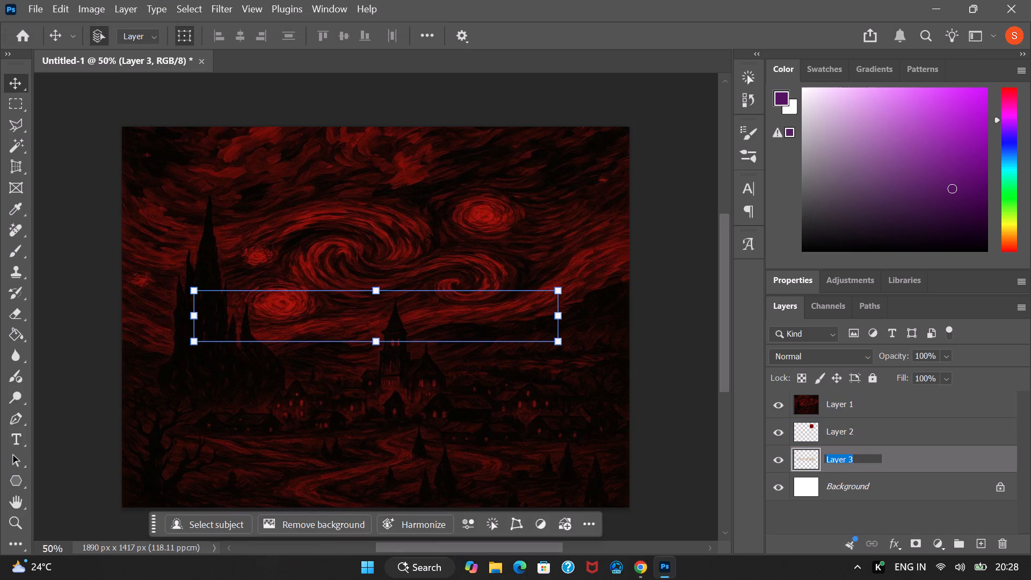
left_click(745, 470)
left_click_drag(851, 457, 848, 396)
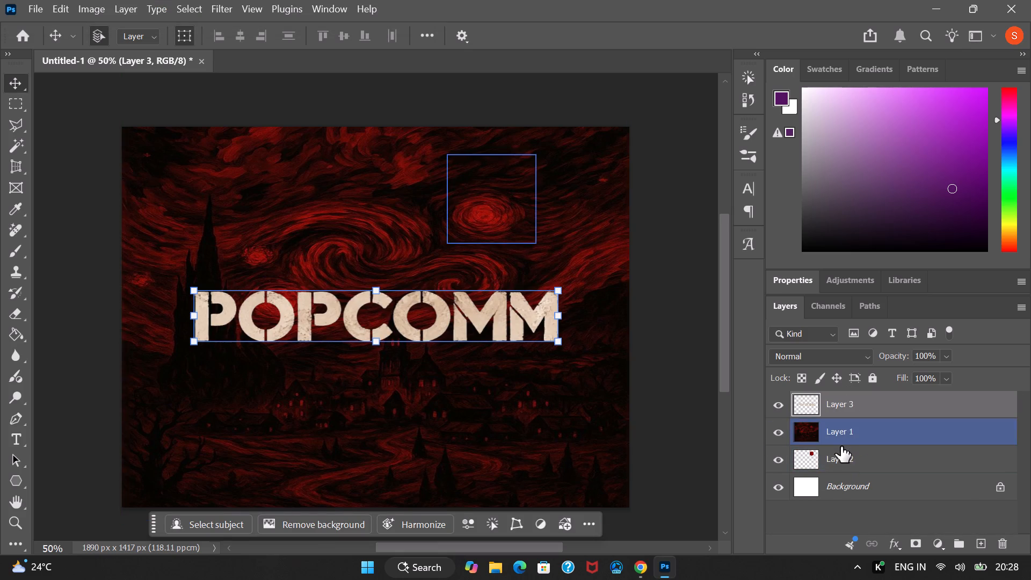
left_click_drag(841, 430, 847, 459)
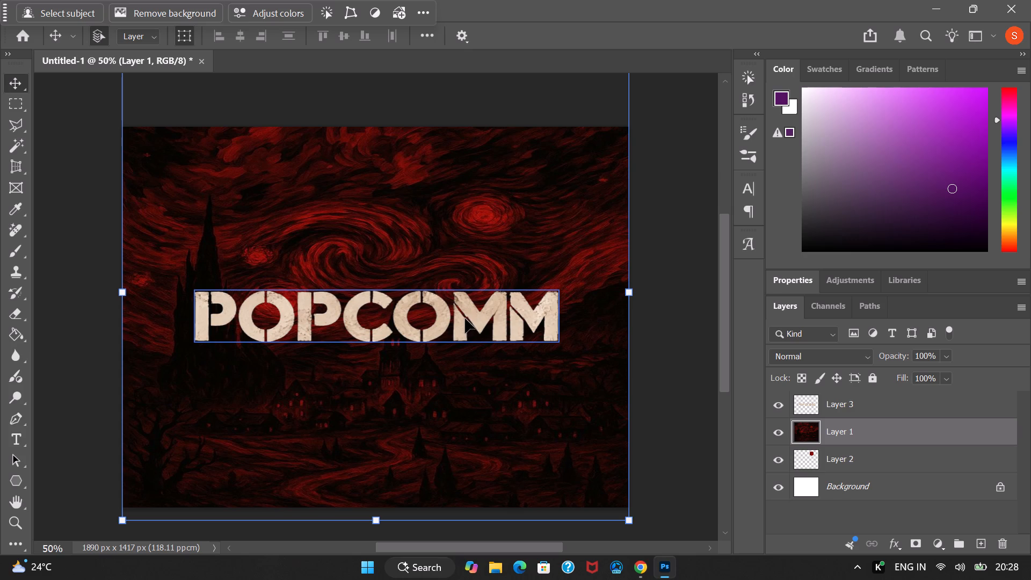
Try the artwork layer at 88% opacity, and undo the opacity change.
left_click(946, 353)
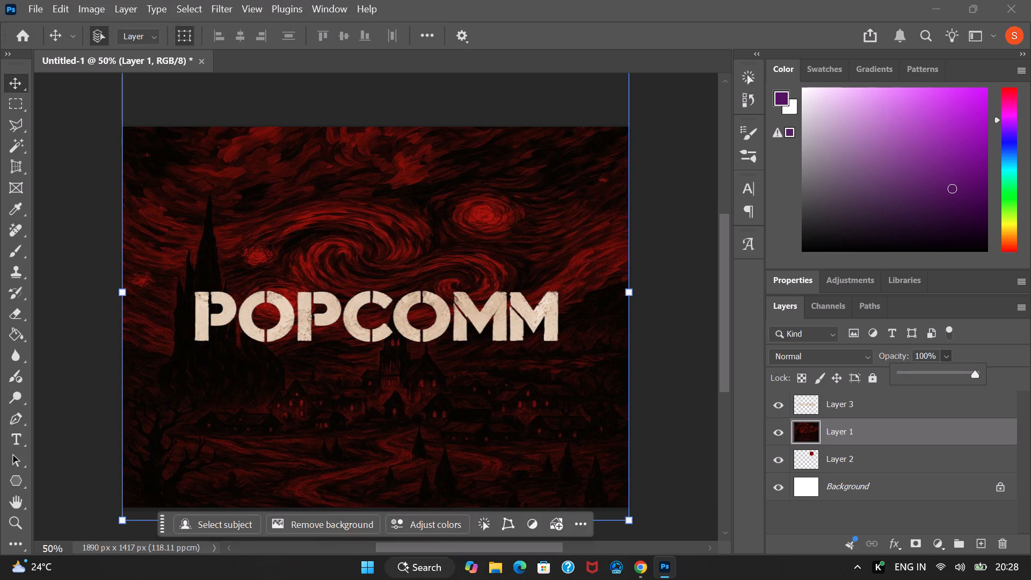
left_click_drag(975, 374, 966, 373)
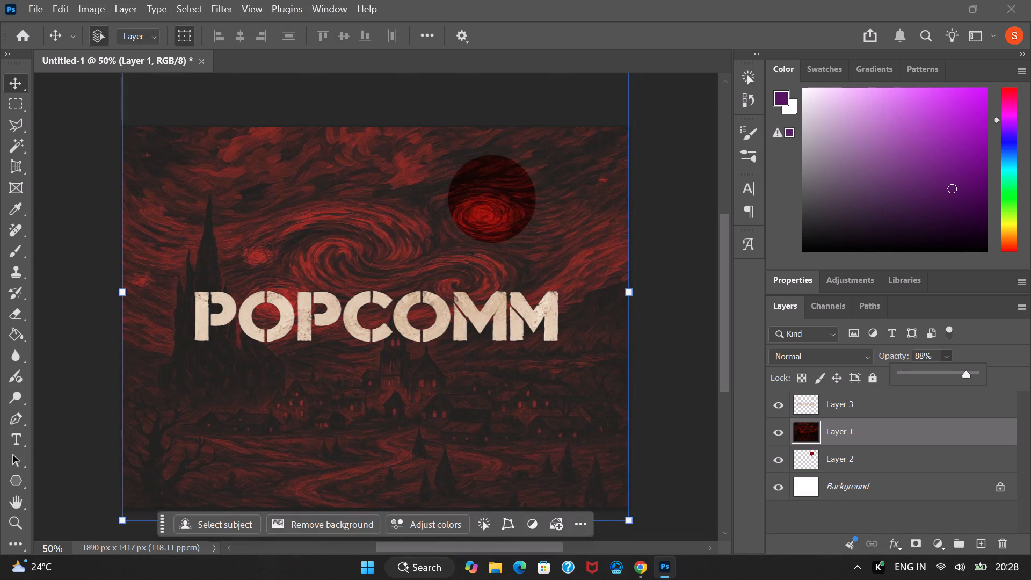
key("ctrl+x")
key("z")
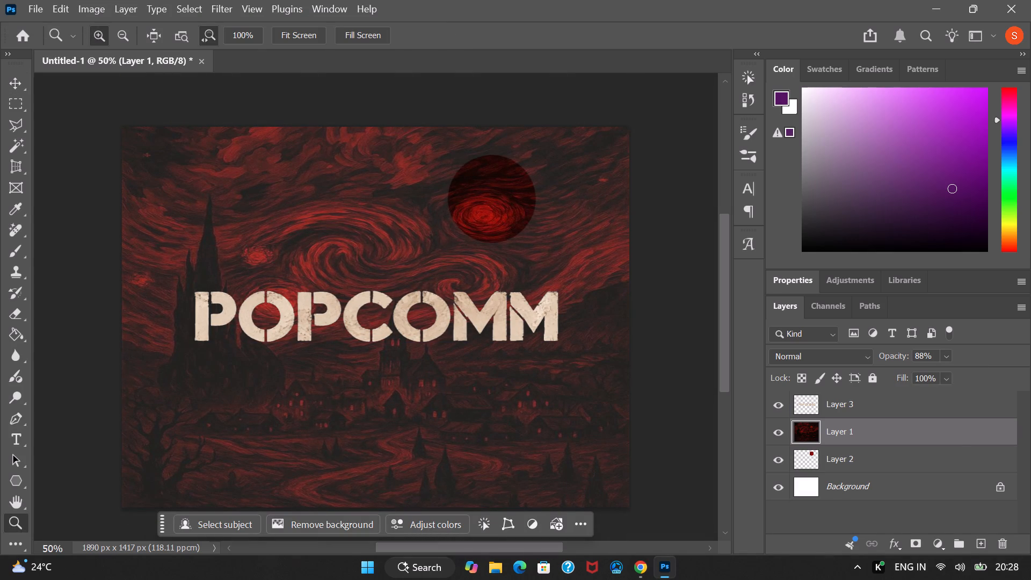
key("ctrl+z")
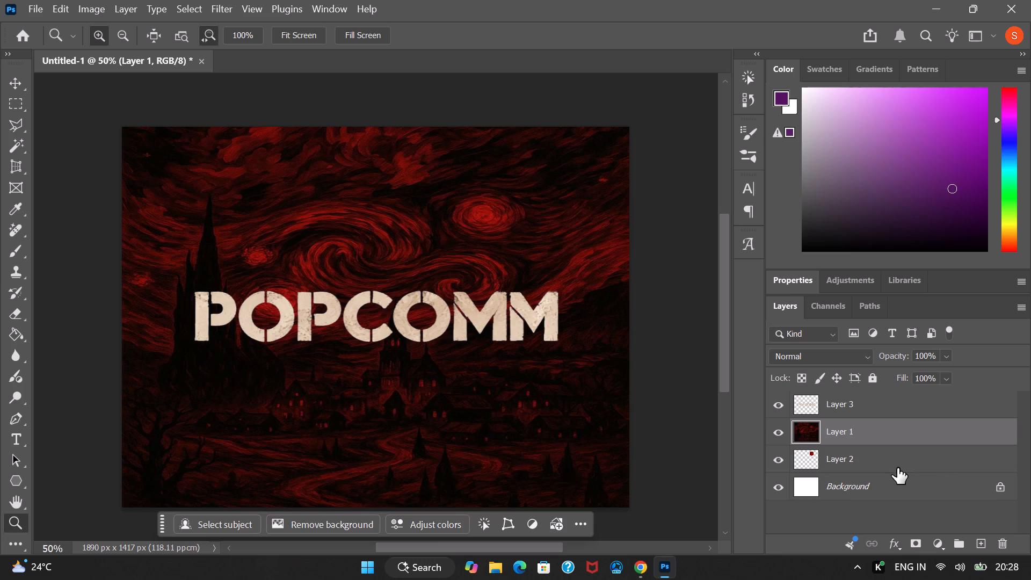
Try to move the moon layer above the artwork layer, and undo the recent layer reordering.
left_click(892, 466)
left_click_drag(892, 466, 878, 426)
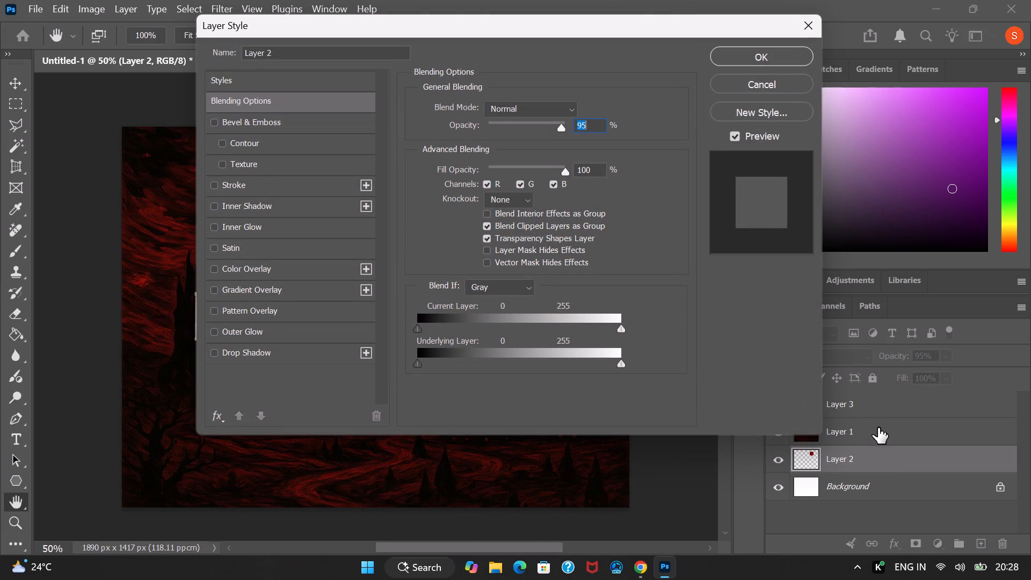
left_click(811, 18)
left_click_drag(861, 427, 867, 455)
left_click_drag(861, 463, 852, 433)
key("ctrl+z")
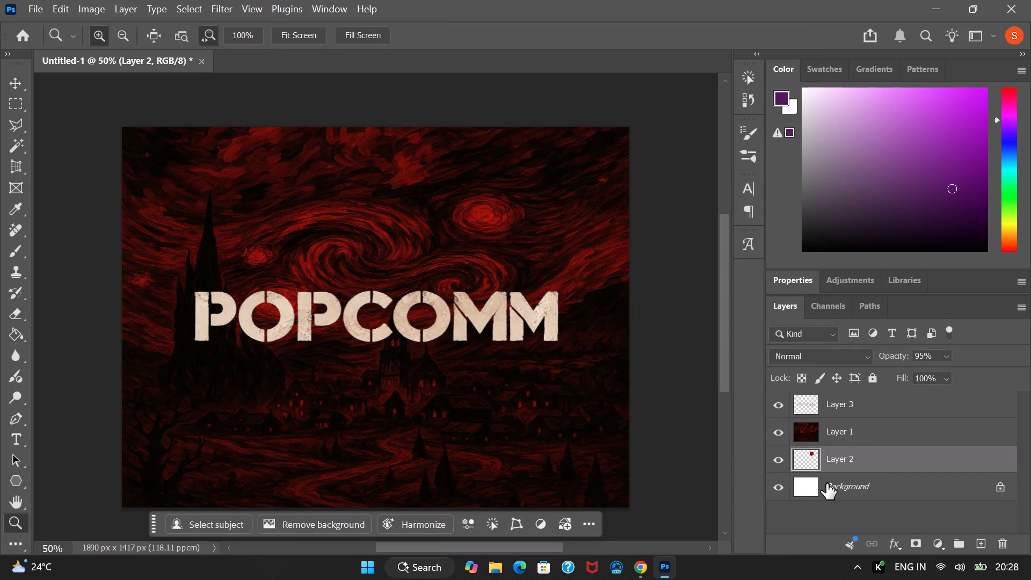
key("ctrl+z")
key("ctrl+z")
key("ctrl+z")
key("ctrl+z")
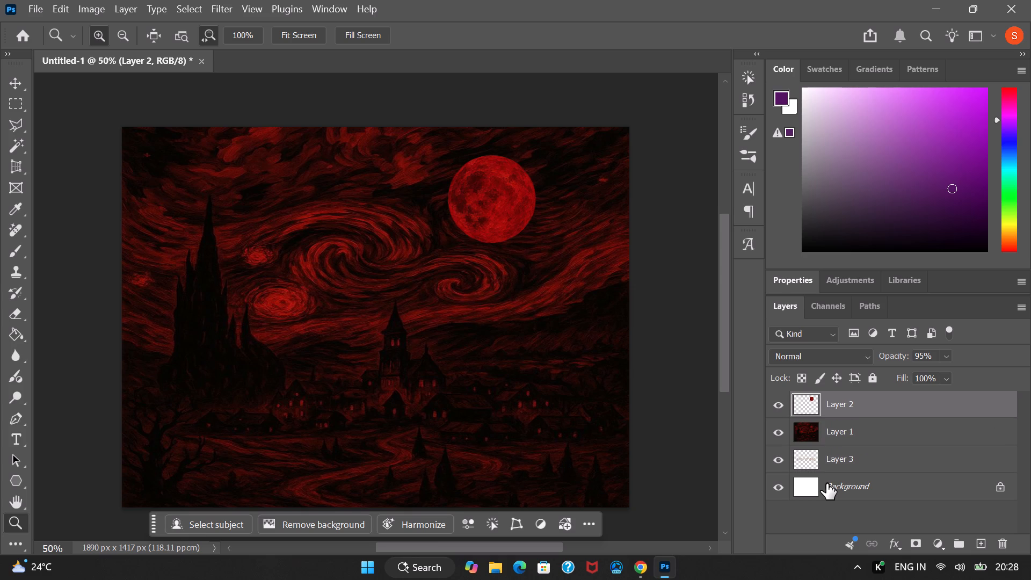
Move the POPCOMM layer to the top of the layer stack, above the moon.
left_click_drag(834, 458, 824, 398)
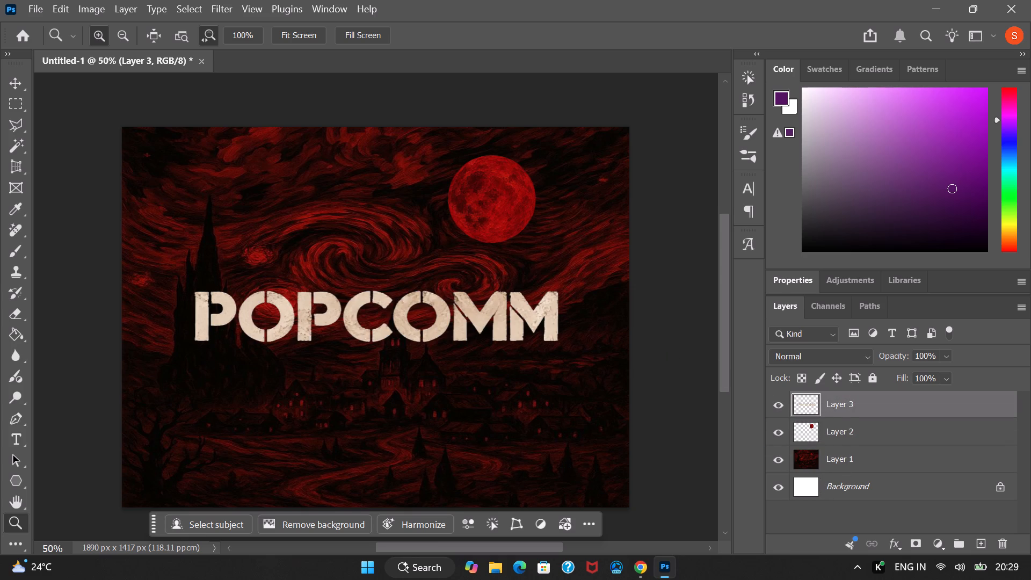
Set the POPCOMM layer's opacity to 84%.
left_click(840, 403)
left_click(946, 353)
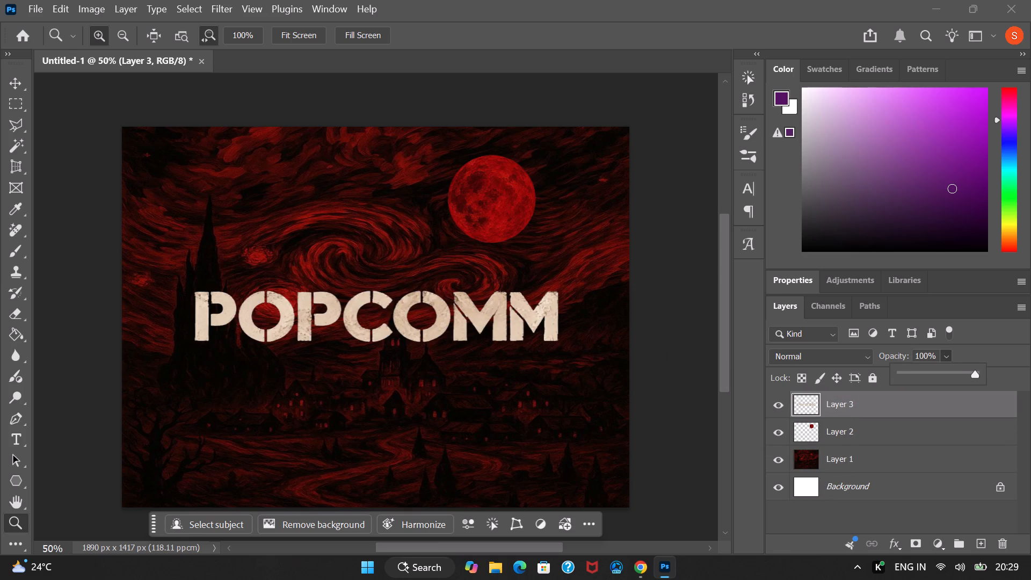
left_click_drag(974, 373, 961, 372)
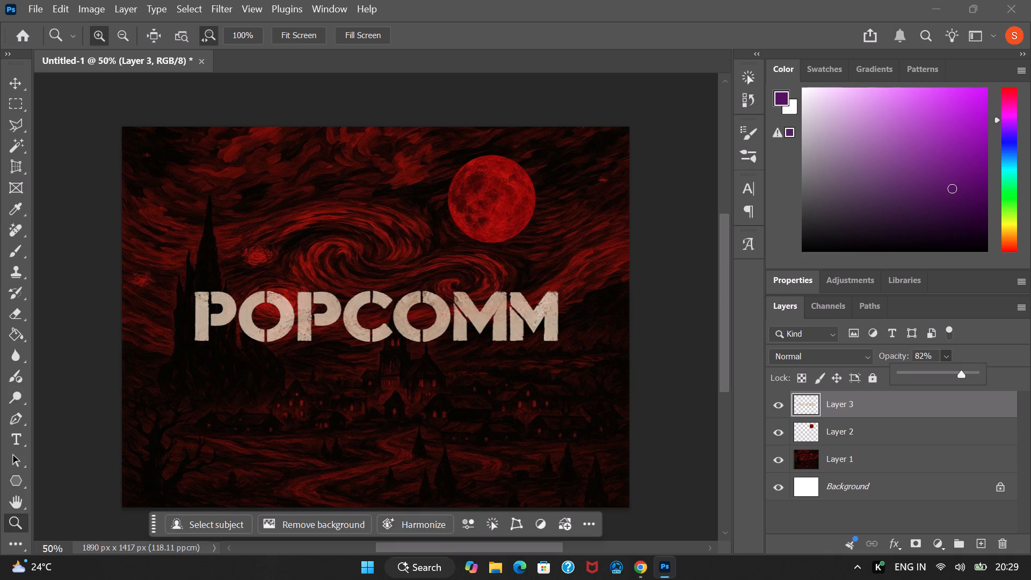
left_click_drag(961, 372, 962, 372)
left_click_drag(962, 372, 963, 372)
left_click(674, 393)
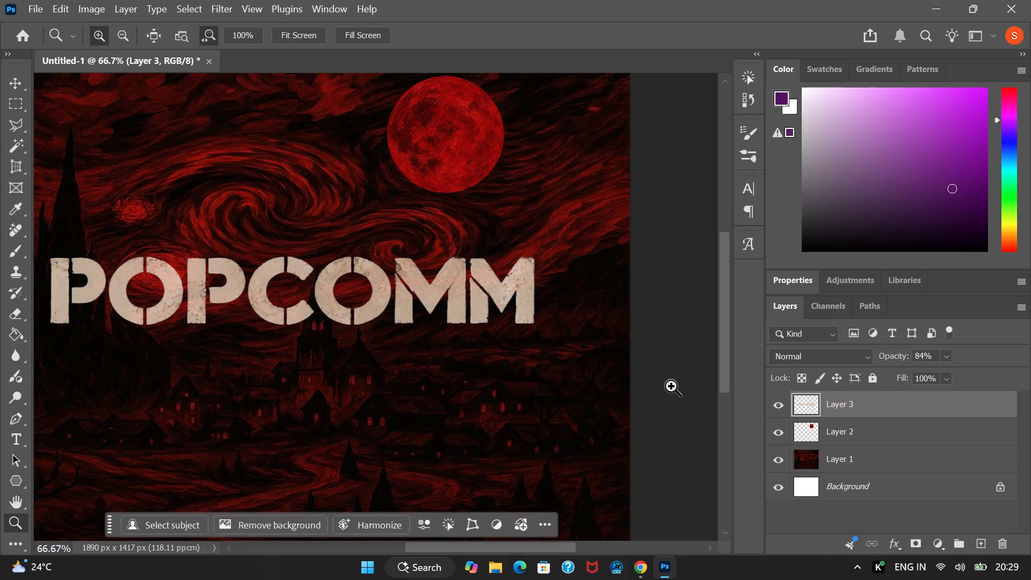
key("ctrl+minus")
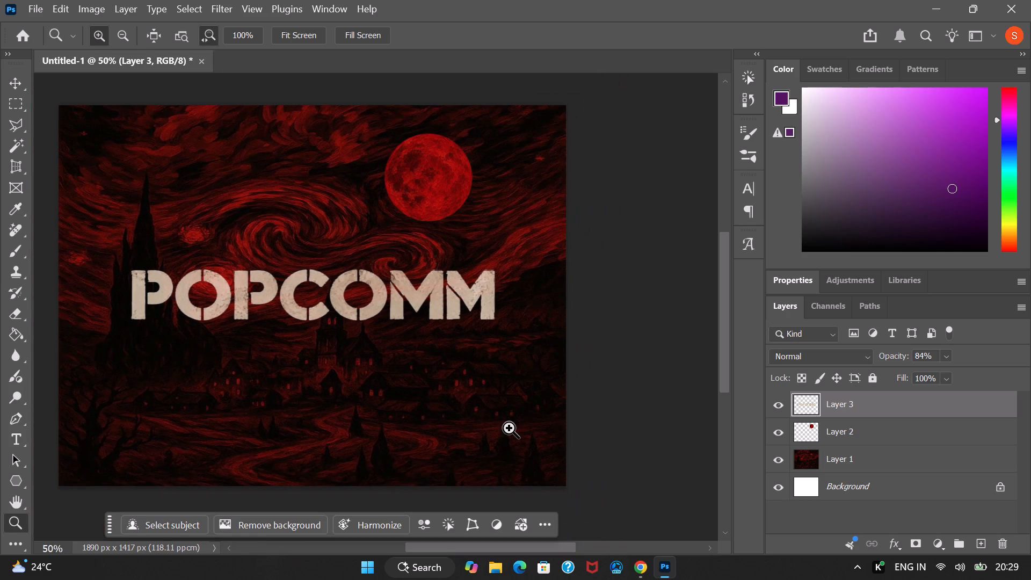
Move the POPCOMM lettering up into the sky just below the moon, scale it to about 86% and centre it horizontally.
left_click_drag(501, 546, 498, 546)
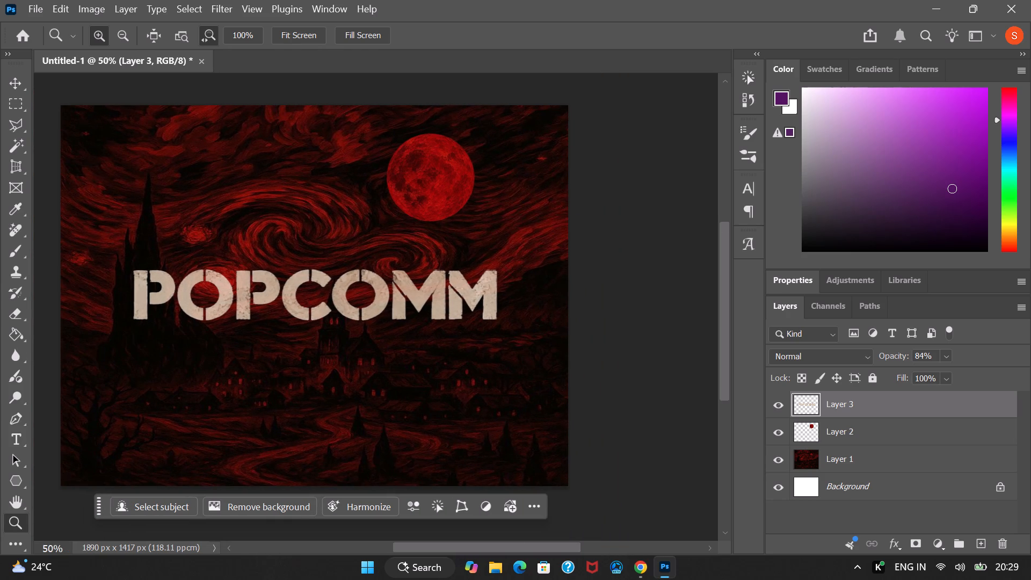
left_click_drag(498, 546, 487, 545)
left_click(826, 402)
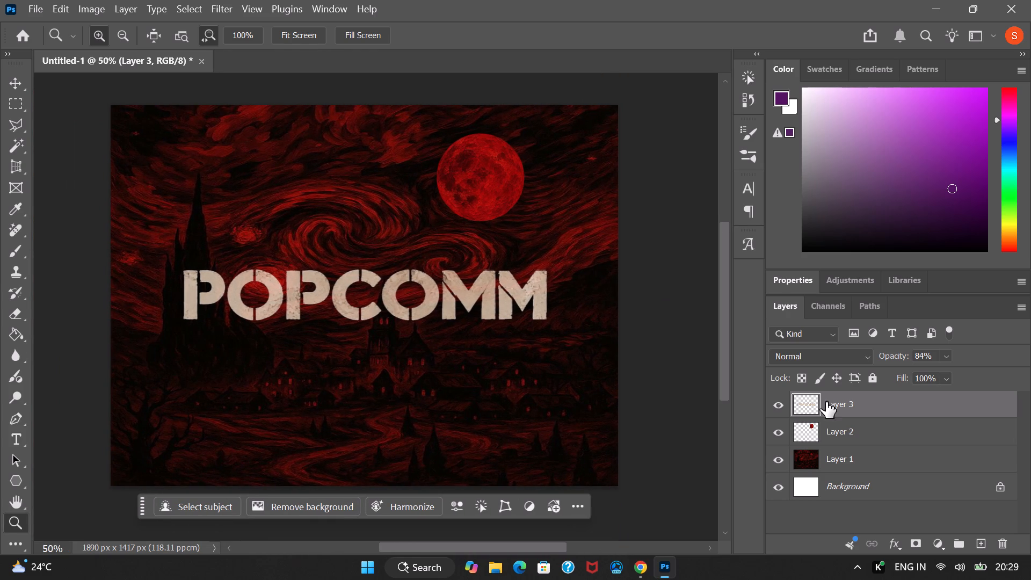
right_click(26, 86)
left_click(72, 84)
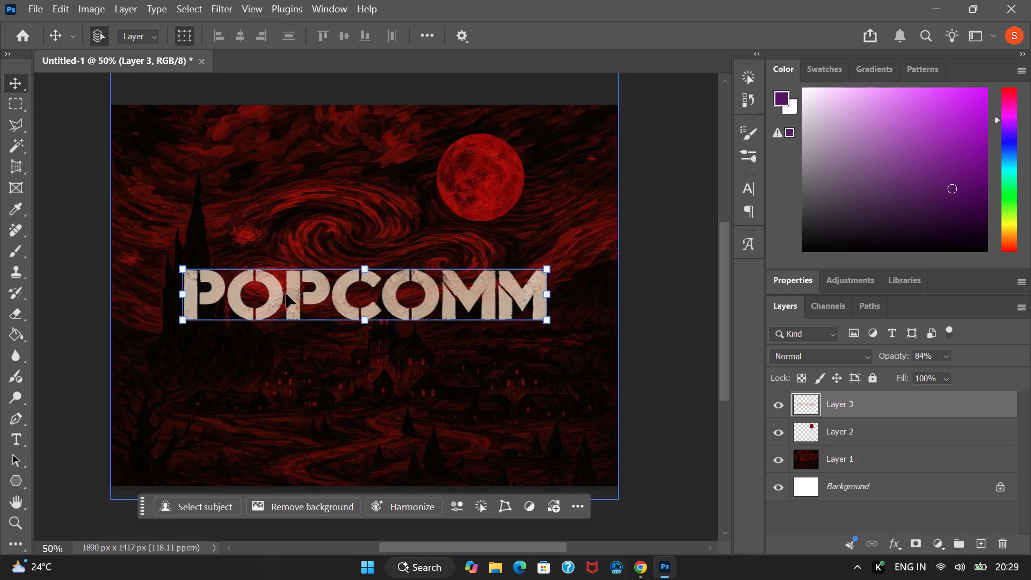
left_click_drag(294, 294, 297, 258)
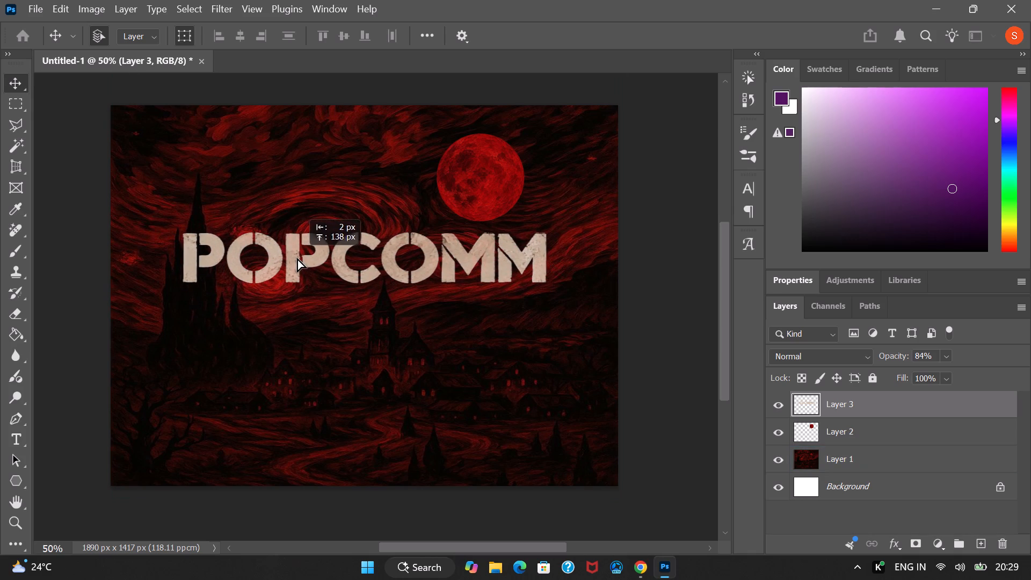
left_click_drag(297, 258, 297, 255)
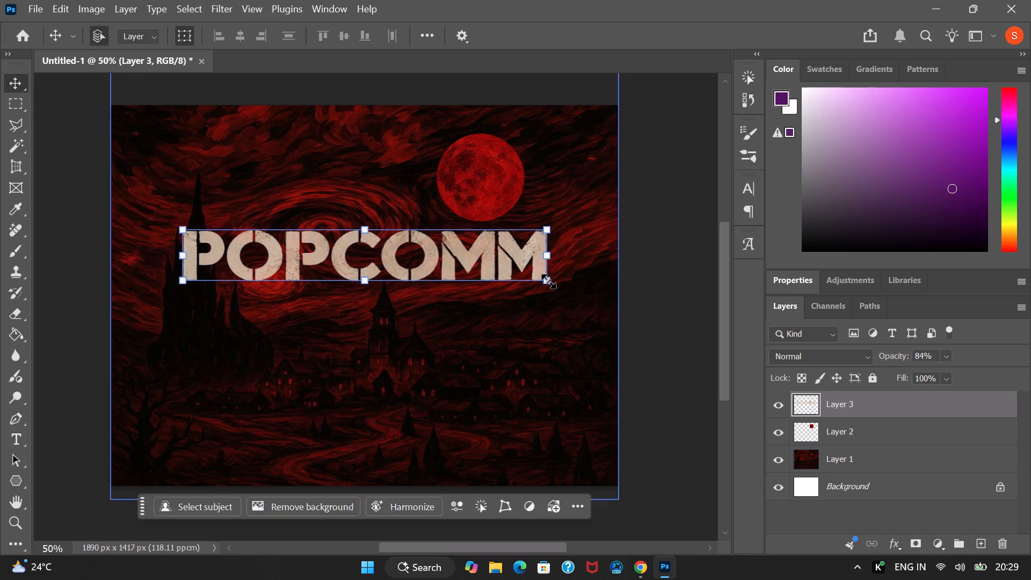
left_click_drag(548, 281, 499, 269)
left_click_drag(318, 254, 337, 256)
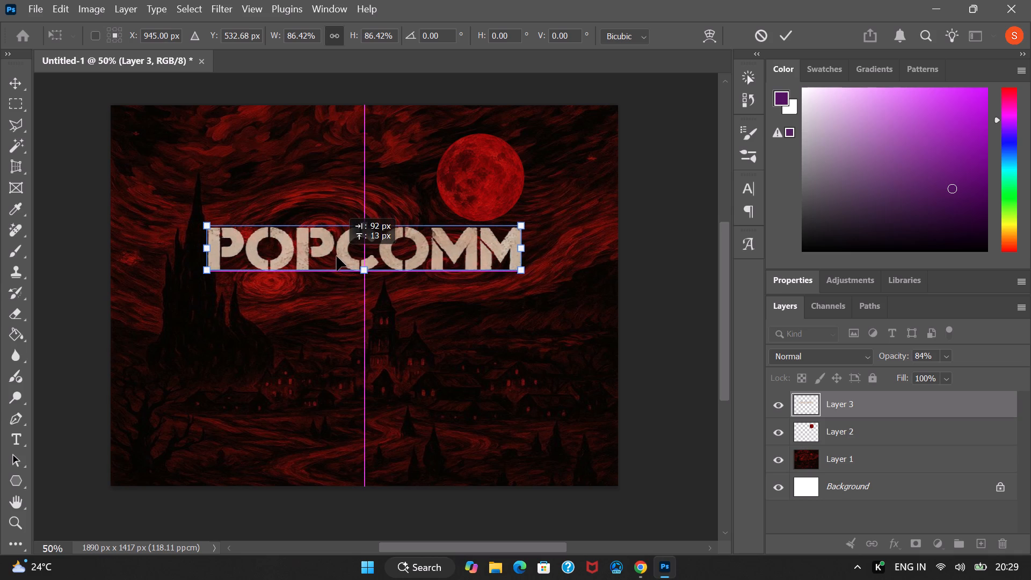
left_click_drag(337, 256, 339, 257)
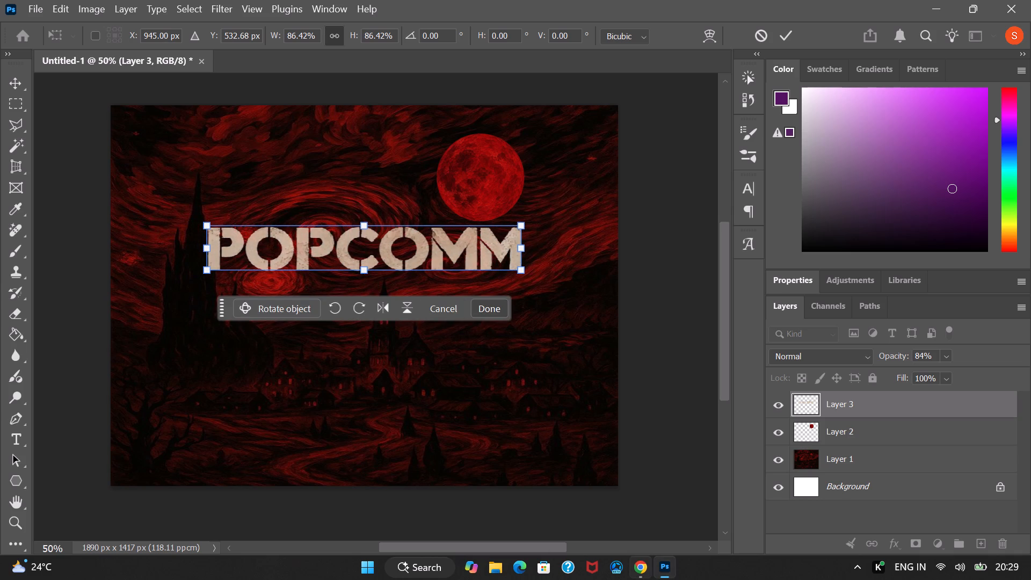
Copy the olive-green 4.0 cutout from remove.bg in Chrome and paste it into the Photoshop document above the POPCOMM layer.
left_click(649, 568)
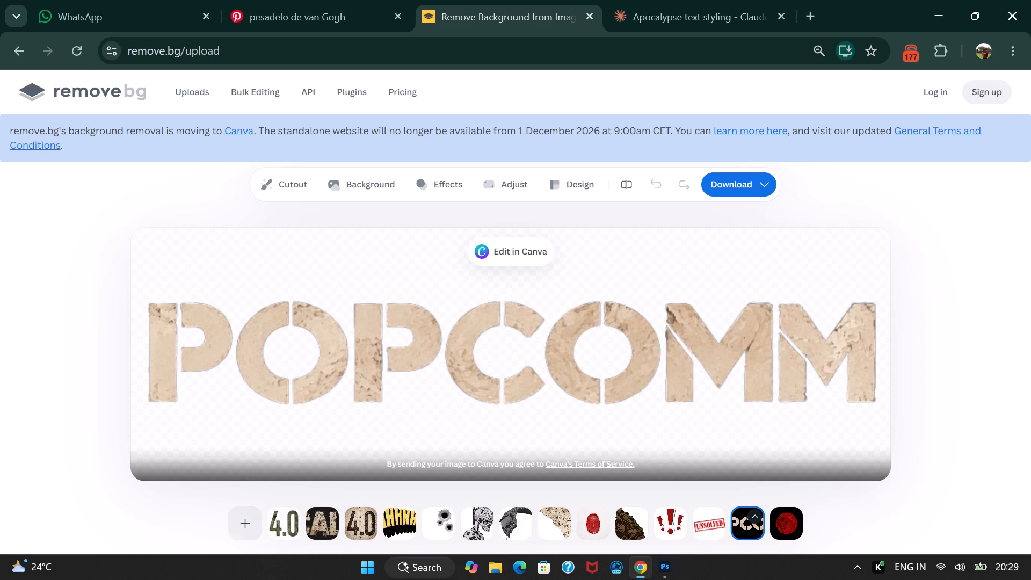
left_click(294, 523)
right_click(438, 331)
left_click(479, 373)
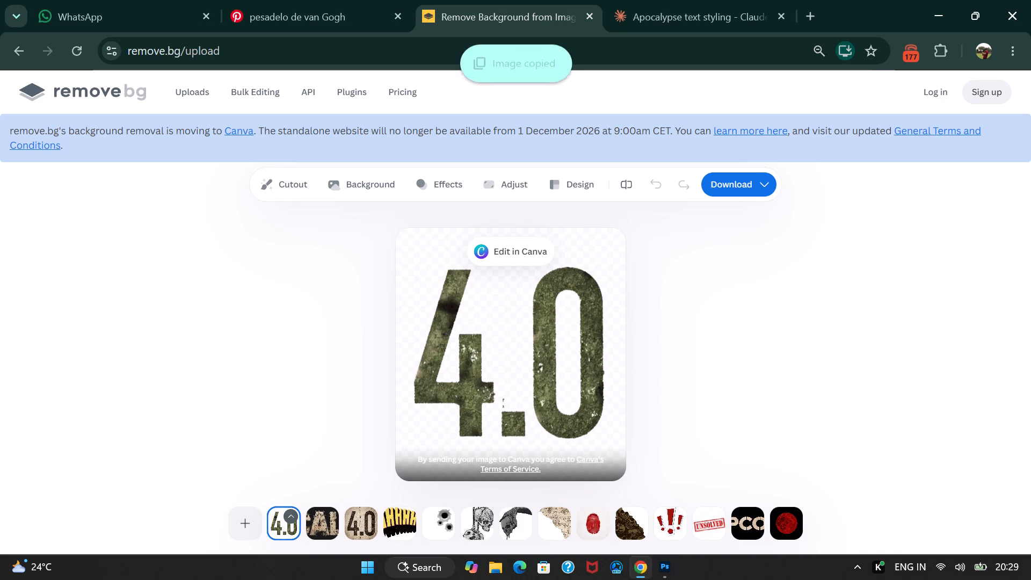
left_click(664, 567)
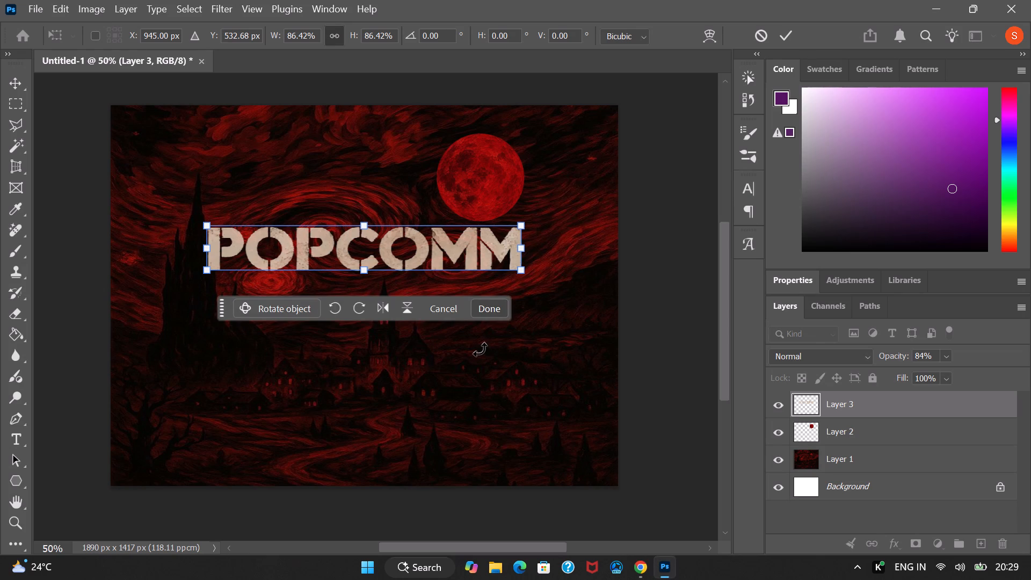
key("ctrl+v")
left_click(477, 350)
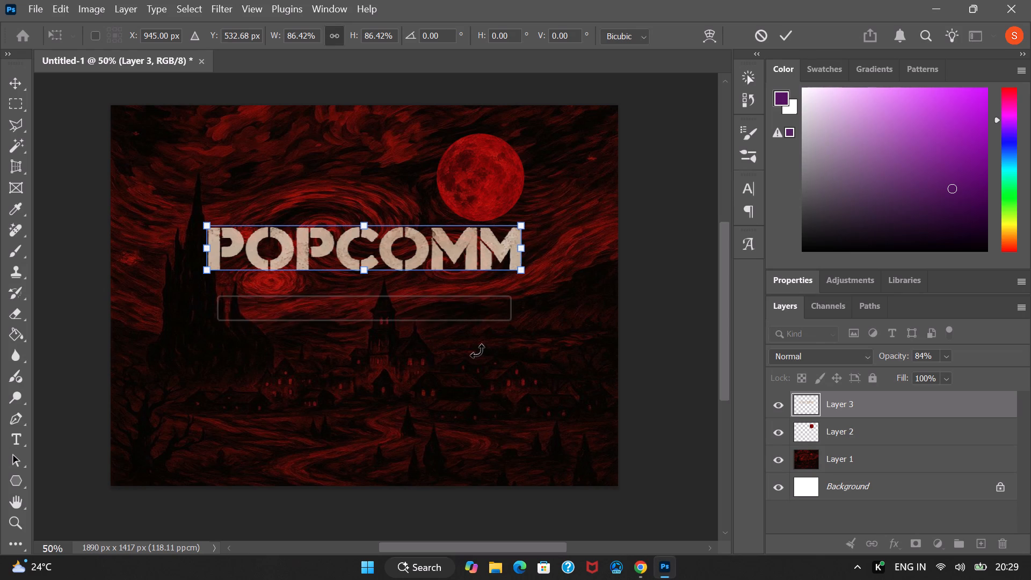
key("ctrl+v")
left_click(824, 471)
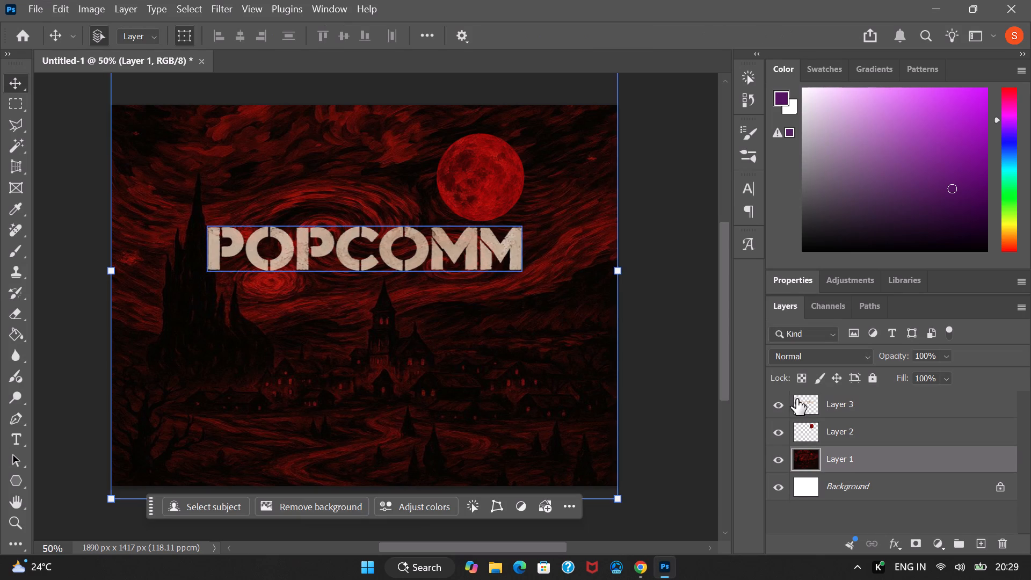
left_click(811, 395)
key("ctrl+v")
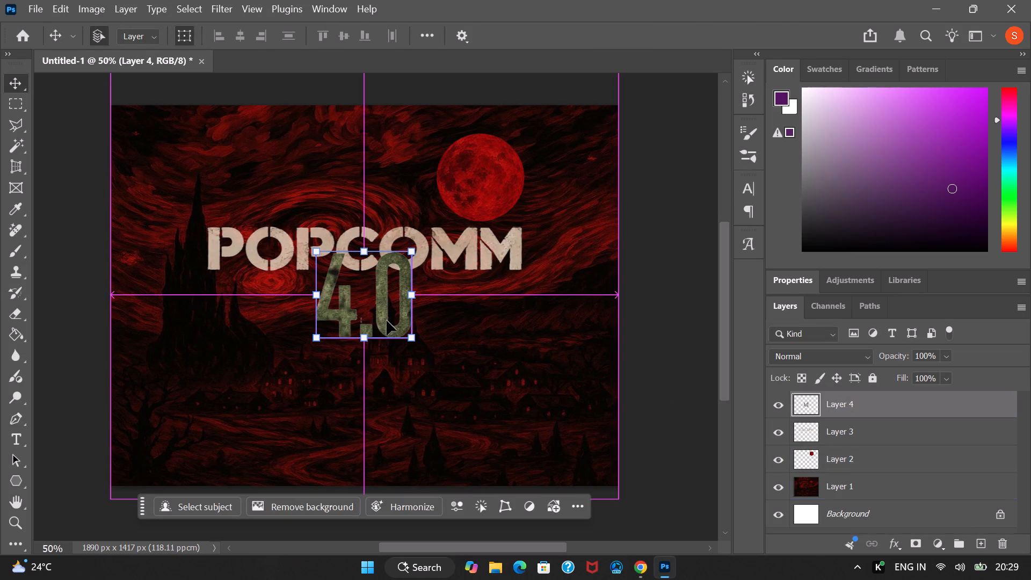
Scale the 4.0 to about 69% width and 58% height and centre it horizontally just below POPCOMM.
left_click_drag(382, 311, 380, 335)
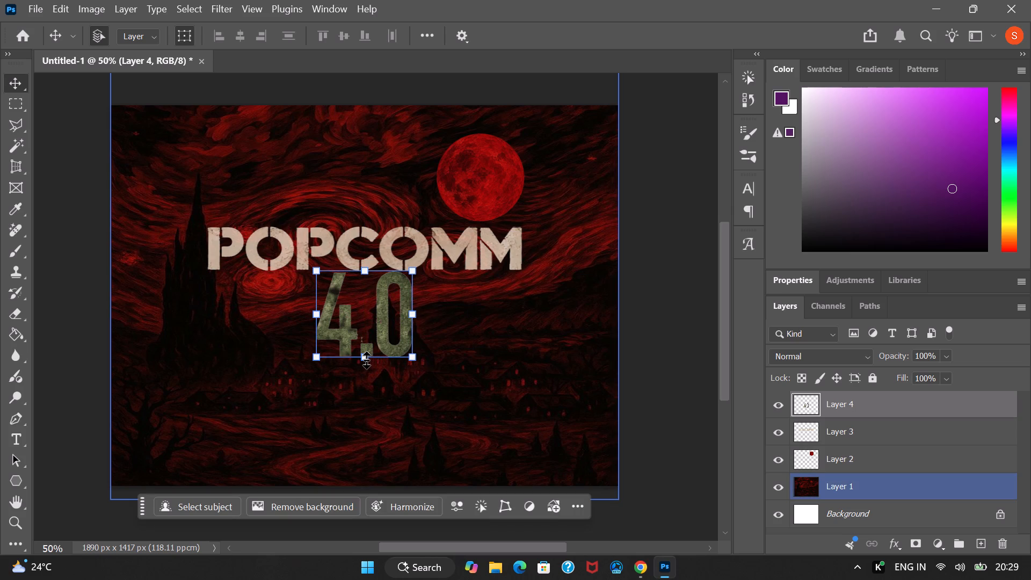
left_click_drag(365, 360, 367, 346, "shift")
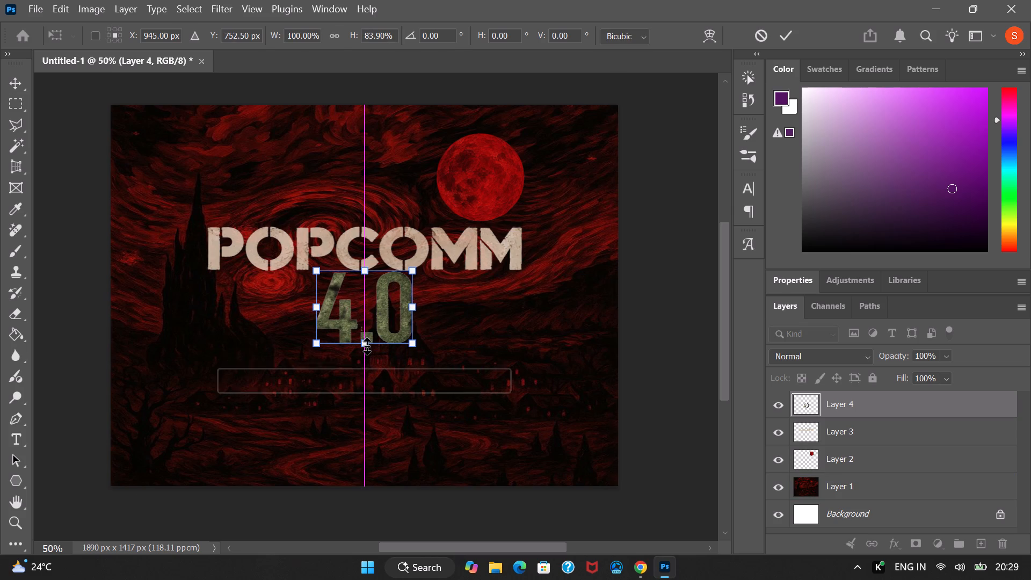
left_click_drag(380, 312, 384, 329)
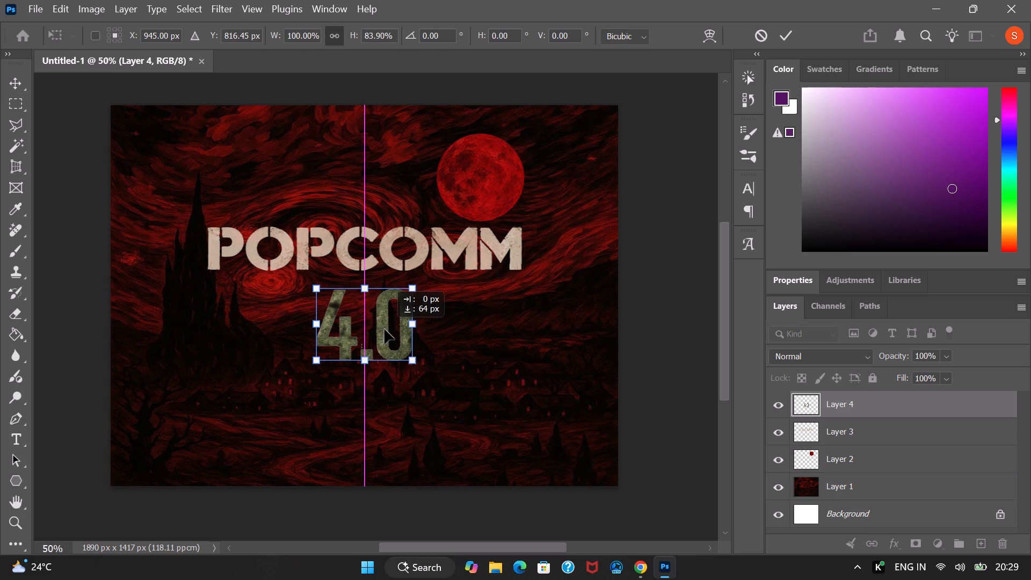
left_click_drag(384, 329, 384, 326)
left_click_drag(416, 358, 405, 351)
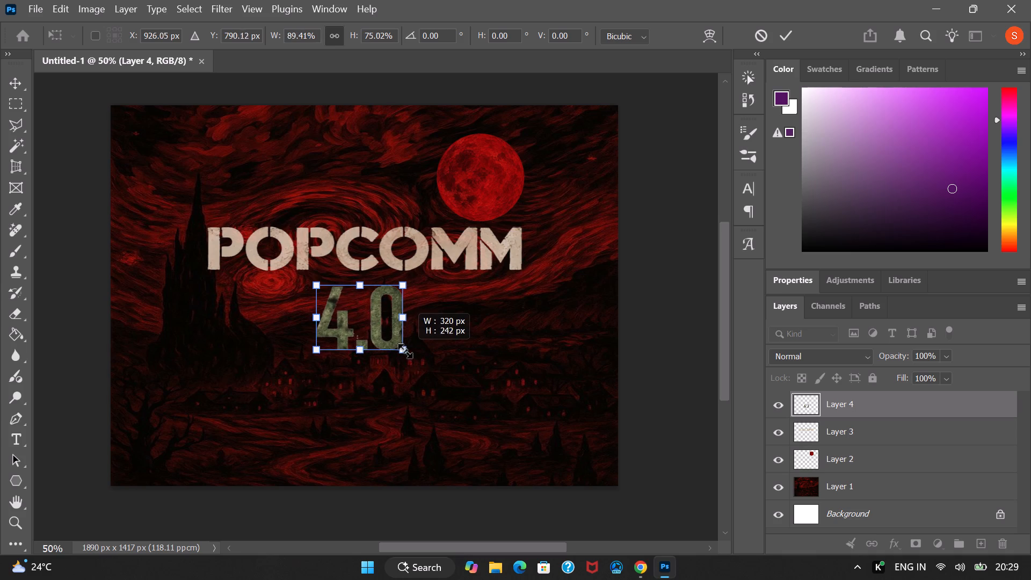
left_click_drag(405, 351, 388, 334)
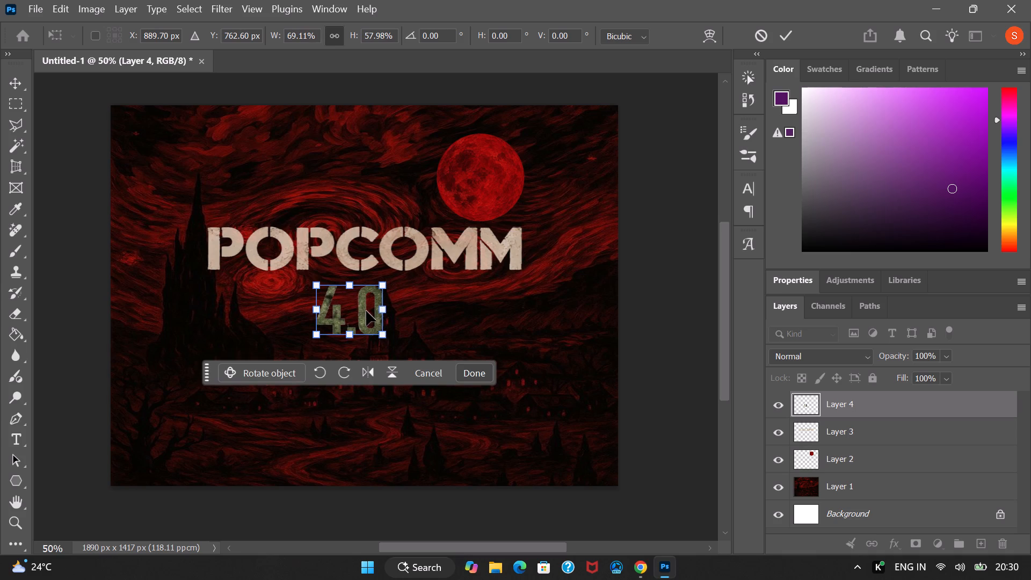
left_click_drag(362, 309, 376, 308)
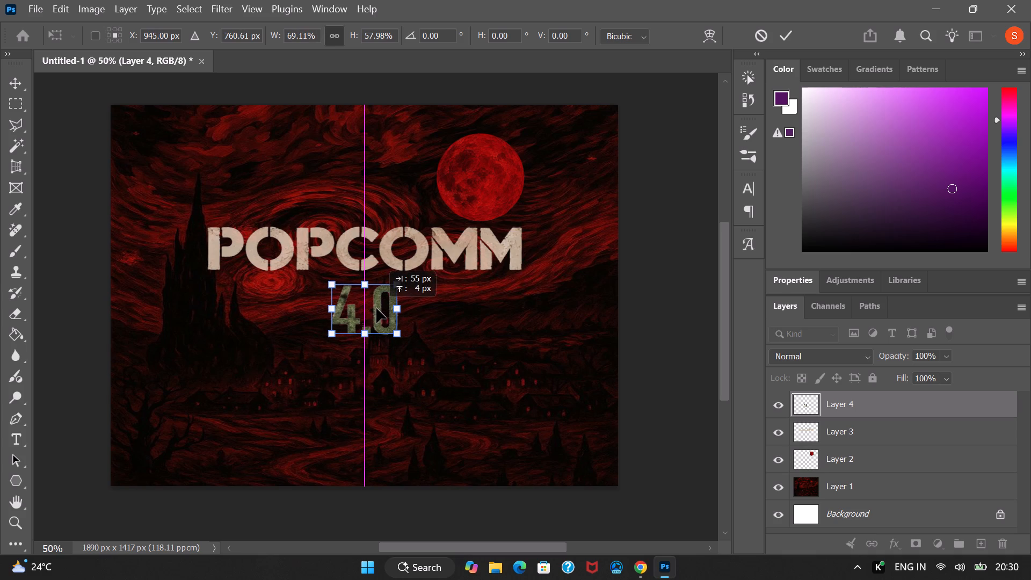
left_click_drag(376, 308, 376, 305)
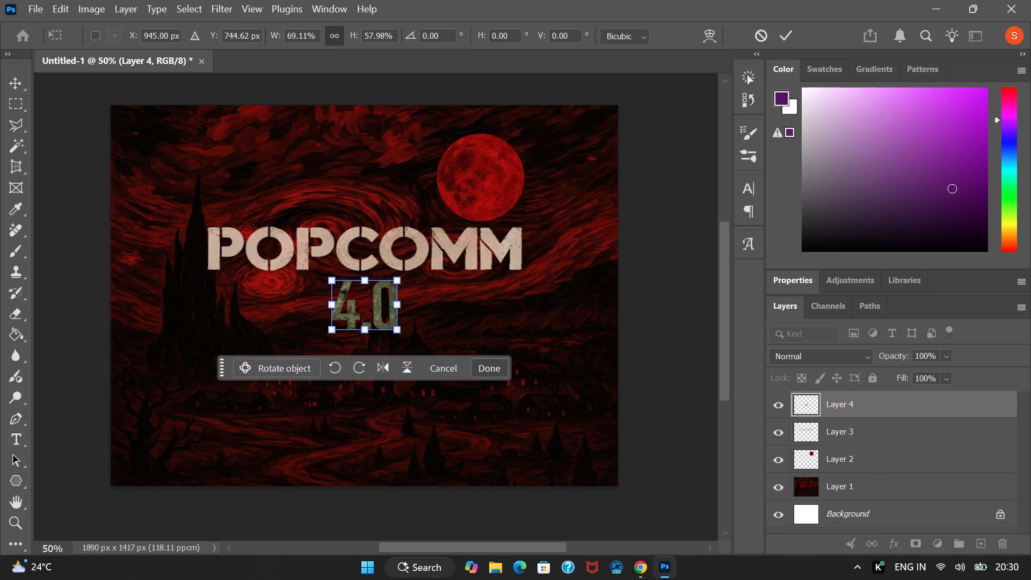
Copy the distressed APOCALYPSE cutout from remove.bg in Chrome and paste it into the Photoshop document above the 4.0 layer.
left_click(634, 565)
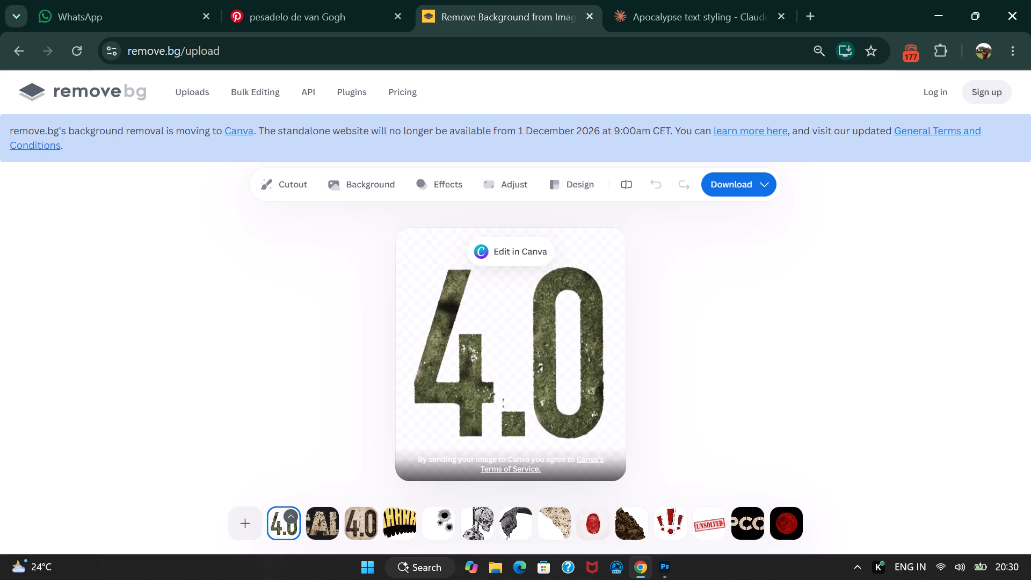
left_click(326, 519)
right_click(508, 338)
left_click(571, 379)
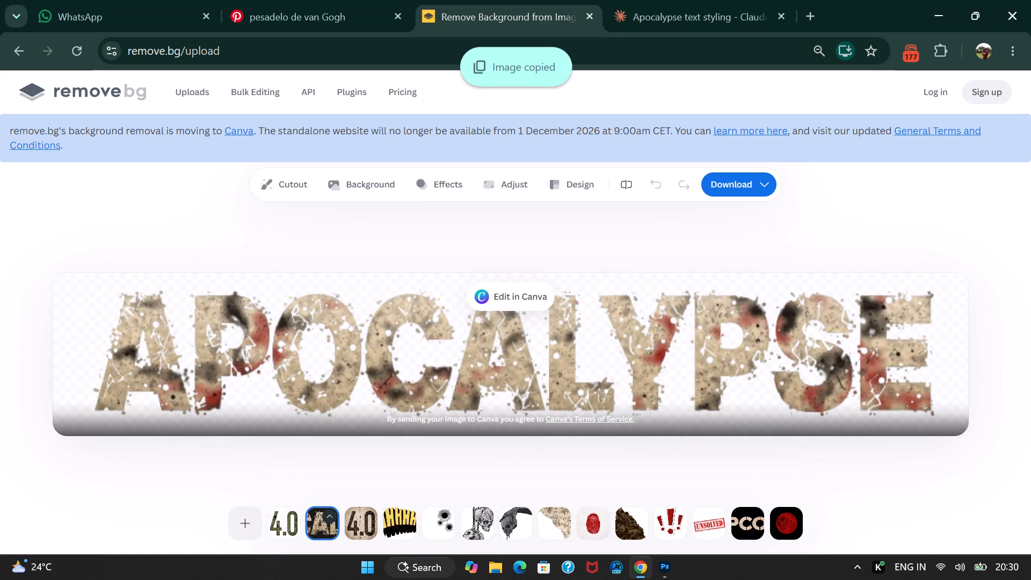
left_click(660, 565)
key("ctrl+v")
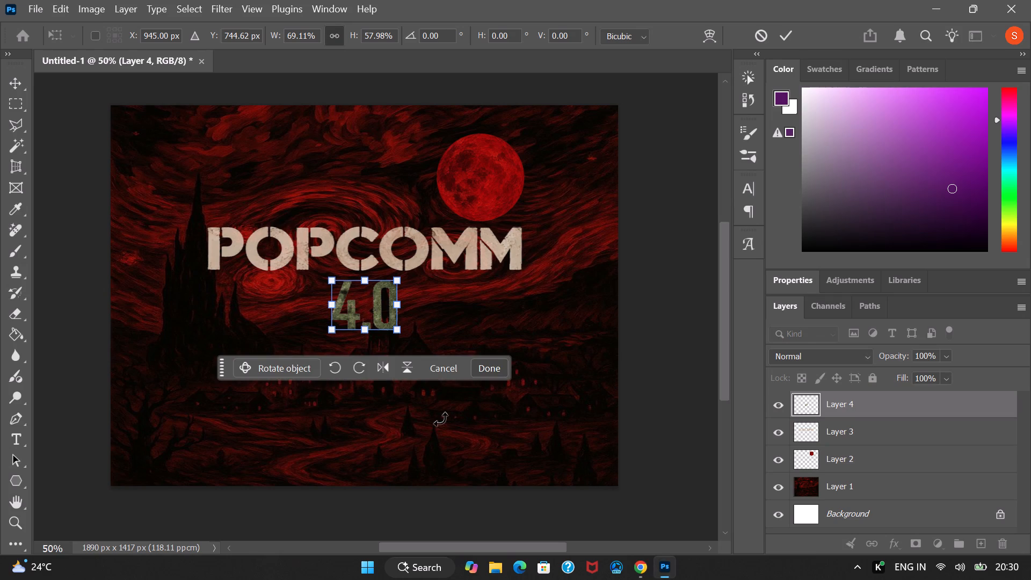
left_click(481, 424)
key("ctrl+v")
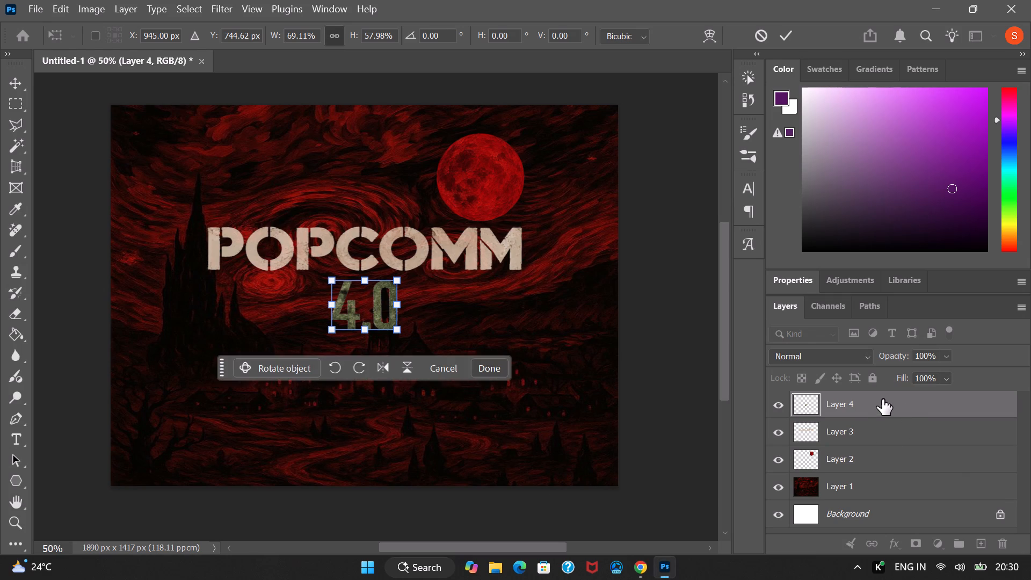
left_click(882, 399)
key("ctrl+v")
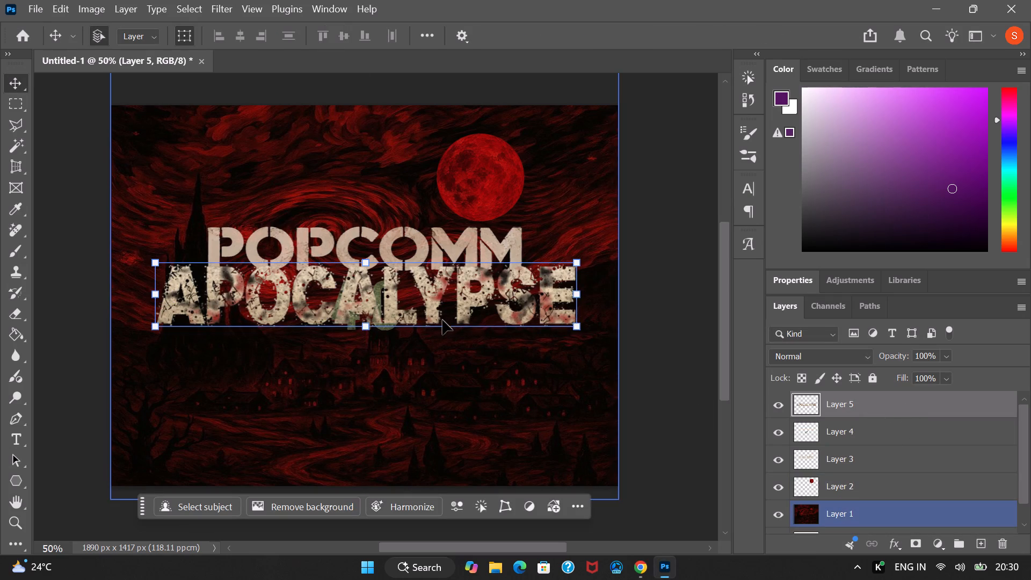
Move the APOCALYPSE lettering below the 4.0, scale it to about 53% and centre it horizontally.
left_click_drag(434, 300, 436, 381)
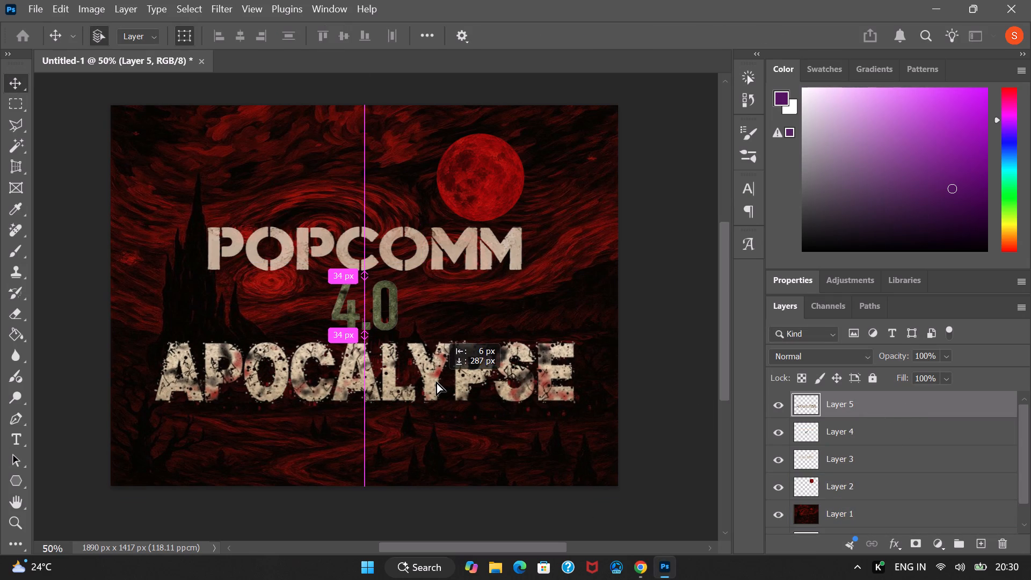
left_click_drag(436, 381, 437, 382)
left_click_drag(576, 405, 395, 396)
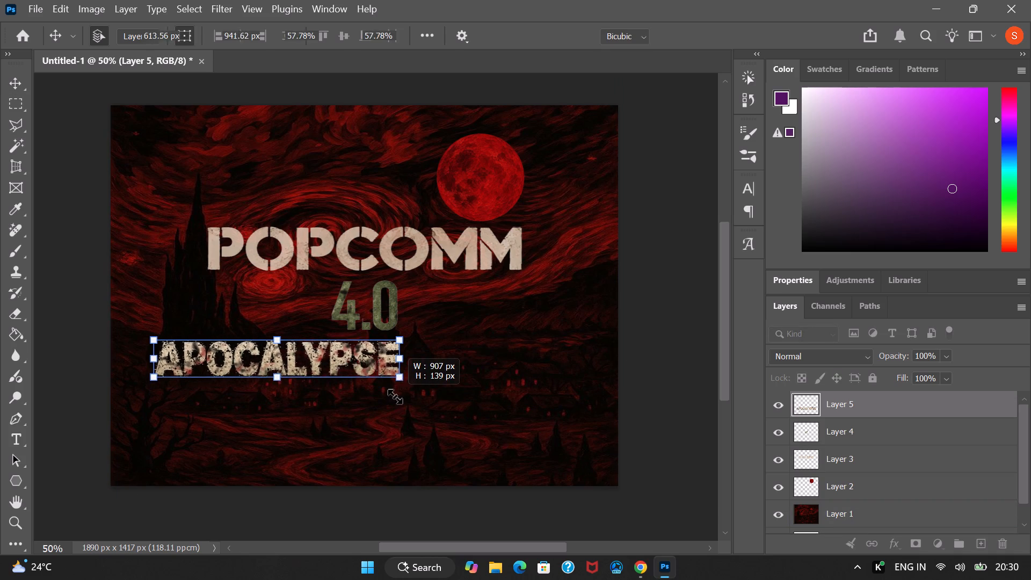
left_click_drag(395, 396, 372, 404)
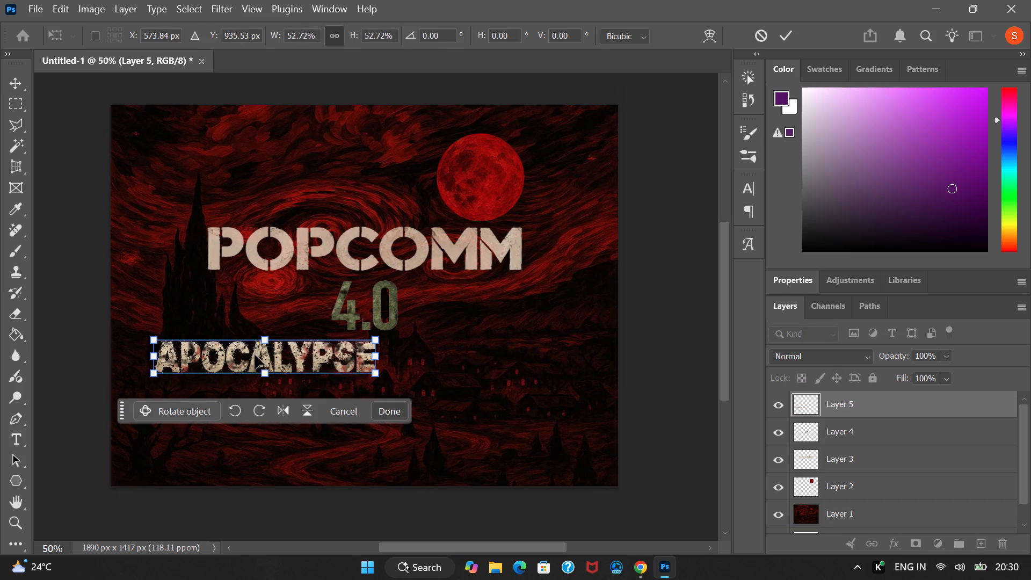
left_click_drag(255, 353, 352, 367)
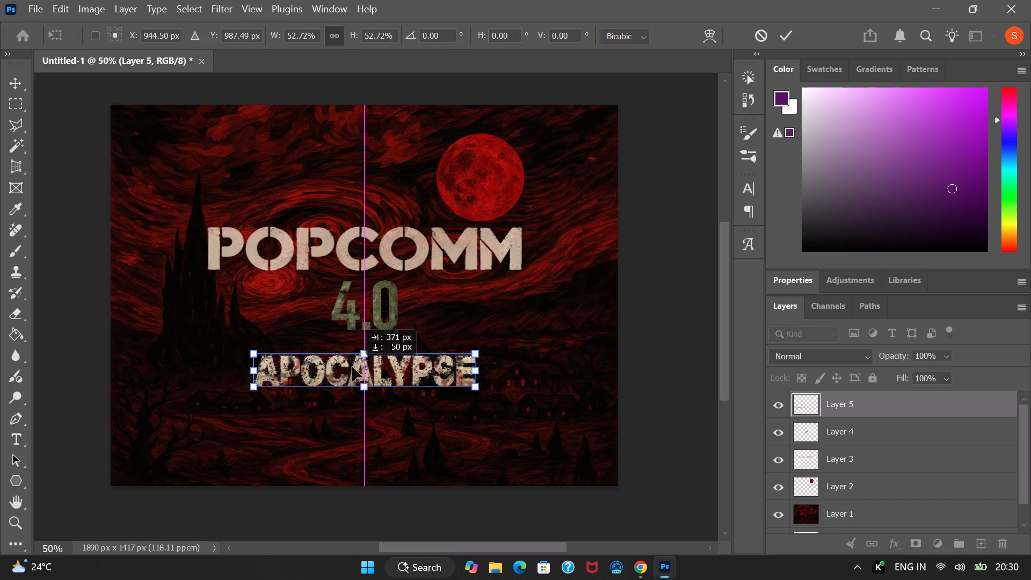
left_click_drag(352, 367, 355, 361)
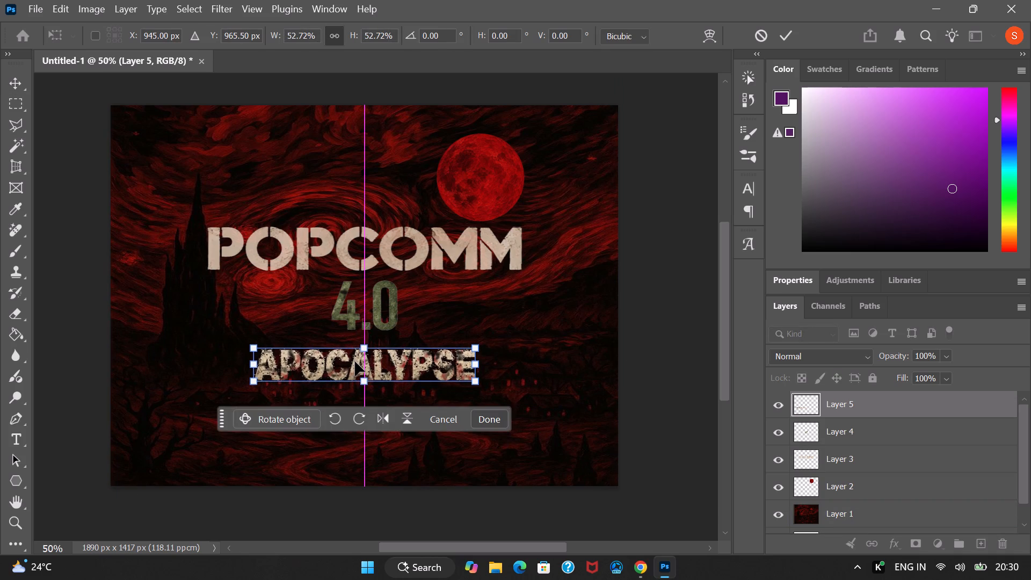
Set the APOCALYPSE layer's opacity to 80%.
left_click(945, 351)
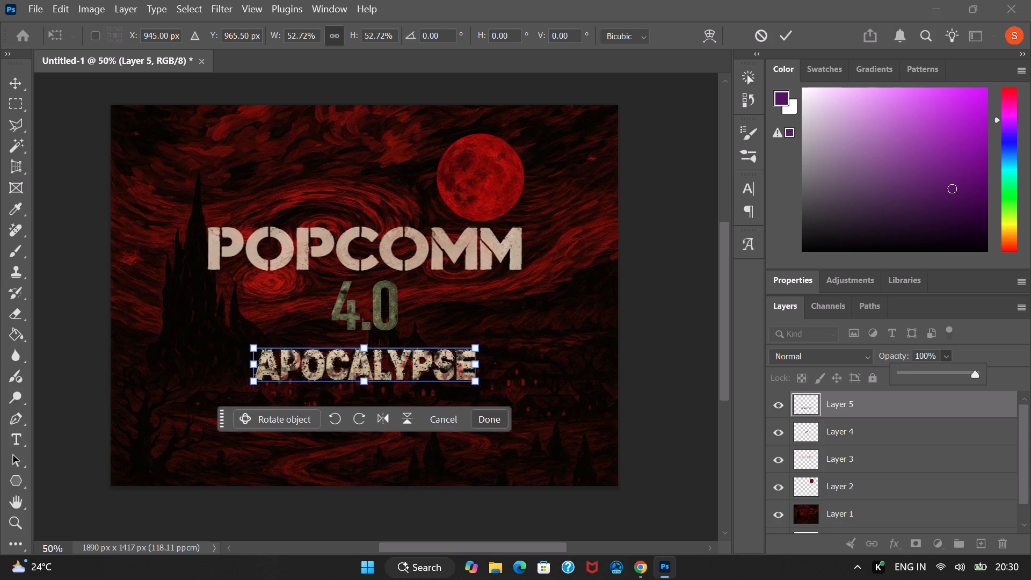
left_click_drag(973, 374, 960, 373)
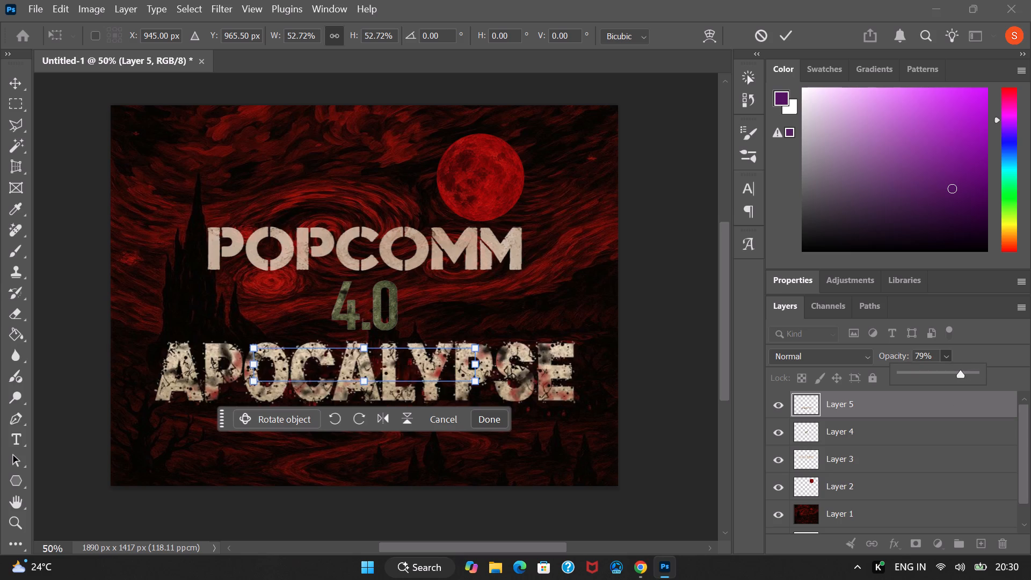
left_click_drag(960, 373, 961, 373)
scroll(822, 449, "down", 4)
scroll(851, 489, "down", 3)
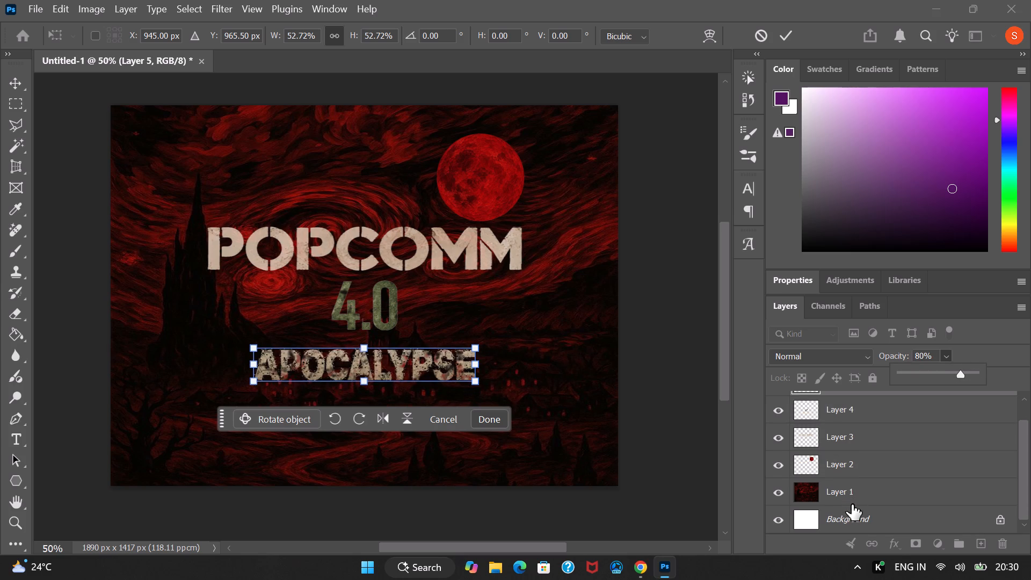
left_click(853, 508)
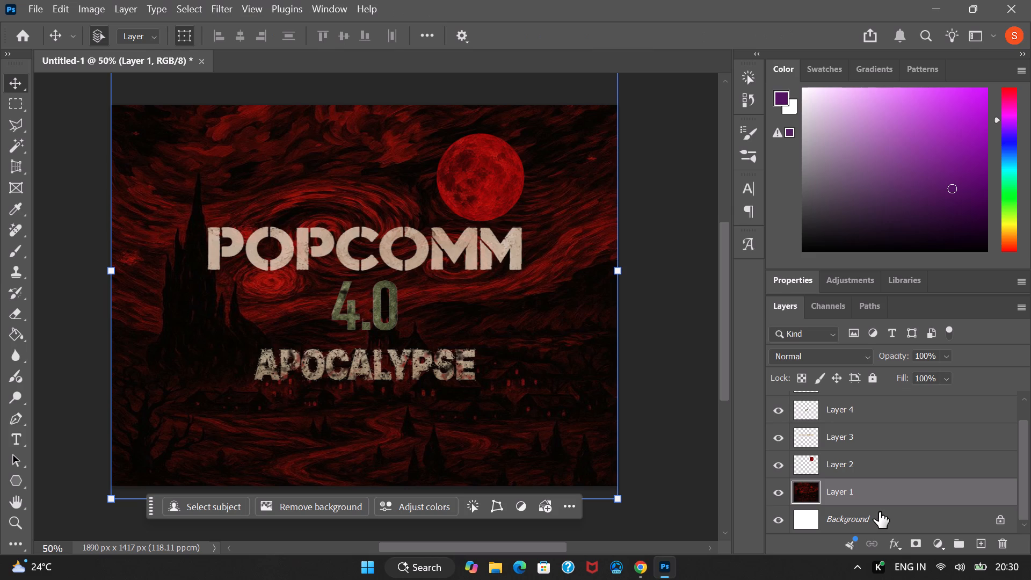
Nudge the POPCOMM lettering and the 4.0 slightly down towards APOCALYPSE, keeping both centred horizontally.
left_click_drag(361, 263, 361, 266)
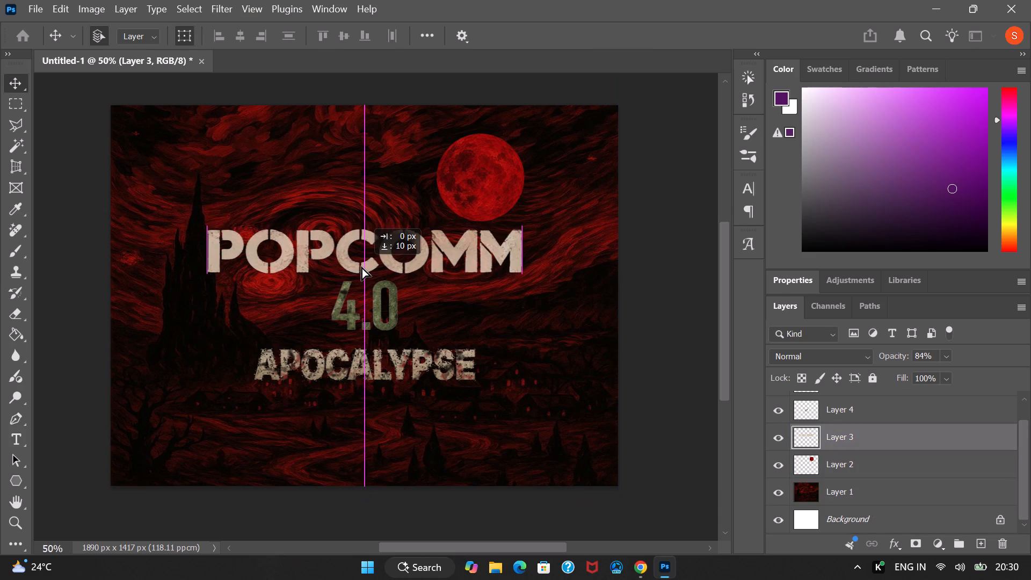
left_click_drag(361, 266, 361, 269)
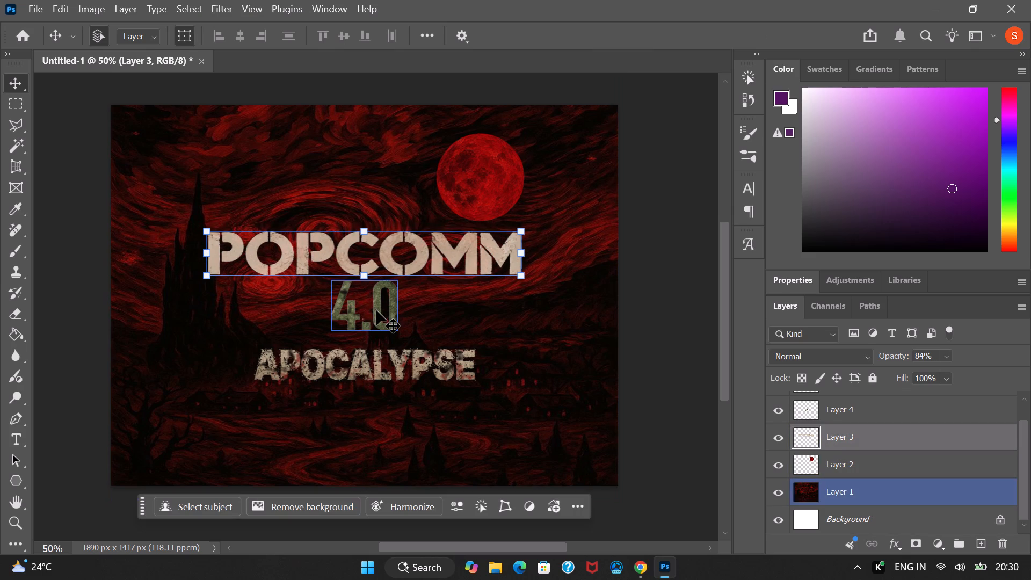
left_click_drag(376, 310, 377, 317)
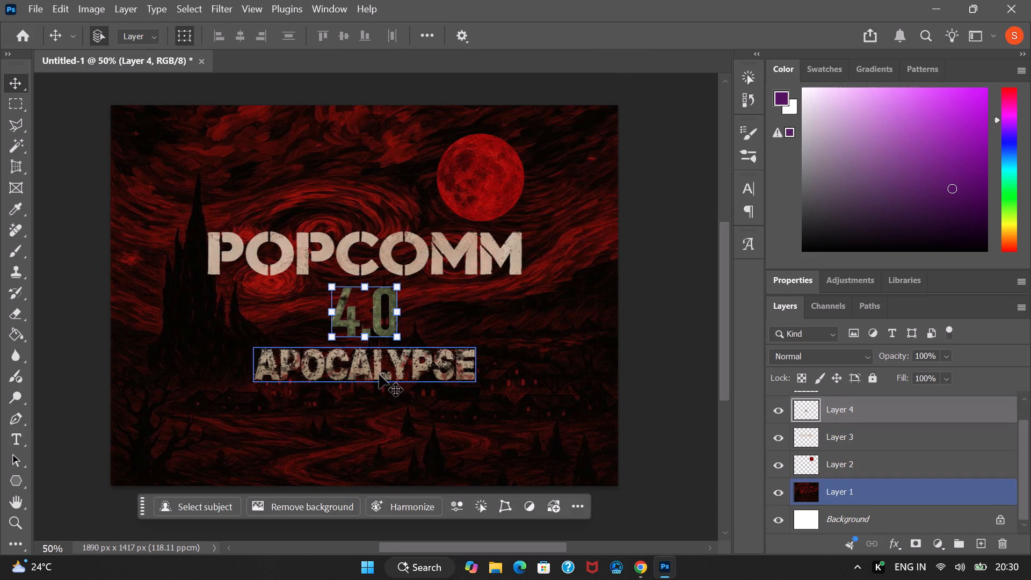
Scale the APOCALYPSE lettering down to about 89% and recentre it horizontally just below the 4.0.
left_click(379, 374)
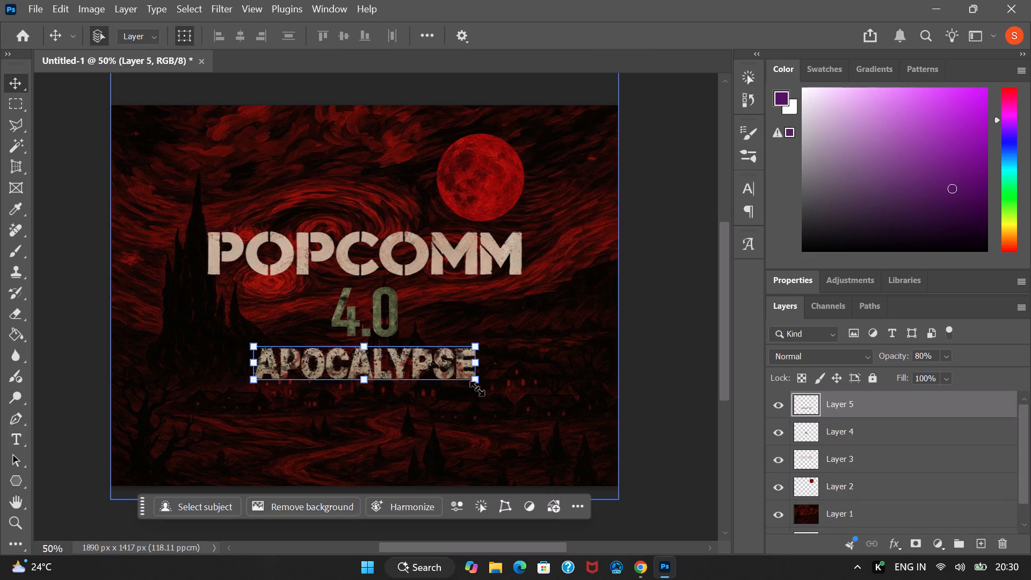
left_click_drag(478, 384, 469, 382)
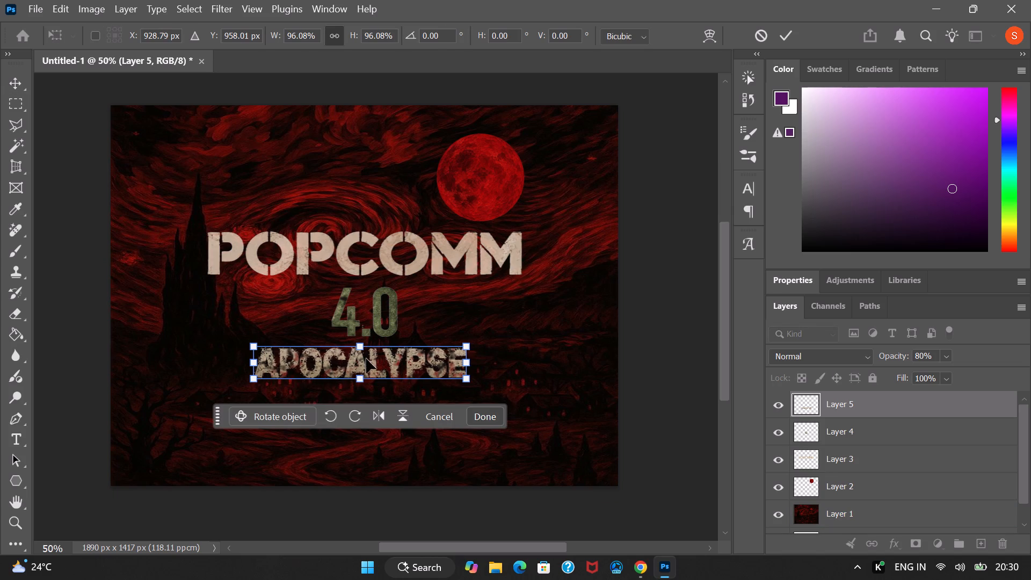
left_click_drag(353, 363, 358, 364)
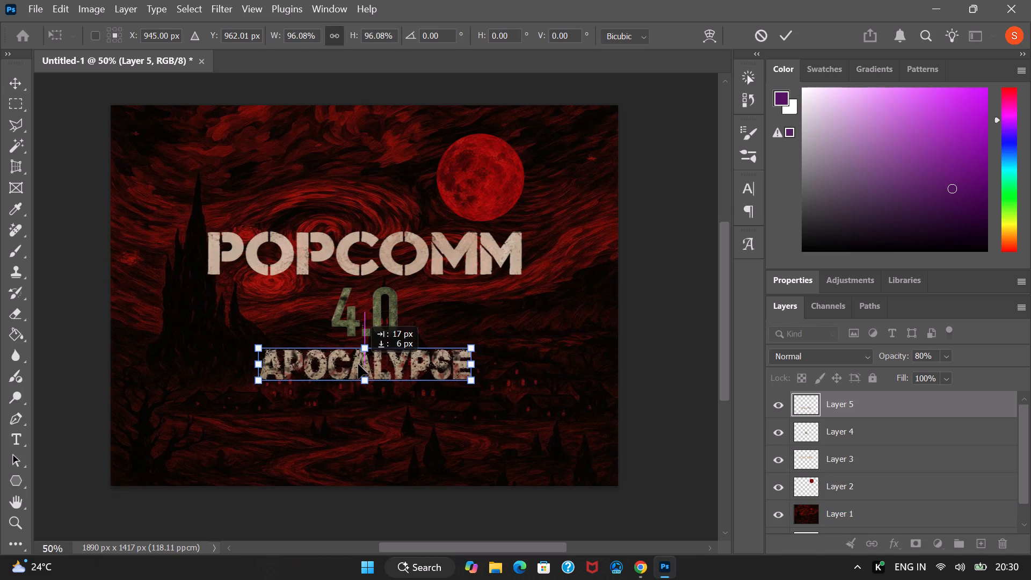
left_click_drag(358, 364, 358, 365)
left_click_drag(471, 381, 456, 373)
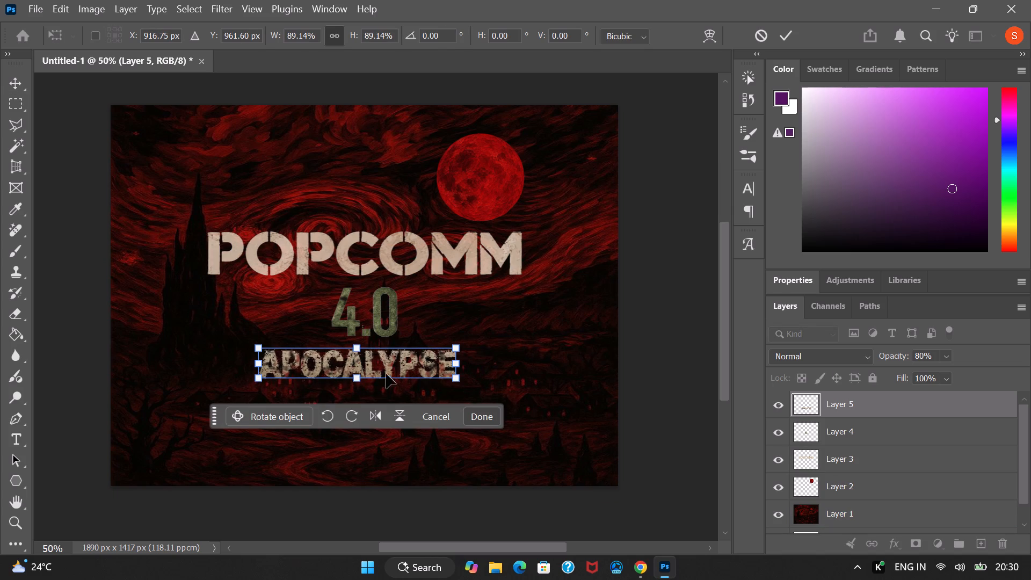
left_click_drag(350, 363, 356, 365)
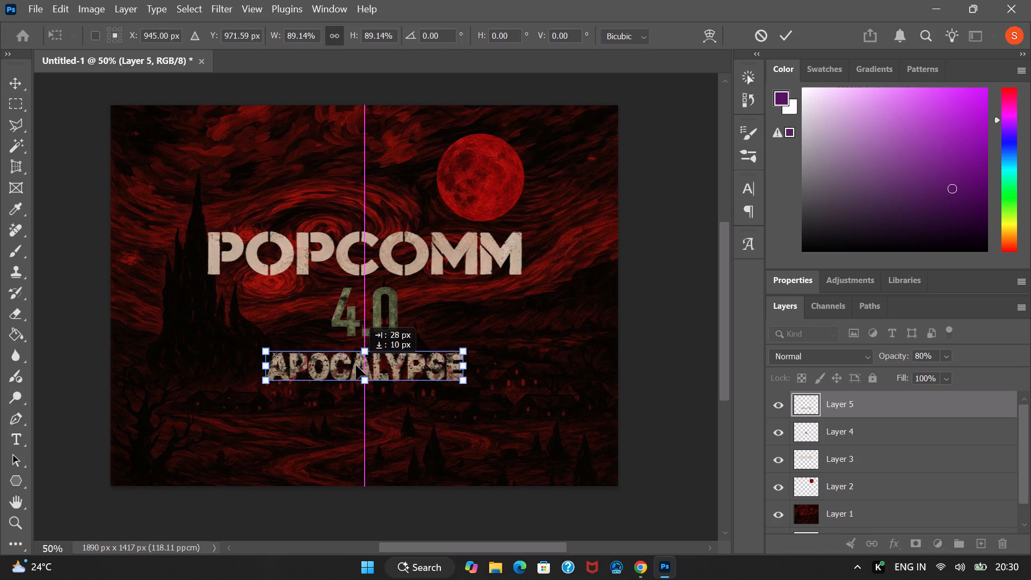
left_click_drag(356, 365, 357, 365)
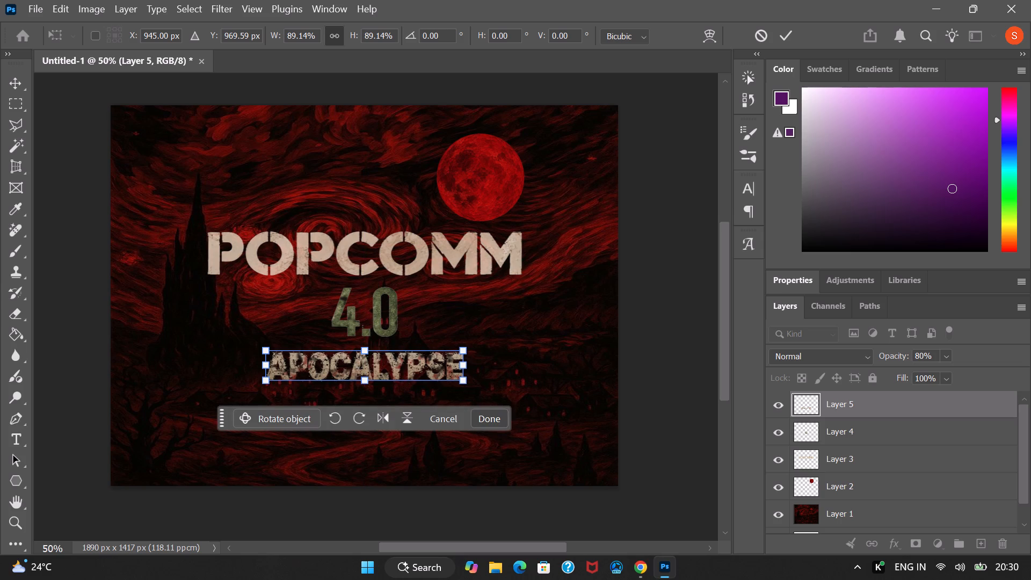
left_click(831, 429)
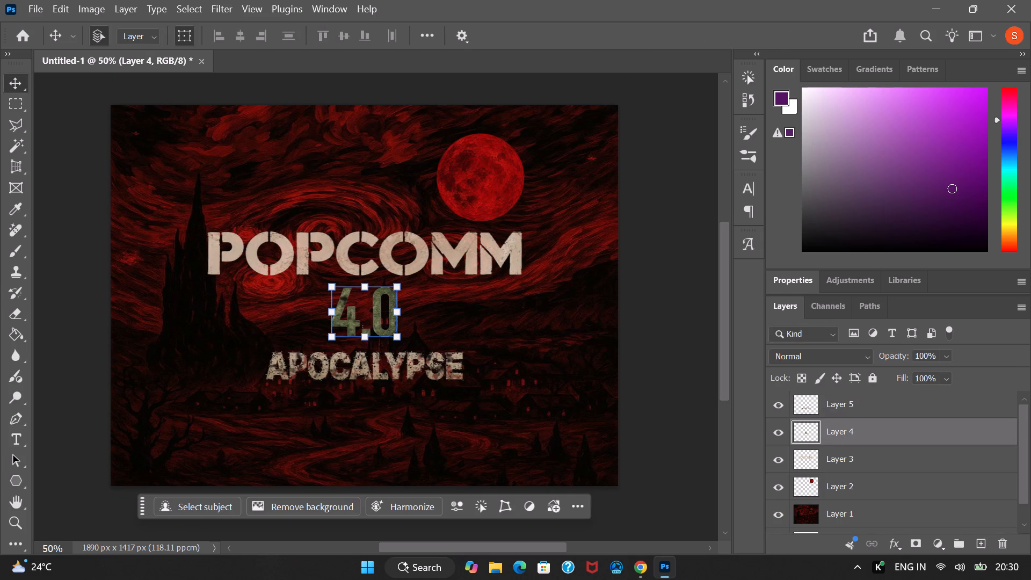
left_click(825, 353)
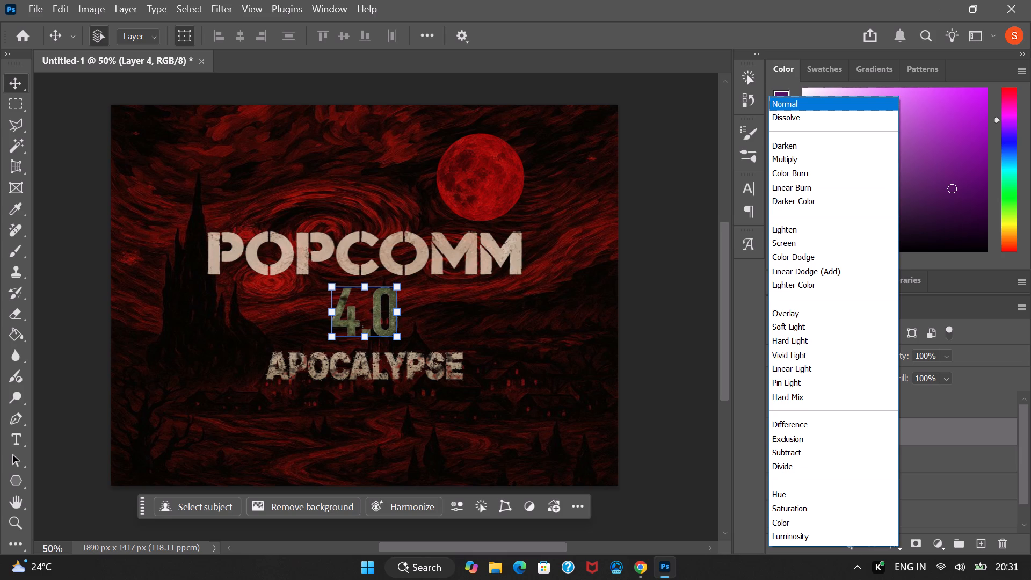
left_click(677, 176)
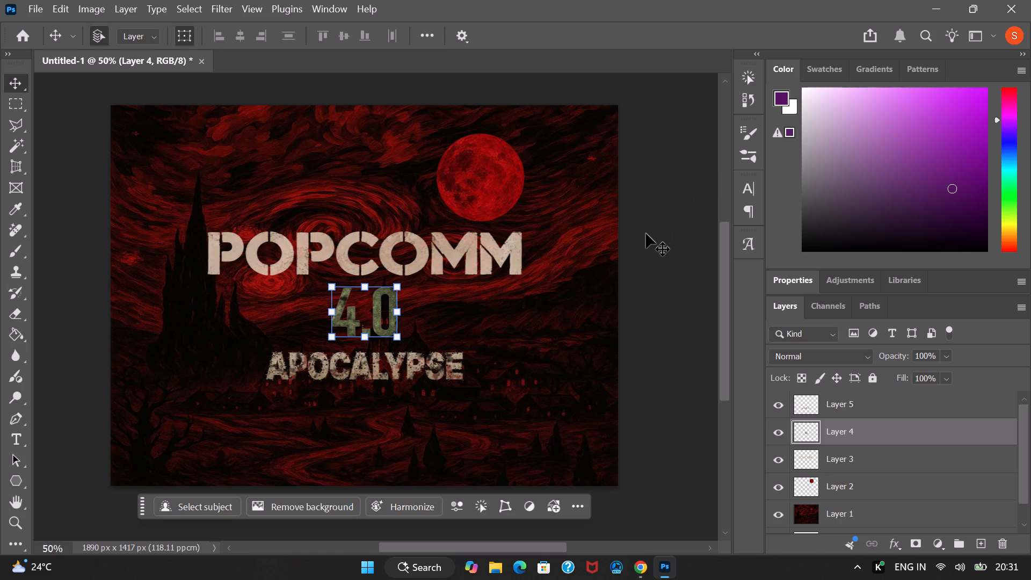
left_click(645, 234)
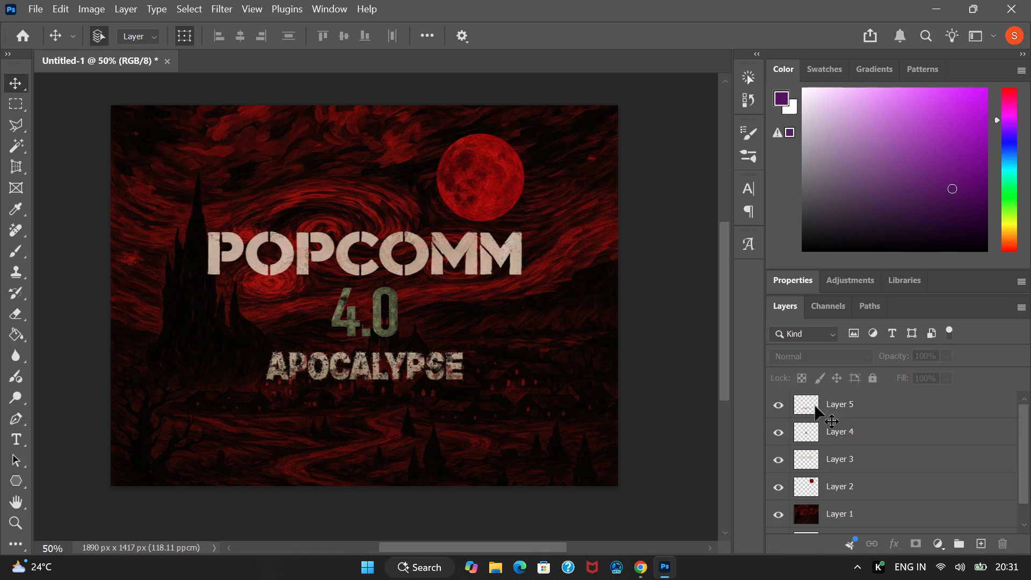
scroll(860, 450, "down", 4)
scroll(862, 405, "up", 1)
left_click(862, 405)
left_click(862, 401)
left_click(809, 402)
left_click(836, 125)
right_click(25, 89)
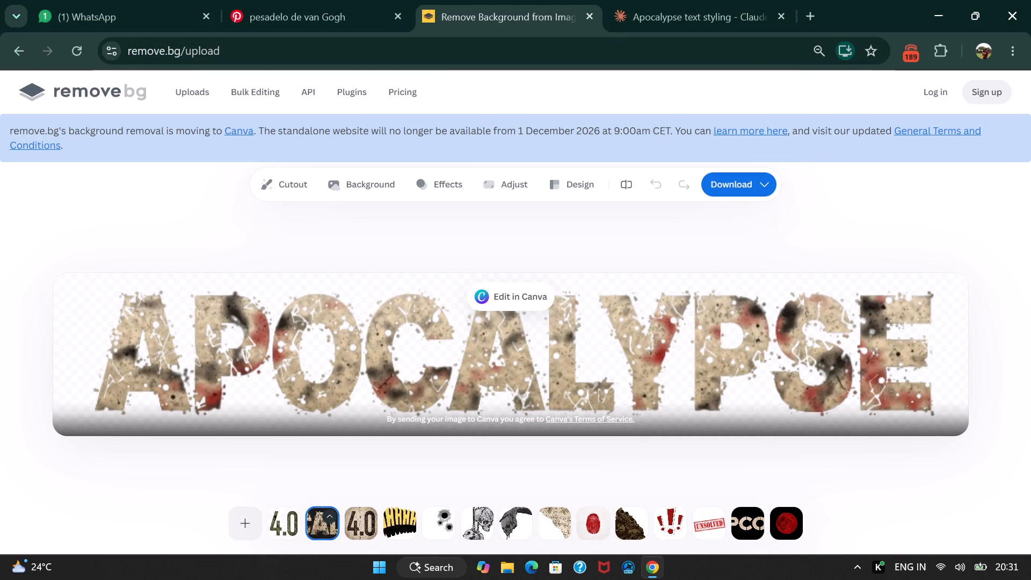
Switch to the Canva desktop app, maximise it and open its home page.
left_click(940, 10)
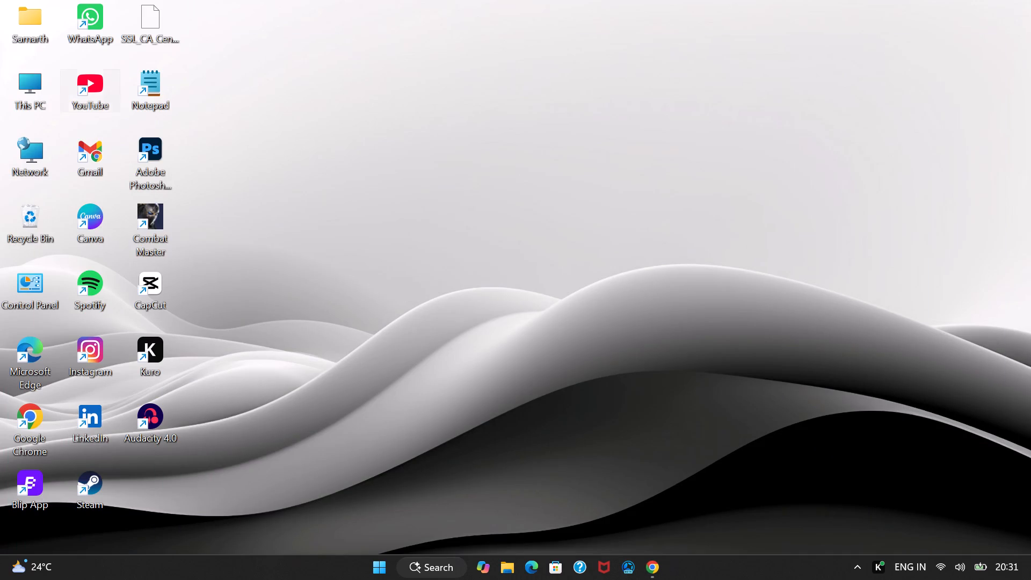
double_click(101, 208)
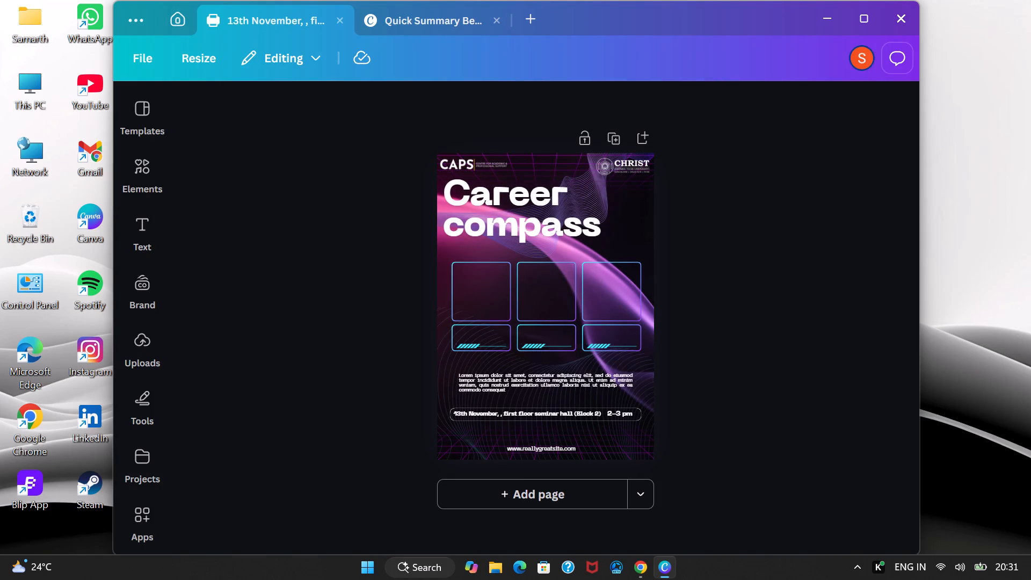
left_click(855, 18)
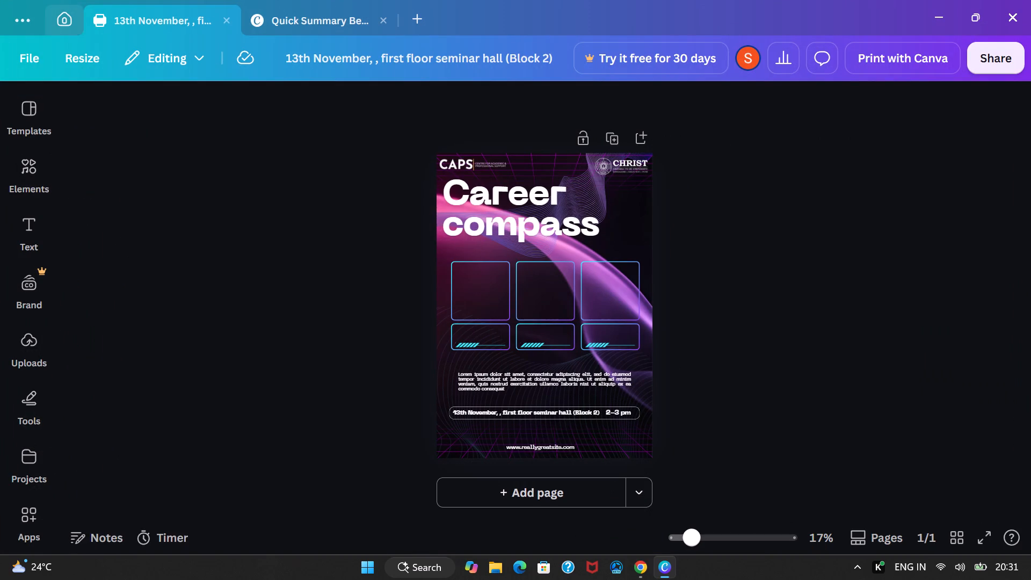
left_click(64, 26)
Search Canva for "instagram 6 gride" and browse the matching templates and designs.
left_click(375, 224)
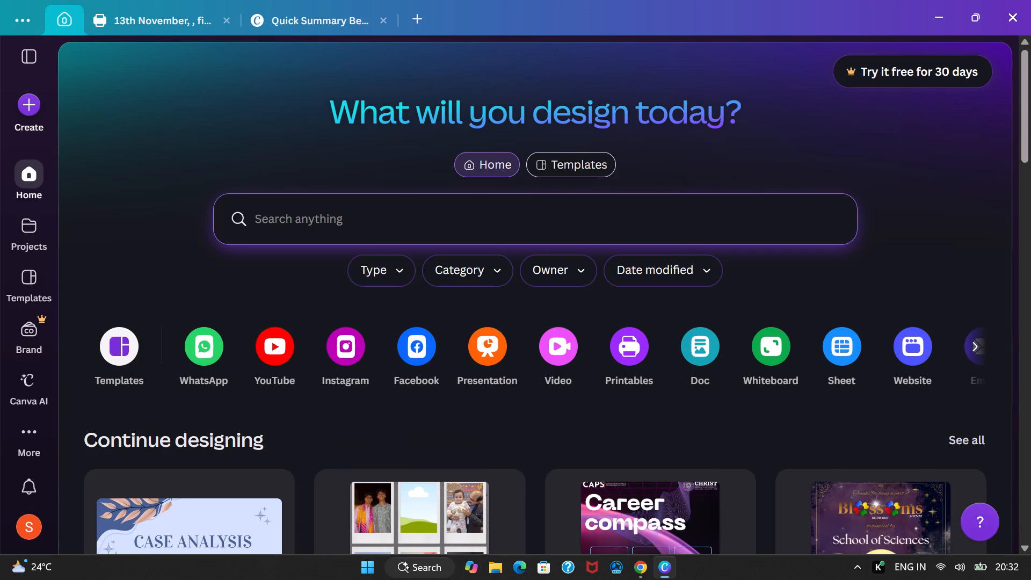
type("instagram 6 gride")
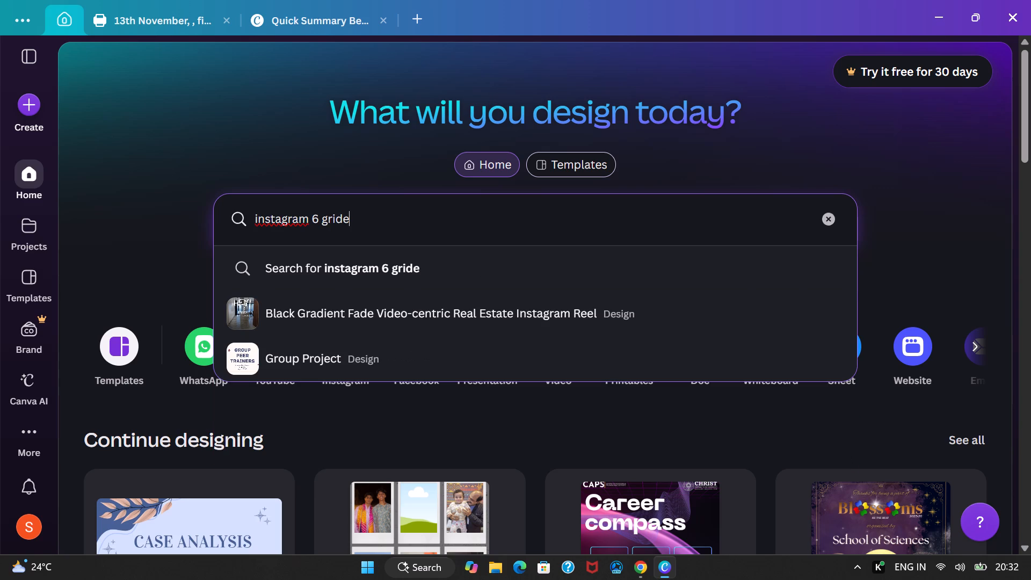
left_click(380, 280)
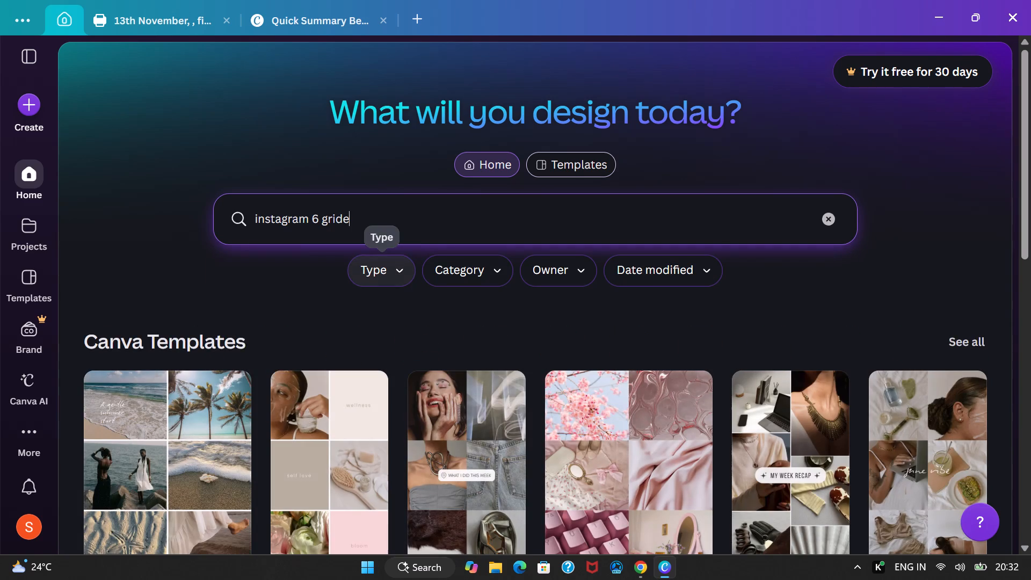
scroll(316, 397, "down", 9)
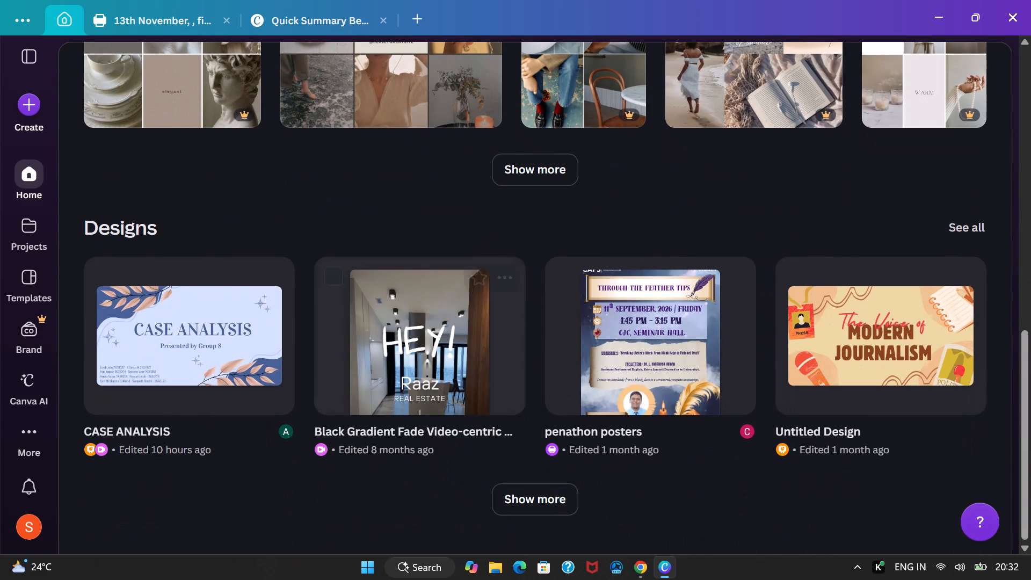
scroll(323, 383, "up", 14)
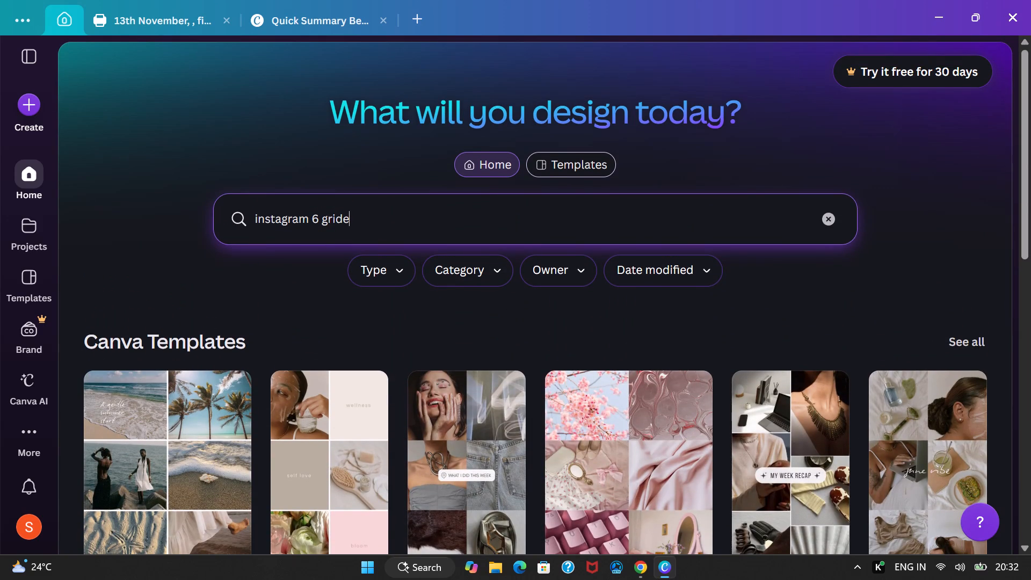
Start creating a new design and search the design types for "Instagram 6 grids post".
left_click(24, 103)
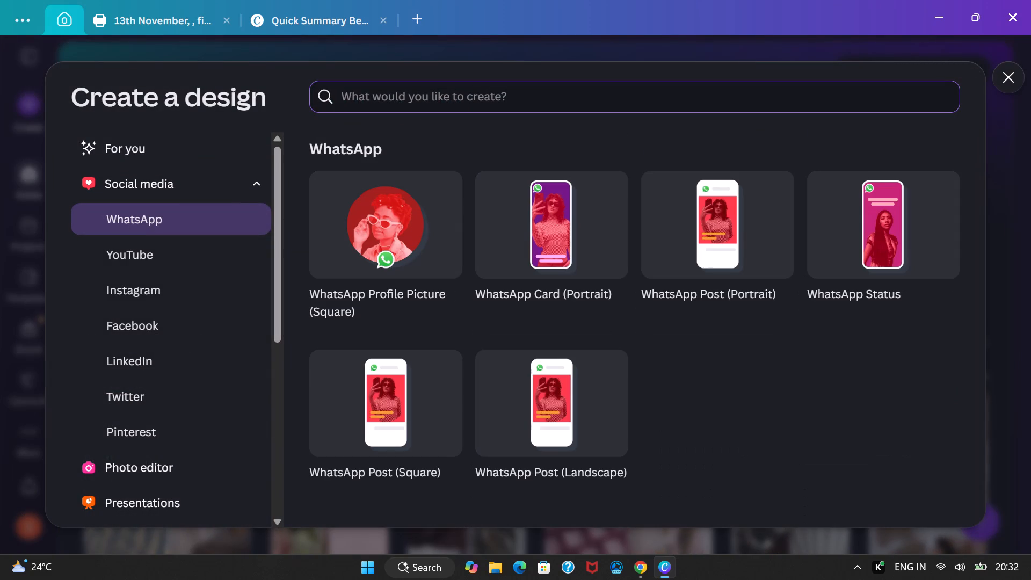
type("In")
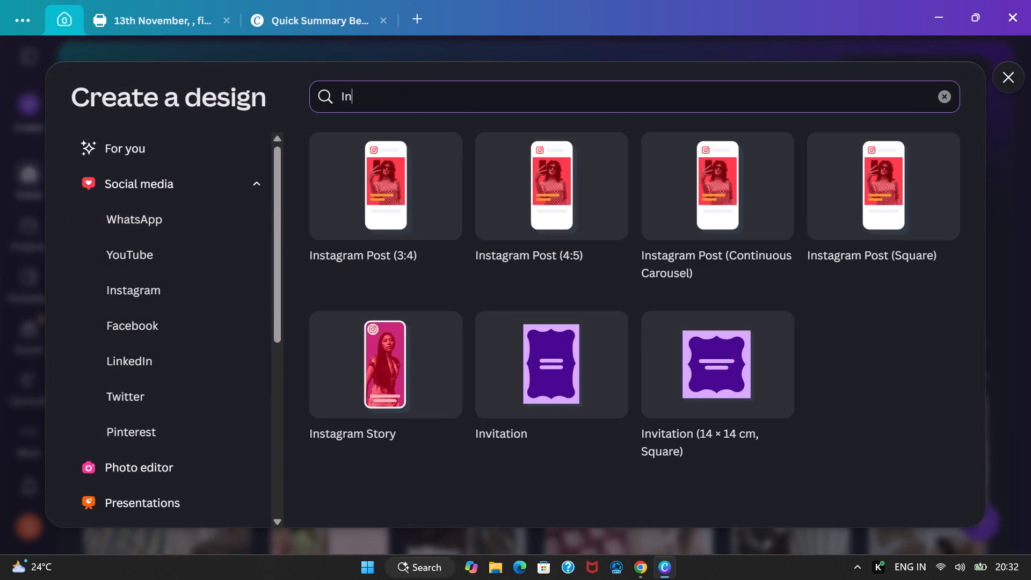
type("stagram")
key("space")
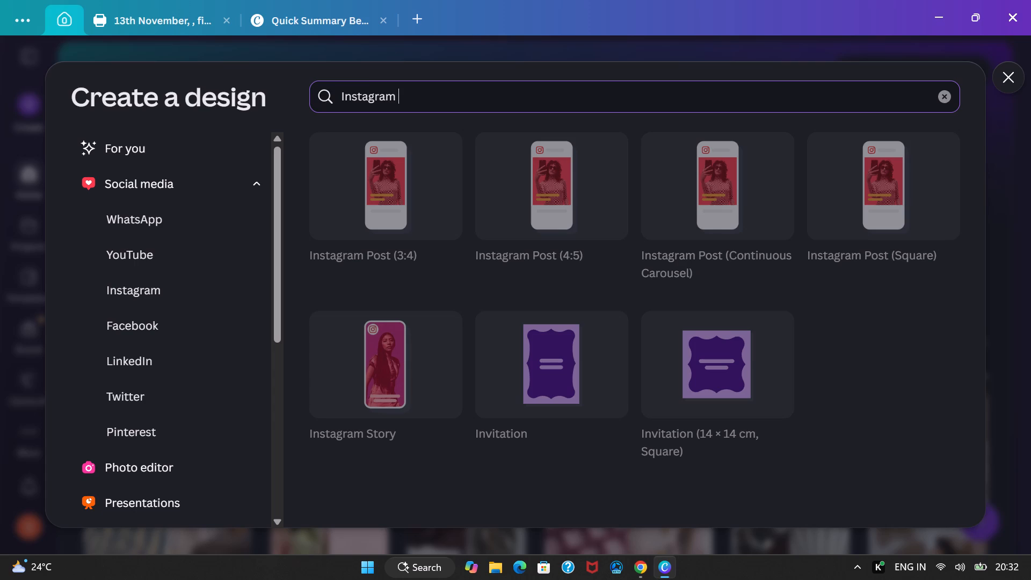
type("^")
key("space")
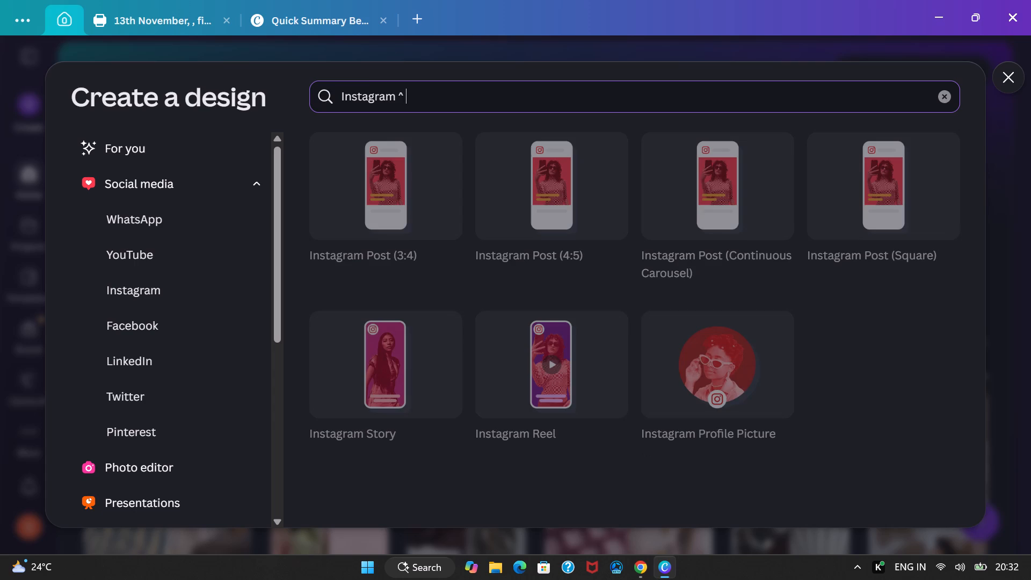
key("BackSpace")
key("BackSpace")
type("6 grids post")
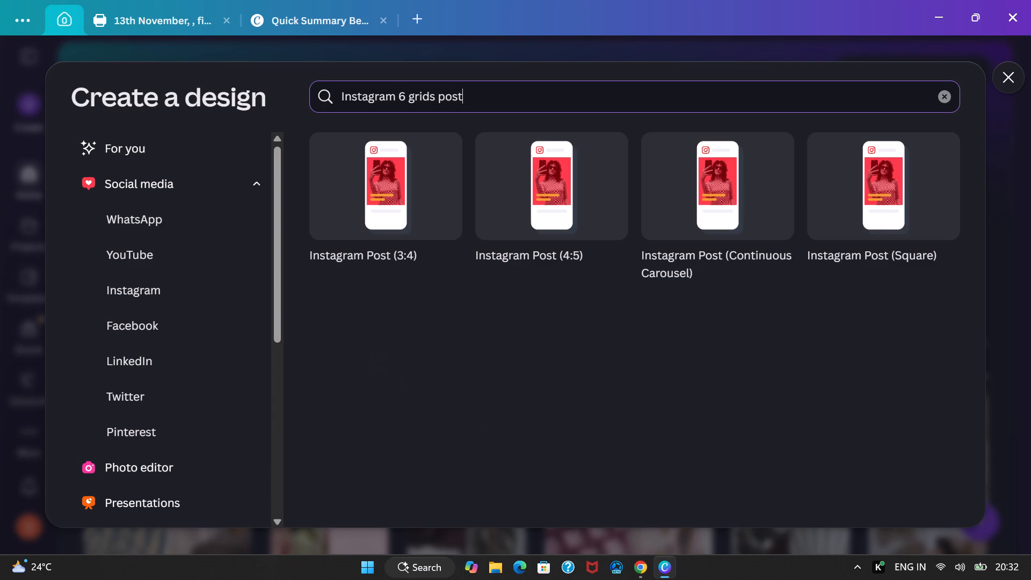
Replace the design type search with "landscape" and create a blank Flyer (Landscape US) design, hiding the template suggestions.
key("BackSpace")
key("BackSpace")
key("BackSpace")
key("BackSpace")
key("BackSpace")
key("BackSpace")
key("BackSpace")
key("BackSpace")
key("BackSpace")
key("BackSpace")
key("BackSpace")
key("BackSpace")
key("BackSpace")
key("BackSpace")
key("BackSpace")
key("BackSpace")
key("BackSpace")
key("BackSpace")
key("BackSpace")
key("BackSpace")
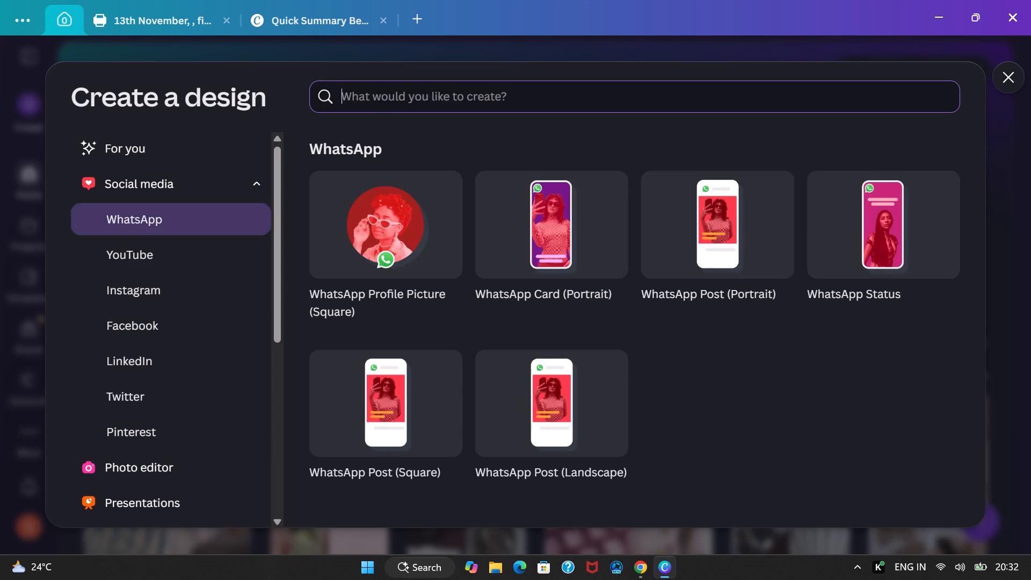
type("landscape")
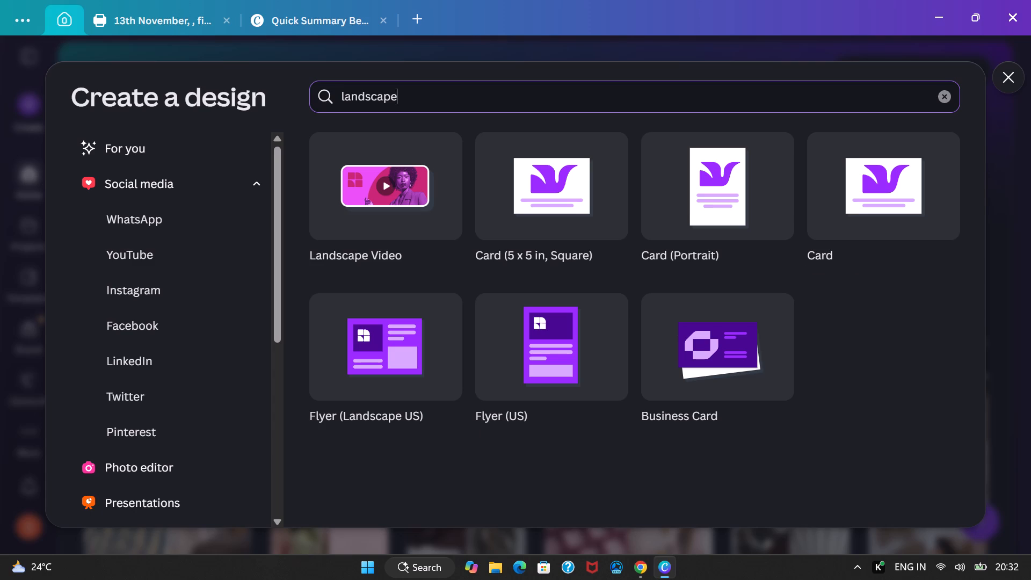
left_click(405, 340)
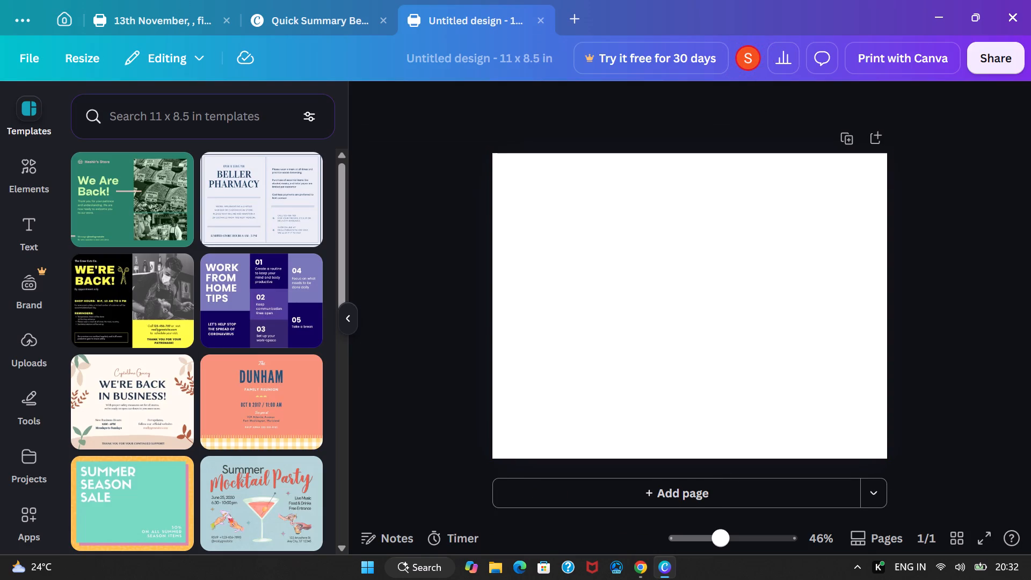
left_click(350, 316)
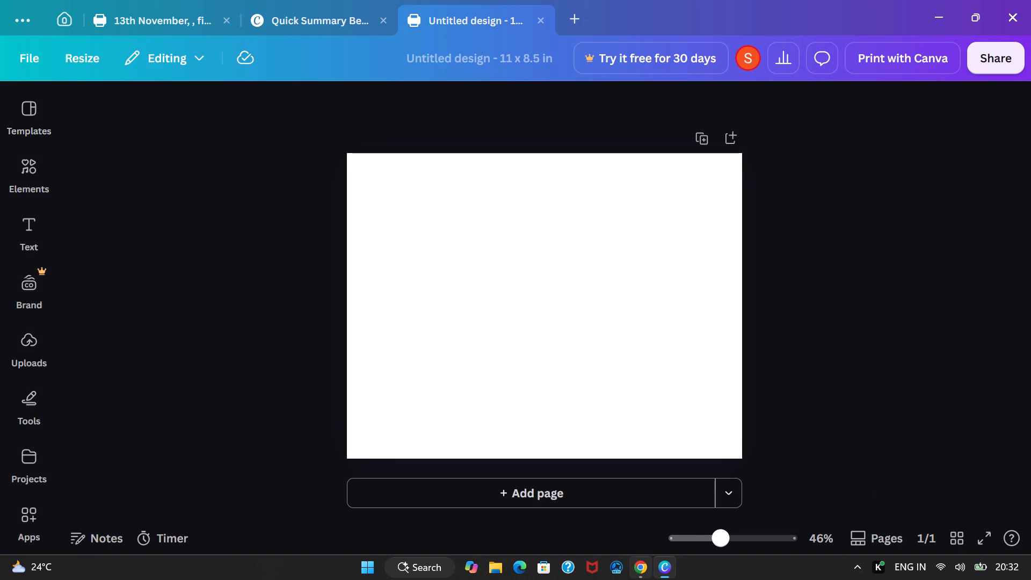
Copy the "pesadelo de van Gogh" artwork from Pinterest in Chrome and paste it onto the blank Canva page.
left_click(643, 563)
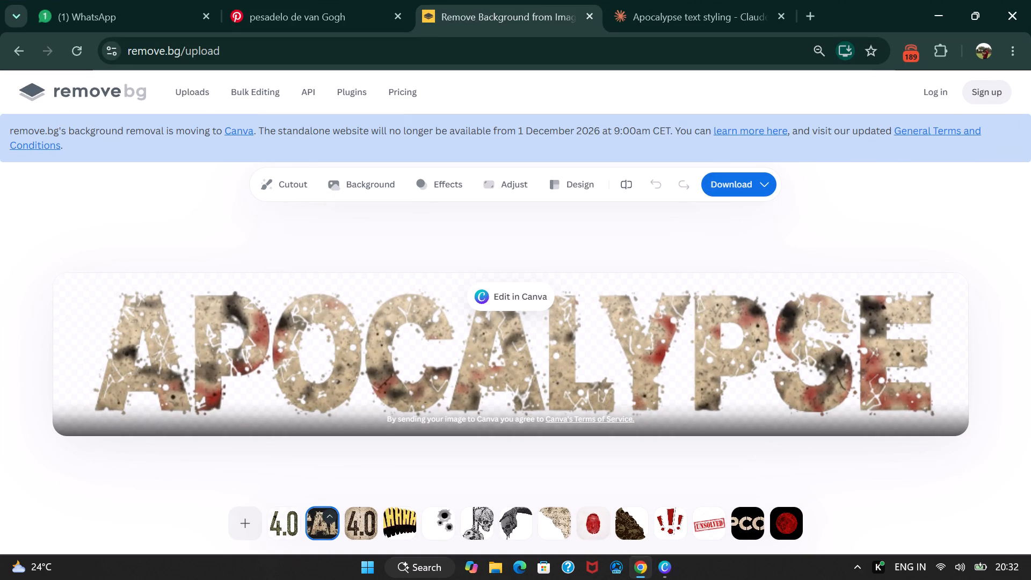
left_click(349, 0)
right_click(324, 292)
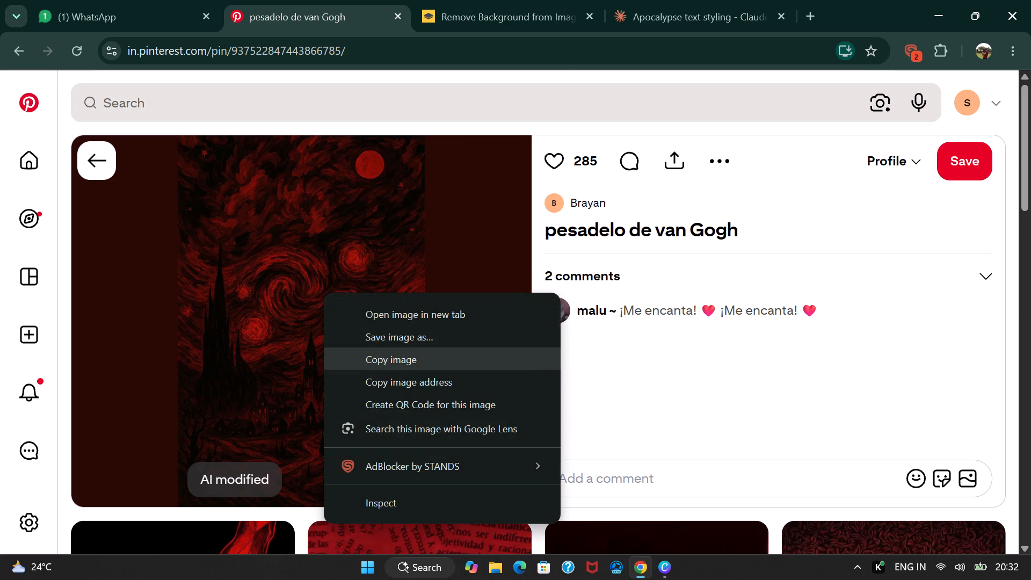
left_click(392, 356)
left_click(667, 570)
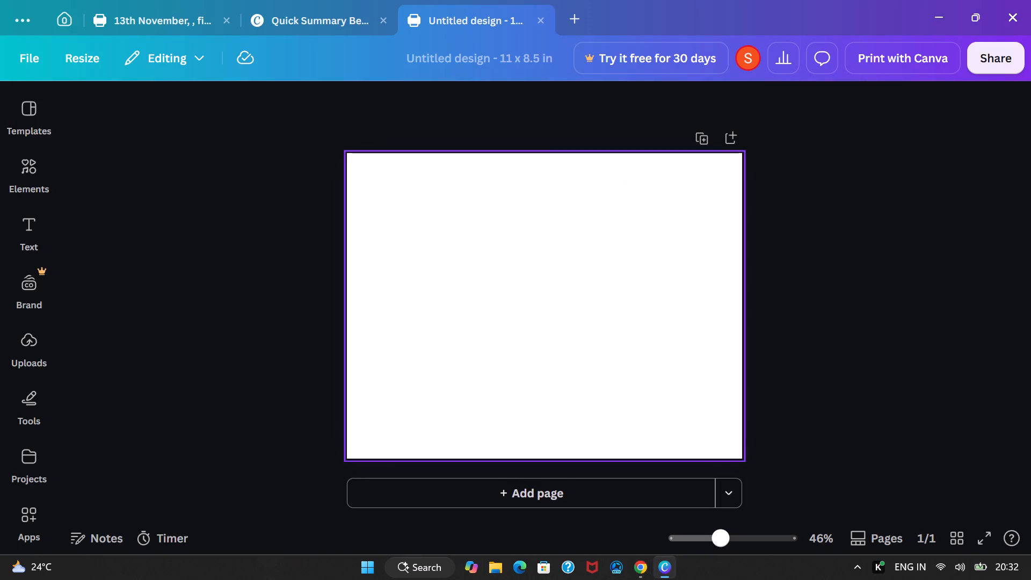
key("ctrl+v")
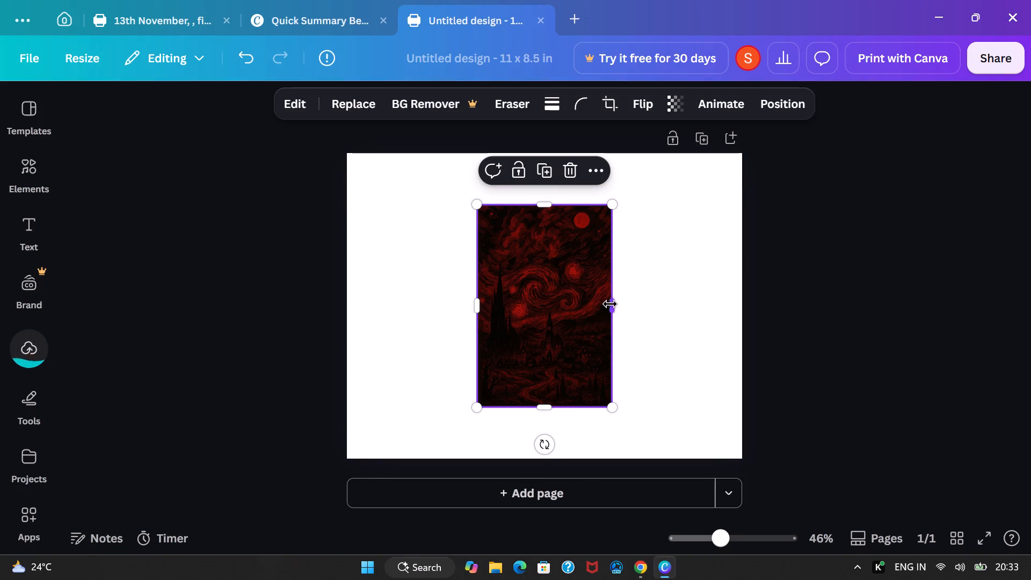
Stretch the pasted artwork's frame to the page edges so it fills the full 11 x 8.5 in page.
left_click_drag(613, 307, 716, 315, "shift")
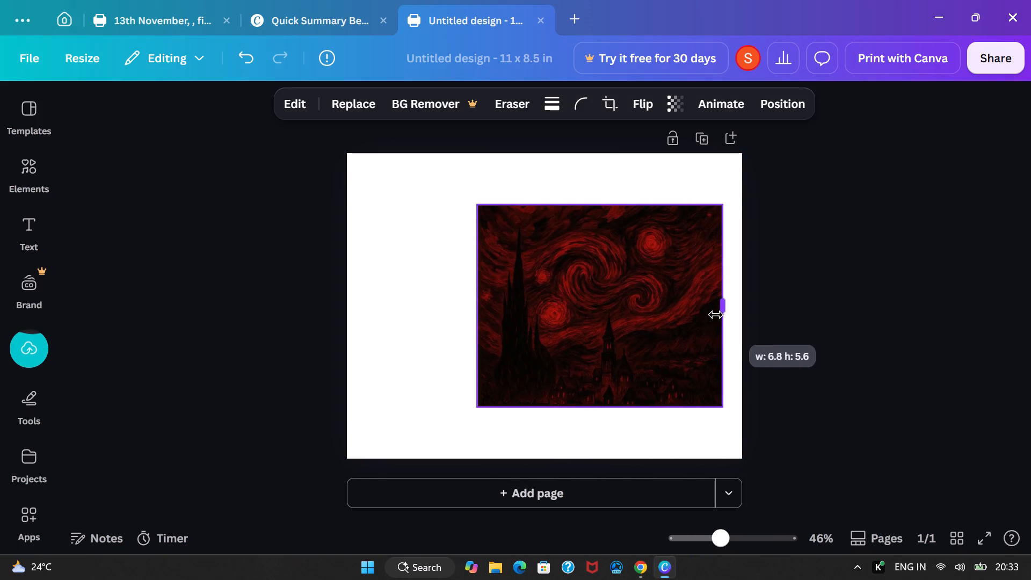
left_click_drag(716, 315, 708, 314, "shift")
left_click_drag(563, 285, 527, 288)
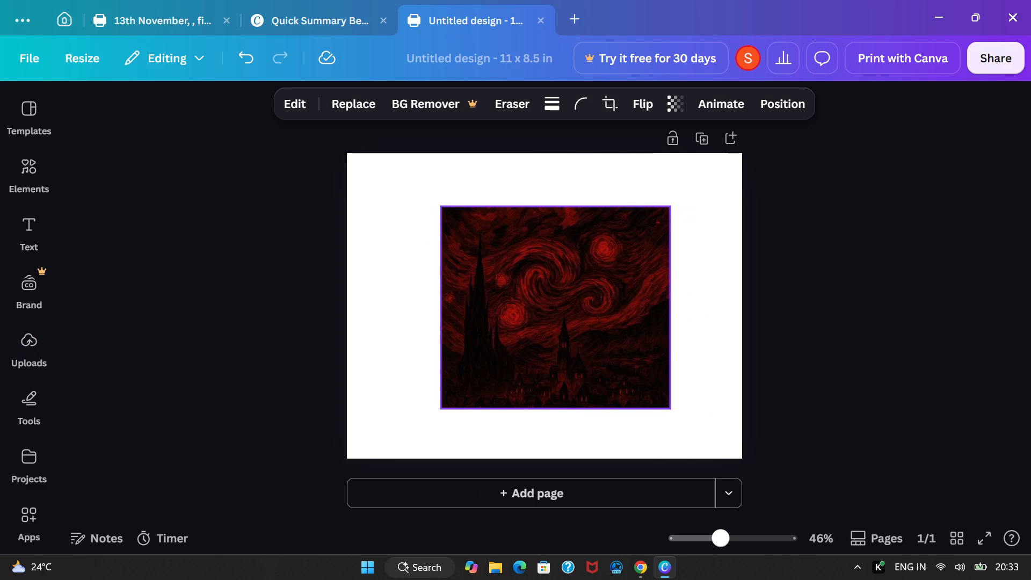
left_click_drag(527, 288, 527, 295)
left_click_drag(672, 318, 714, 321, "shift")
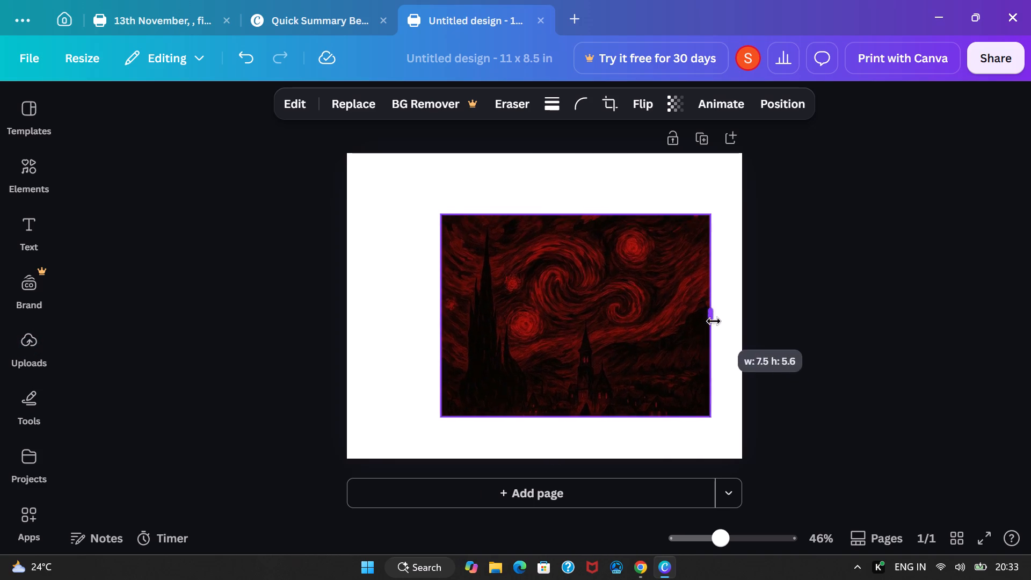
left_click_drag(714, 321, 746, 326, "shift")
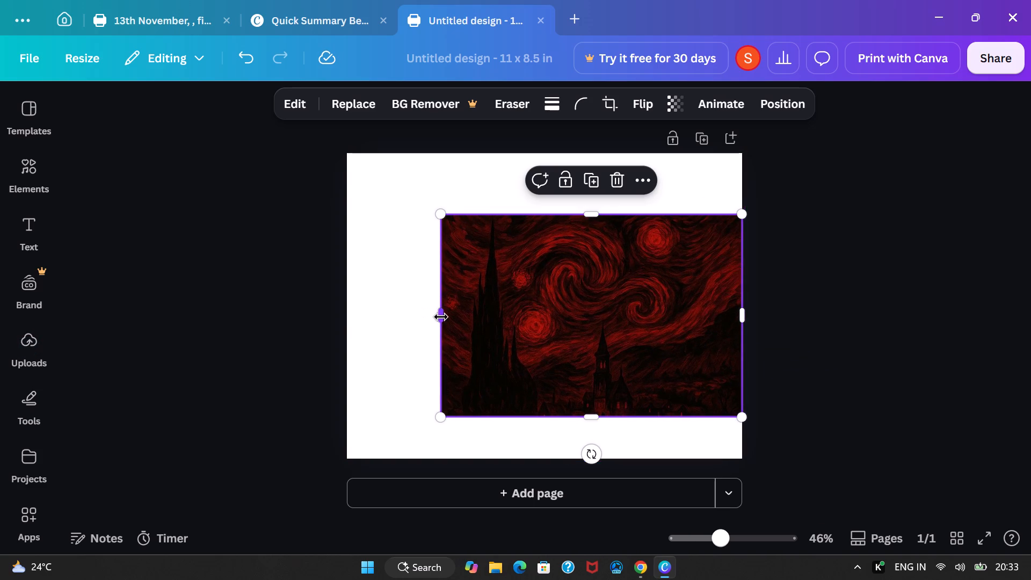
left_click_drag(441, 316, 346, 327, "shift")
left_click_drag(544, 417, 550, 452, "shift")
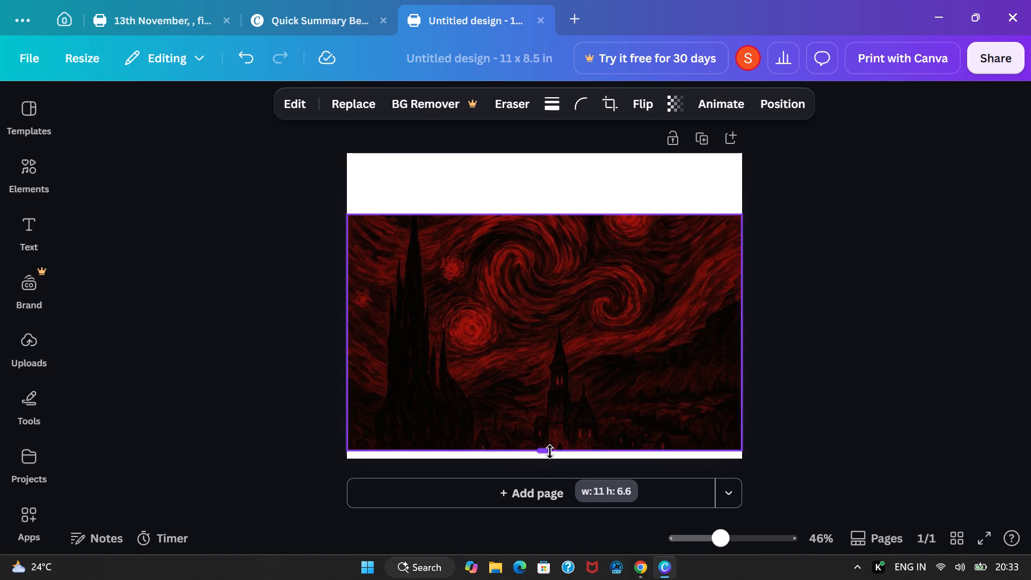
left_click_drag(550, 452, 550, 457, "shift")
left_click_drag(544, 214, 549, 156, "shift")
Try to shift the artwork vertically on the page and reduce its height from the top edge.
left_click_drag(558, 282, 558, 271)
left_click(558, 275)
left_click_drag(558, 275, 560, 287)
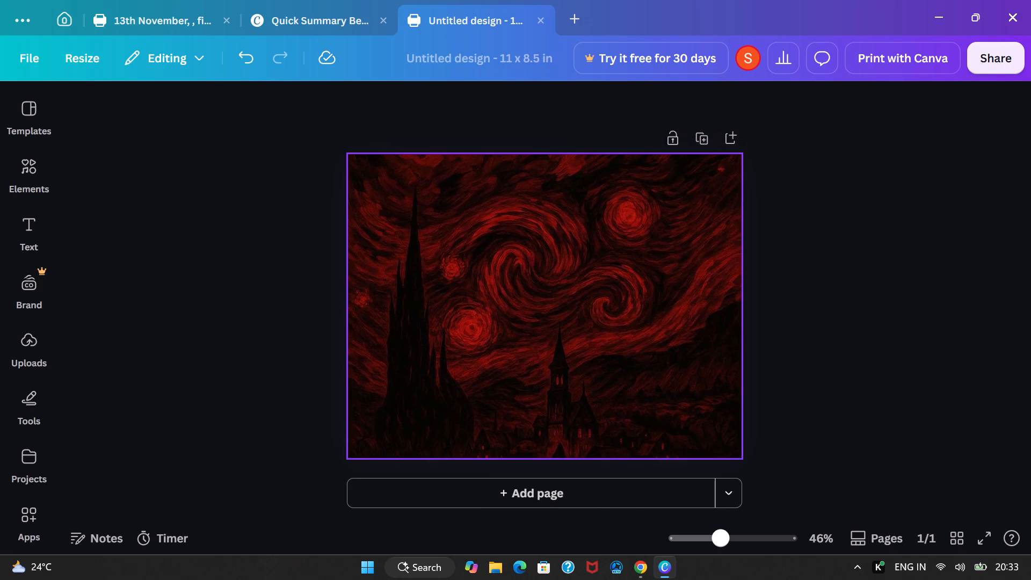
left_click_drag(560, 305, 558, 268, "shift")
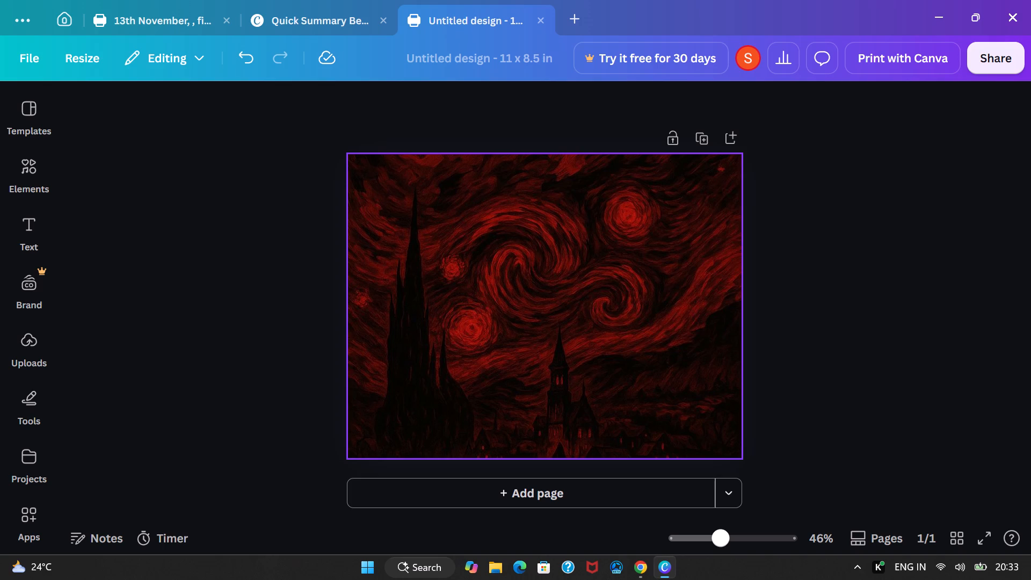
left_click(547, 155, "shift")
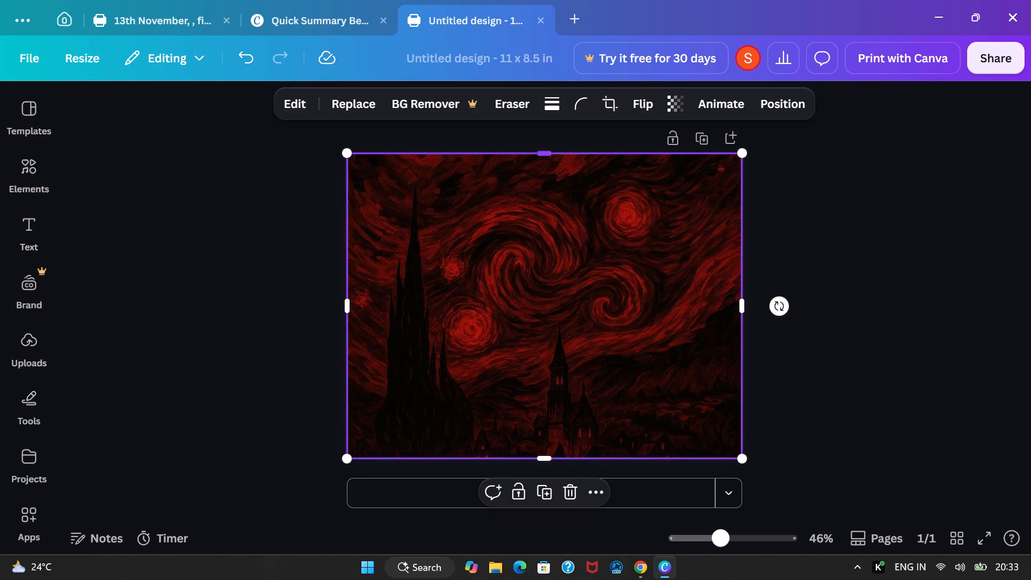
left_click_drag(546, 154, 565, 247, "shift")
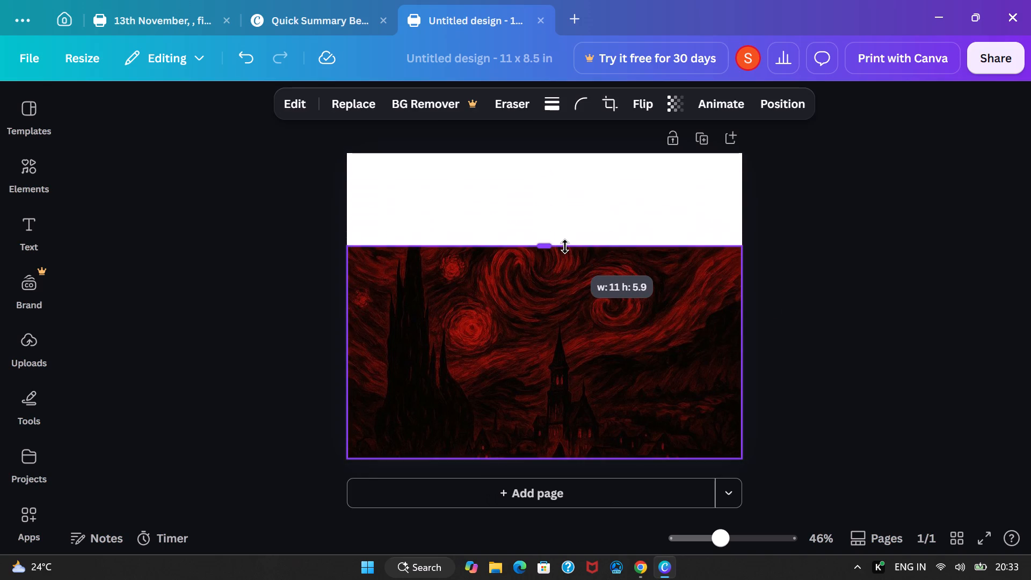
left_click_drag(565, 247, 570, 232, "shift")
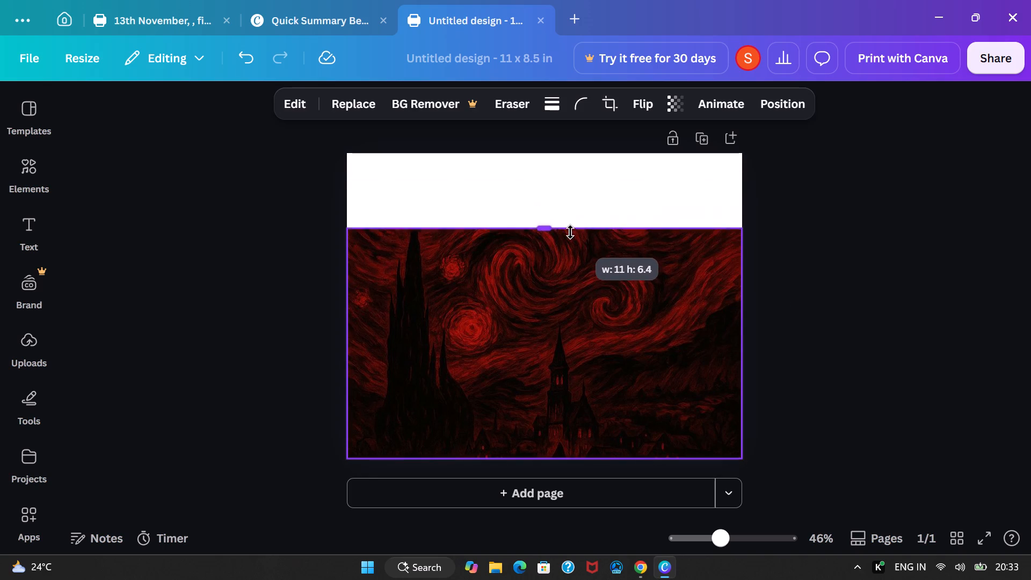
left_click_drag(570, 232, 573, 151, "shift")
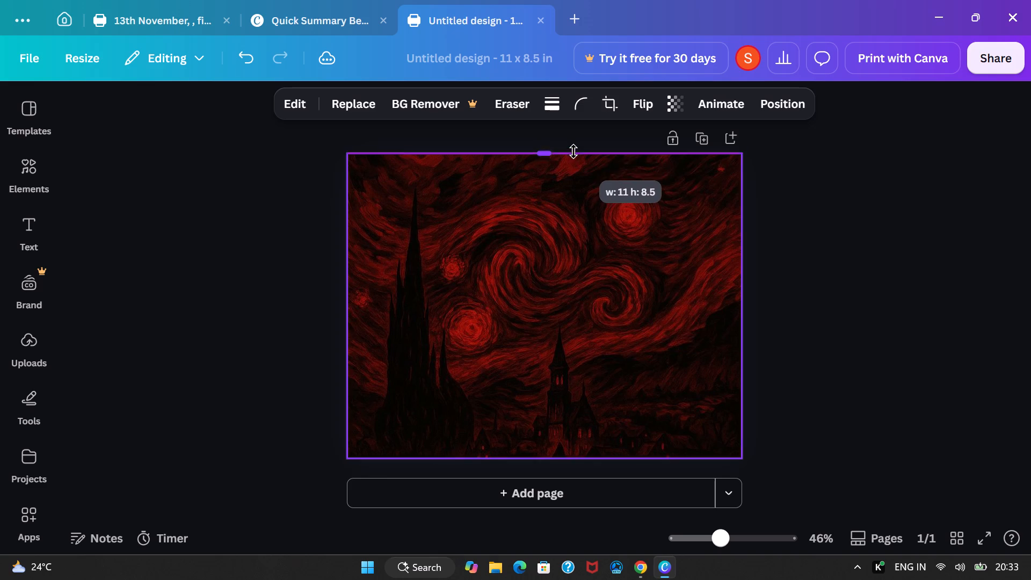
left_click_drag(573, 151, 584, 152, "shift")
Move the artwork up past the page's top edge, extend its bottom to the page's lower edge and centre it horizontally.
left_click_drag(536, 332, 535, 275)
left_click_drag(544, 403, 549, 432, "shift")
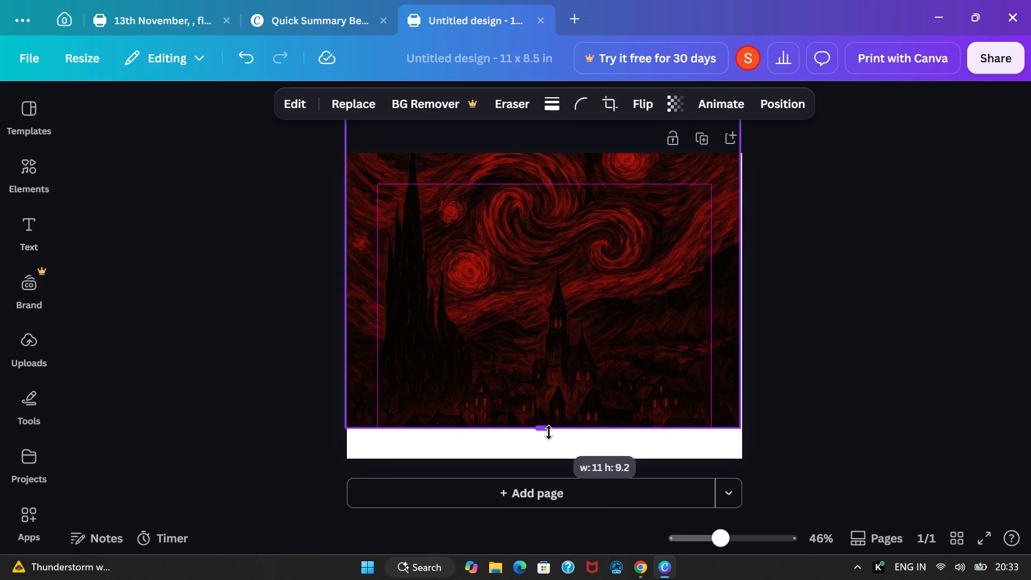
left_click_drag(549, 432, 549, 454, "shift")
left_click_drag(554, 361, 559, 363)
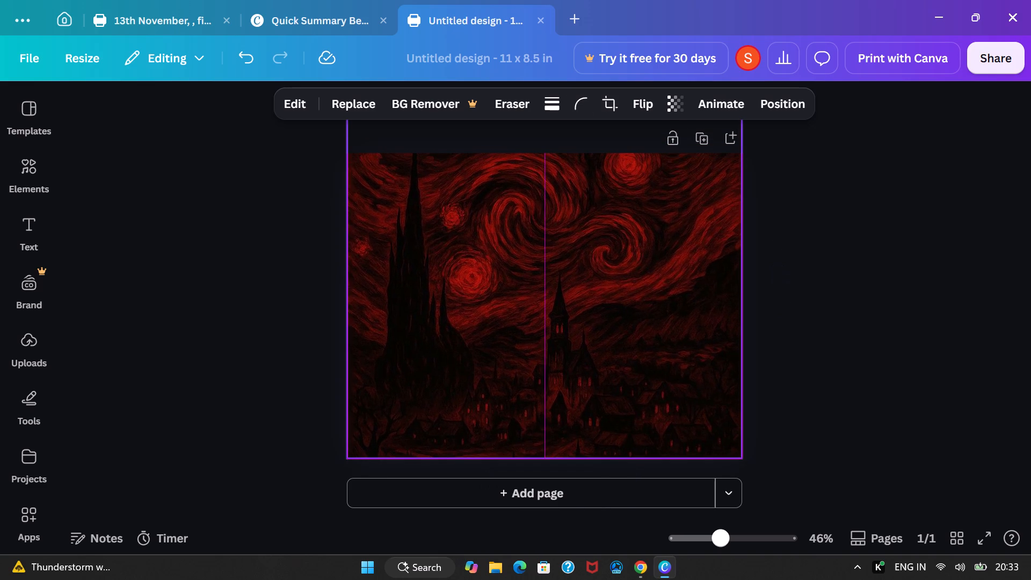
left_click_drag(559, 363, 560, 363)
left_click_drag(550, 457, 561, 456, "shift")
scroll(533, 317, "up", 9)
scroll(868, 356, "up", 4)
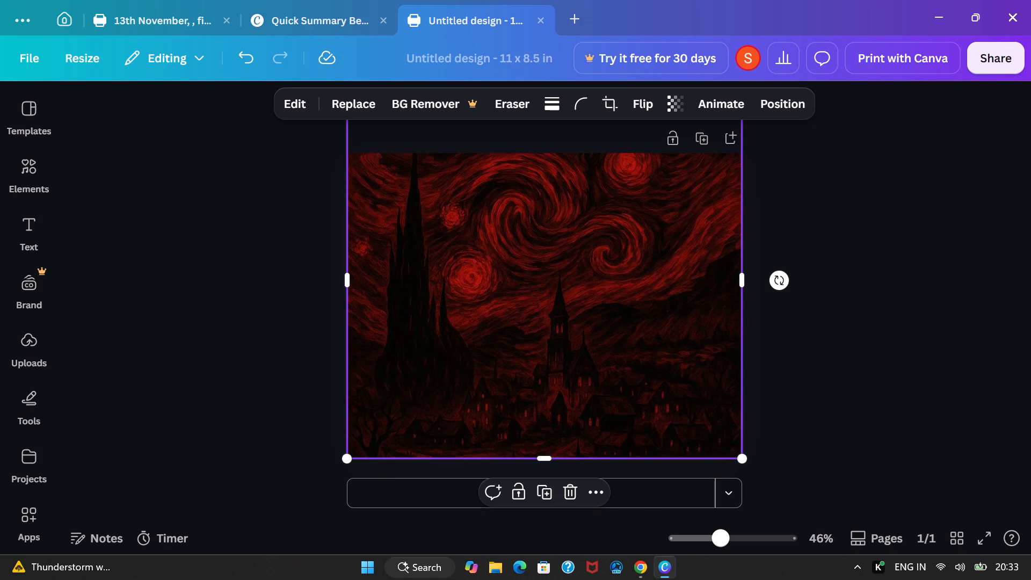
Move the artwork down on the page until it is centred vertically.
scroll(915, 293, "up", 5)
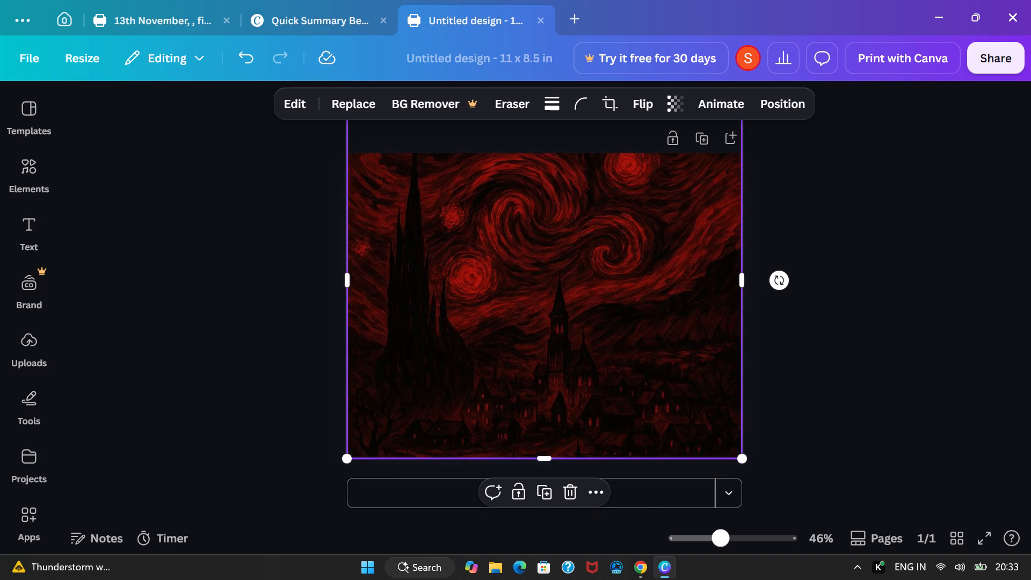
scroll(915, 295, "down", 5)
scroll(917, 296, "up", 1)
left_click(913, 299)
scroll(888, 292, "up", 10)
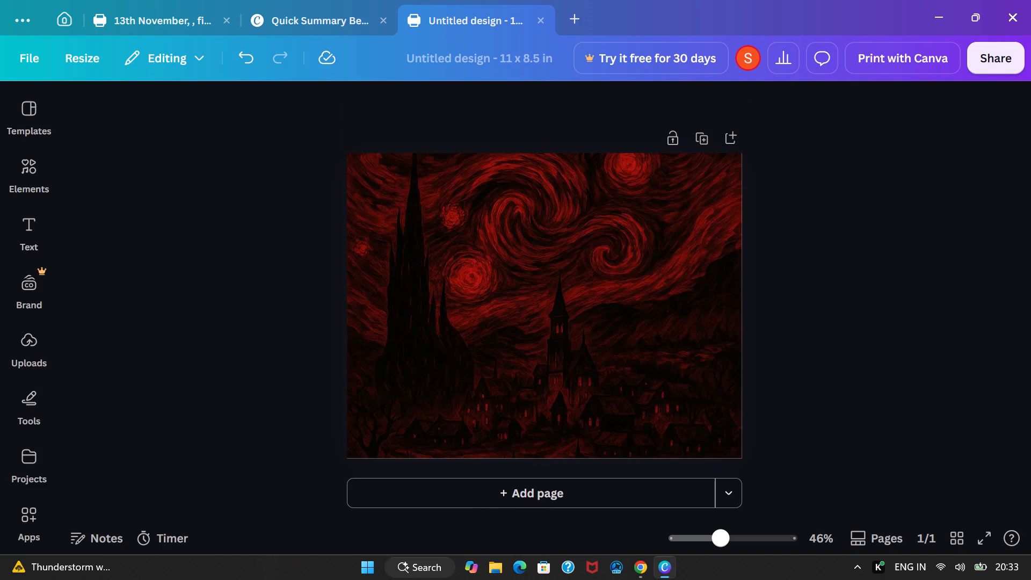
left_click(549, 200)
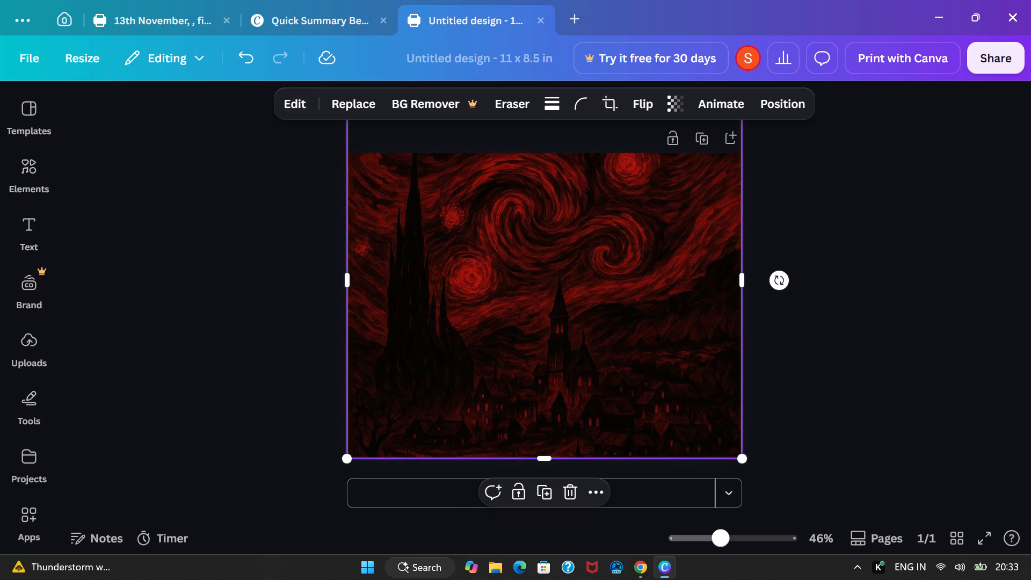
left_click_drag(555, 263, 550, 311)
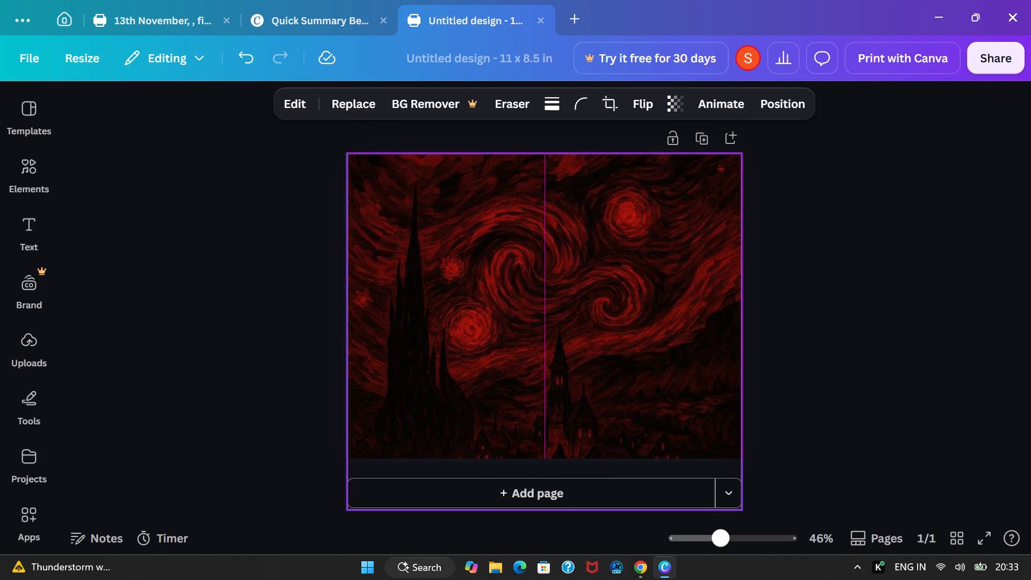
left_click_drag(550, 311, 555, 285)
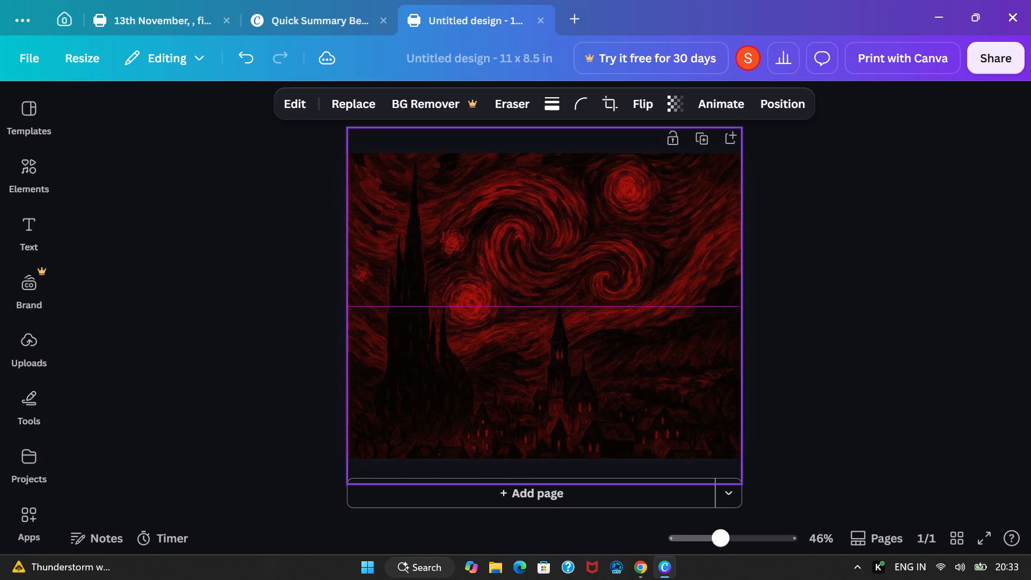
left_click_drag(555, 285, 555, 288)
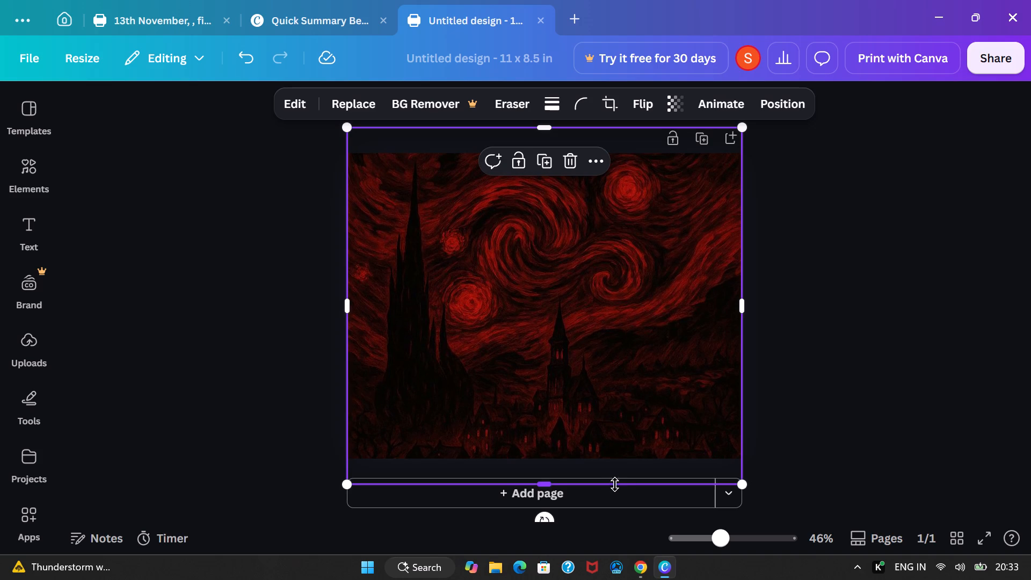
Open Photoshop from the desktop and create a Default Photoshop Size document, 16 x 12 cm at 118.11 ppcm.
left_click(928, 14)
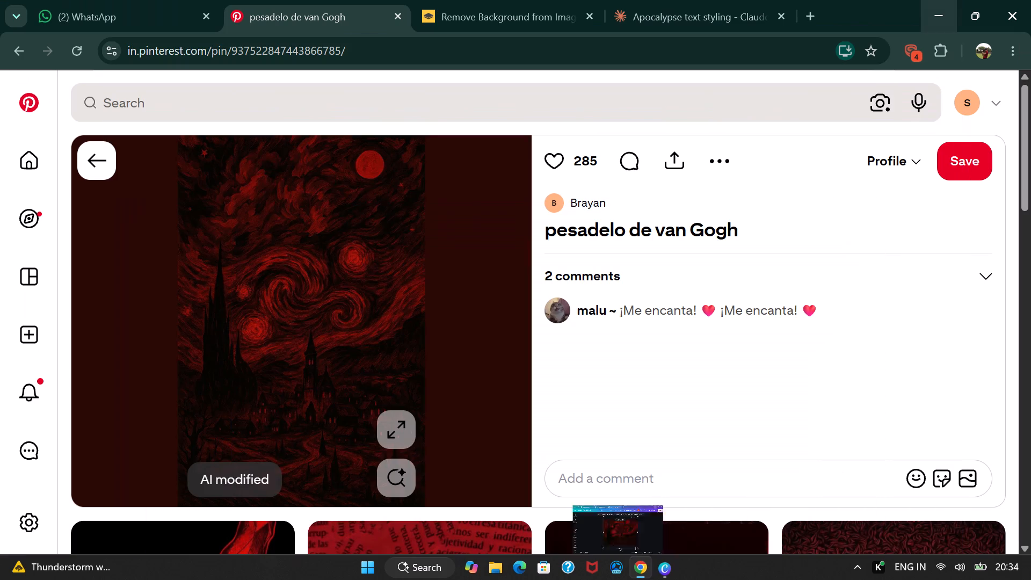
left_click(932, 13)
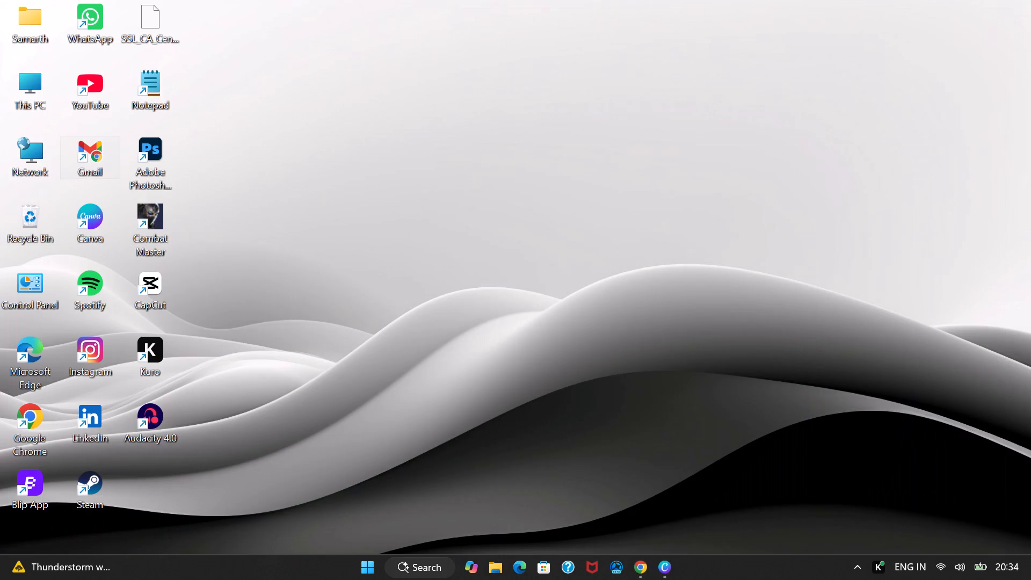
double_click(163, 149)
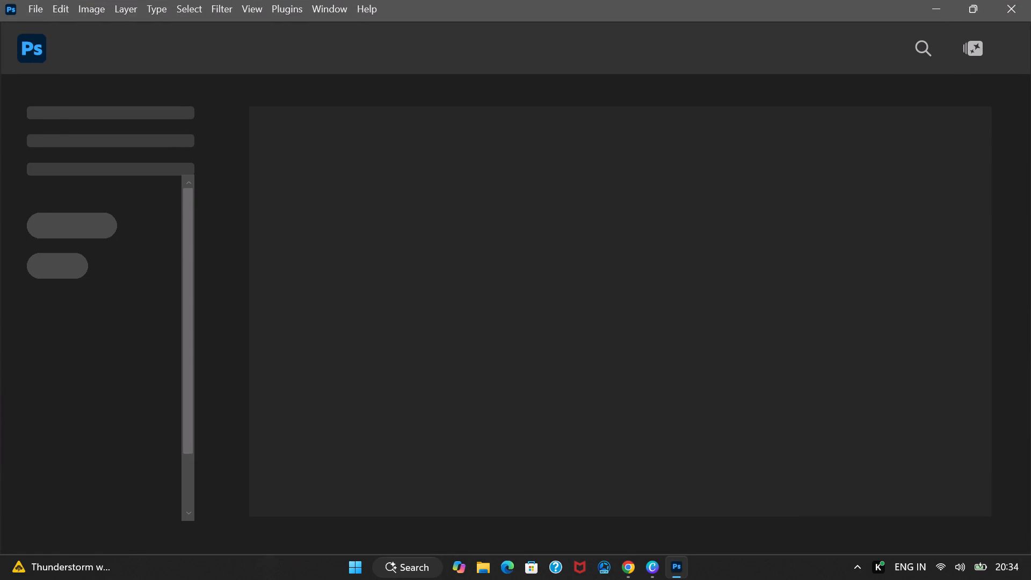
left_click(48, 115)
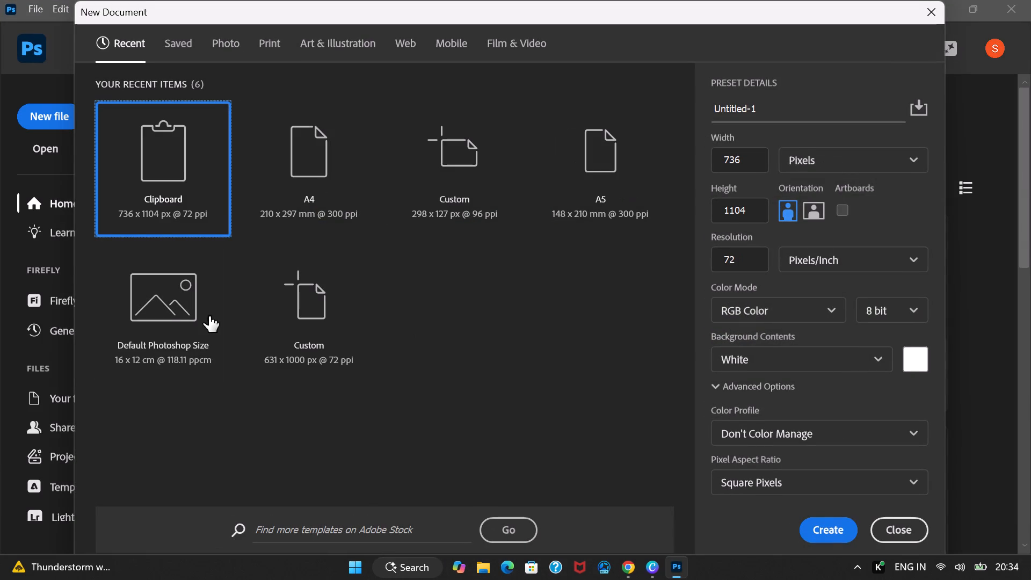
left_click(171, 324)
left_click(821, 532)
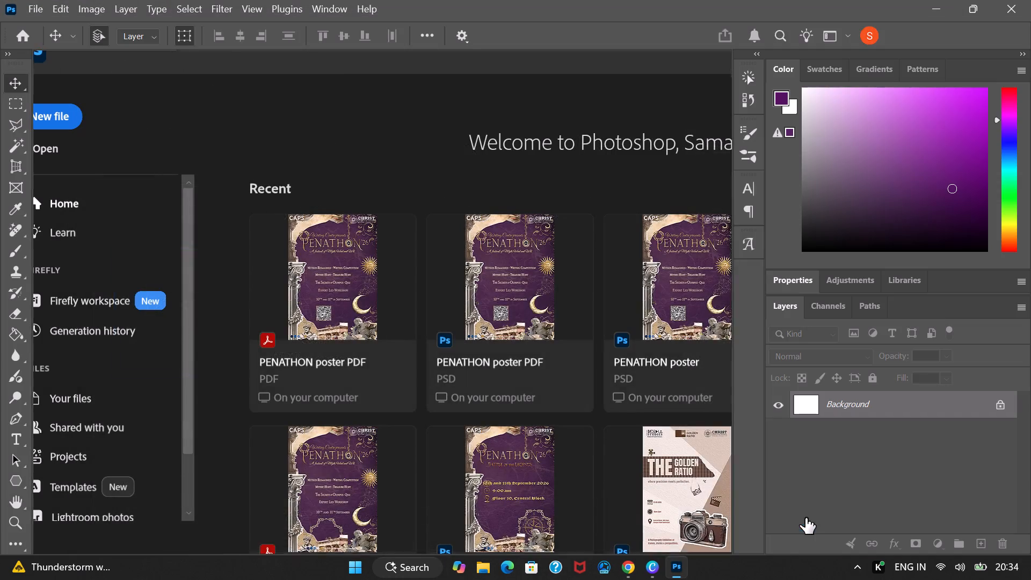
Paste the copied Van Gogh artwork and stretch its four sides to the canvas edges, about 256.79% wide and 128.35% high.
key("ctrl+v")
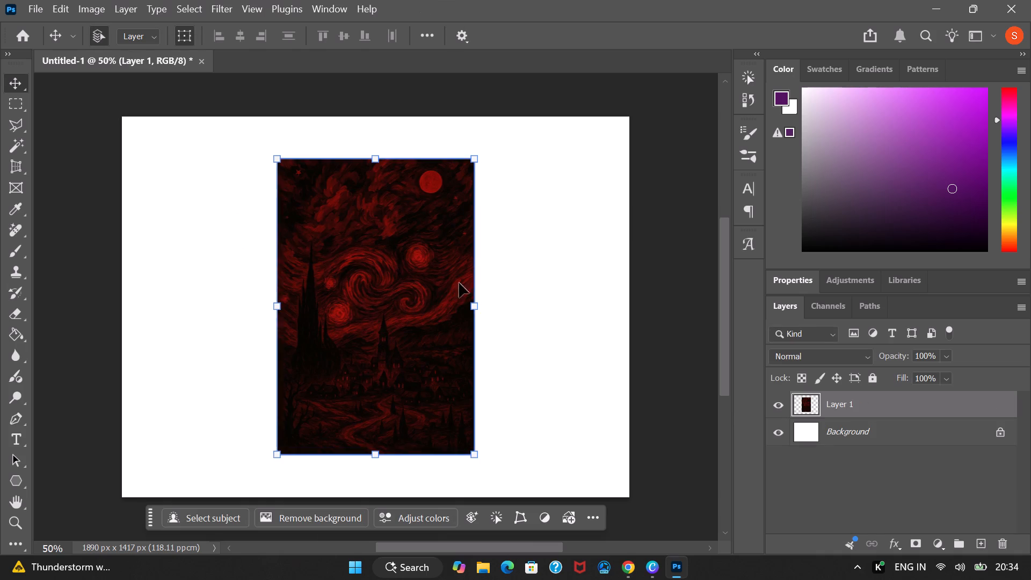
left_click_drag(475, 307, 612, 326, "shift")
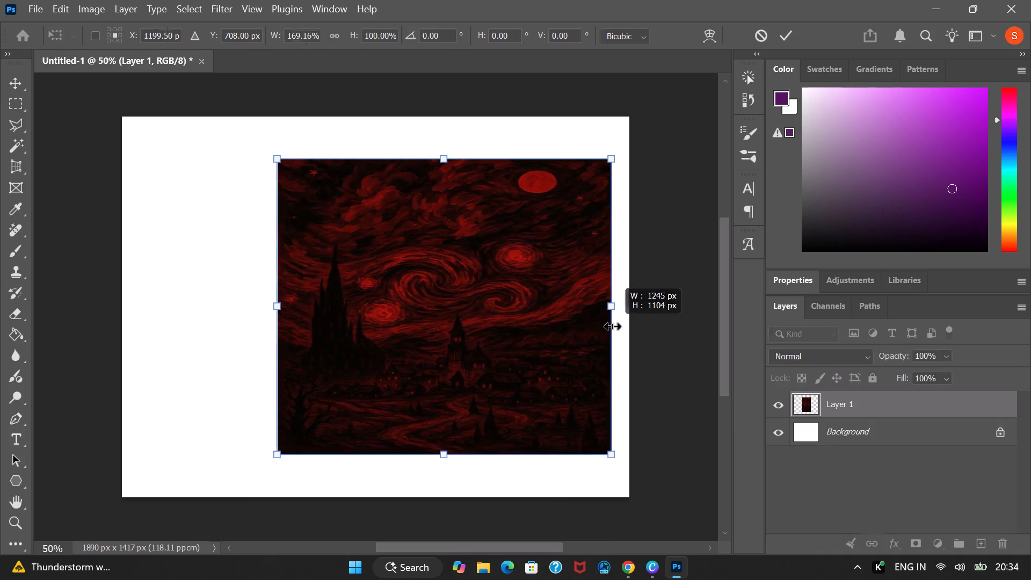
left_click_drag(612, 326, 629, 330, "shift")
left_click_drag(277, 308, 264, 311, "shift")
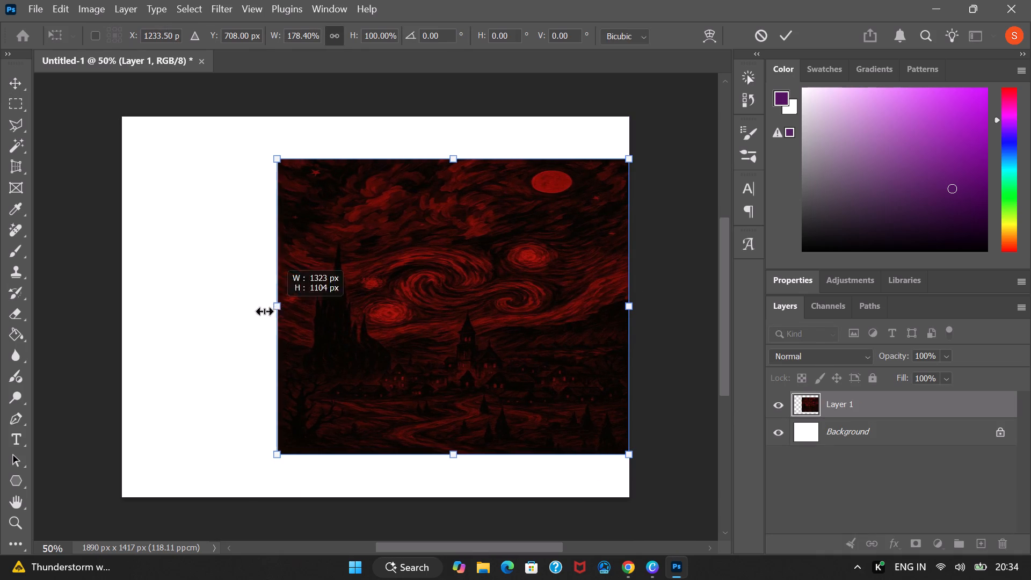
left_click_drag(264, 311, 119, 318, "shift")
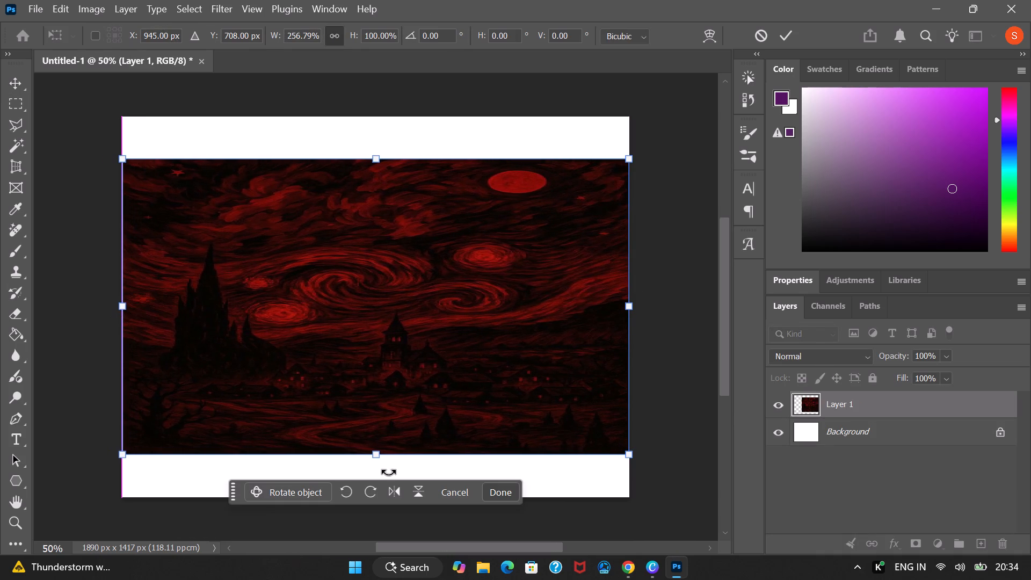
left_click_drag(375, 458, 376, 497, "shift")
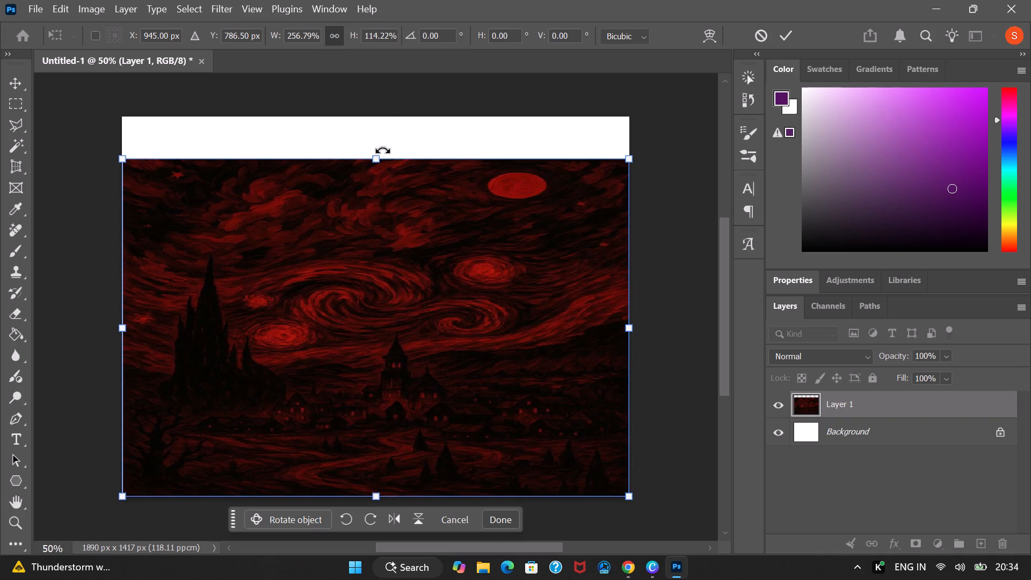
left_click_drag(379, 155, 376, 114, "shift")
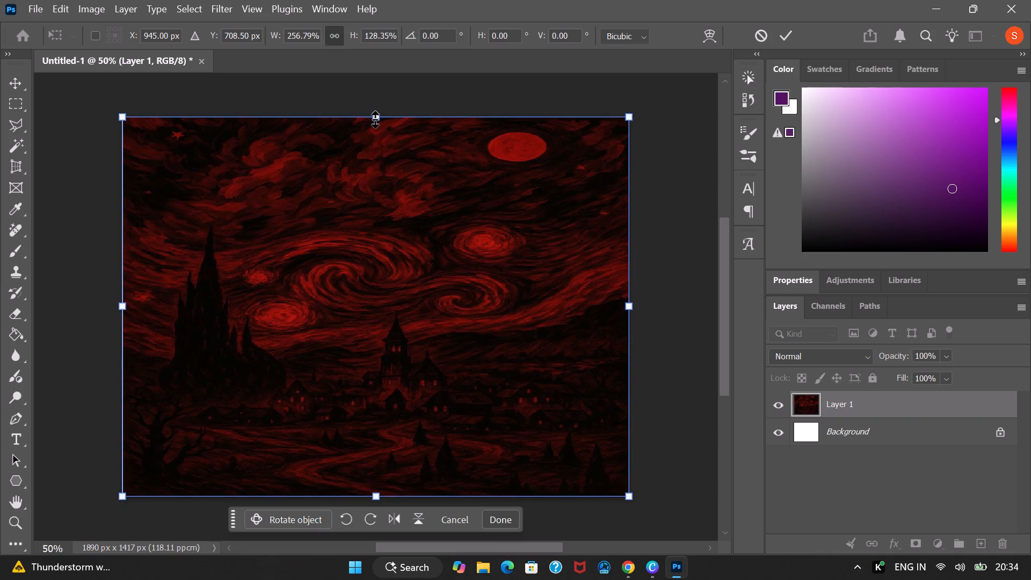
Stretch the artwork's top edge above the canvas to a height of about 148.55%, keeping its bottom edge in place, and commit the transform.
left_click_drag(375, 117, 398, 322, "shift")
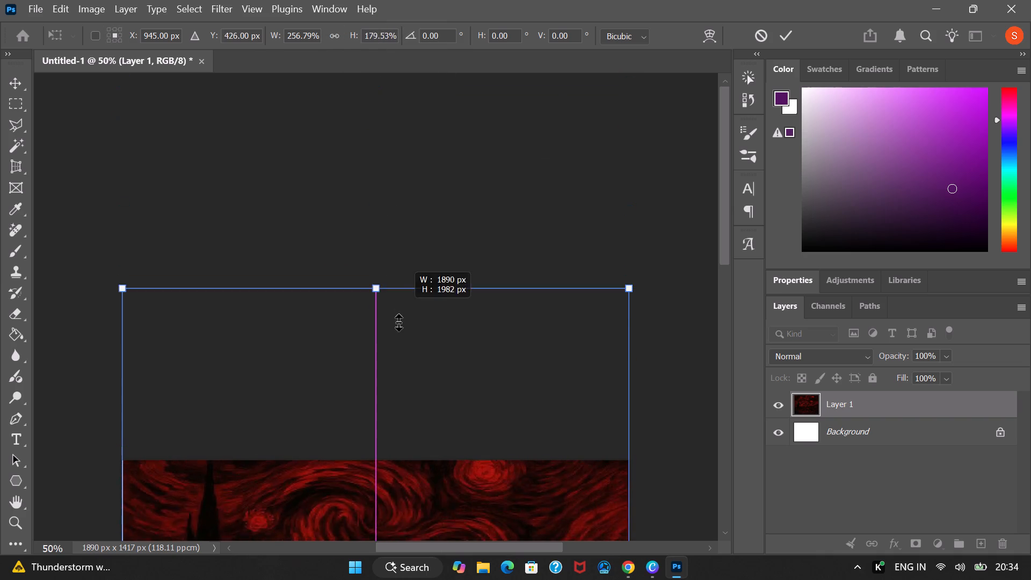
left_click_drag(398, 322, 388, 408, "shift")
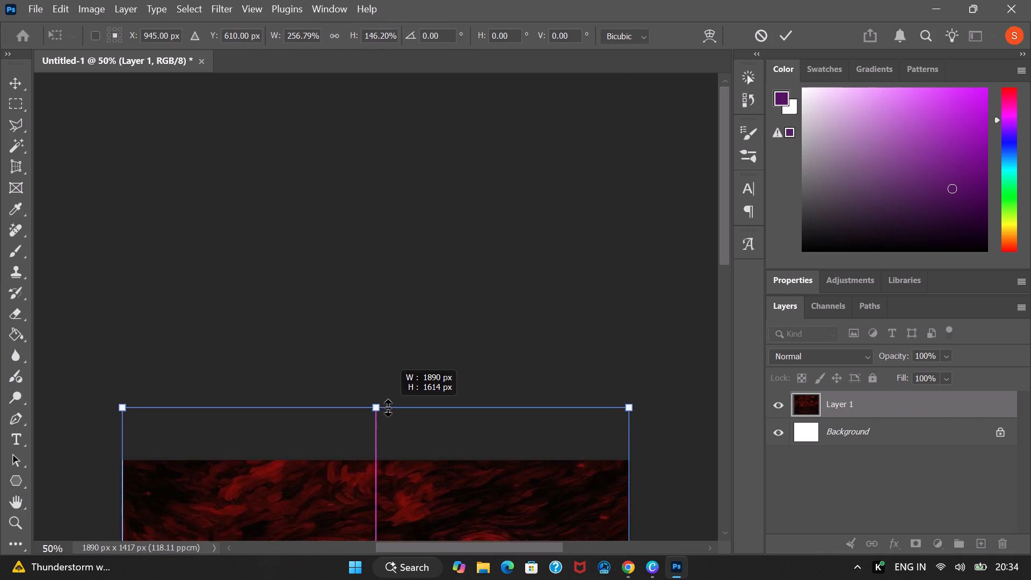
left_click_drag(388, 408, 387, 401, "shift")
scroll(418, 260, "down", 20)
scroll(418, 260, "down", 7)
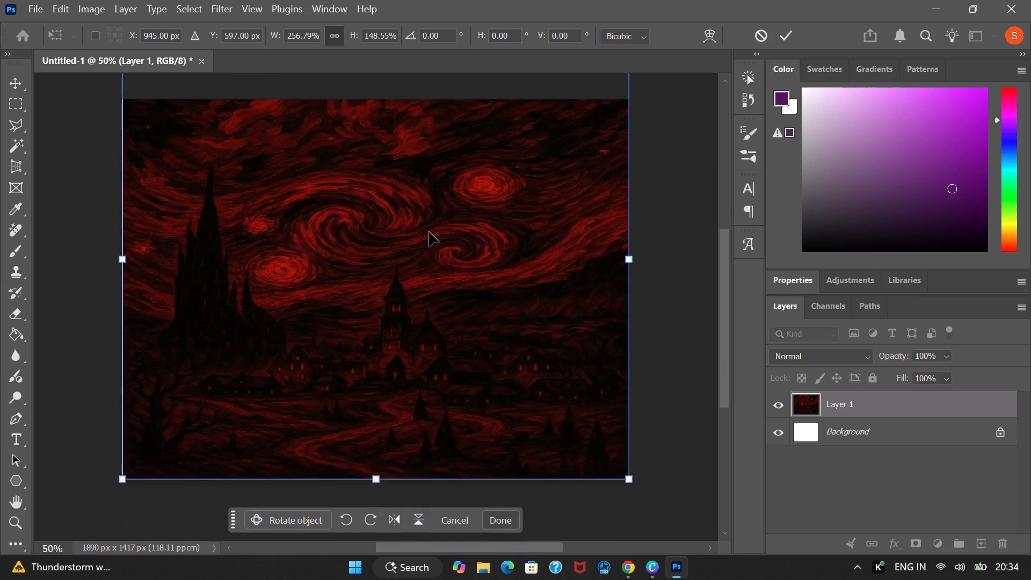
scroll(429, 232, "down", 8)
scroll(431, 241, "up", 10)
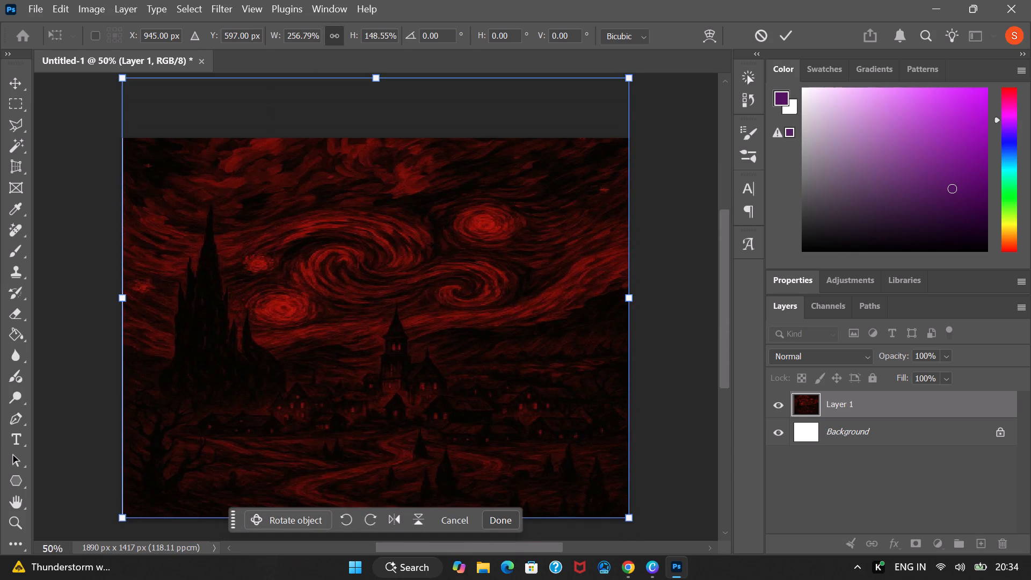
left_click(669, 280)
left_click(667, 281)
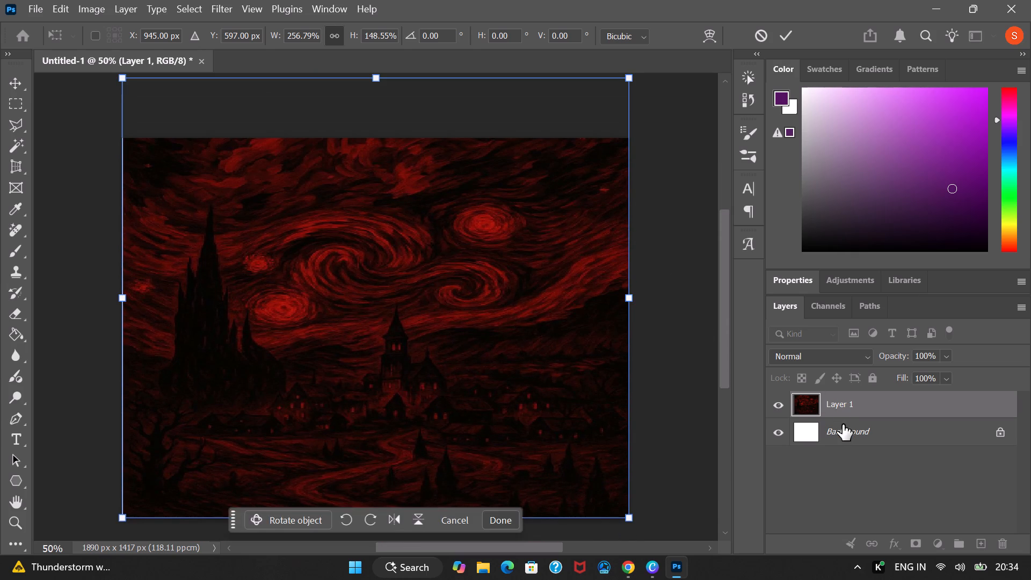
left_click(843, 424)
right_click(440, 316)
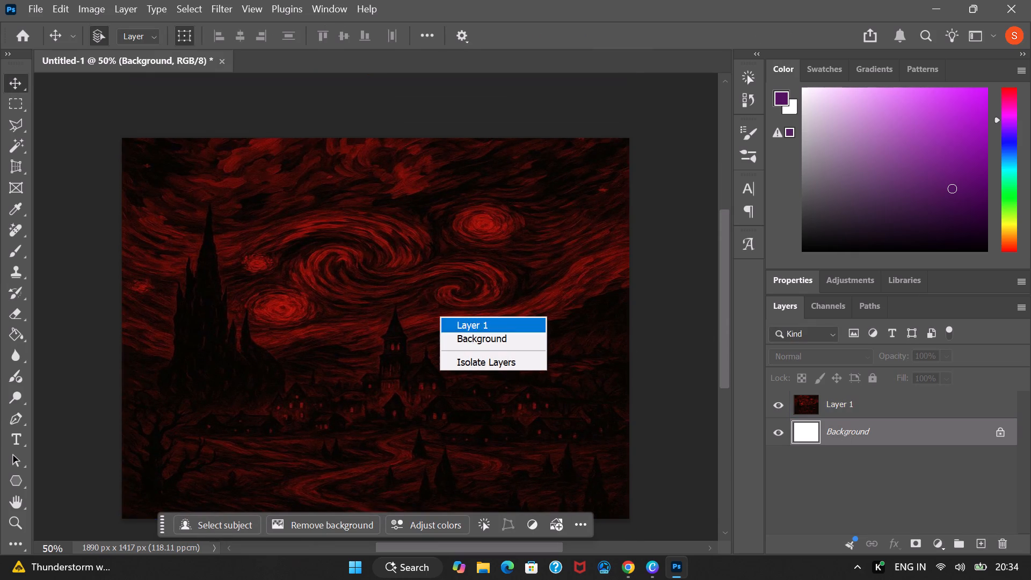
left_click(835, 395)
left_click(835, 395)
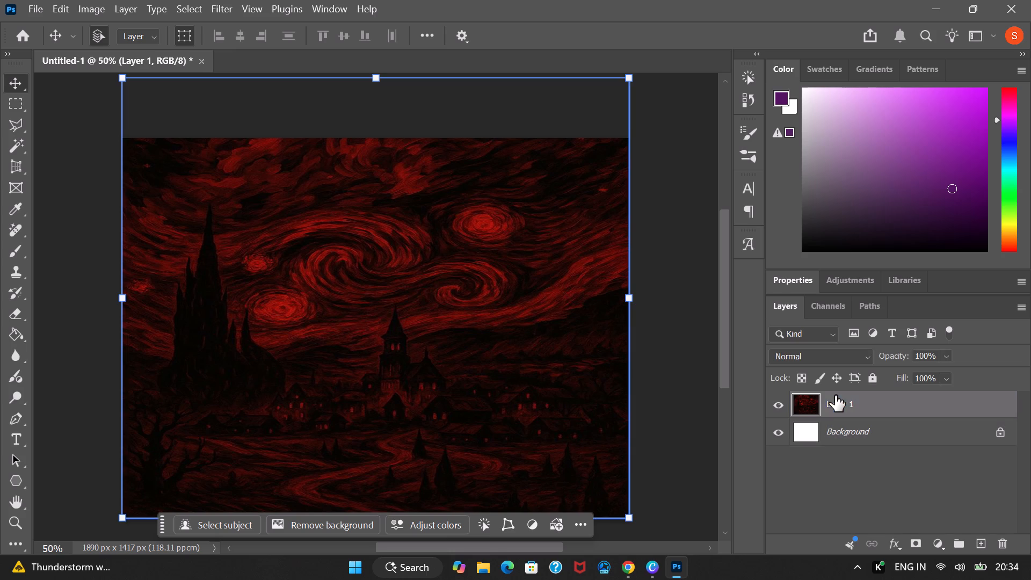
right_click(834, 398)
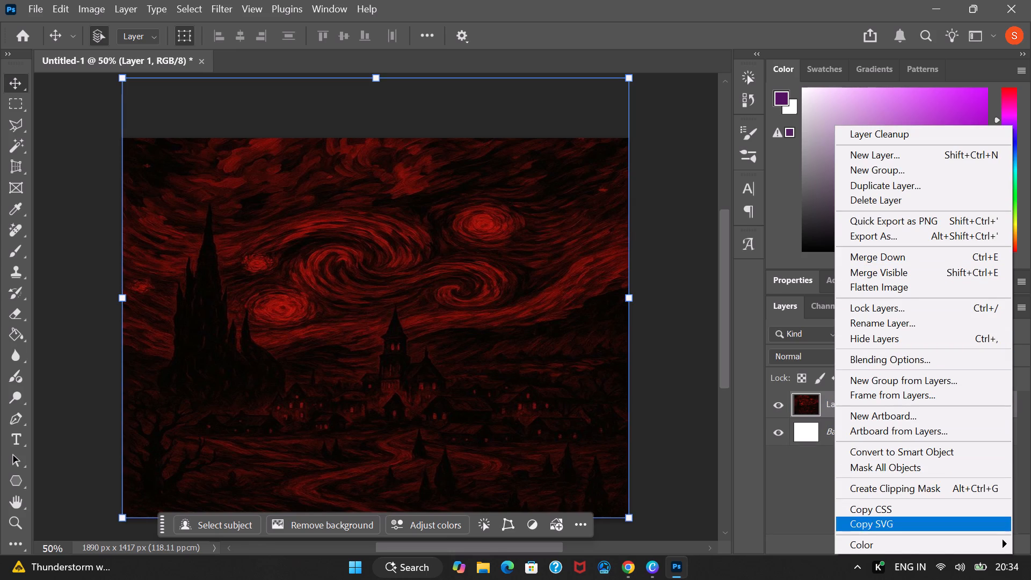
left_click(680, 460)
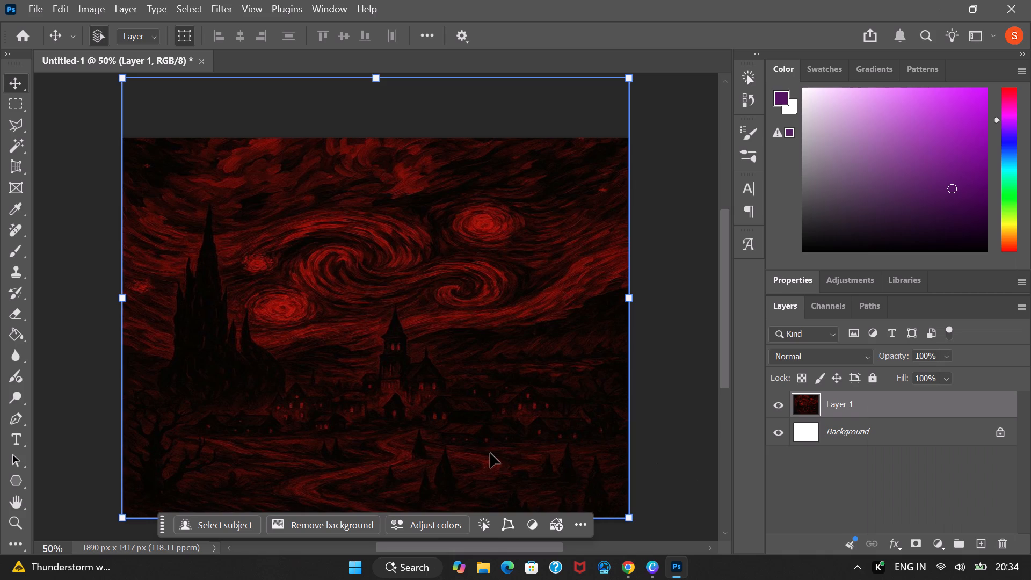
Examine the stretched artwork's image quality at high magnification, down to pixel level, and return to a view of the whole canvas.
key("ctrl+equal")
key("ctrl+equal")
key("ctrl+equal")
key("ctrl+equal")
key("ctrl+equal")
key("ctrl+equal")
key("ctrl+equal")
key("ctrl+equal")
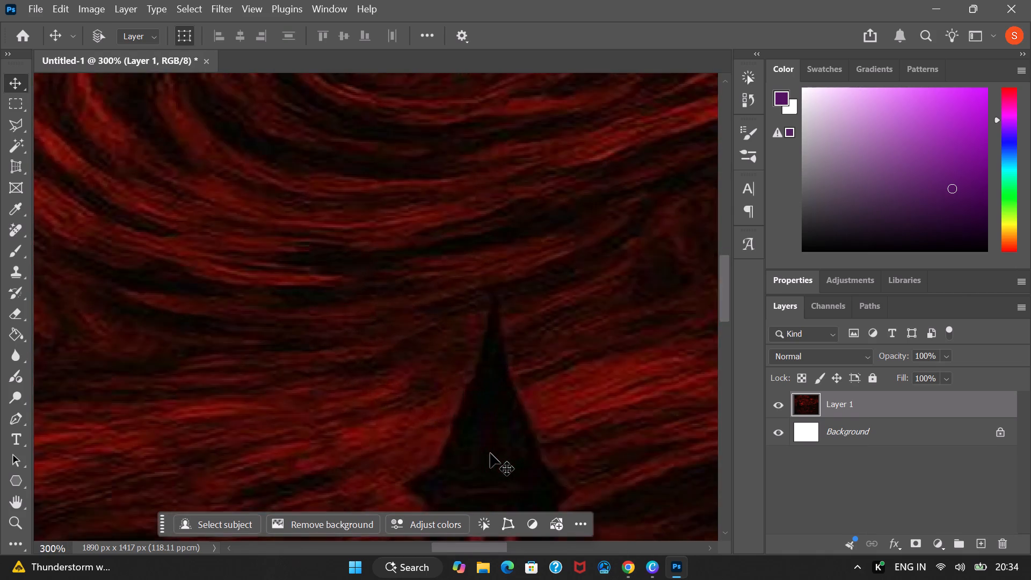
key("ctrl+equal")
key("ctrl+equal")
key("ctrl+equal")
key("ctrl+equal")
key("ctrl+equal")
key("ctrl+equal")
key("ctrl+equal")
key("ctrl+equal")
key("ctrl+equal")
key("ctrl+equal")
key("ctrl+equal")
key("ctrl+equal")
key("ctrl+equal")
key("ctrl+equal")
key("ctrl+equal")
key("ctrl+equal")
key("ctrl+equal")
key("ctrl+equal")
key("ctrl+equal")
key("ctrl+equal")
key("ctrl+equal")
key("ctrl+equal")
key("ctrl+equal")
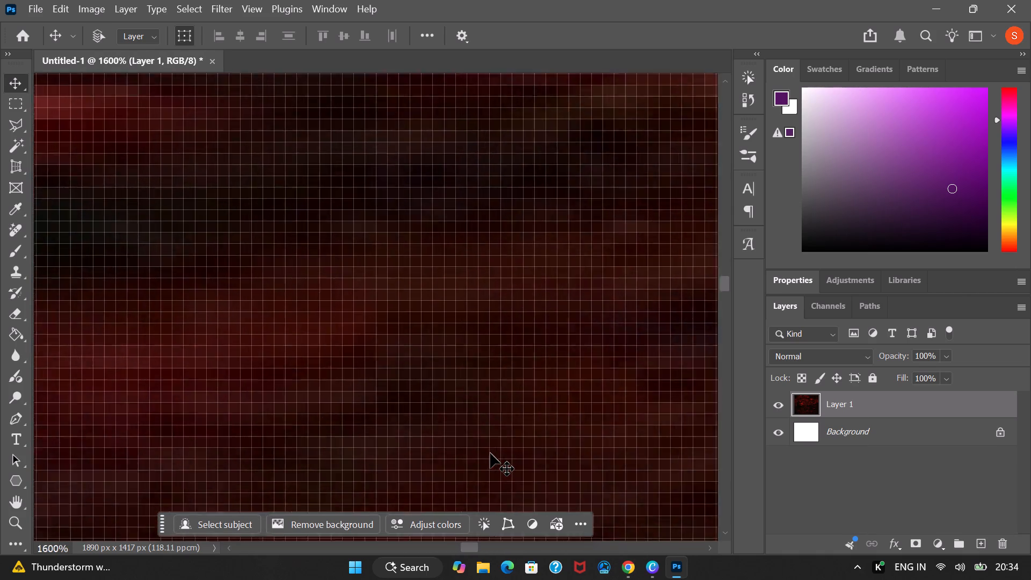
key("ctrl+minus")
key("ctrl+minus")
key("ctrl+minus")
key("ctrl+minus")
key("ctrl+minus")
key("ctrl+minus")
key("ctrl+minus")
key("ctrl+minus")
key("ctrl+minus")
key("ctrl+minus")
key("ctrl+minus")
key("ctrl+minus")
key("ctrl+minus")
key("ctrl+minus")
key("ctrl+minus")
key("ctrl+minus")
key("ctrl+minus")
key("ctrl+minus")
key("ctrl+minus")
key("ctrl+minus")
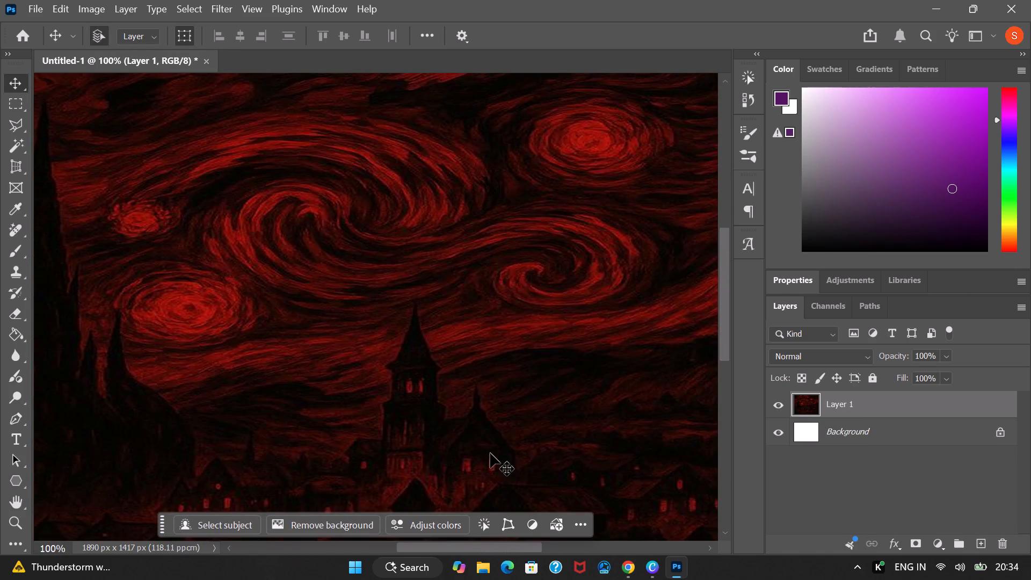
key("ctrl+minus")
key("ctrl+minus")
key("ctrl+minus")
key("minus")
key("ctrl+minus")
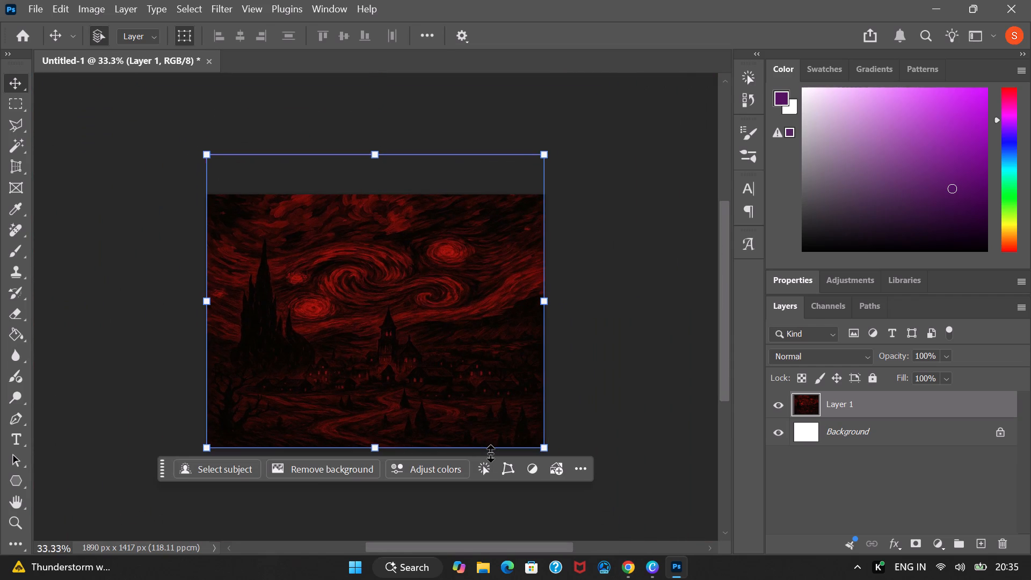
Deselect the artwork layer and take a rectangular screen snip covering the full canvas from corner to corner.
left_click(565, 382)
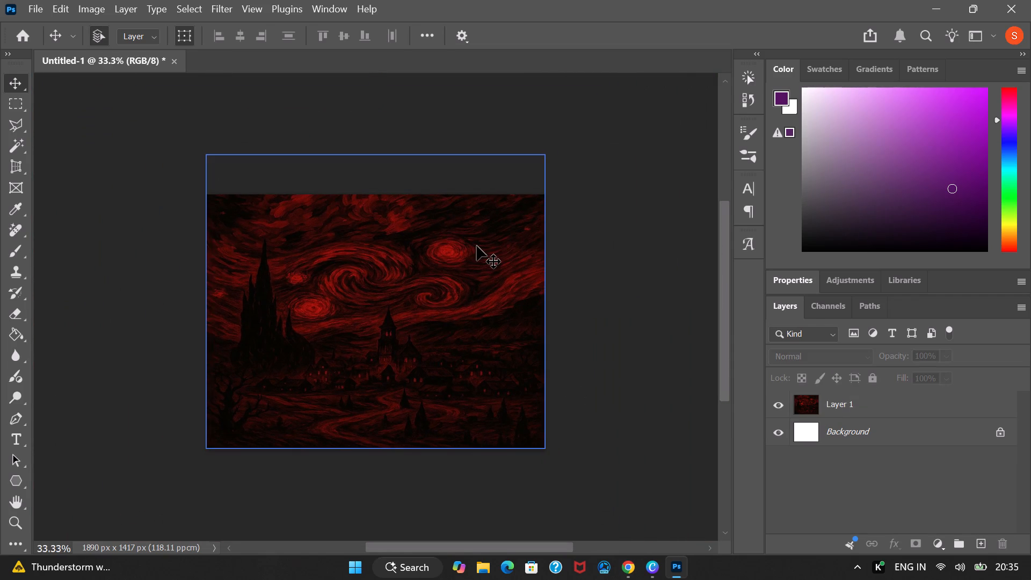
key("ctrl+equal")
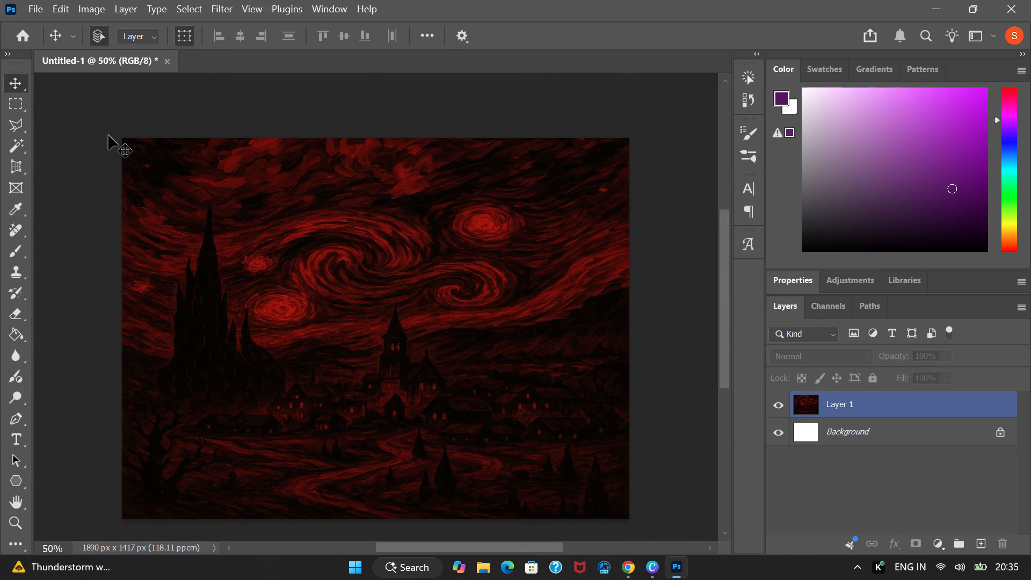
key("Print")
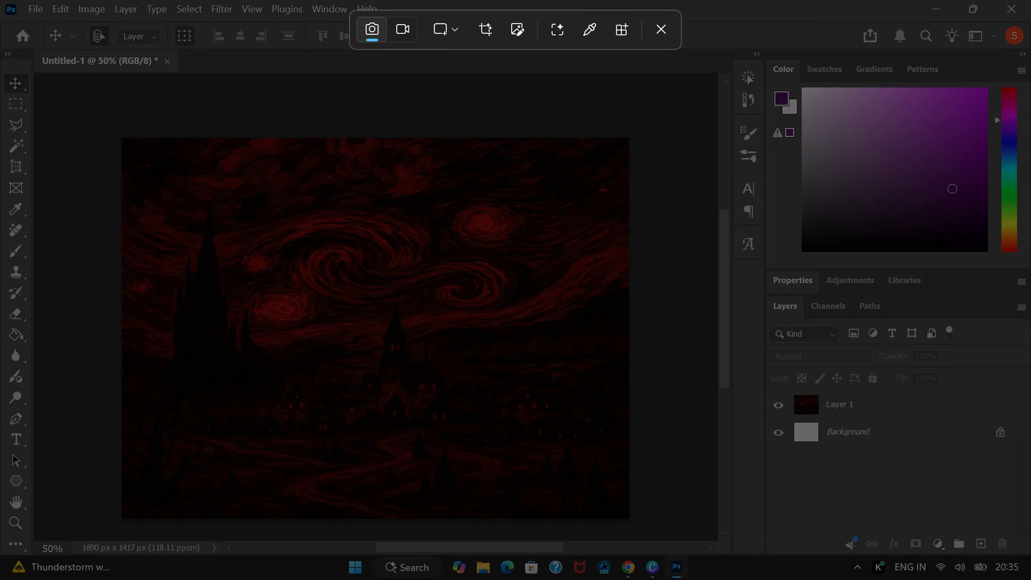
left_click_drag(121, 137, 425, 364)
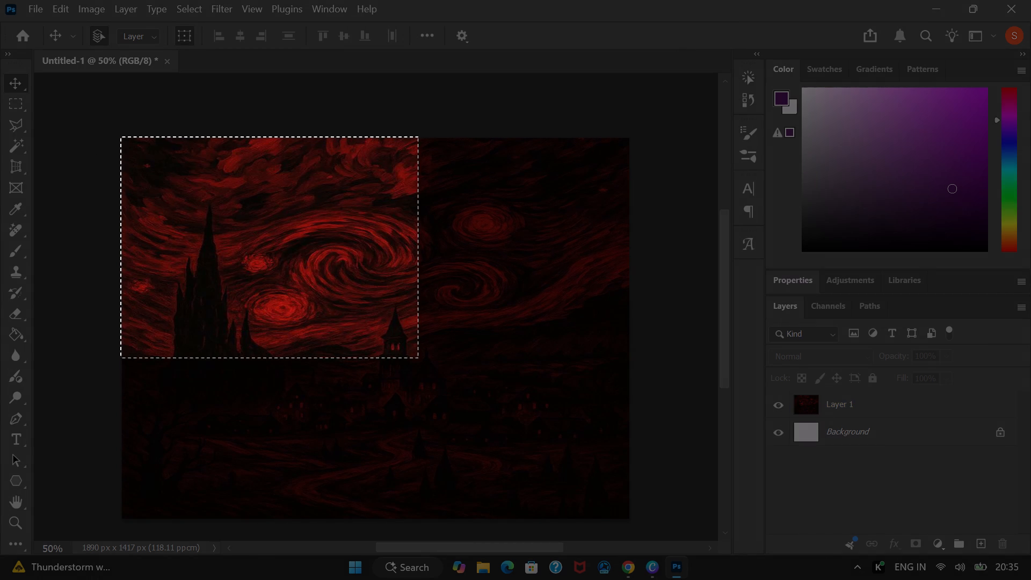
left_click_drag(425, 364, 628, 517)
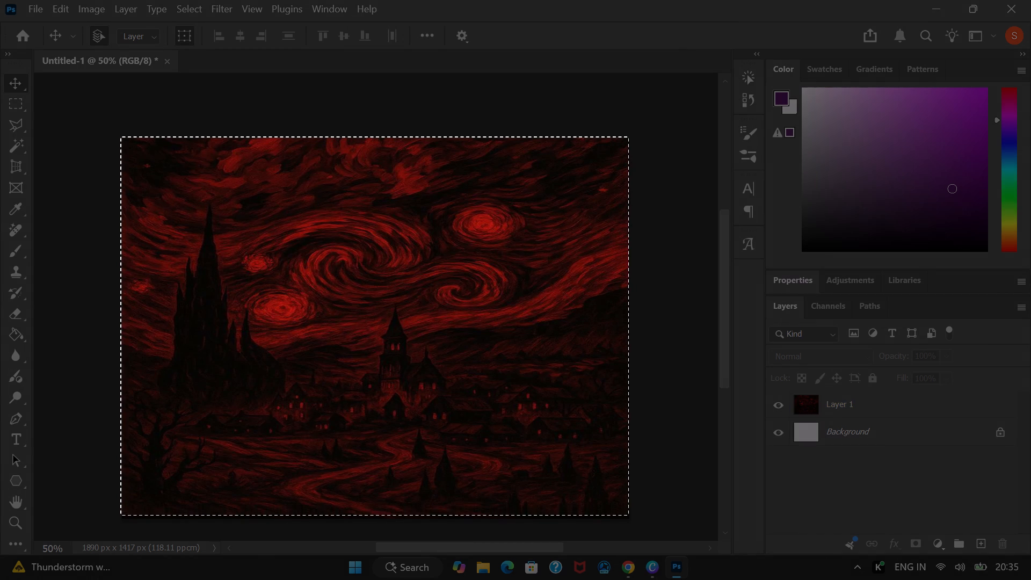
Finish the canvas snip, switch to Canva, delete the old artwork from the page and paste the new snip.
left_click_drag(628, 517, 628, 518)
left_click(650, 569)
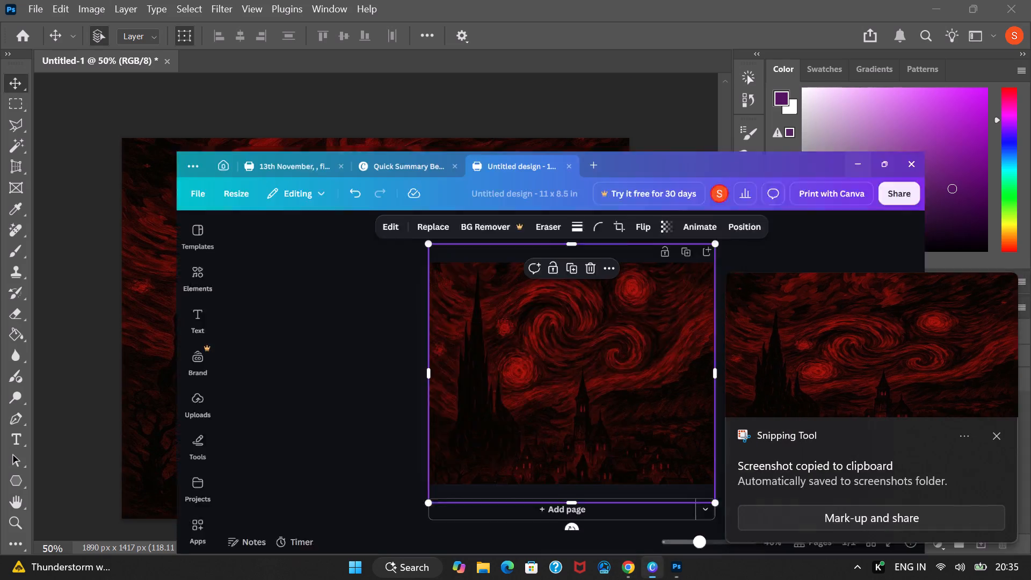
left_click(995, 438)
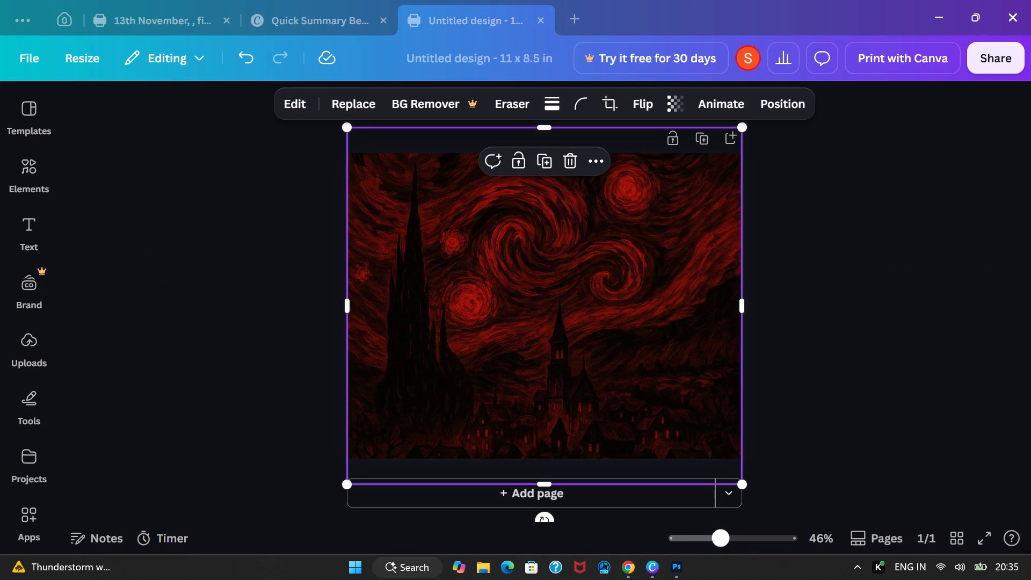
left_click(568, 158)
key("ctrl+v")
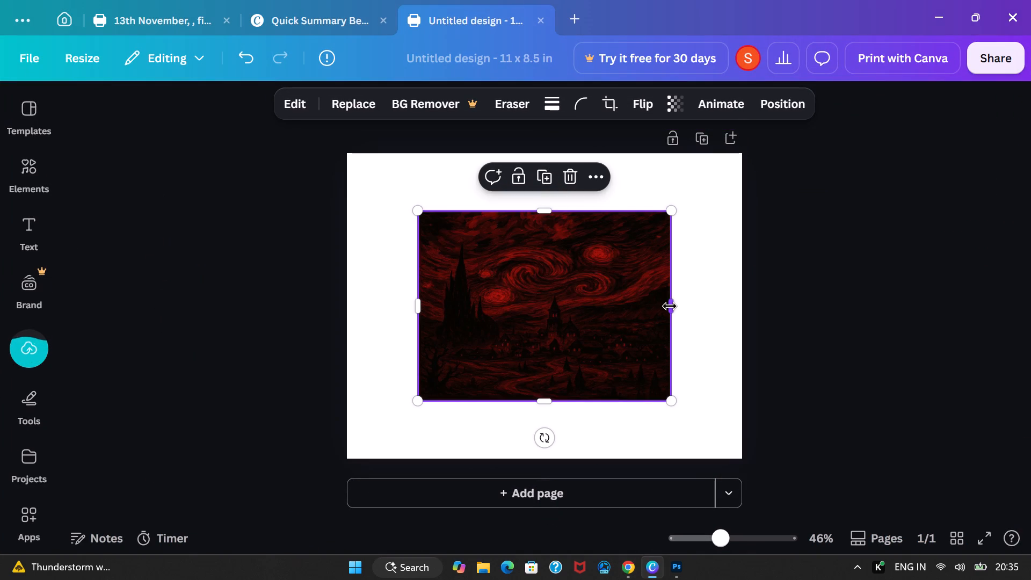
Stretch the pasted artwork's four sides to the page edges so it fills the 11 x 8.5 in page.
left_click_drag(670, 306, 741, 317)
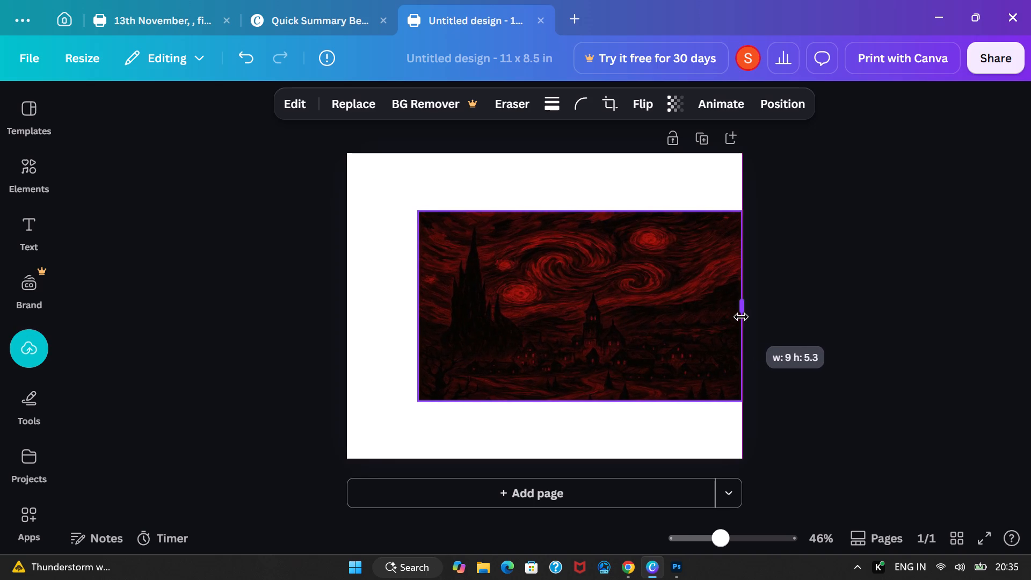
left_click_drag(741, 317, 742, 318)
left_click_drag(415, 308, 377, 311)
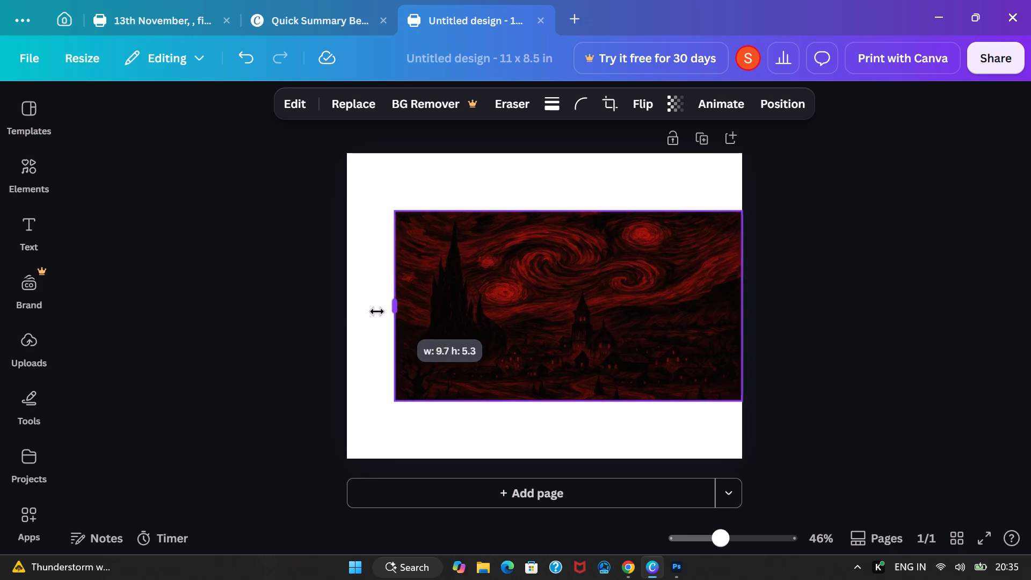
left_click_drag(377, 311, 344, 317)
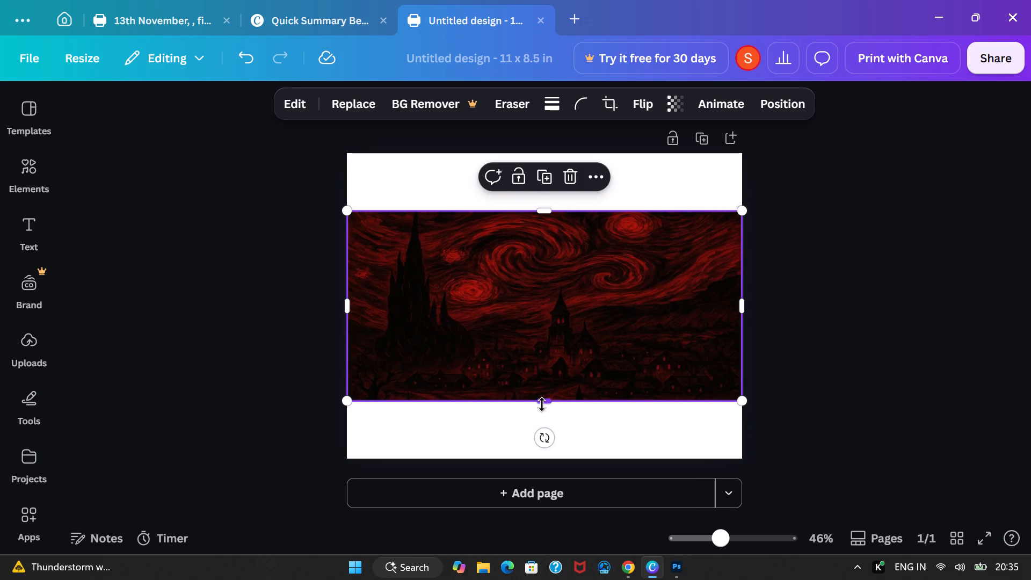
left_click_drag(543, 402, 550, 455)
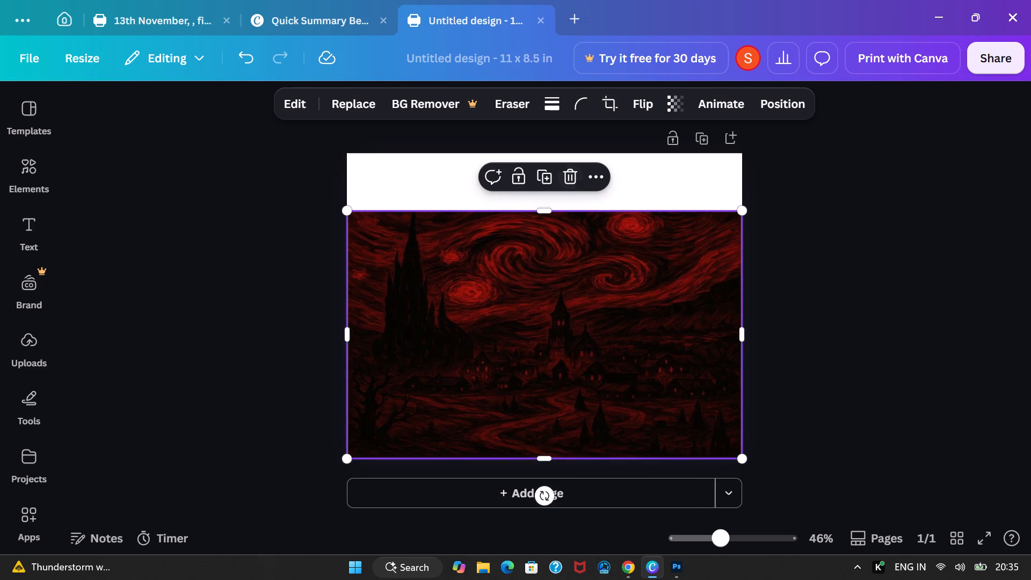
left_click_drag(542, 209, 548, 151)
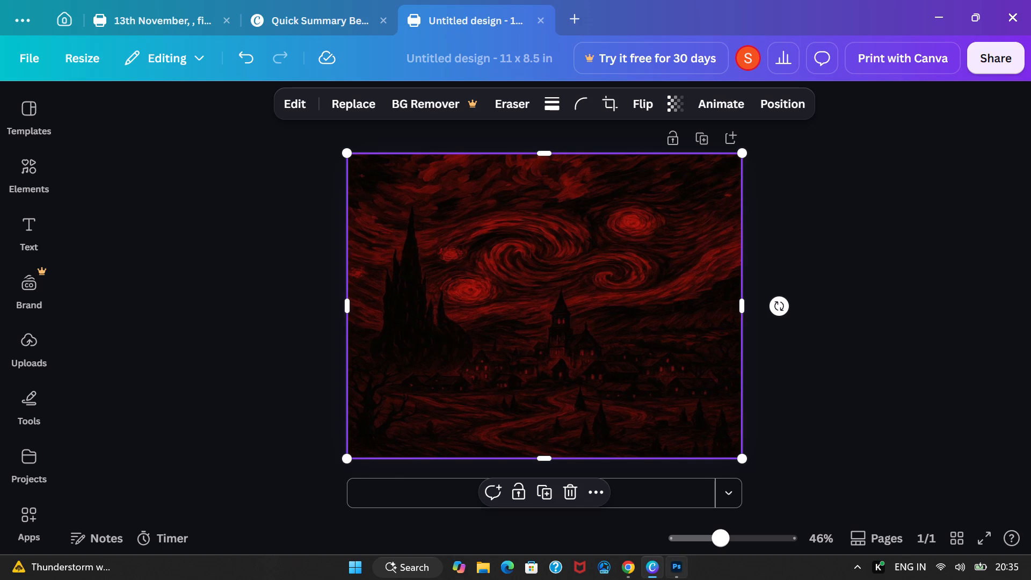
Copy the background-free red moon from remove.bg in Chrome and paste it onto the Canva page.
left_click(630, 566)
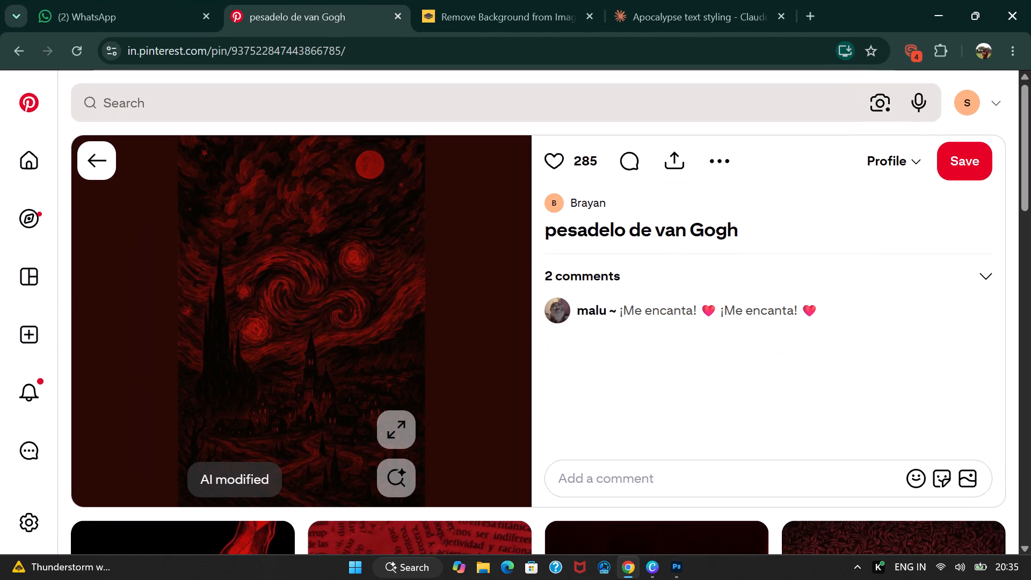
left_click(454, 3)
left_click(795, 524)
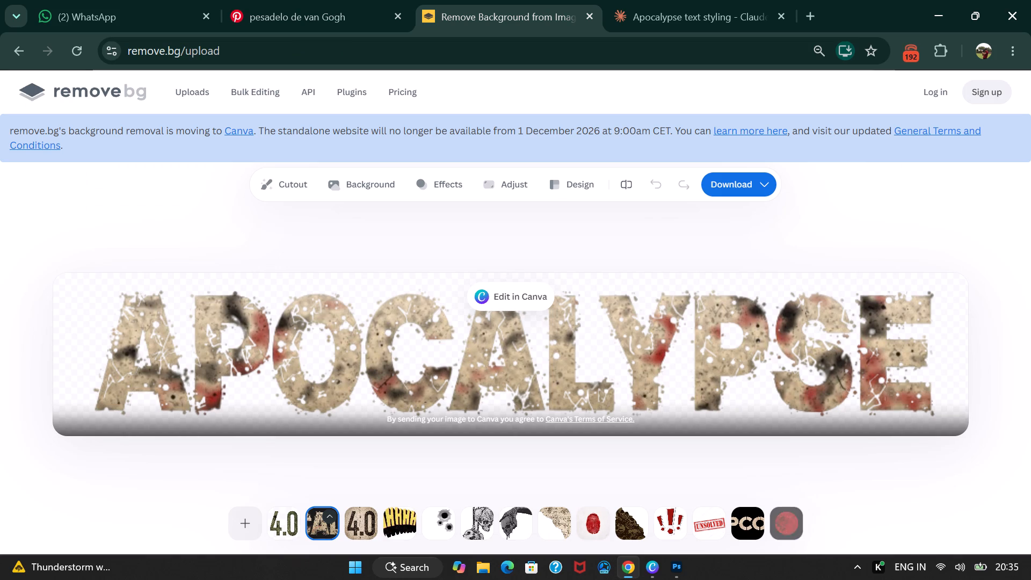
right_click(534, 346)
left_click(589, 388)
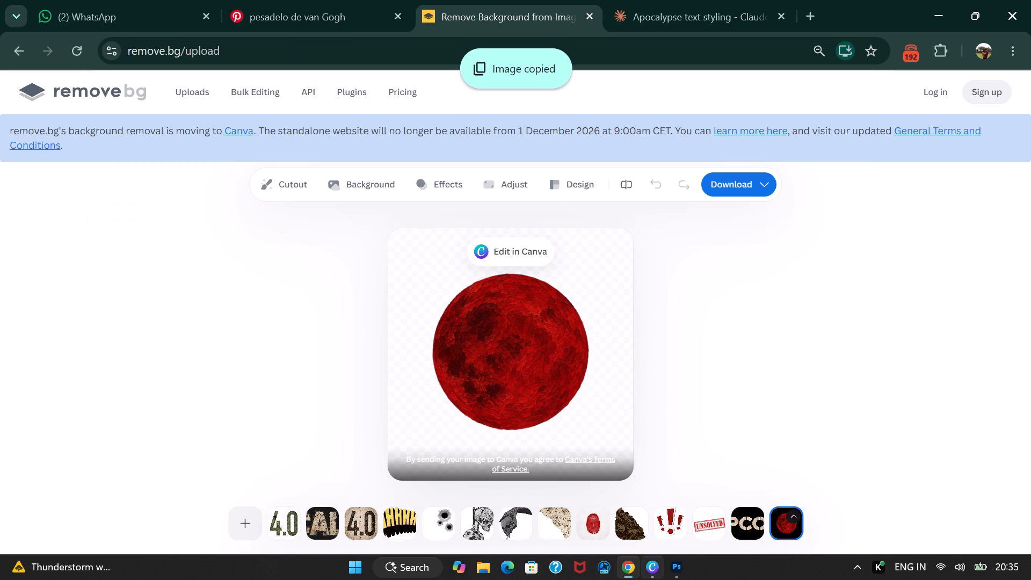
left_click(651, 570)
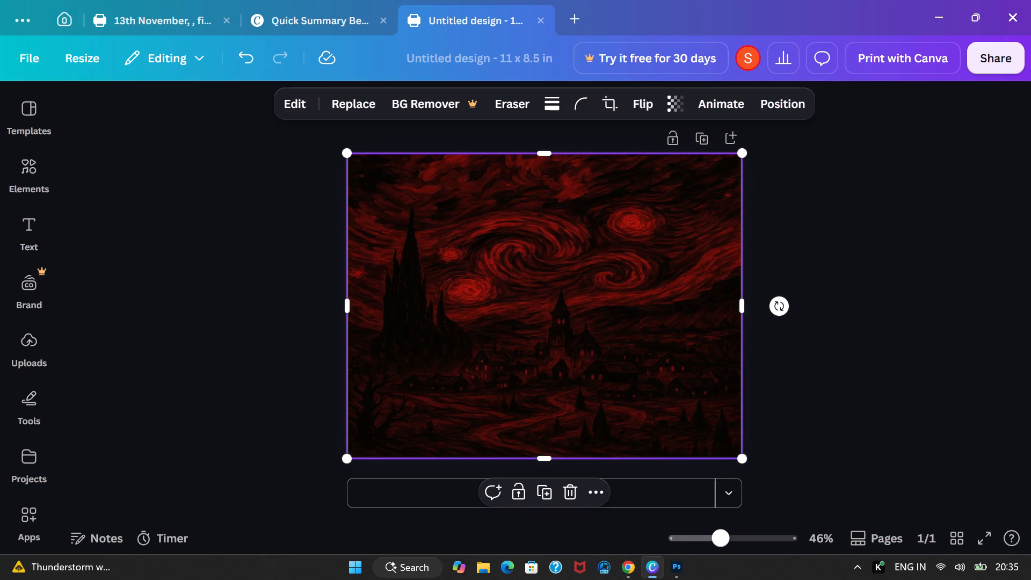
key("ctrl+v")
Shrink the moon and place it in the upper right sky, covering the large star, with its frame against the page's top edge.
left_click_drag(541, 311, 608, 245)
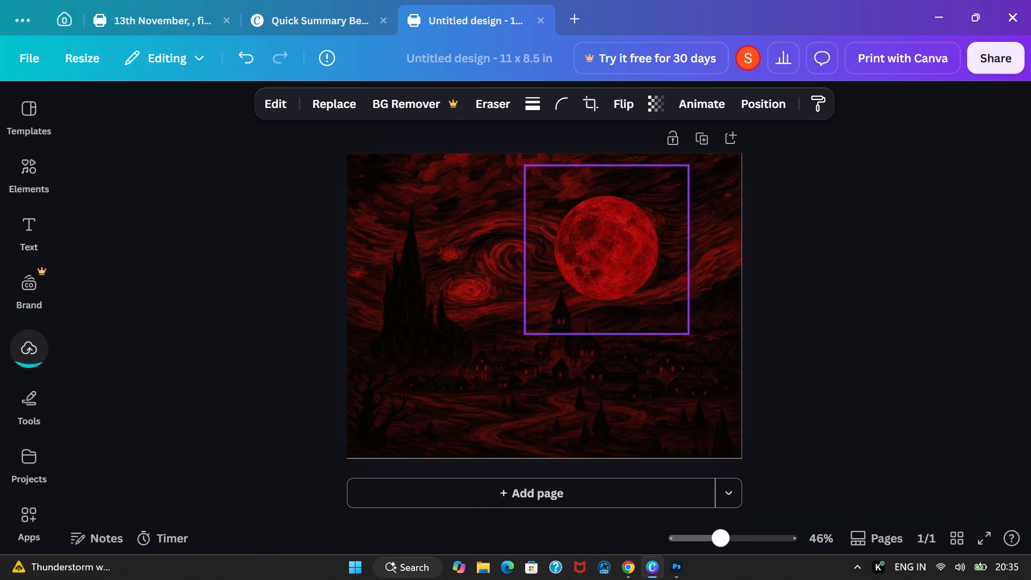
left_click_drag(608, 245, 626, 214)
left_click_drag(713, 293, 667, 245)
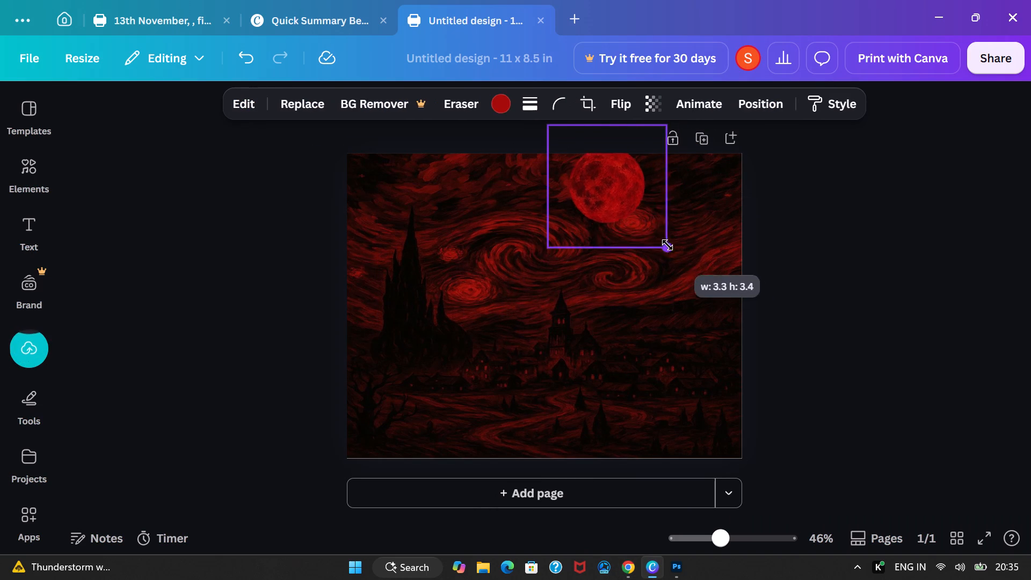
left_click_drag(667, 245, 657, 238)
left_click_drag(584, 178, 614, 210)
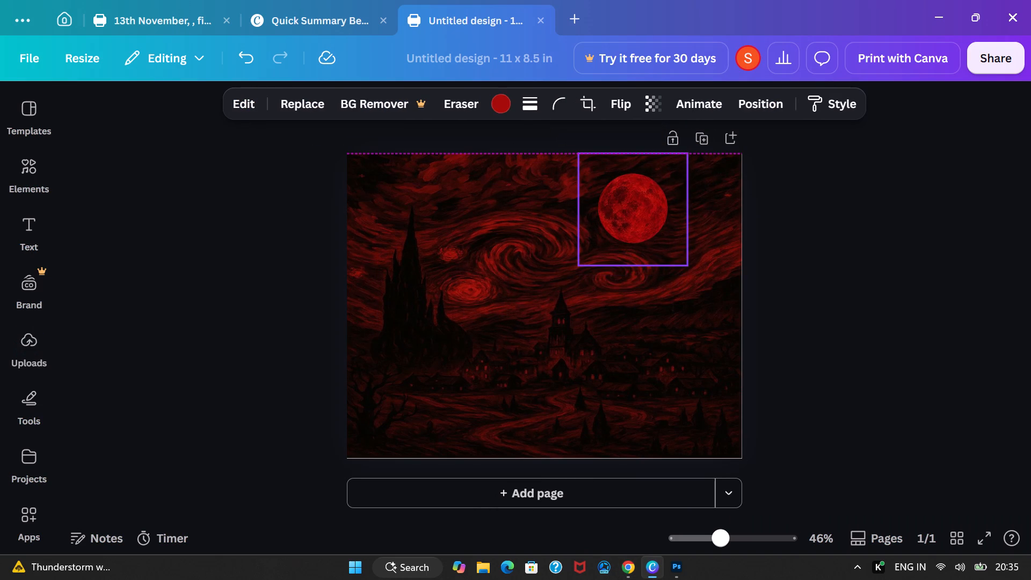
left_click_drag(614, 210, 616, 209)
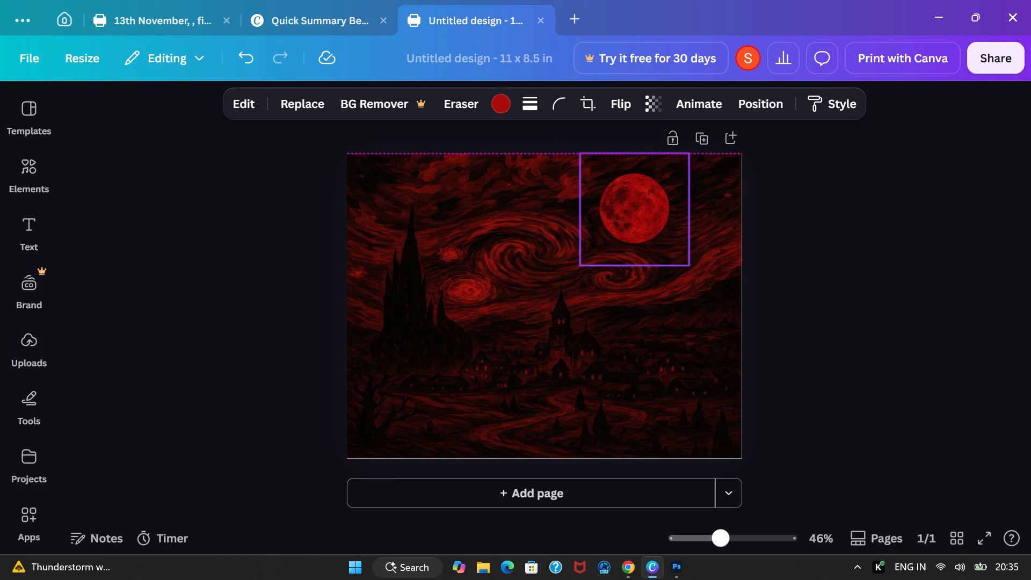
left_click_drag(616, 209, 614, 205)
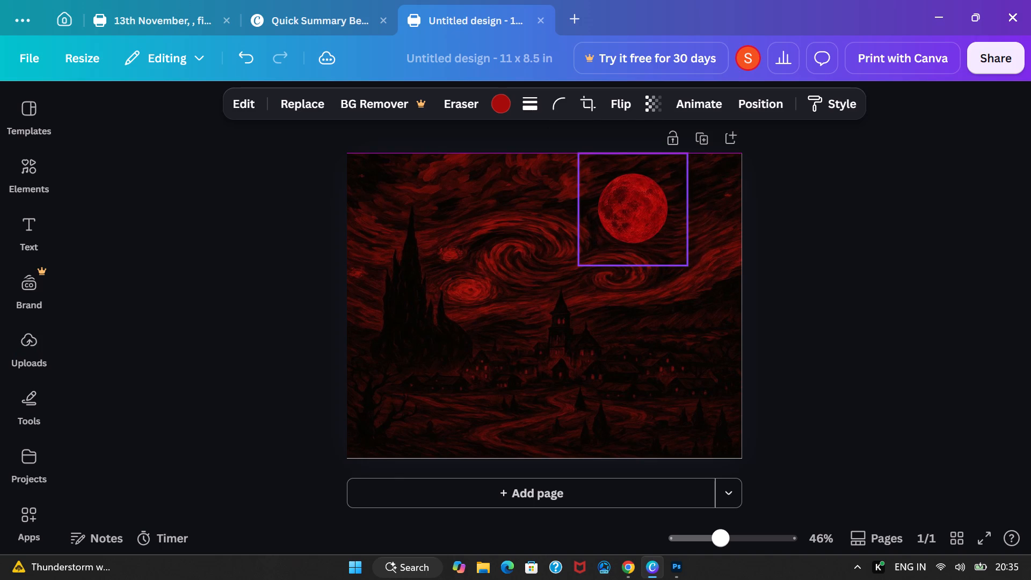
left_click_drag(614, 205, 614, 205)
left_click(686, 263)
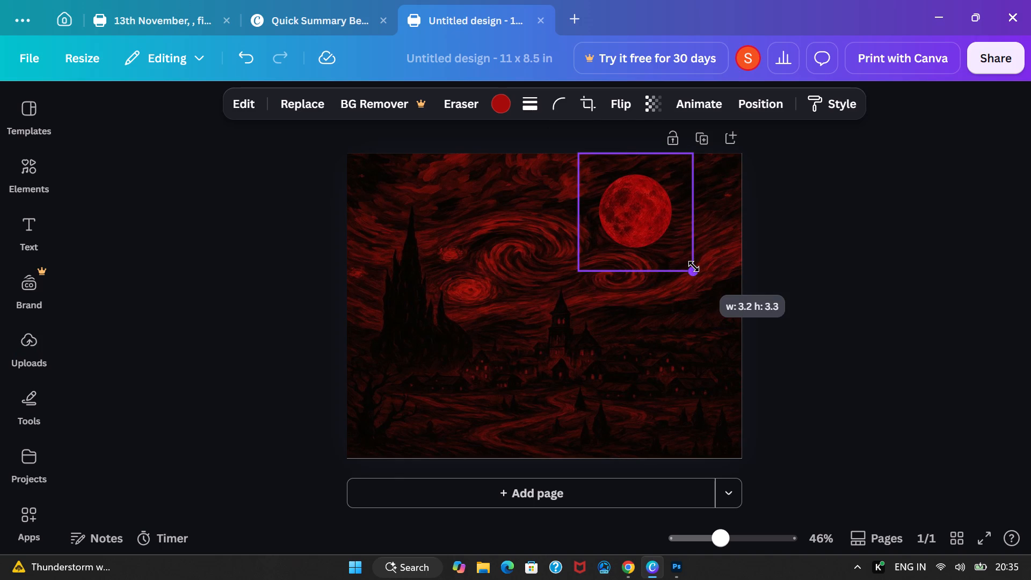
left_click(637, 203)
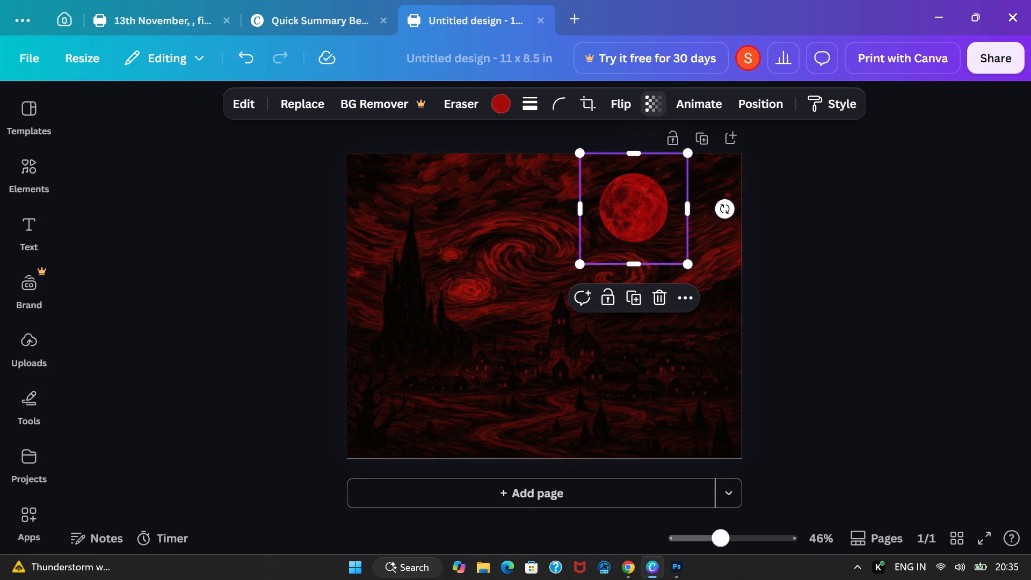
Set the moon's transparency value to 90 and deselect it.
left_click(645, 109)
left_click_drag(694, 173, 690, 172)
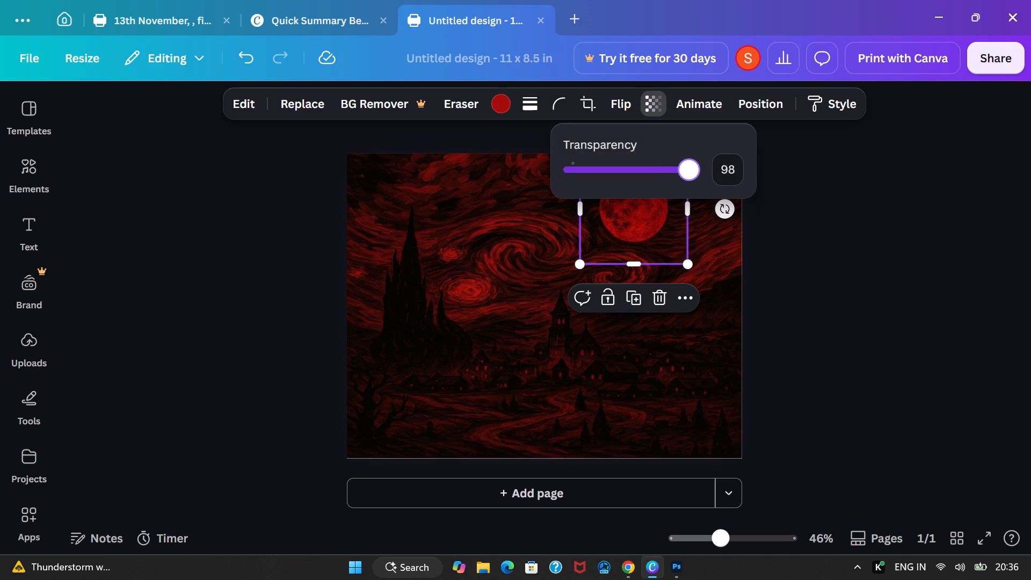
left_click_drag(690, 172, 685, 171)
left_click_drag(685, 171, 687, 171)
left_click(768, 270)
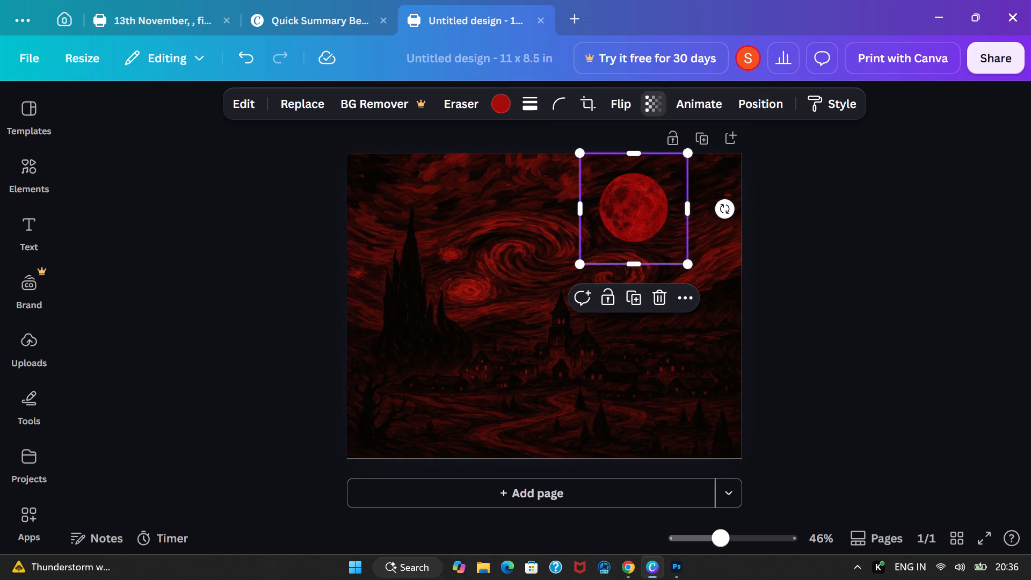
left_click(652, 106)
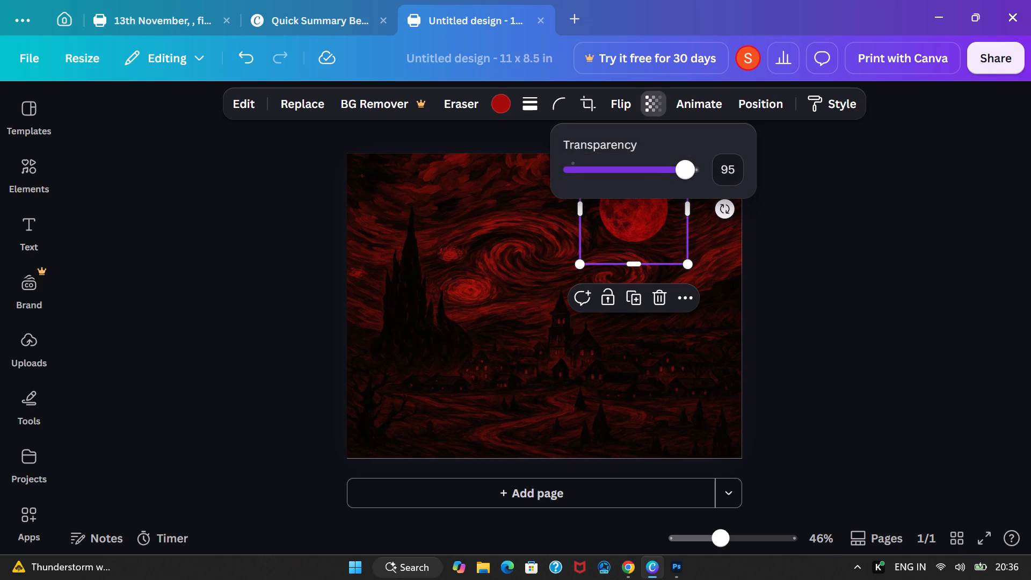
left_click_drag(689, 177, 681, 173)
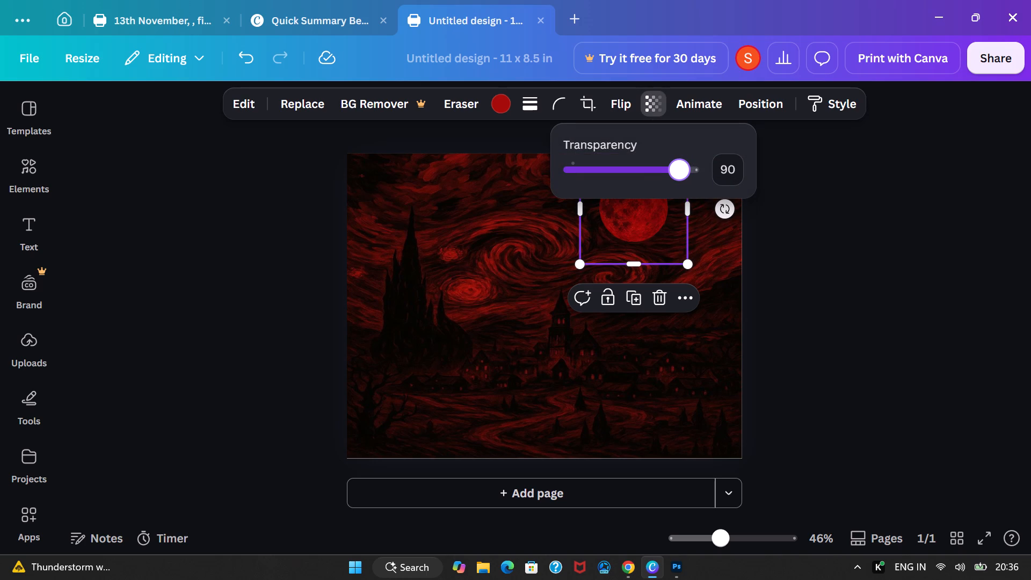
left_click(851, 260)
Copy the background-free POPCOMM lettering from remove.bg in Chrome and paste it onto the Canva page.
left_click(670, 570)
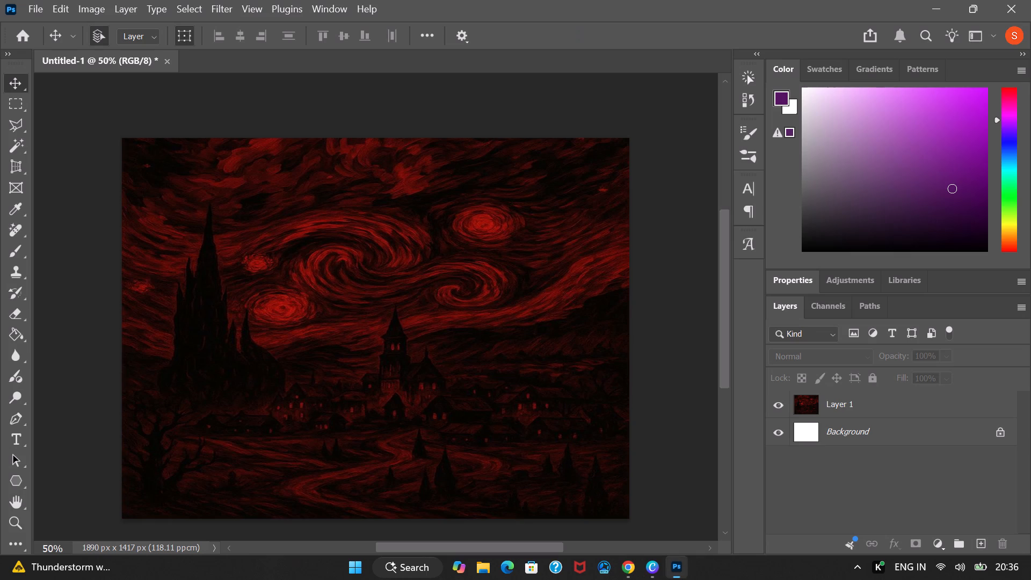
left_click(626, 563)
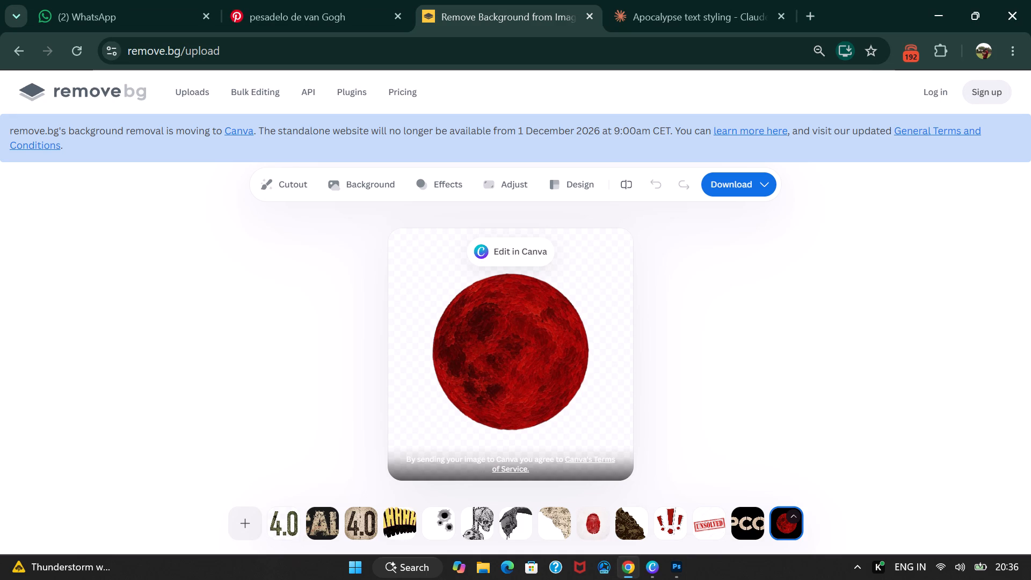
left_click(749, 522)
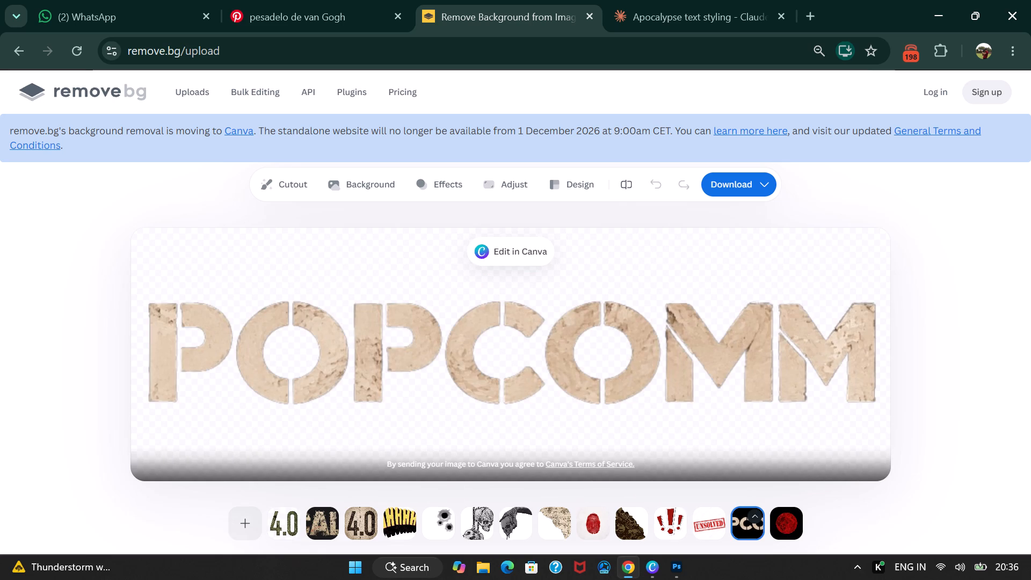
right_click(538, 404)
left_click(568, 450)
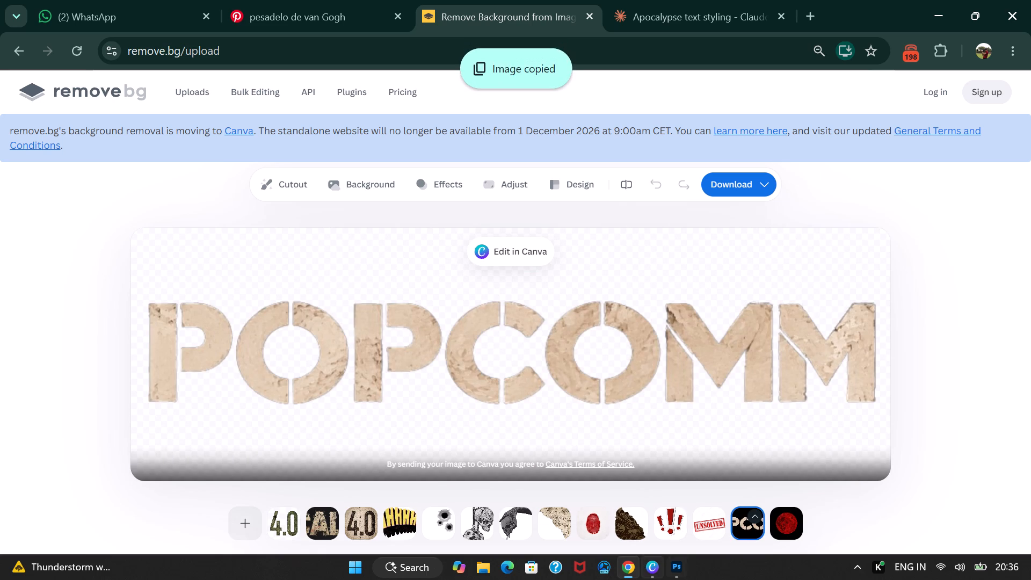
left_click(654, 567)
key("ctrl+v")
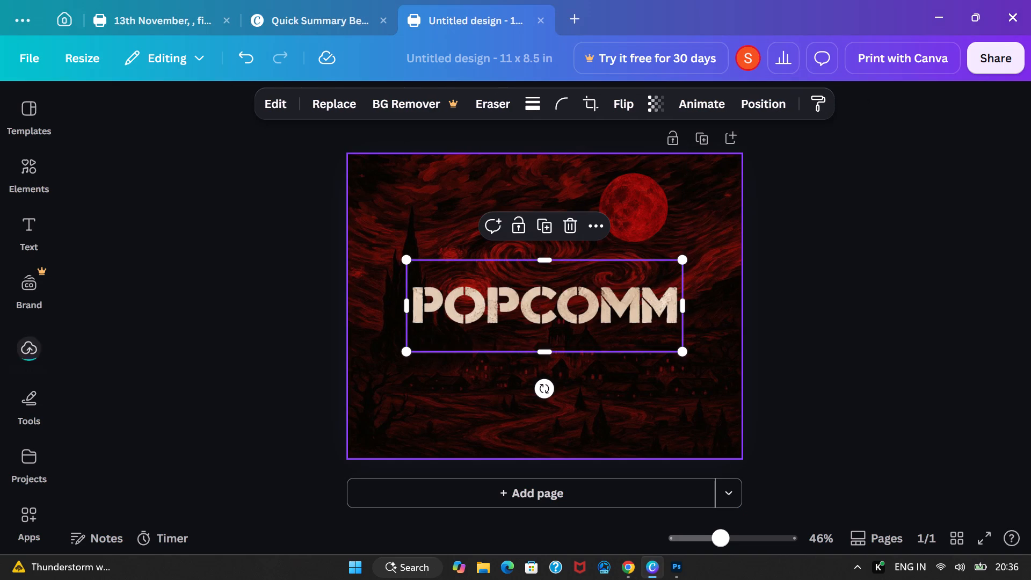
Shrink the POPCOMM lettering and centre it horizontally, slightly above the middle of the page.
left_click_drag(532, 313, 529, 302)
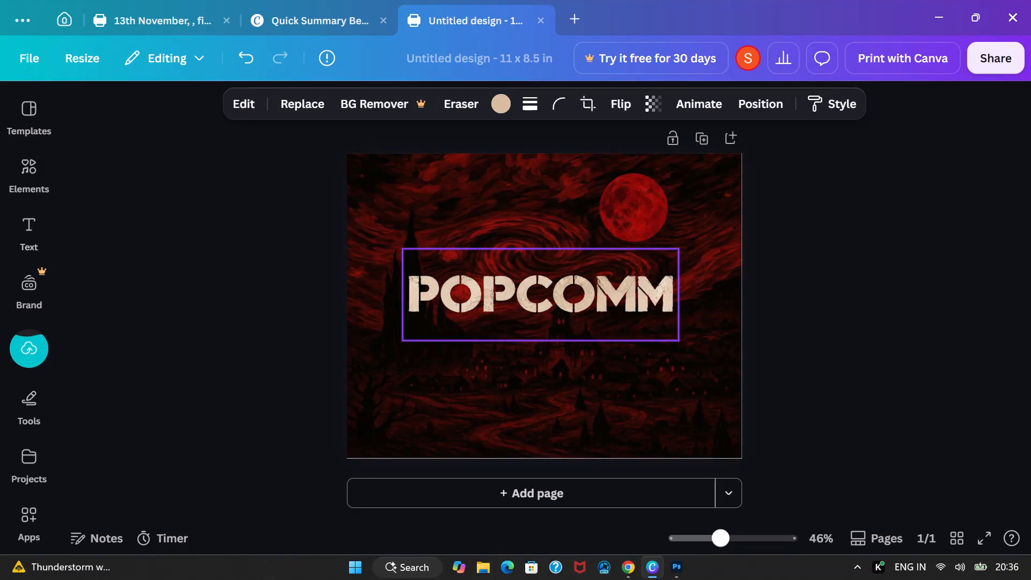
left_click_drag(529, 302, 531, 292)
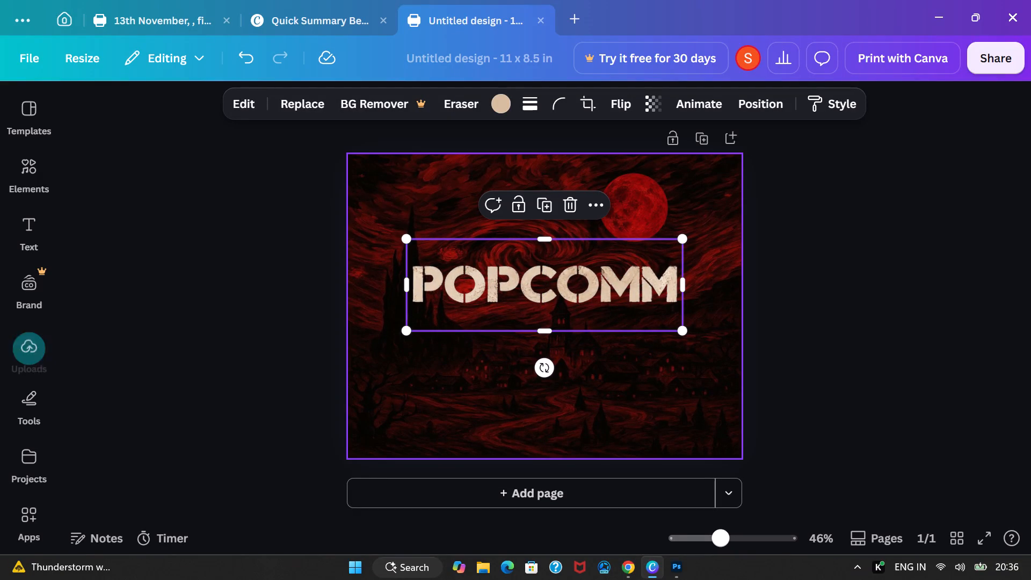
left_click_drag(683, 334, 638, 315)
left_click_drag(508, 280, 519, 284)
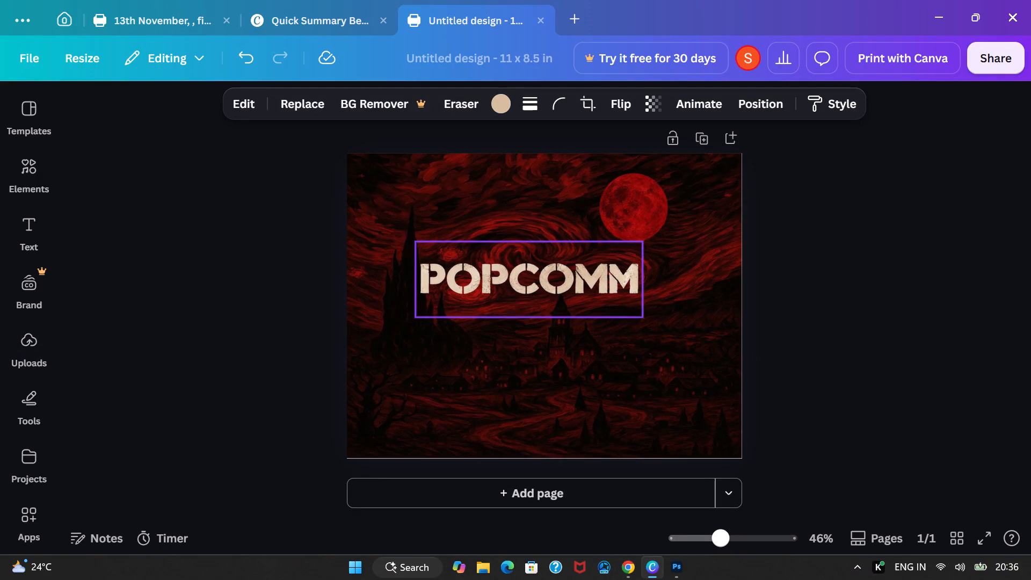
left_click_drag(519, 284, 531, 281)
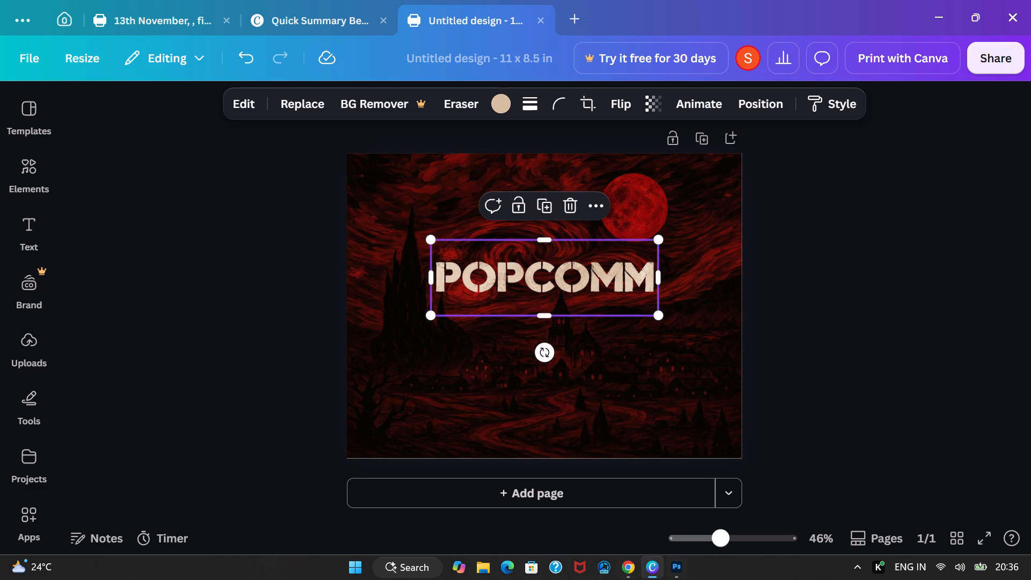
Copy the green 4.0 lettering from remove.bg in Chrome and paste it onto the Canva page.
left_click(625, 565)
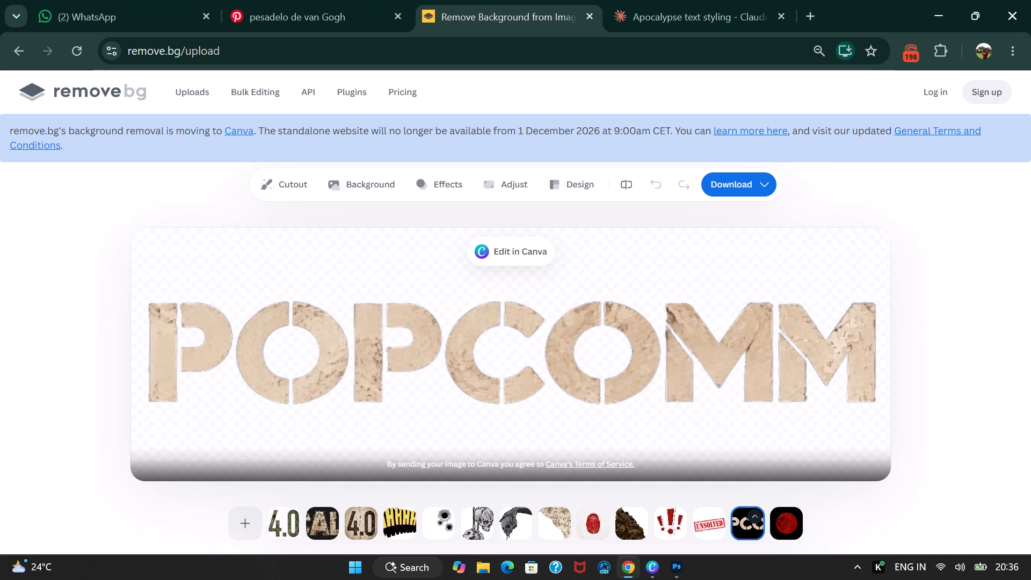
left_click(289, 524)
right_click(473, 357)
left_click(510, 399)
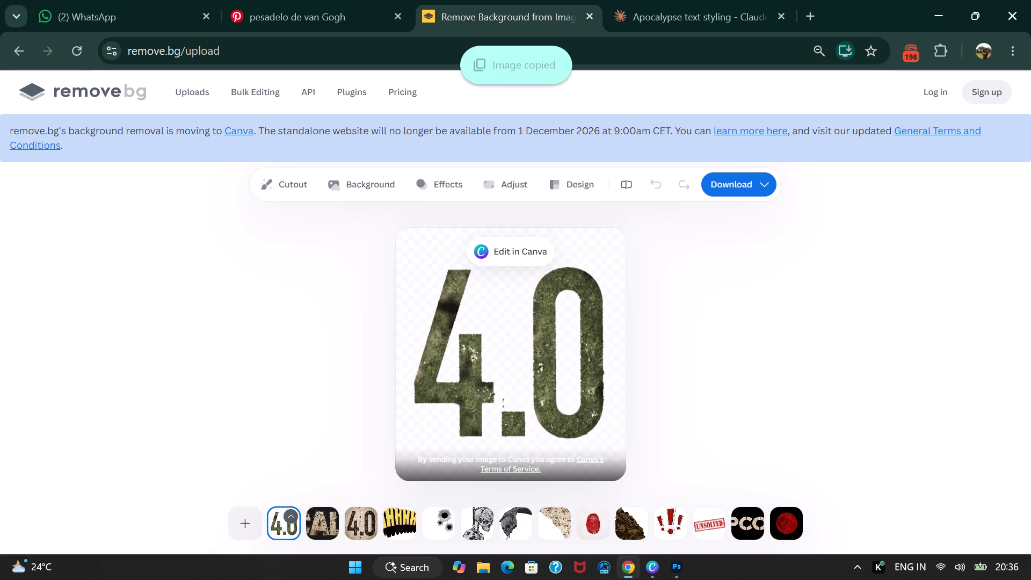
left_click(648, 564)
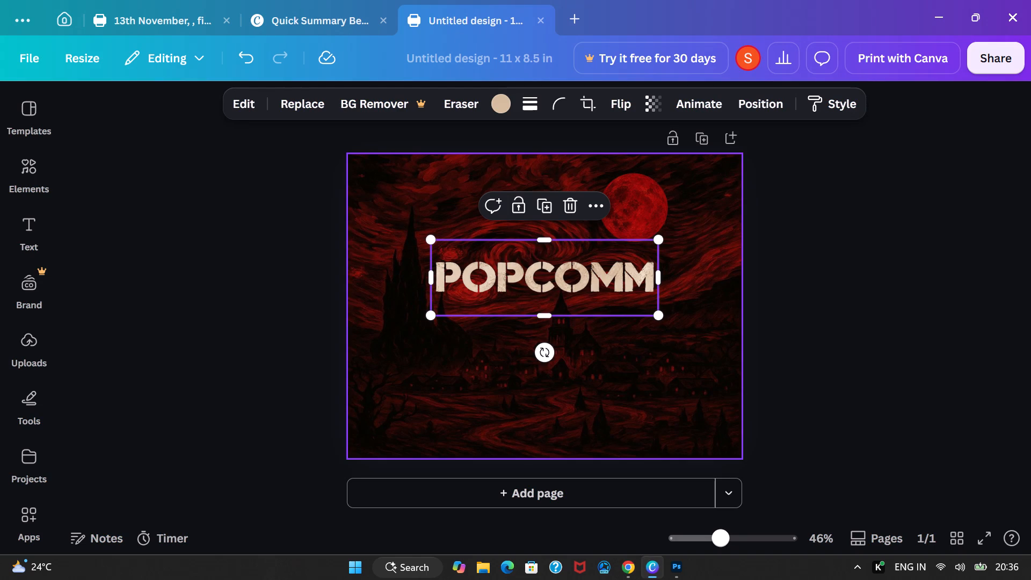
key("ctrl+v")
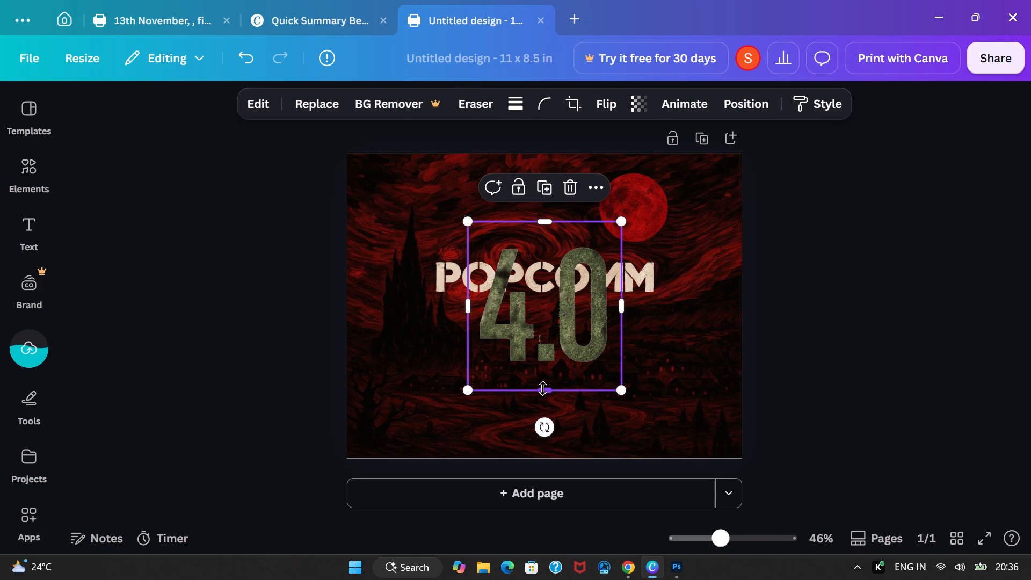
Crop the empty margins above and below the 4.0 lettering and deselect it.
left_click_drag(543, 389, 547, 368, "shift")
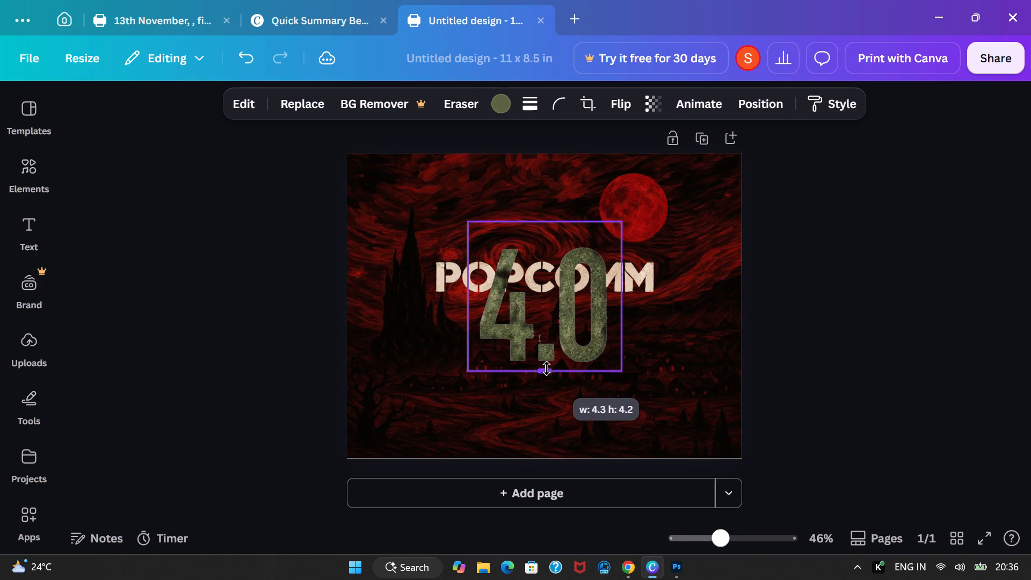
left_click_drag(547, 368, 547, 368, "shift")
left_click_drag(545, 224, 553, 237, "shift")
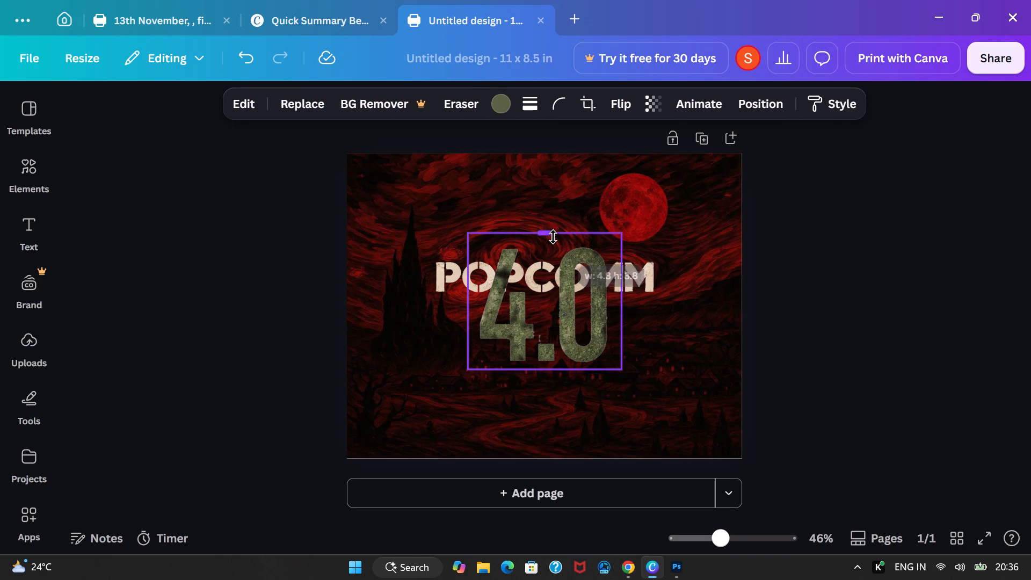
left_click_drag(553, 237, 554, 240, "shift")
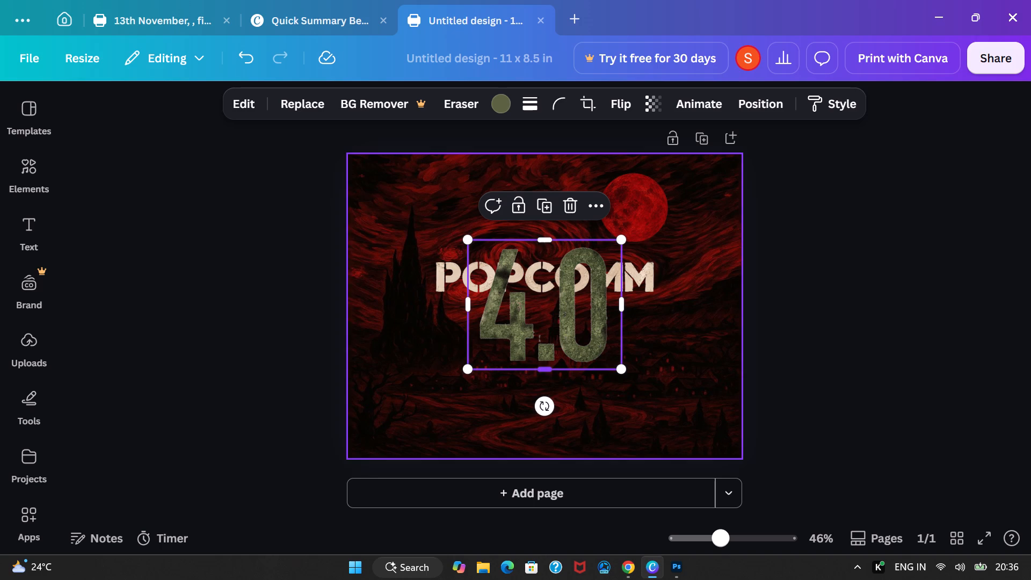
left_click_drag(548, 372, 553, 367, "ctrl")
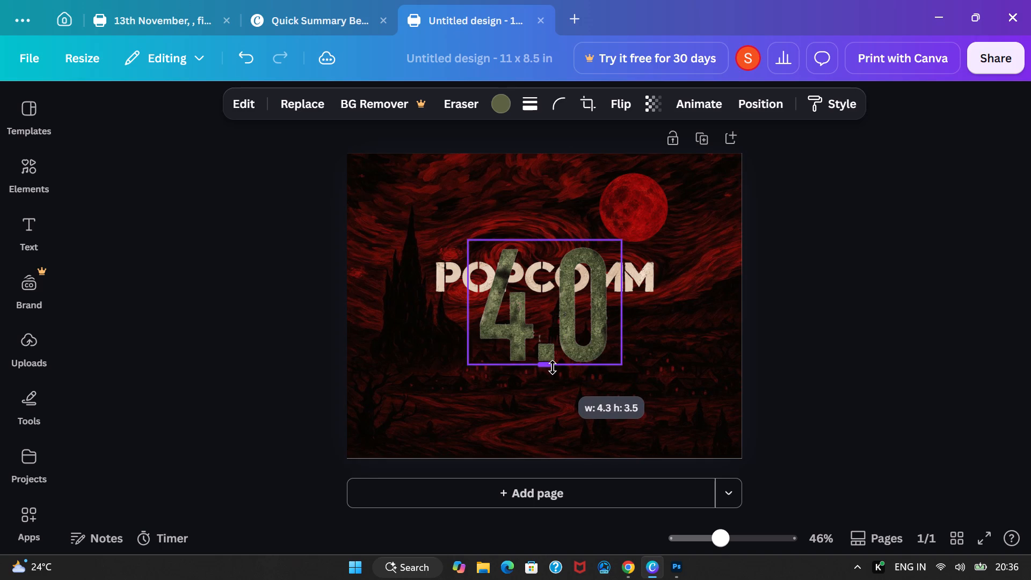
left_click_drag(553, 367, 556, 372, "ctrl")
left_click(860, 311)
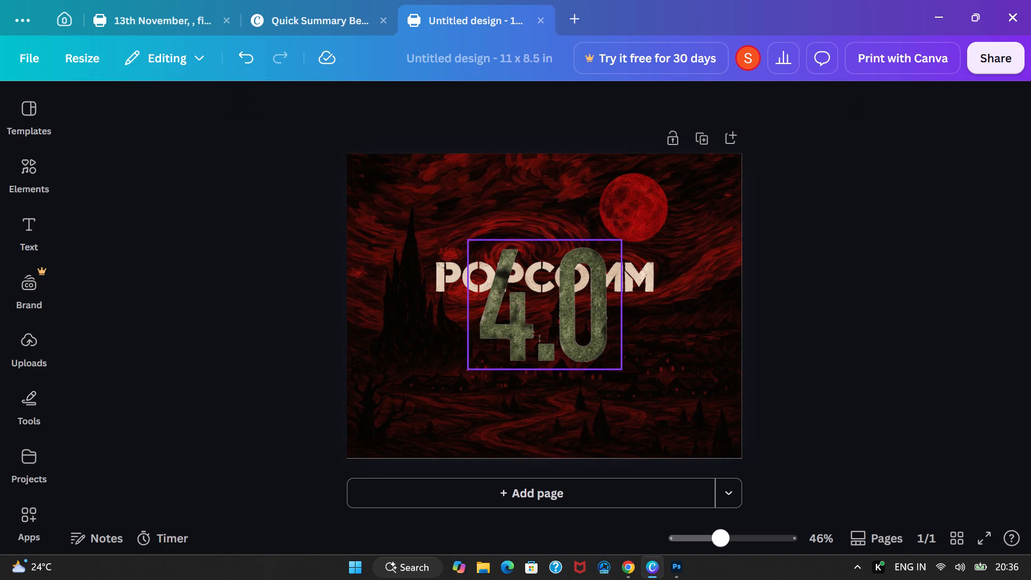
Shrink the 4.0 lettering to about 1.7 x 1.4 in and centre it horizontally just below POPCOMM.
left_click_drag(563, 308, 560, 365)
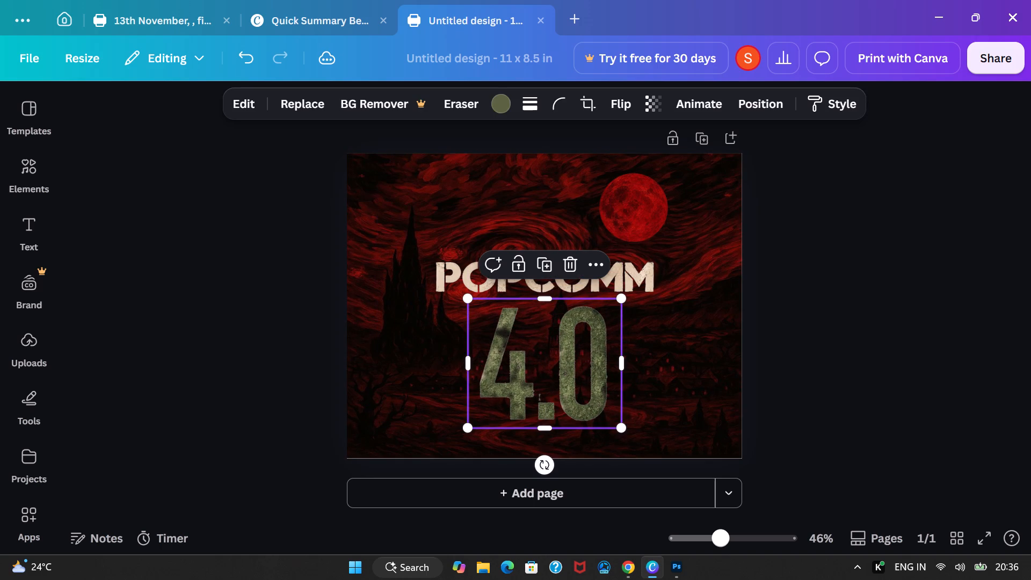
left_click_drag(622, 429, 537, 358)
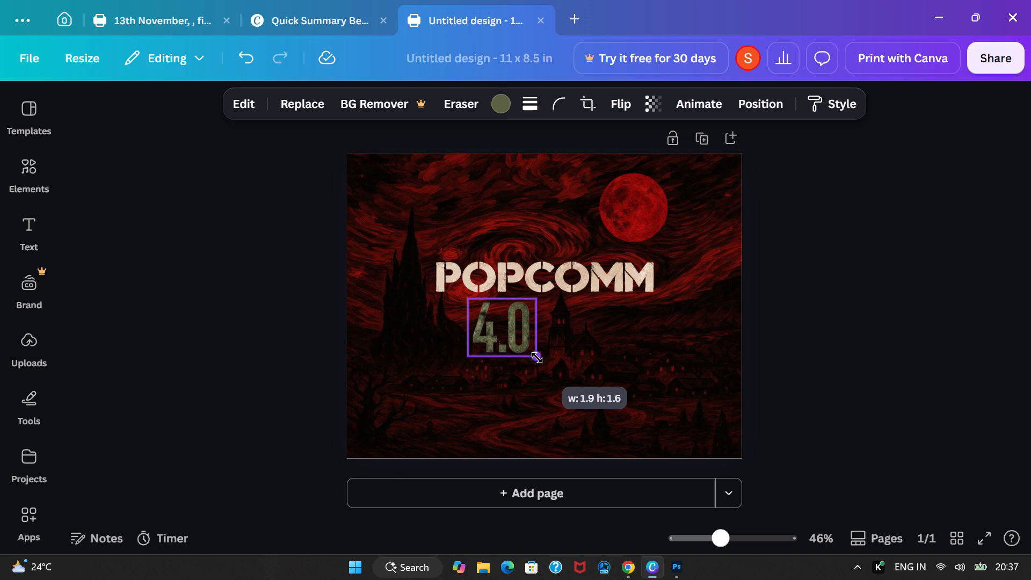
left_click_drag(537, 358, 536, 358)
left_click_drag(511, 328, 564, 330)
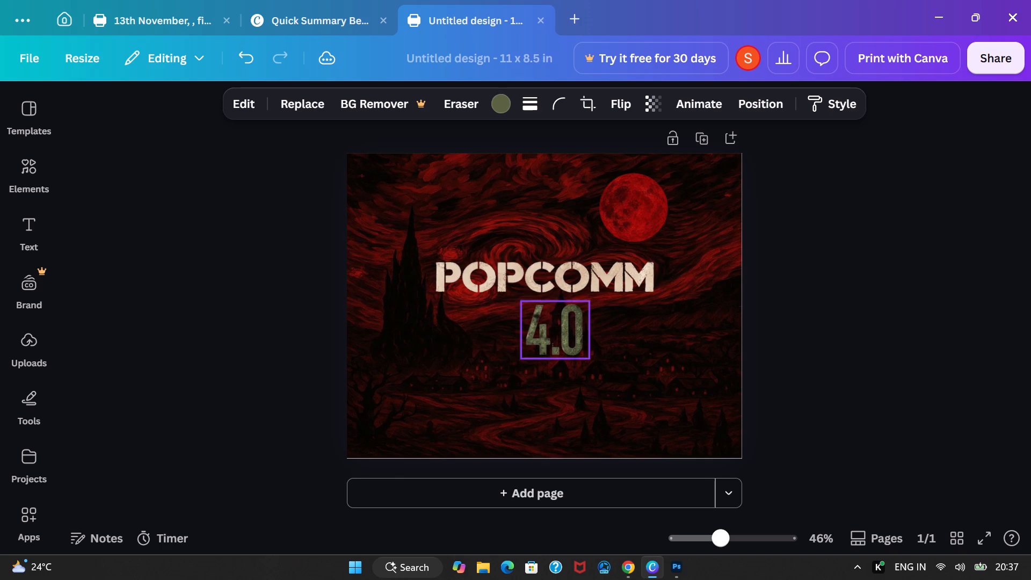
left_click_drag(564, 330, 553, 329)
left_click_drag(578, 358, 571, 352)
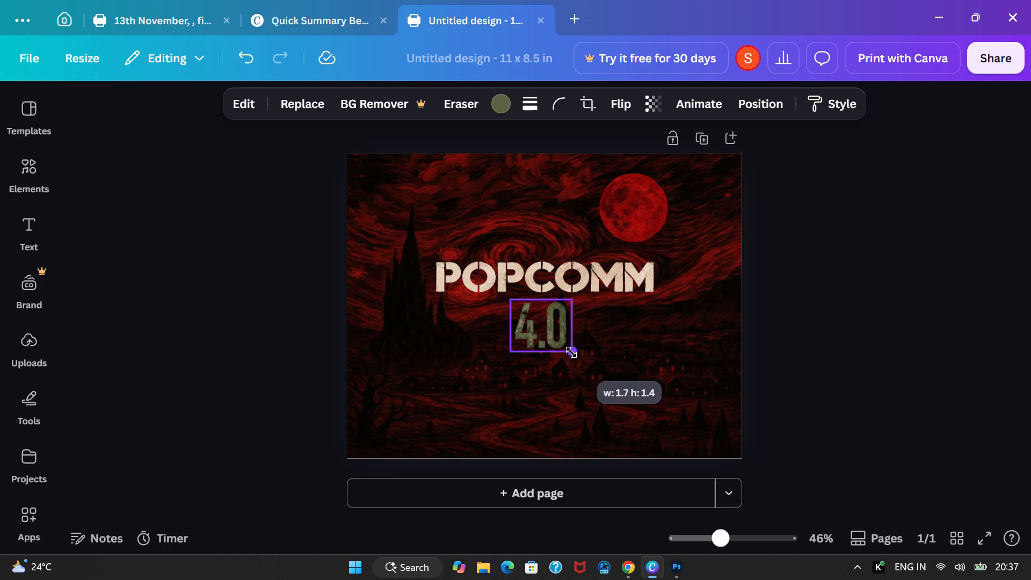
left_click_drag(571, 352, 570, 351)
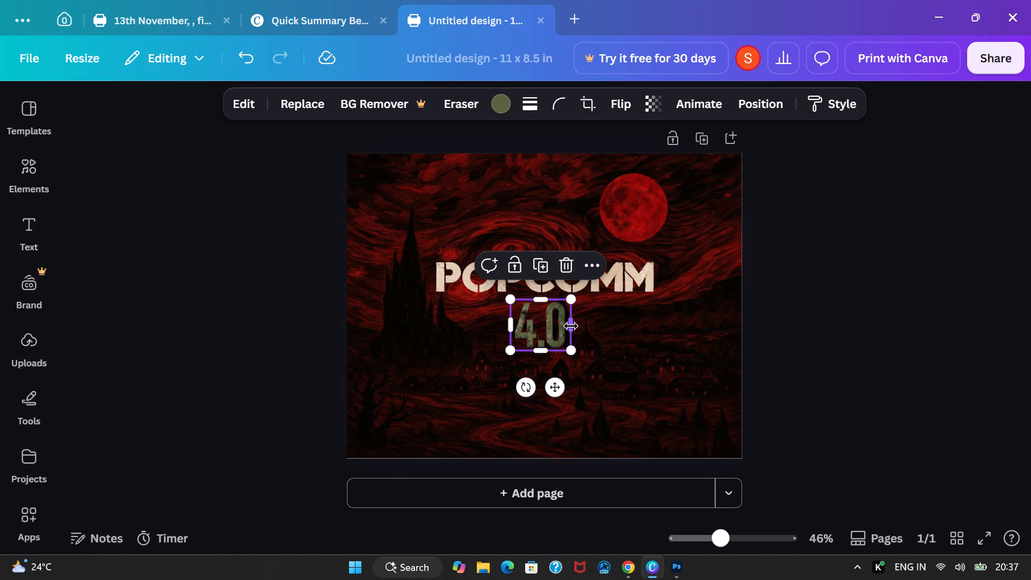
left_click(571, 325, "shift")
left_click_drag(548, 322, 553, 322)
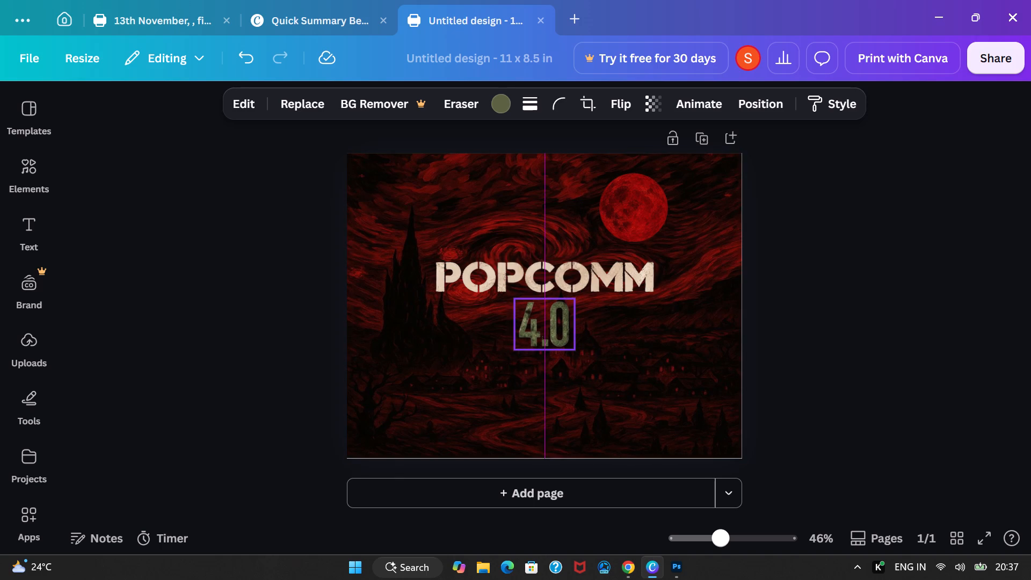
left_click_drag(553, 322, 553, 321)
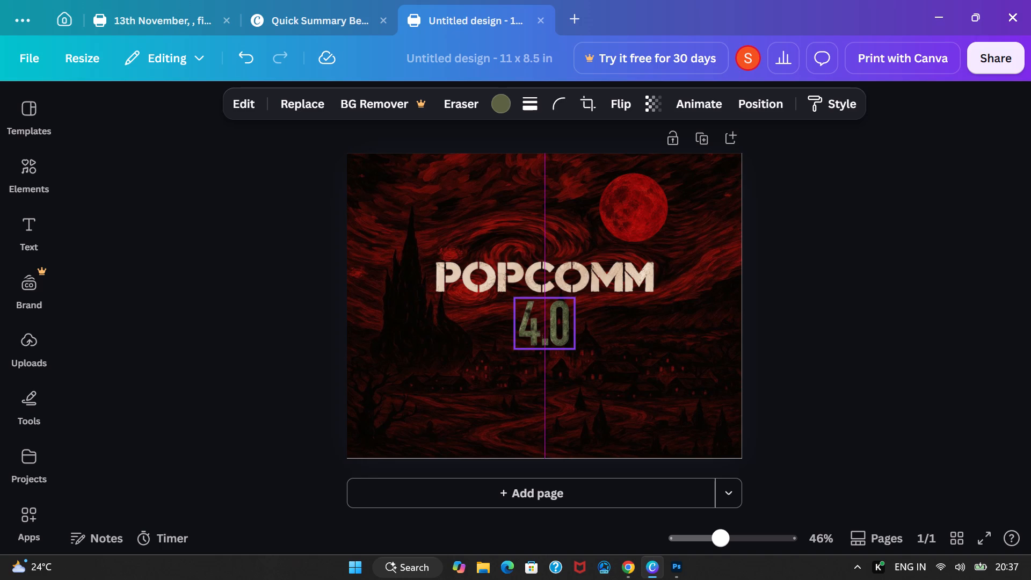
left_click_drag(553, 321, 553, 322)
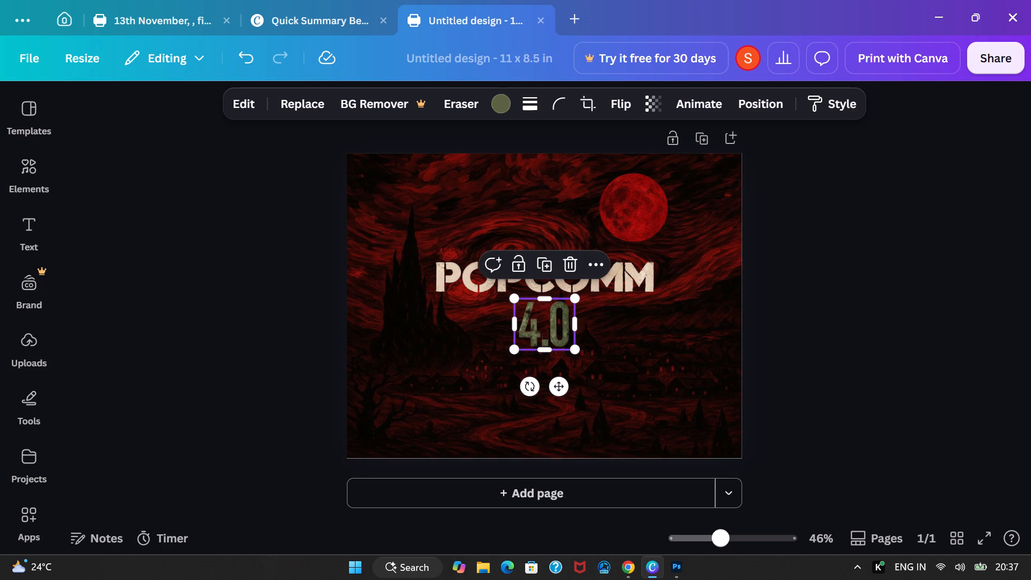
Copy the background-free APOCALYPSE lettering from remove.bg in Chrome and paste it onto the Canva page.
left_click(630, 561)
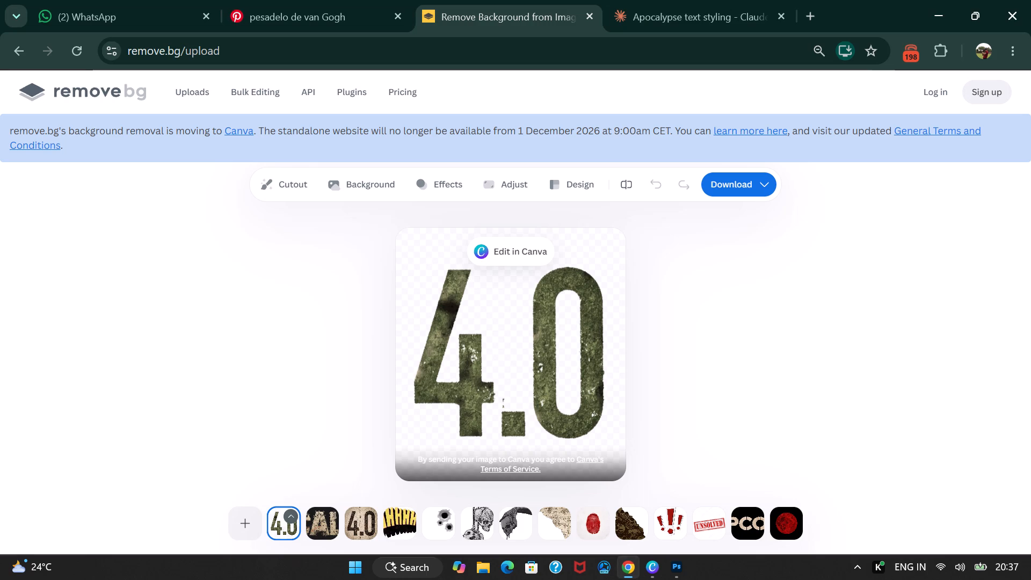
left_click(324, 521)
right_click(508, 382)
left_click(563, 423)
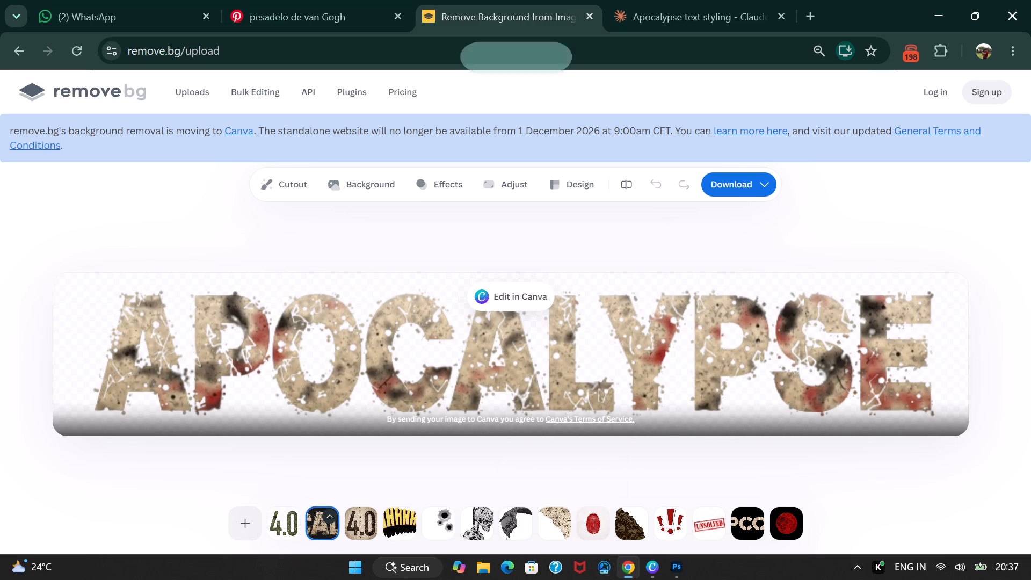
left_click(656, 568)
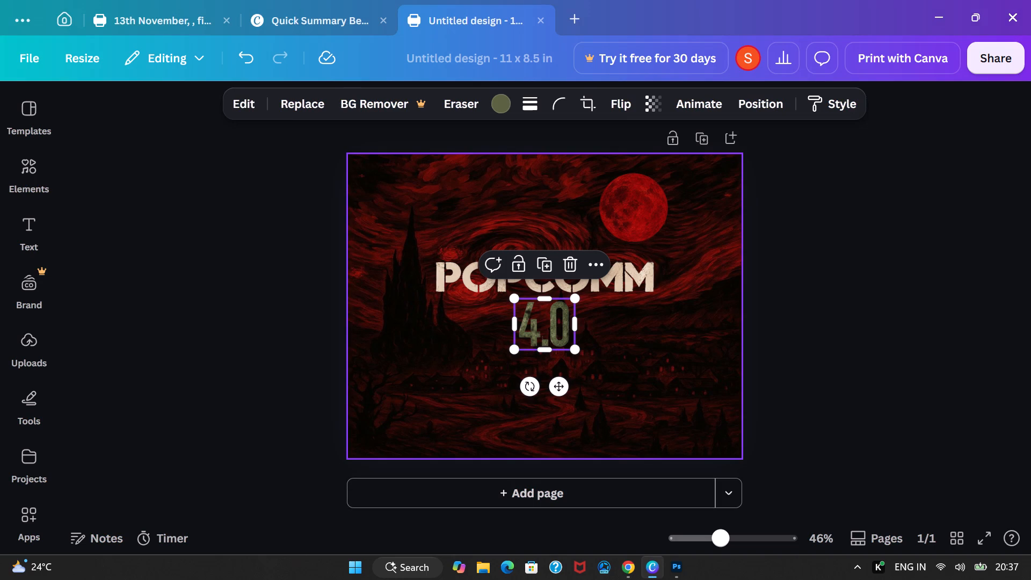
key("ctrl+v")
Shrink the APOCALYPSE lettering to less than POPCOMM's width and centre it below the 4.0.
left_click_drag(557, 310, 558, 310)
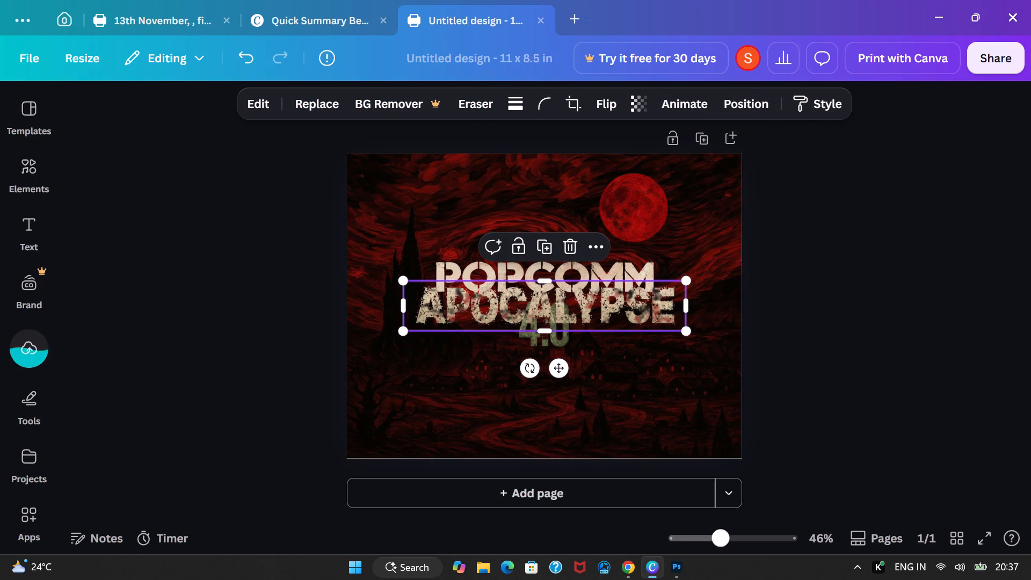
left_click_drag(558, 310, 556, 389)
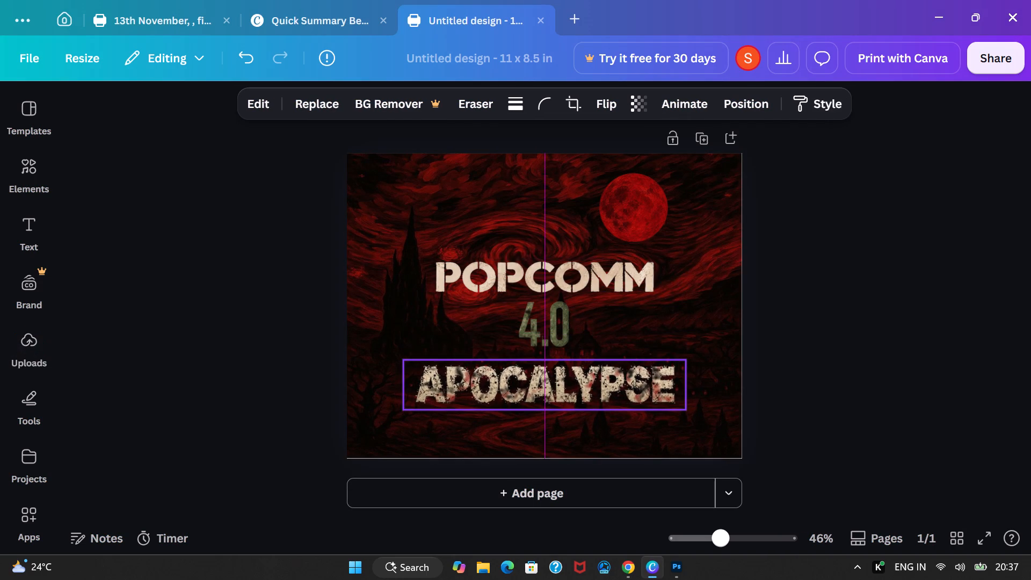
left_click_drag(556, 389, 557, 391)
left_click_drag(688, 413, 665, 404)
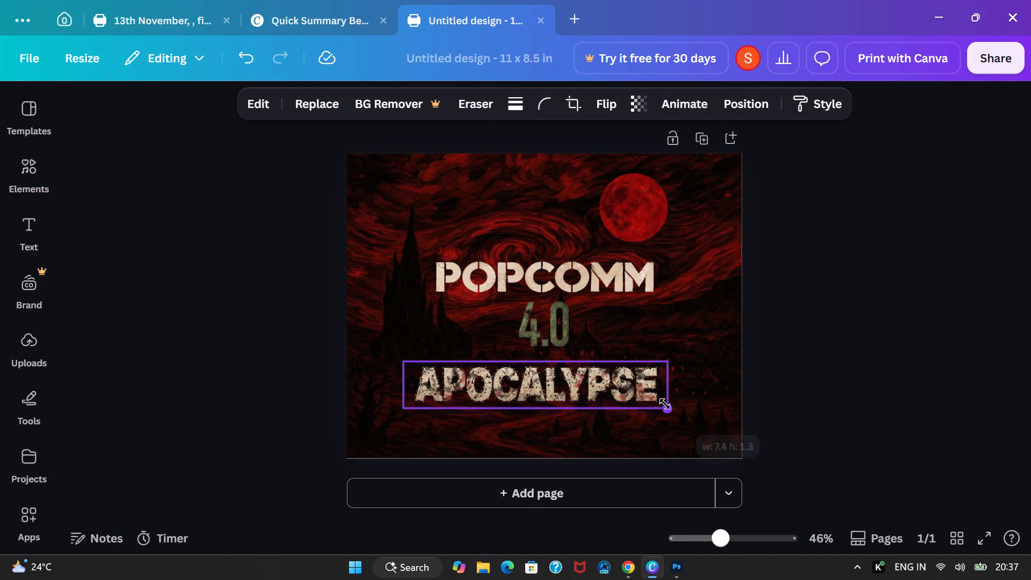
left_click_drag(665, 404, 582, 372)
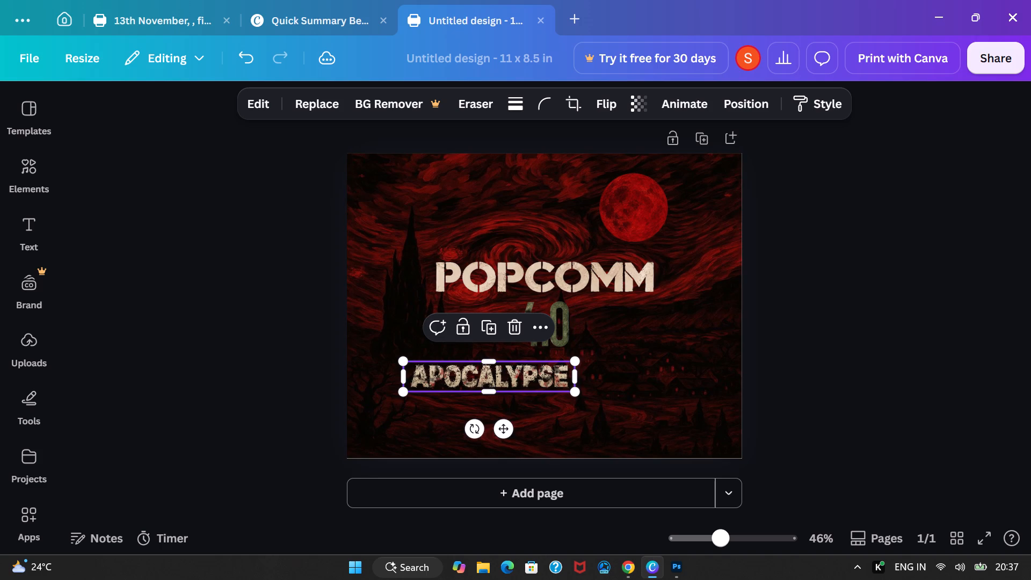
left_click_drag(497, 373, 555, 370)
Copy the red moon cutout from remove.bg in Chrome and paste it into the Photoshop landscape document.
left_click(677, 564)
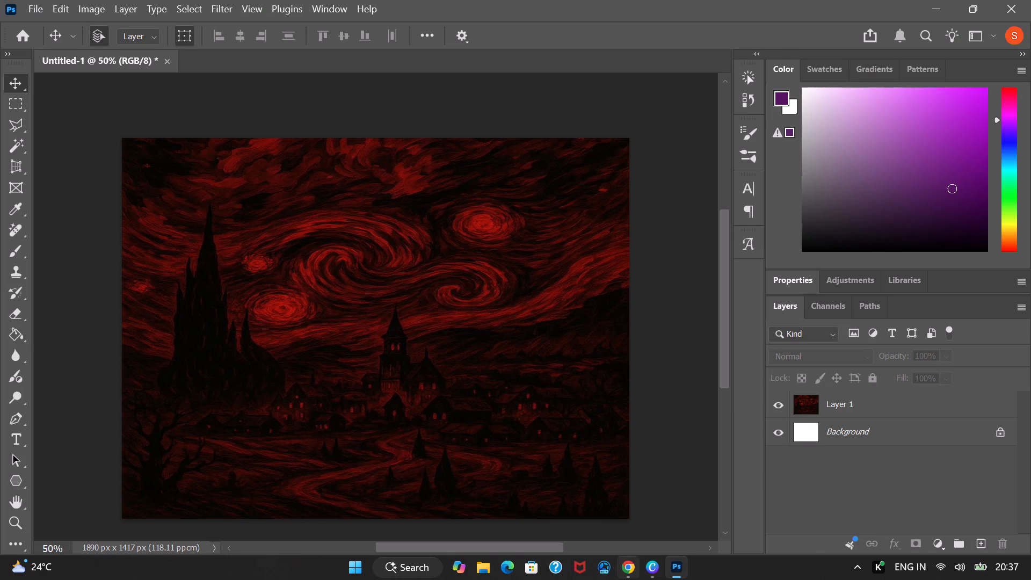
left_click(629, 564)
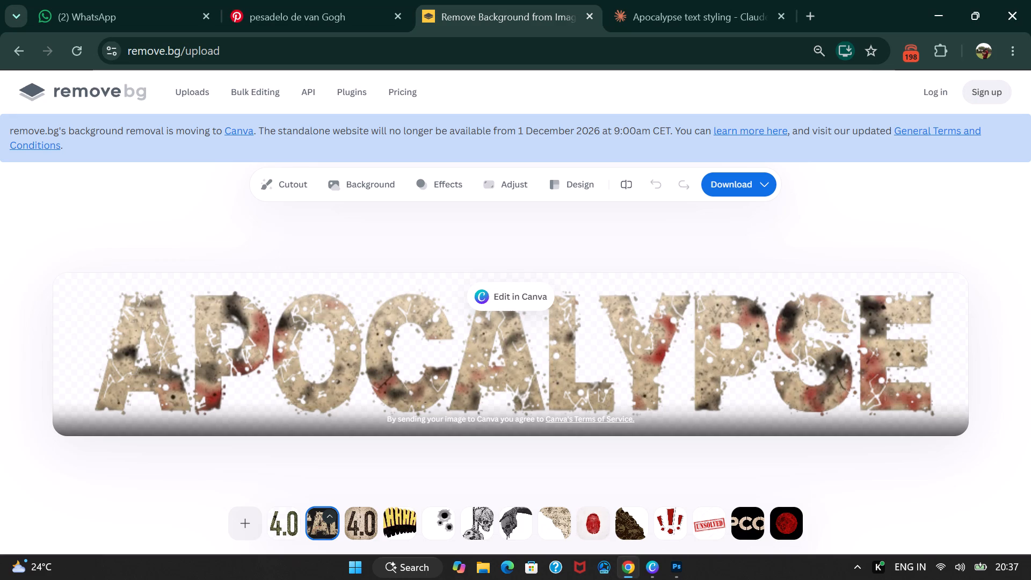
left_click(777, 522)
right_click(664, 373)
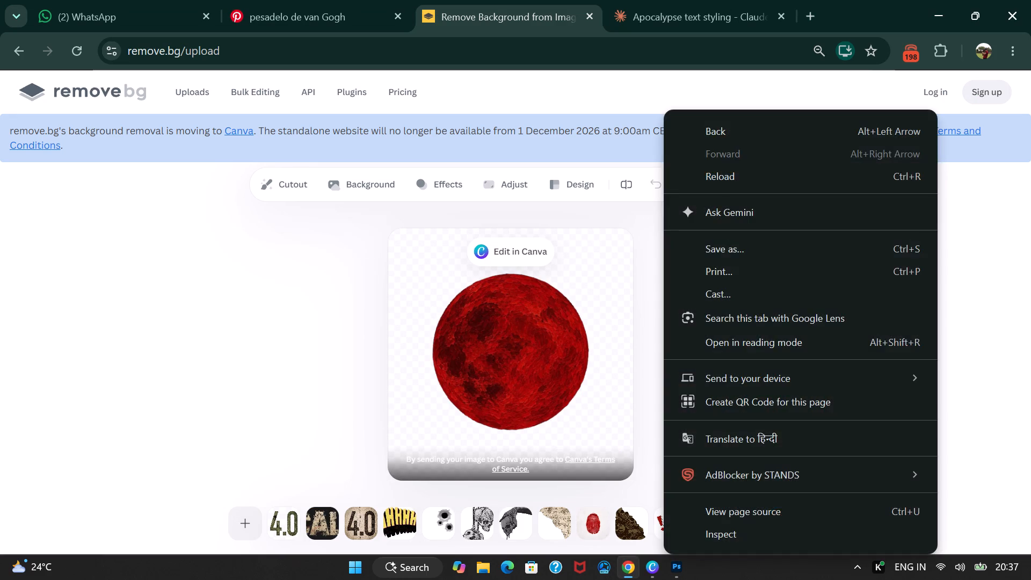
right_click(614, 371)
left_click(639, 413)
left_click(671, 554)
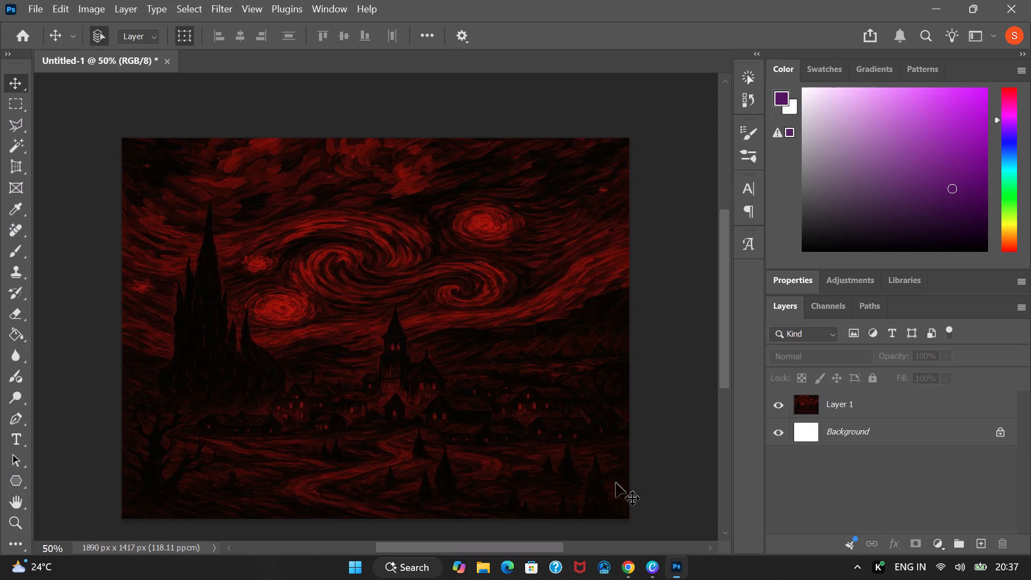
key("ctrl+v")
Move the moon over the large star in the upper right sky and enlarge it to about 112%.
left_click_drag(362, 326, 398, 332)
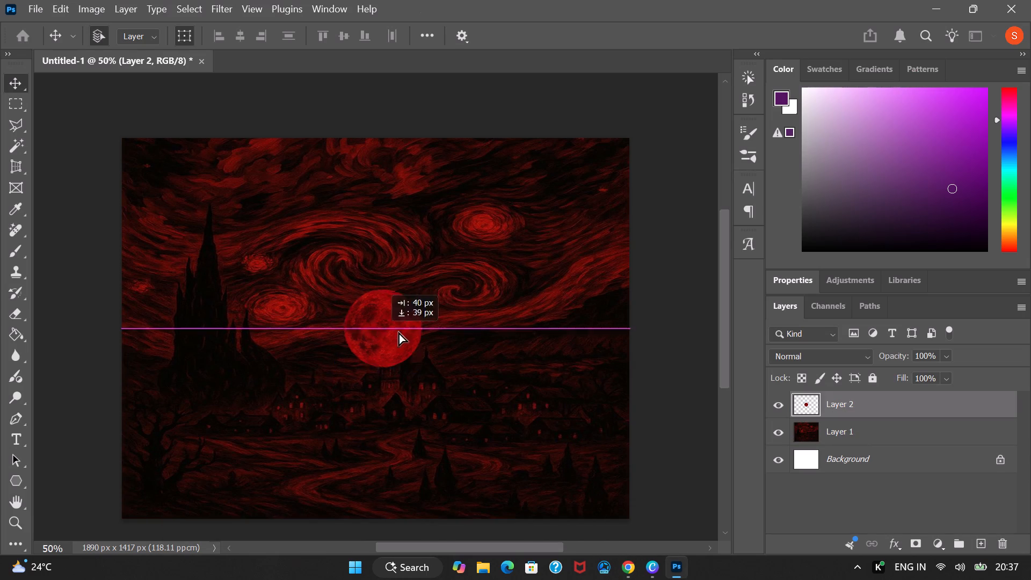
left_click_drag(398, 332, 472, 208)
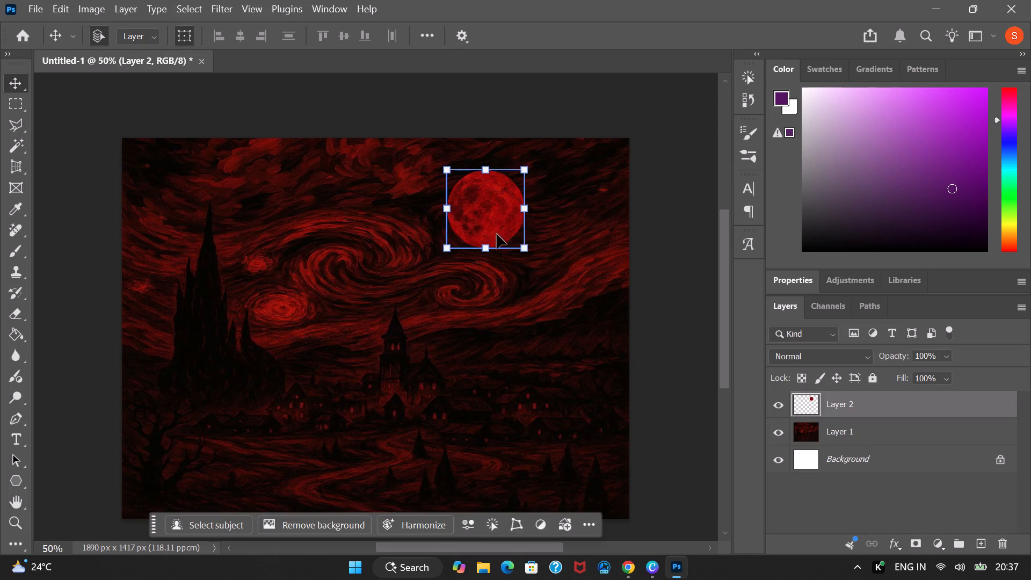
left_click_drag(525, 247, 538, 253)
left_click(496, 218)
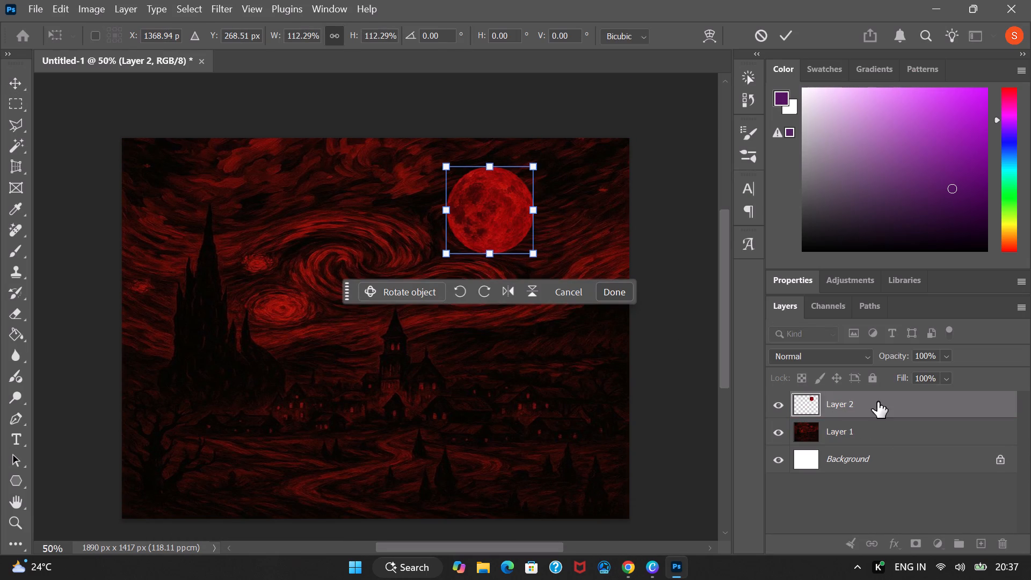
Set the moon layer's opacity to 90%.
left_click(947, 356)
left_click_drag(973, 372, 971, 372)
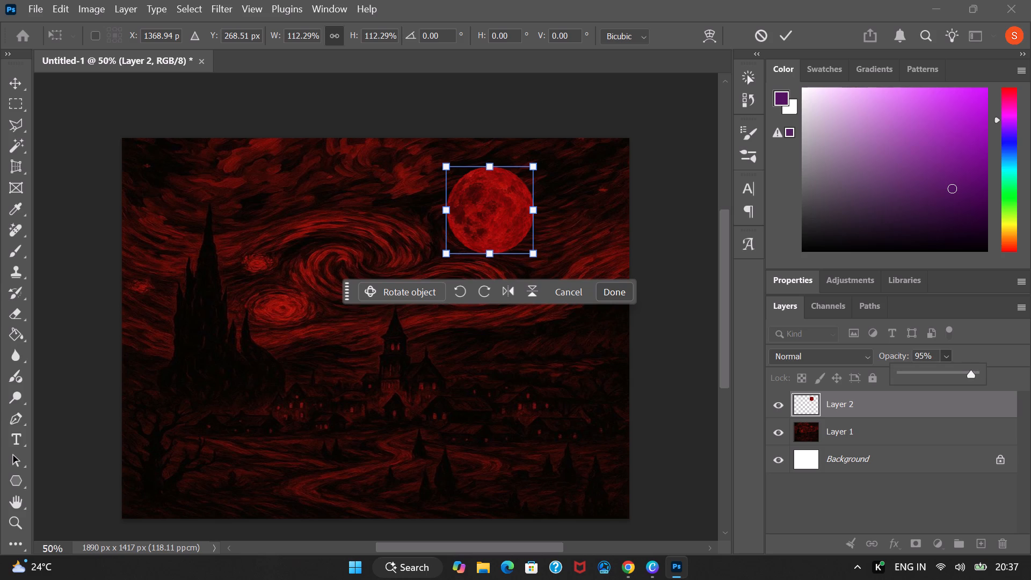
left_click_drag(971, 372, 968, 372)
left_click(641, 455)
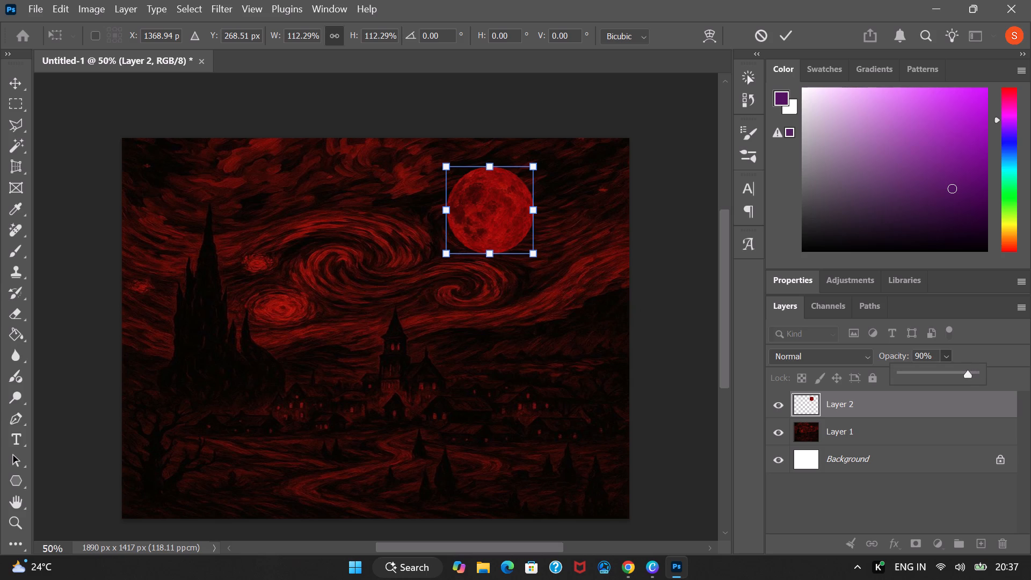
Copy the POPCOMM lettering cutout from remove.bg in Chrome and paste it into the Photoshop landscape document.
left_click(630, 564)
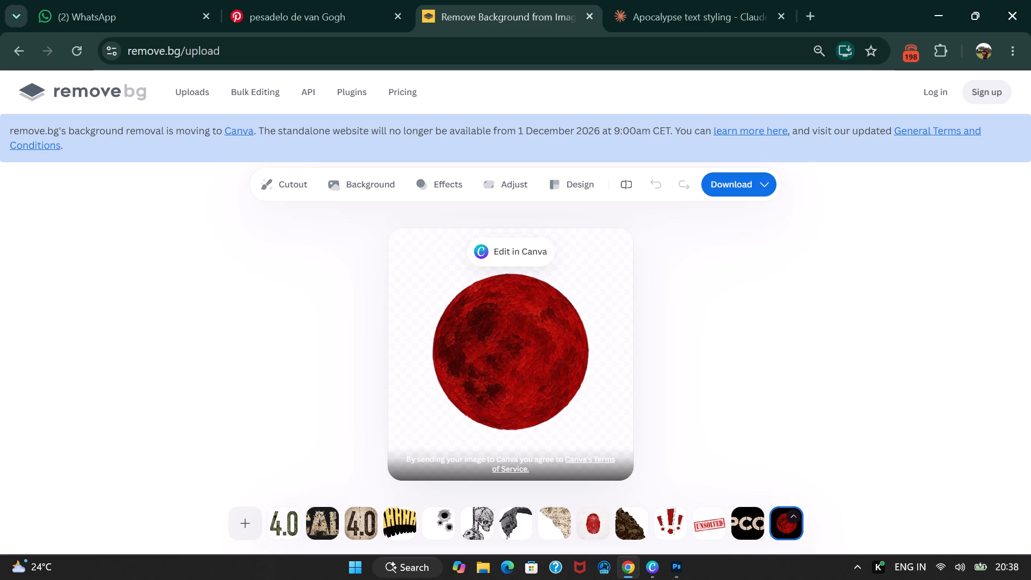
left_click(736, 521)
right_click(493, 393)
left_click(529, 436)
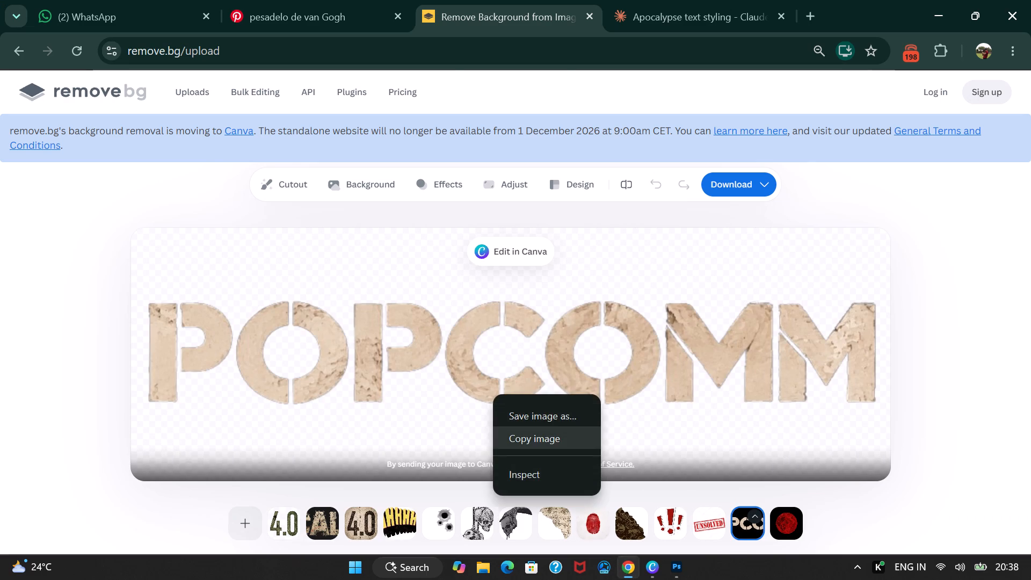
left_click(673, 564)
key("ctrl+v")
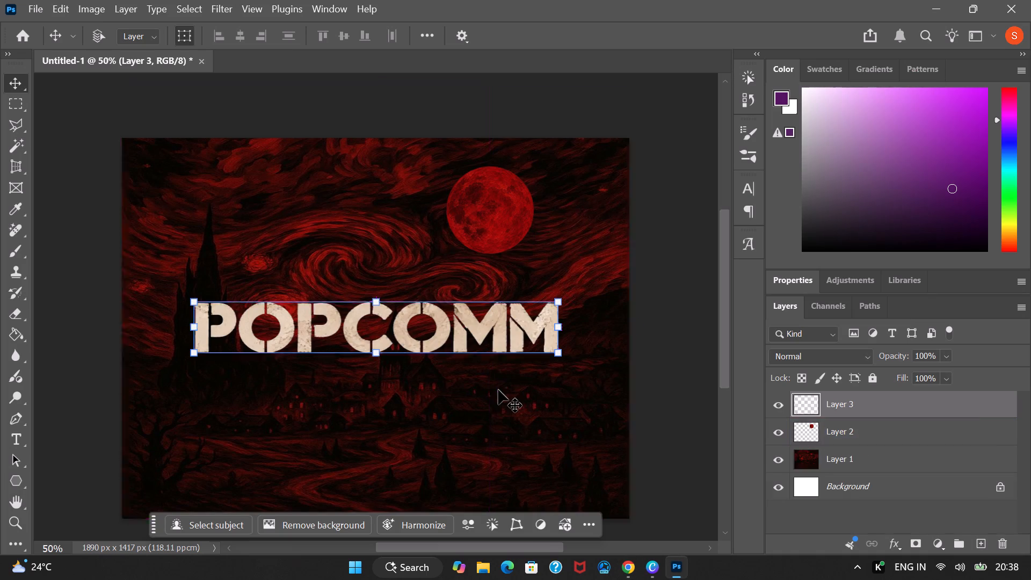
Shrink the POPCOMM lettering to about 77% and centre it horizontally just above the church spire.
left_click_drag(383, 342, 393, 308)
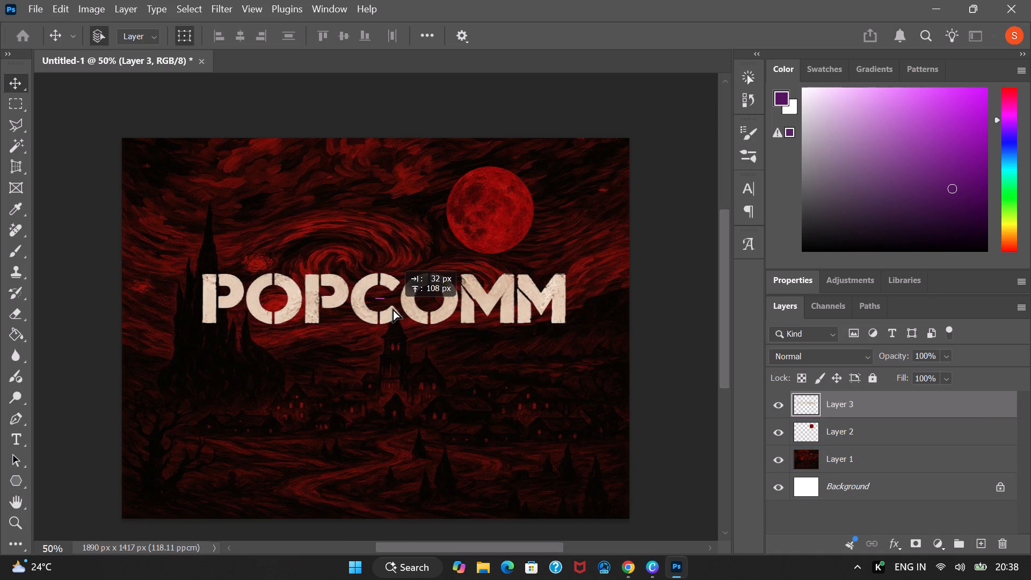
left_click_drag(393, 308, 388, 310)
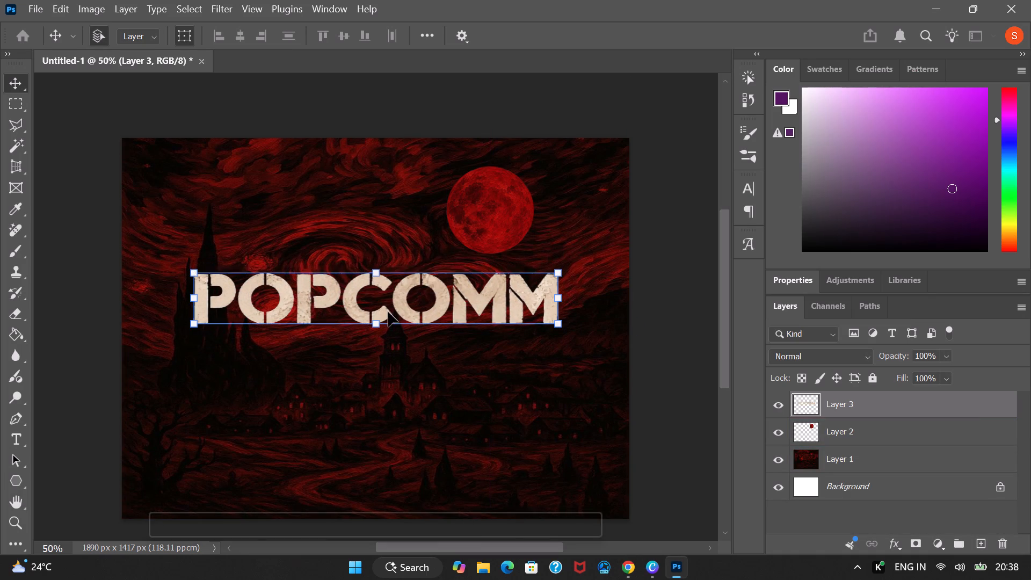
left_click_drag(380, 318, 394, 321)
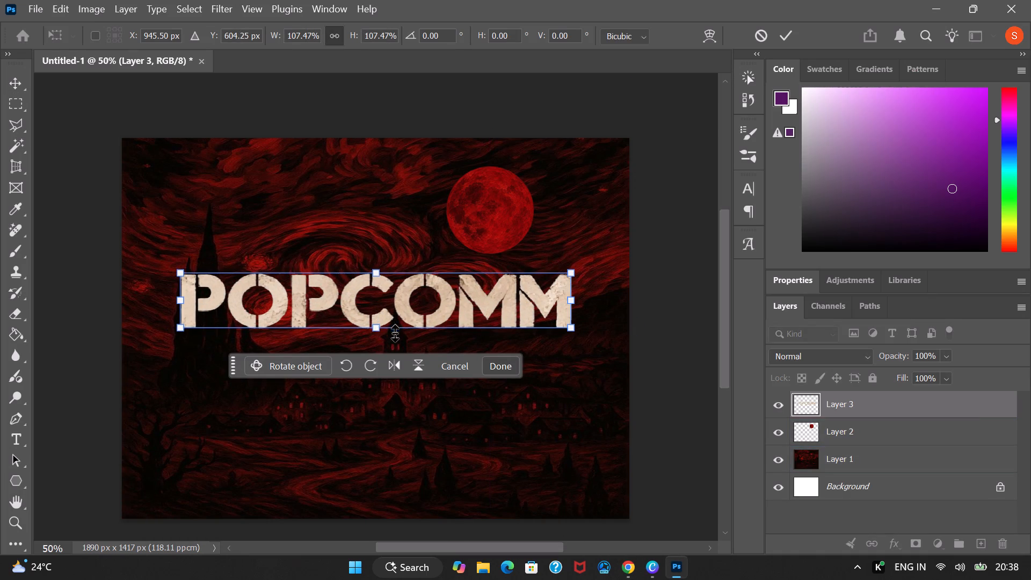
key("ctrl+z")
left_click(646, 352)
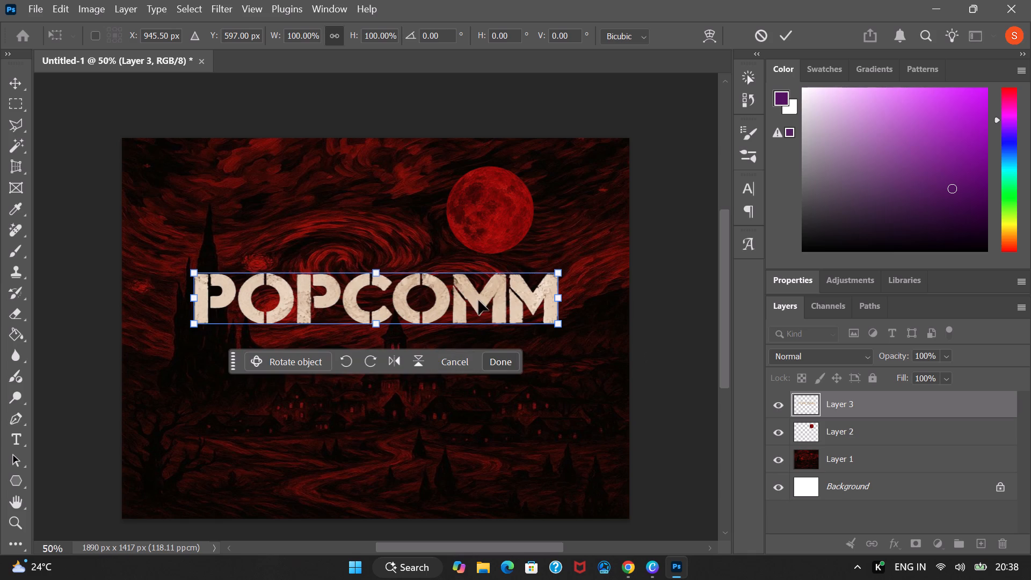
left_click_drag(478, 300, 484, 296)
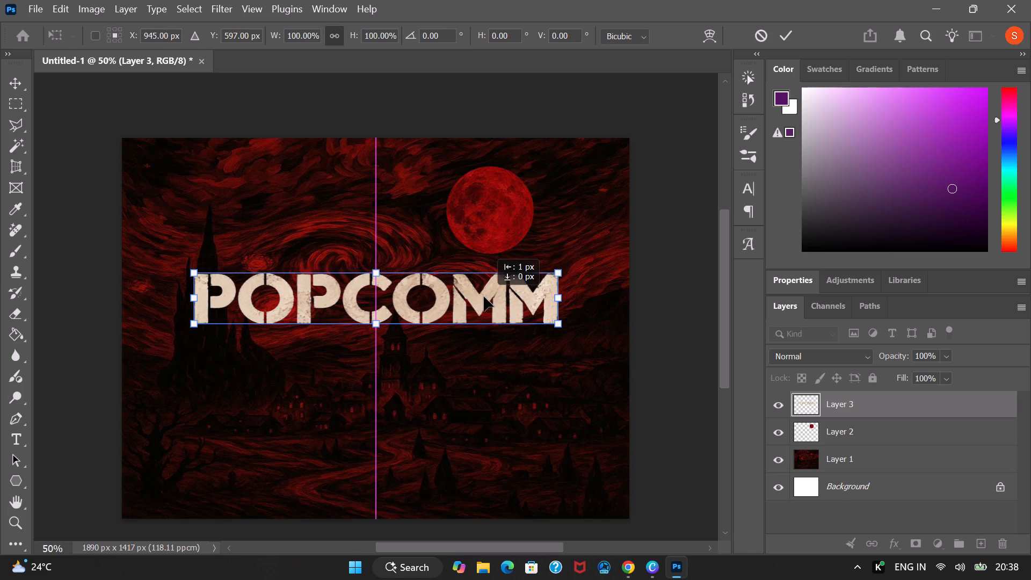
left_click_drag(484, 296, 482, 292)
left_click_drag(559, 316, 534, 308)
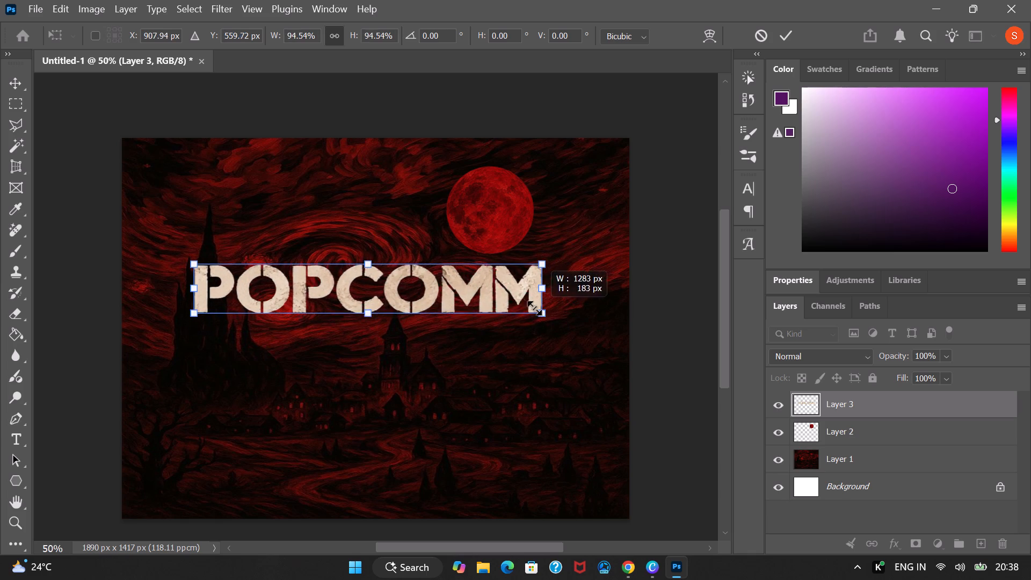
left_click_drag(534, 308, 476, 307)
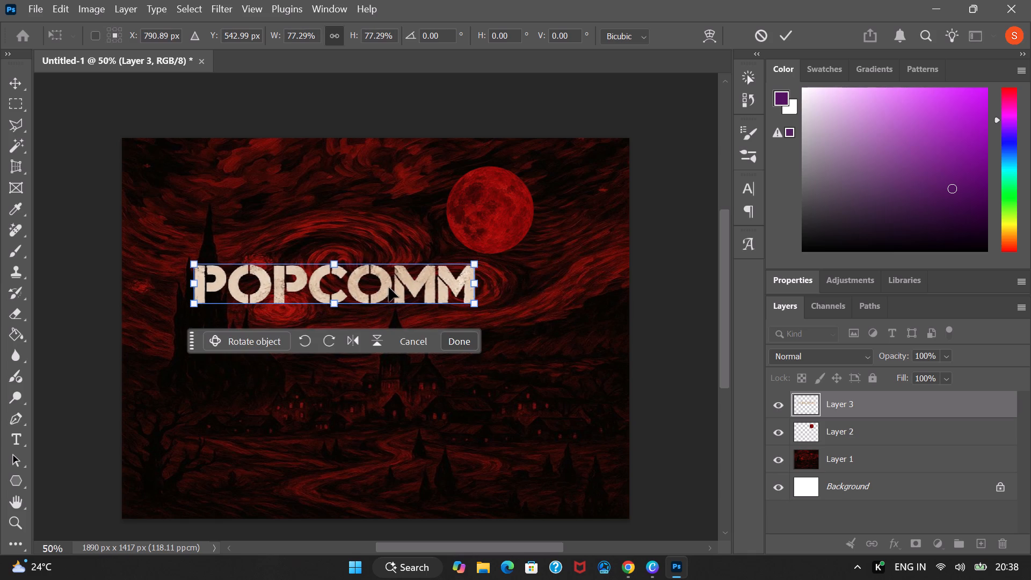
left_click_drag(388, 286, 432, 289)
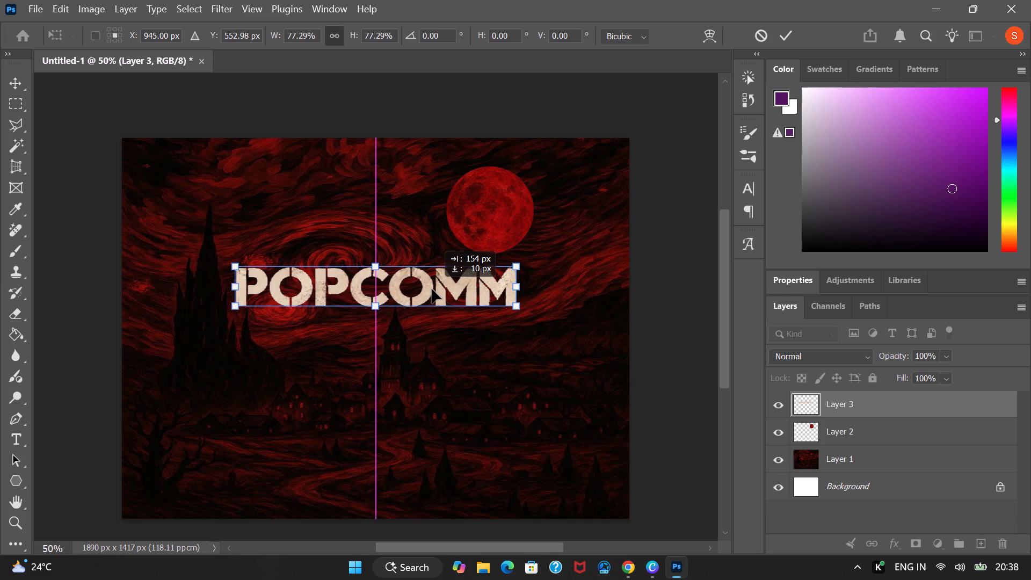
left_click_drag(432, 289, 434, 296)
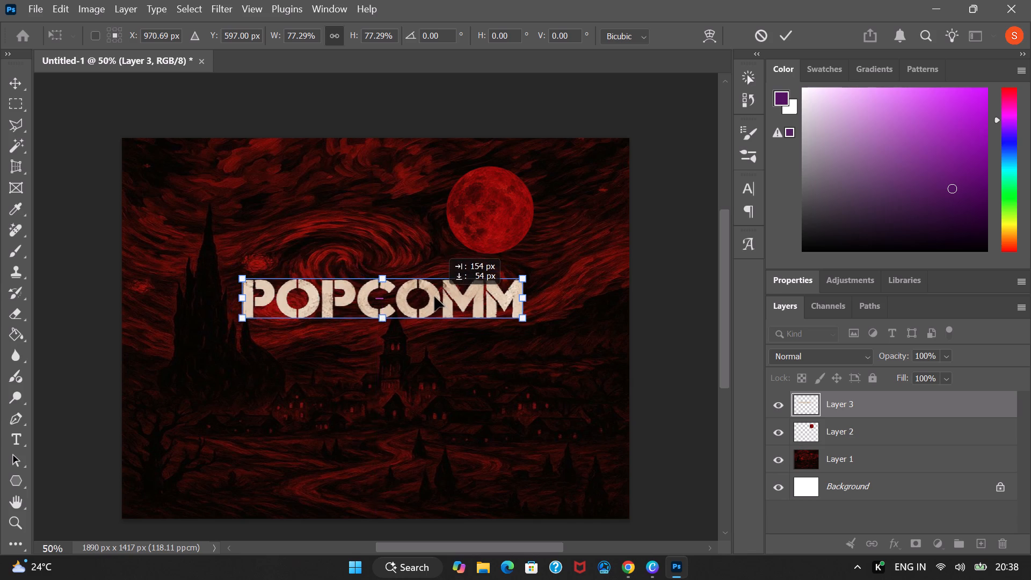
left_click_drag(434, 296, 431, 291)
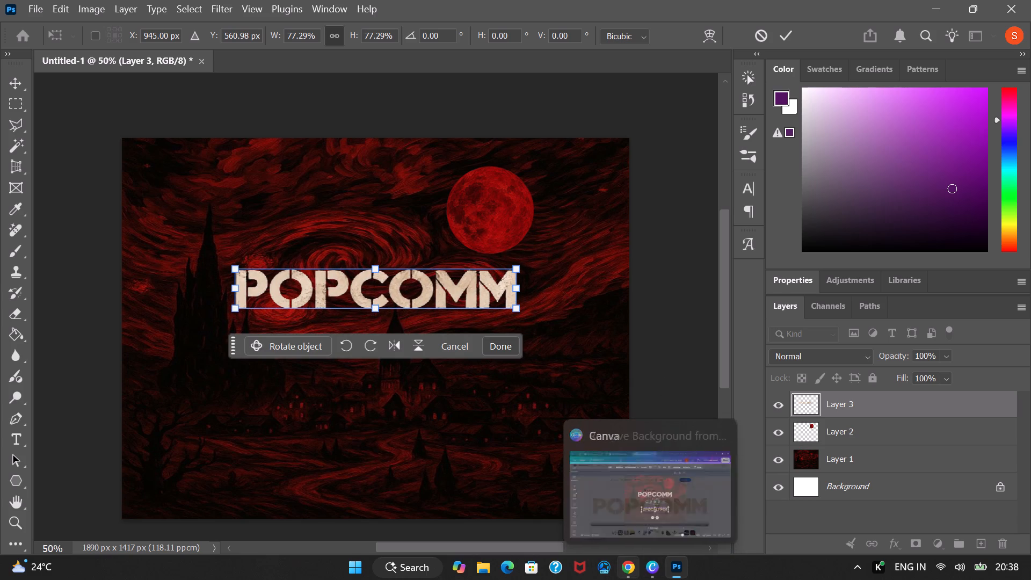
Copy the green 4.0 cutout from remove.bg in Chrome, apply the POPCOMM transform in Photoshop and paste the 4.0.
left_click(628, 564)
left_click(294, 524)
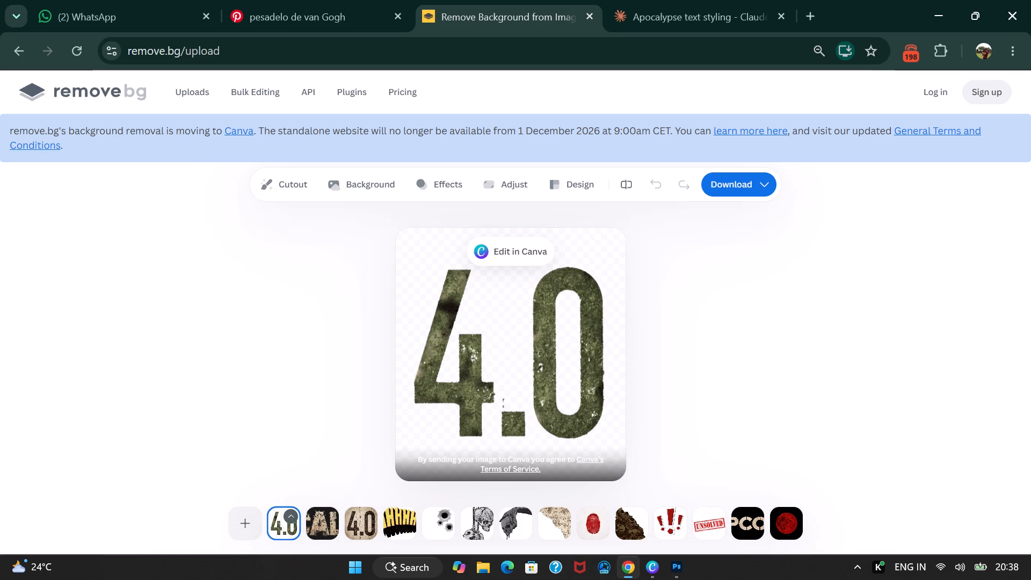
right_click(506, 363)
left_click(549, 407)
left_click(675, 557)
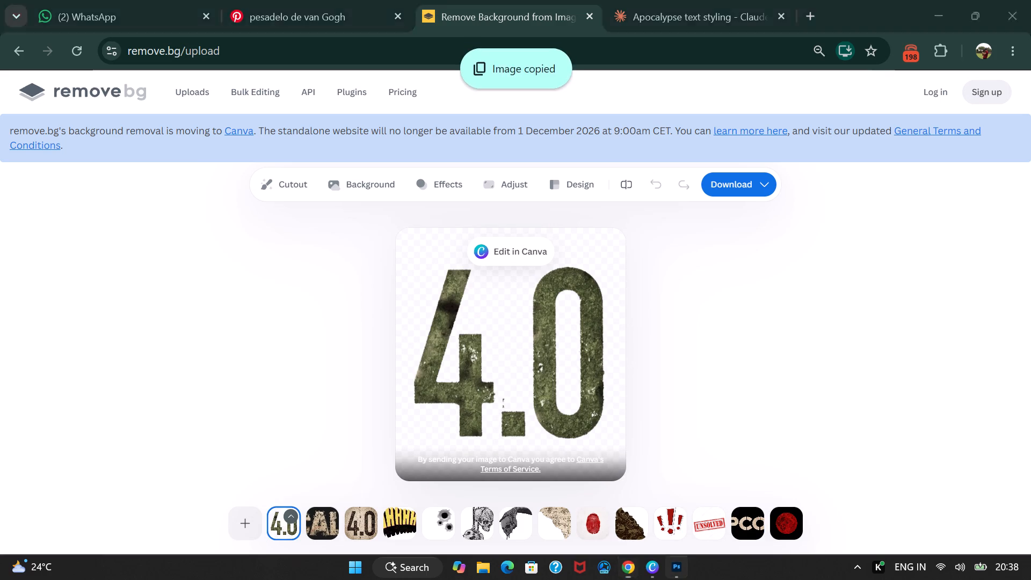
key("ctrl+v")
left_click(420, 407)
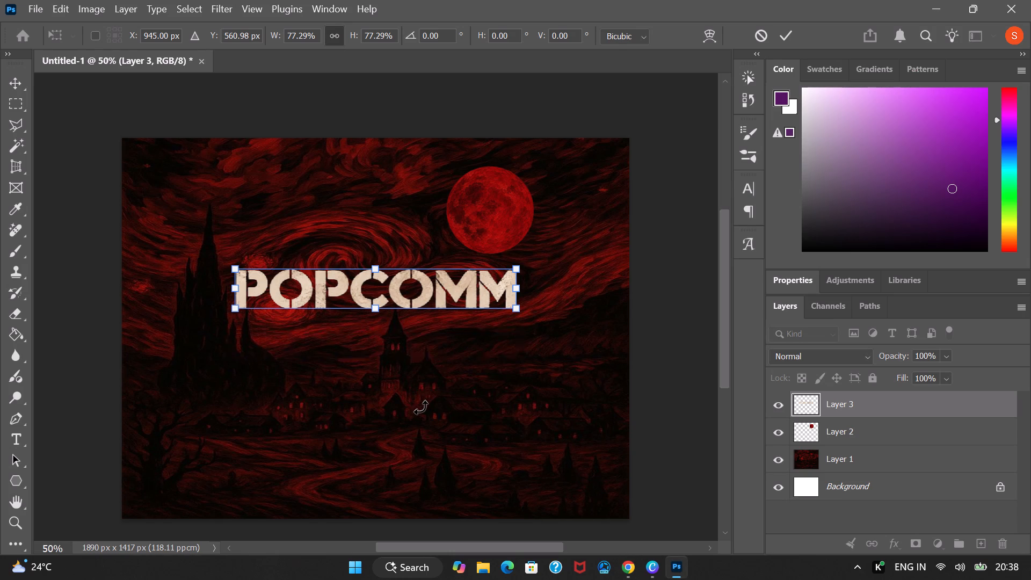
left_click(814, 398)
key("ctrl+v")
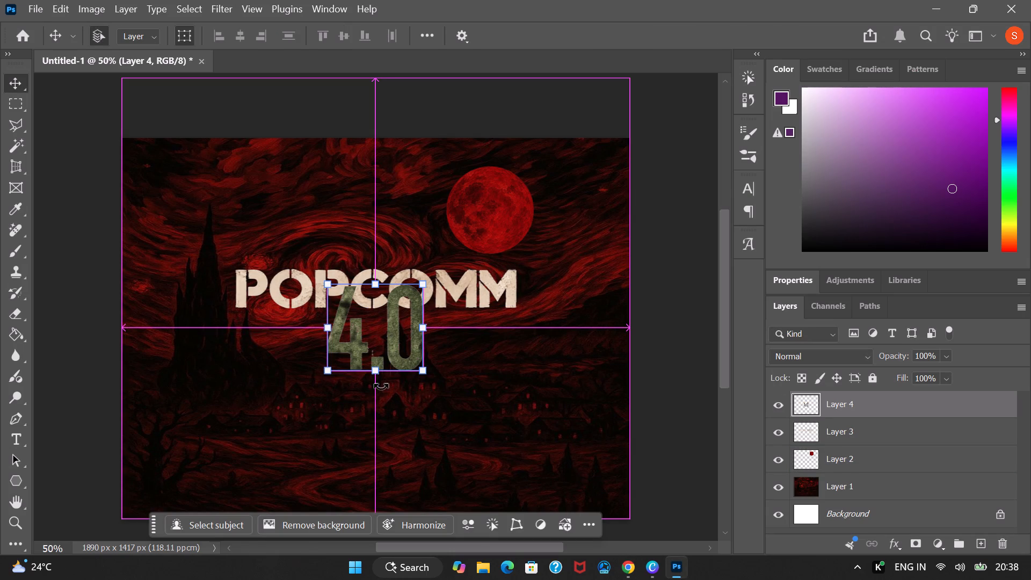
Scale the 4.0 to about 64% width and 52% height and centre it just below POPCOMM.
left_click_drag(377, 372, 376, 366, "shift")
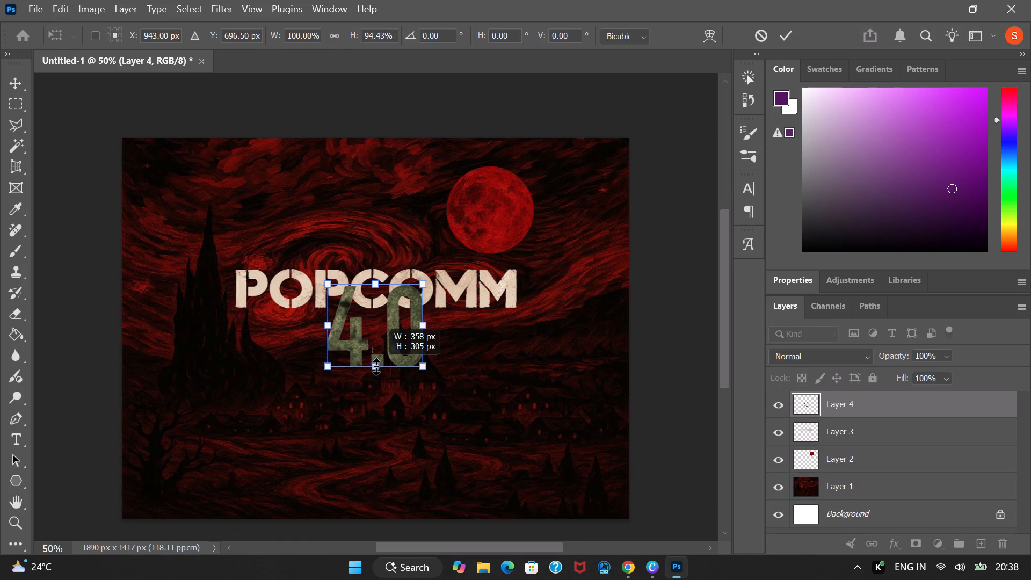
left_click_drag(376, 366, 375, 355, "shift")
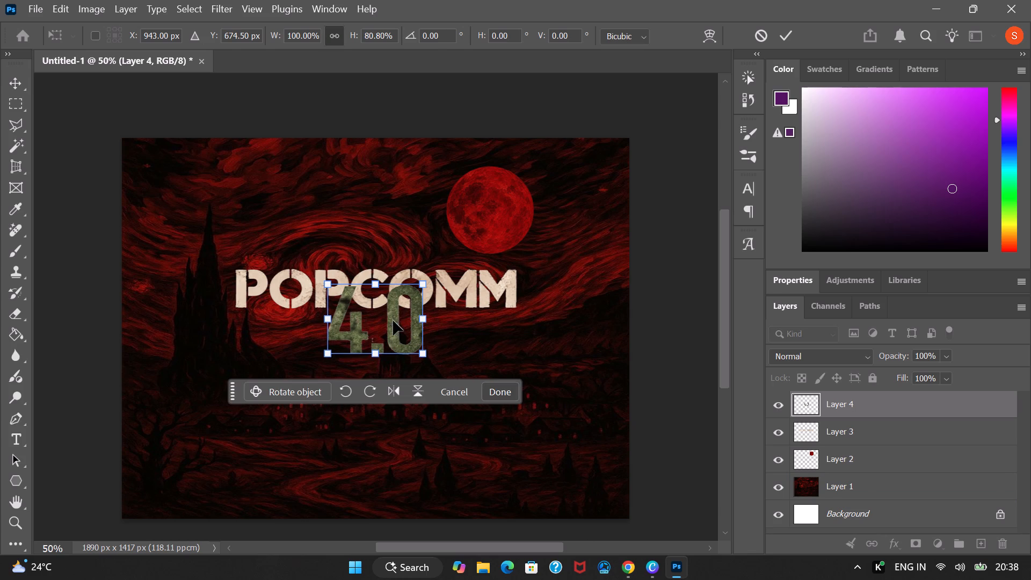
left_click_drag(390, 322, 396, 361)
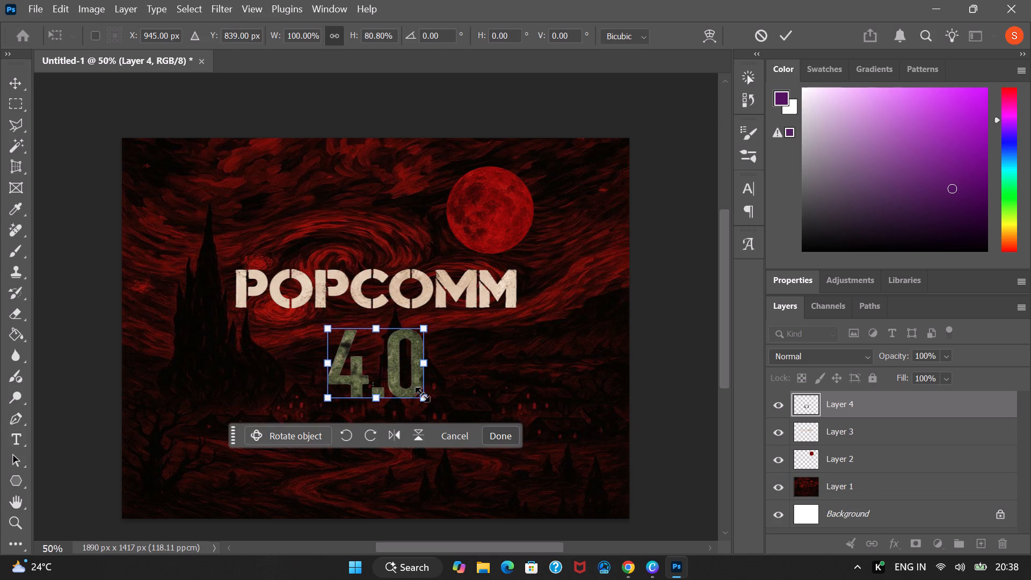
left_click_drag(423, 398, 386, 376)
left_click_drag(369, 351, 385, 344)
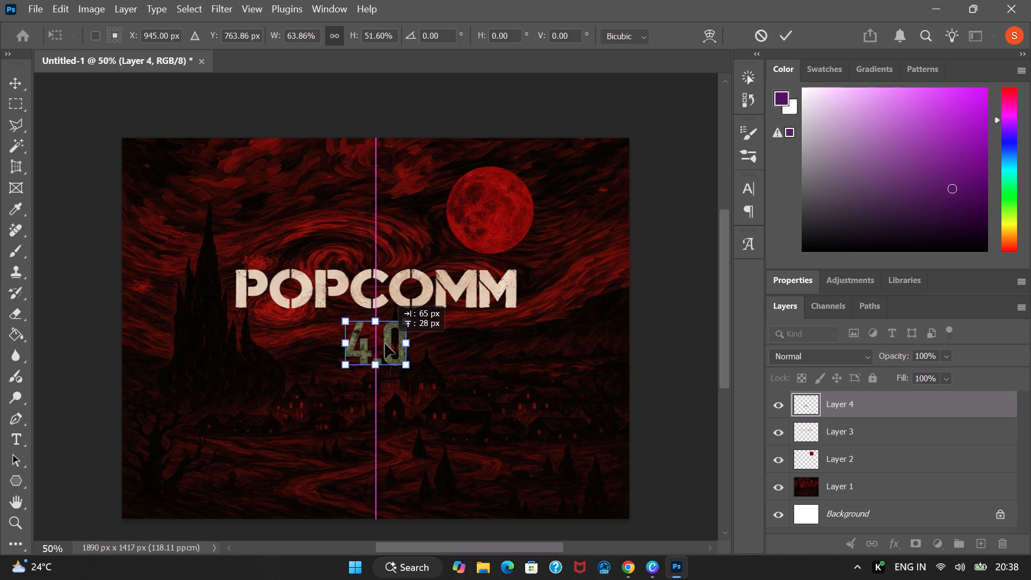
left_click_drag(385, 344, 386, 347)
left_click(82, 164)
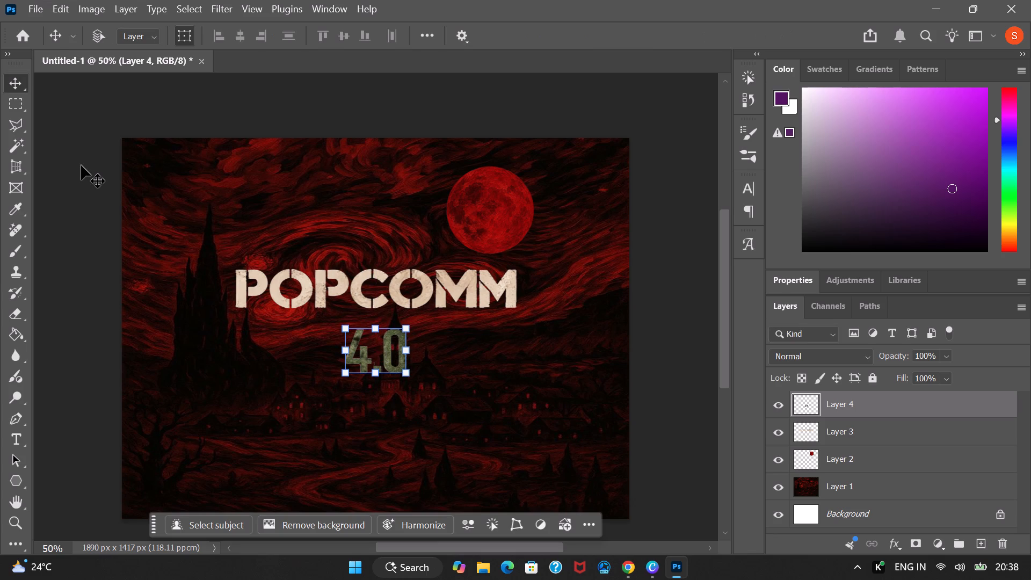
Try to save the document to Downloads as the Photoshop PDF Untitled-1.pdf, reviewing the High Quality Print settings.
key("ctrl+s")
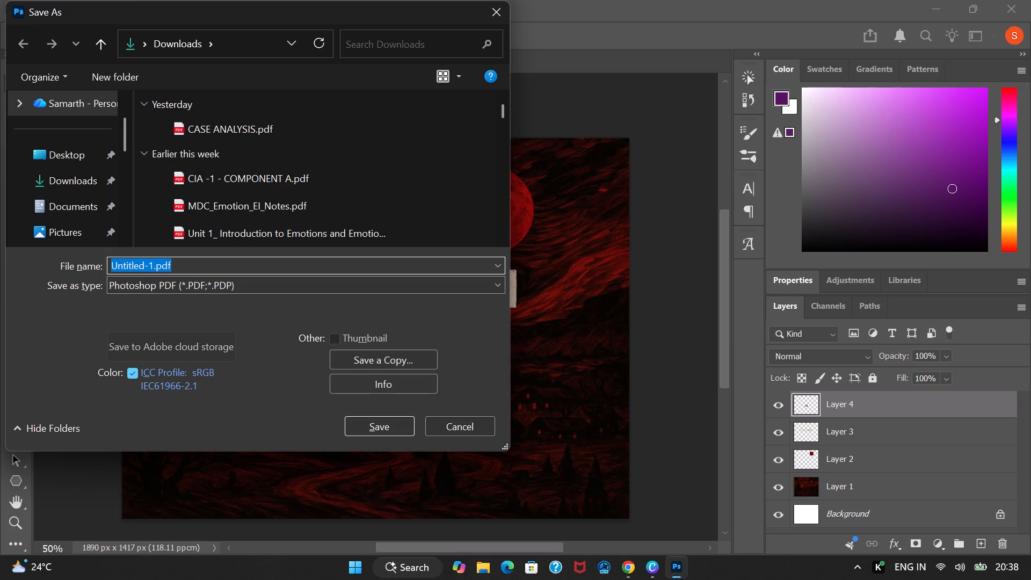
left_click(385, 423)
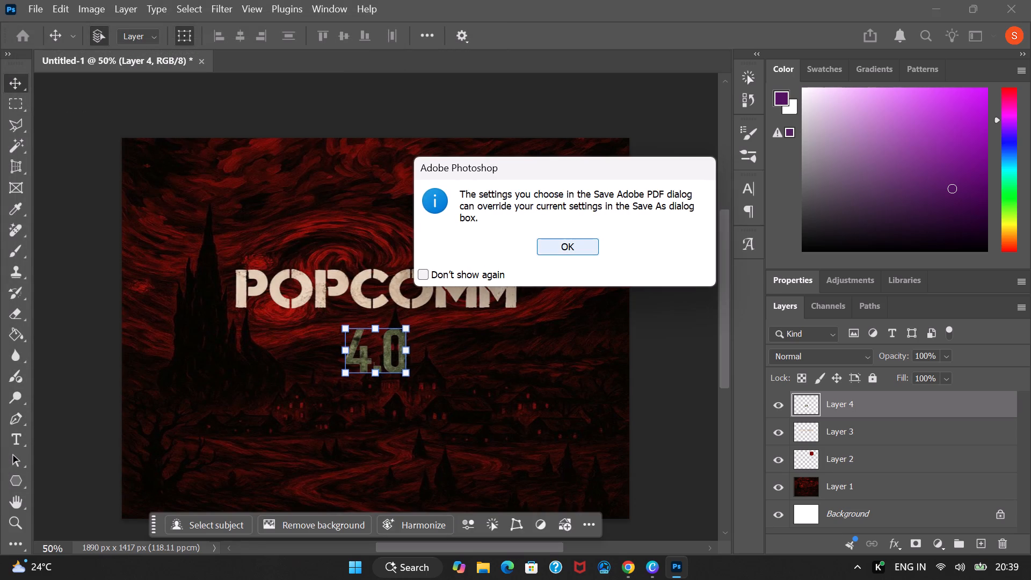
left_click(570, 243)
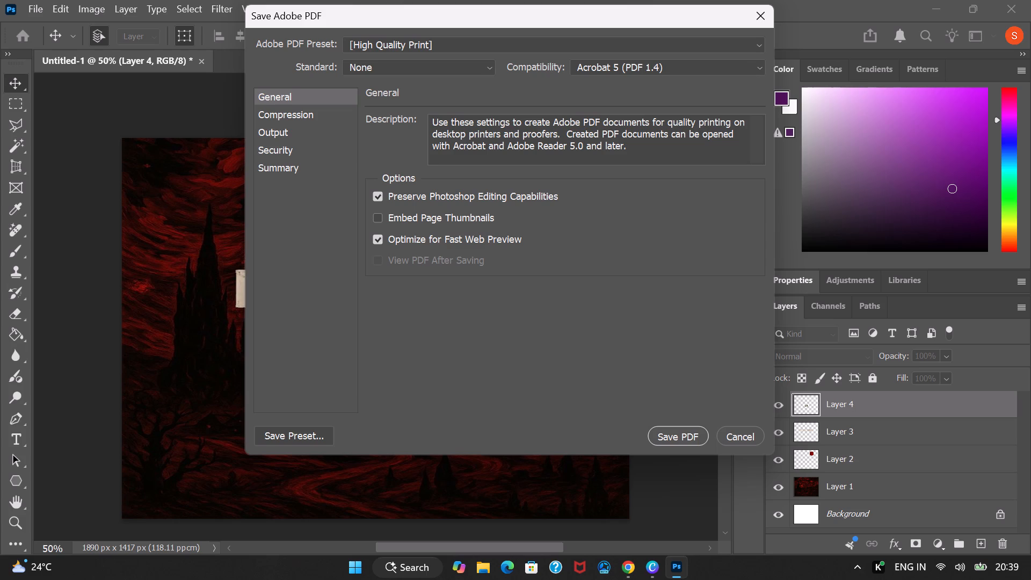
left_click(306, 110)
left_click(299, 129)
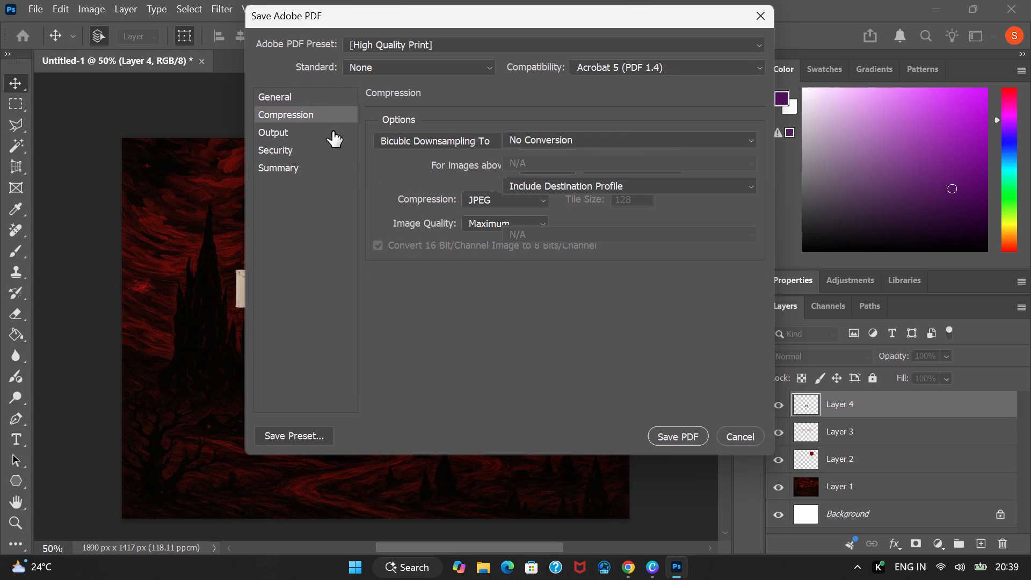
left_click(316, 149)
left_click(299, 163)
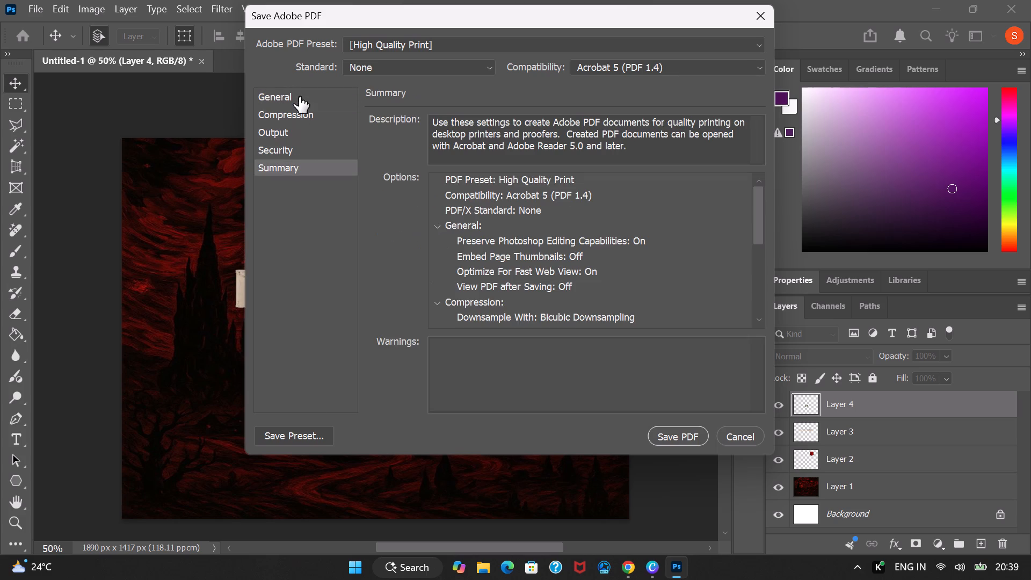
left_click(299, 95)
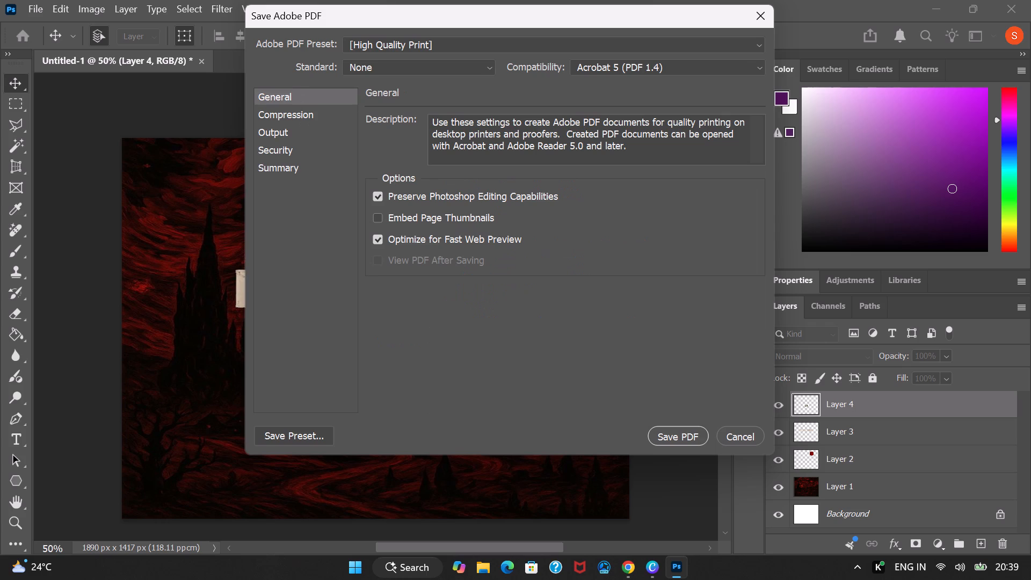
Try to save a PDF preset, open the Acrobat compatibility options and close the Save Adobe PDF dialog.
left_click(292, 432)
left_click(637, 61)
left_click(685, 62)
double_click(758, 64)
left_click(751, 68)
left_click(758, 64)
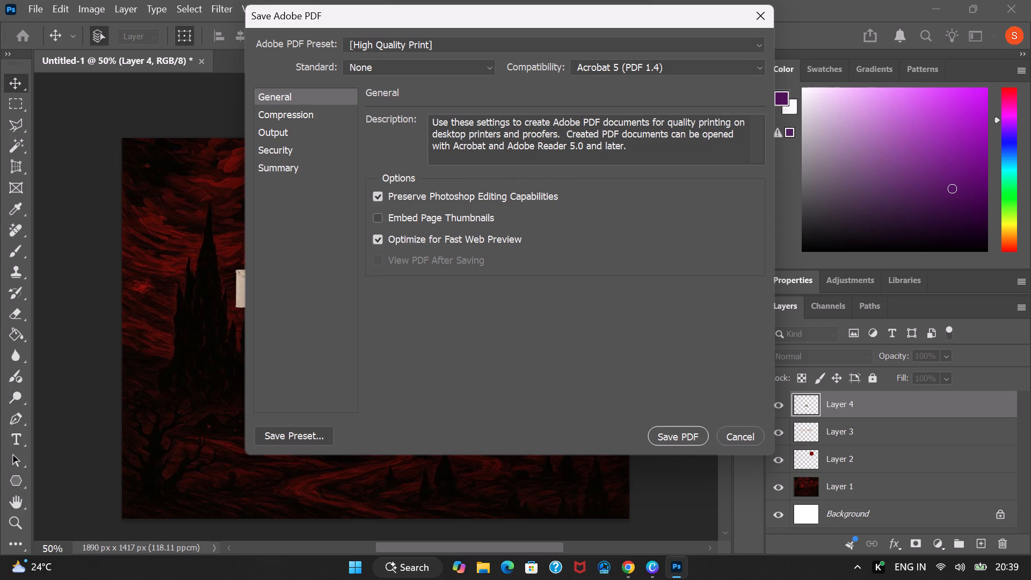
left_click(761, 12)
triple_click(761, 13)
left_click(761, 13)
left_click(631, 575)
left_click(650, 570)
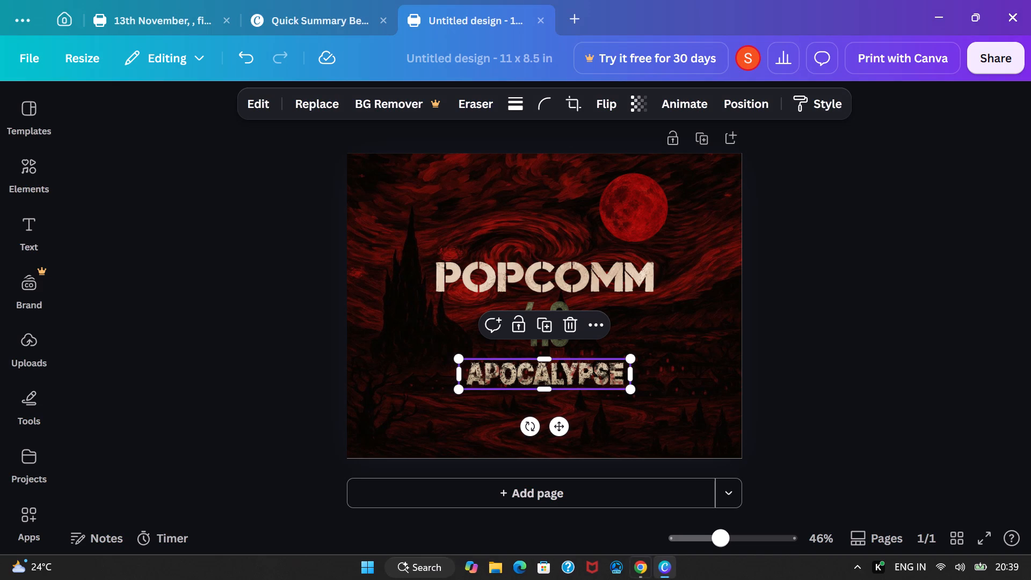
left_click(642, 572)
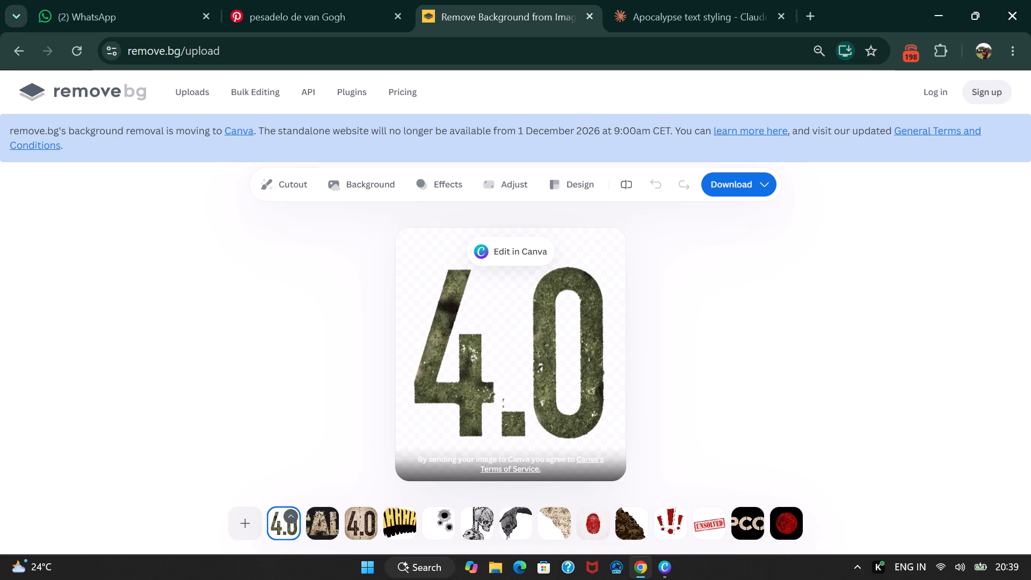
Switch to the Canva design and shrink the green 4.0 slightly to about 1.5 by 1.3 in.
left_click(667, 571)
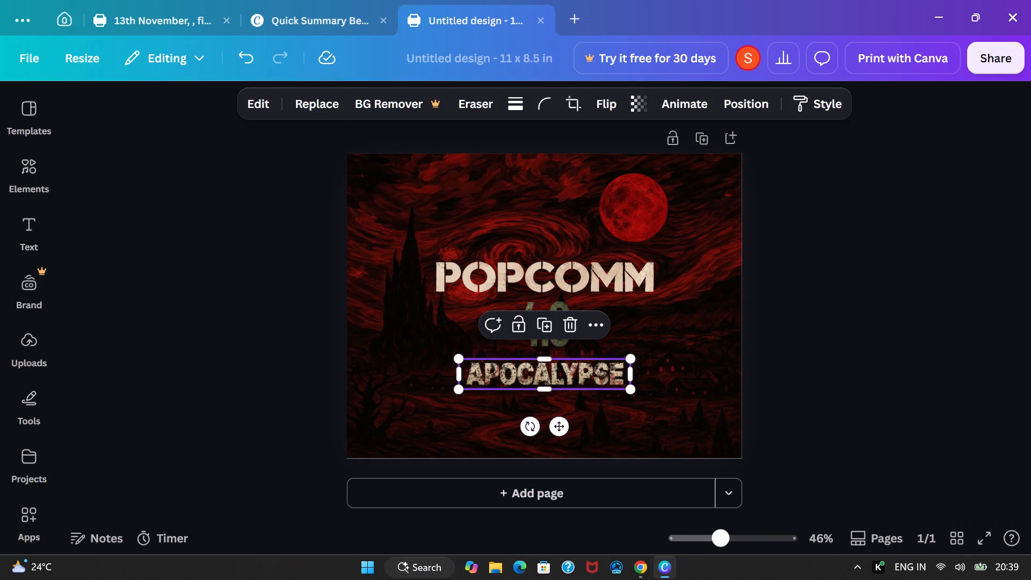
left_click(855, 317)
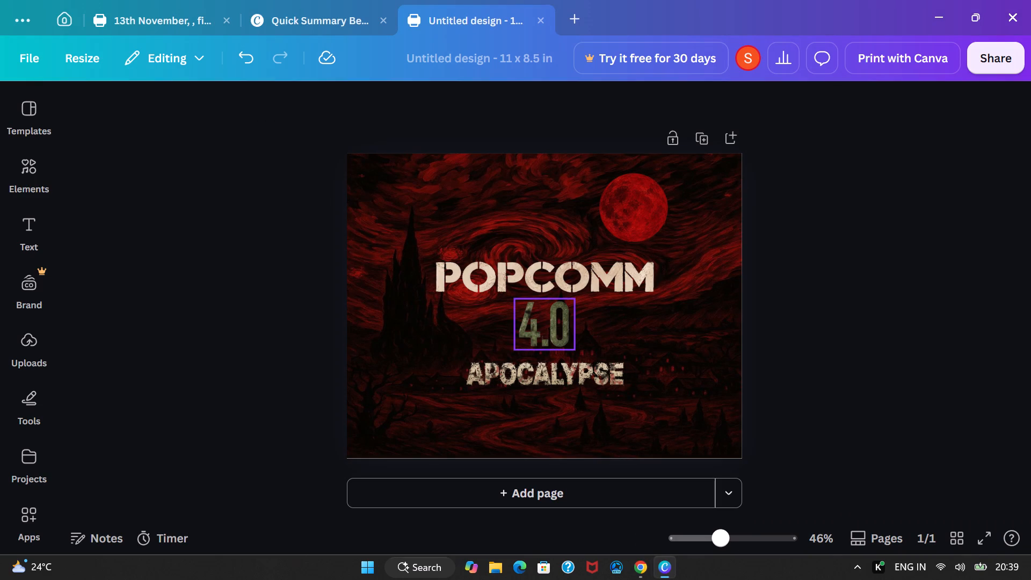
left_click(554, 331)
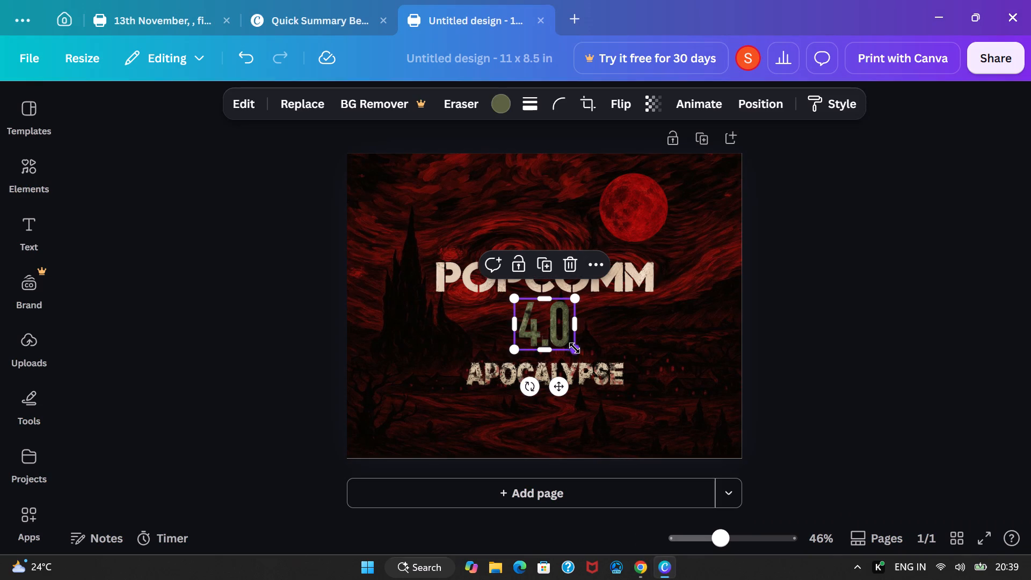
left_click_drag(574, 349, 567, 344)
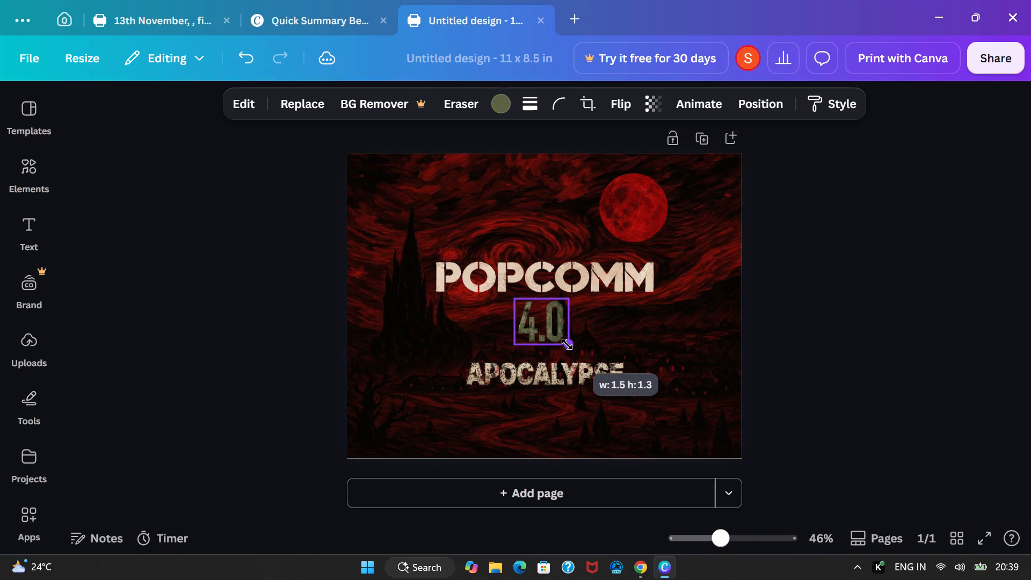
left_click_drag(567, 344, 569, 347)
Enlarge the POPCOMM lettering to about 6.9 by 2.3 in and recentre it just above the 4.0.
left_click(546, 284)
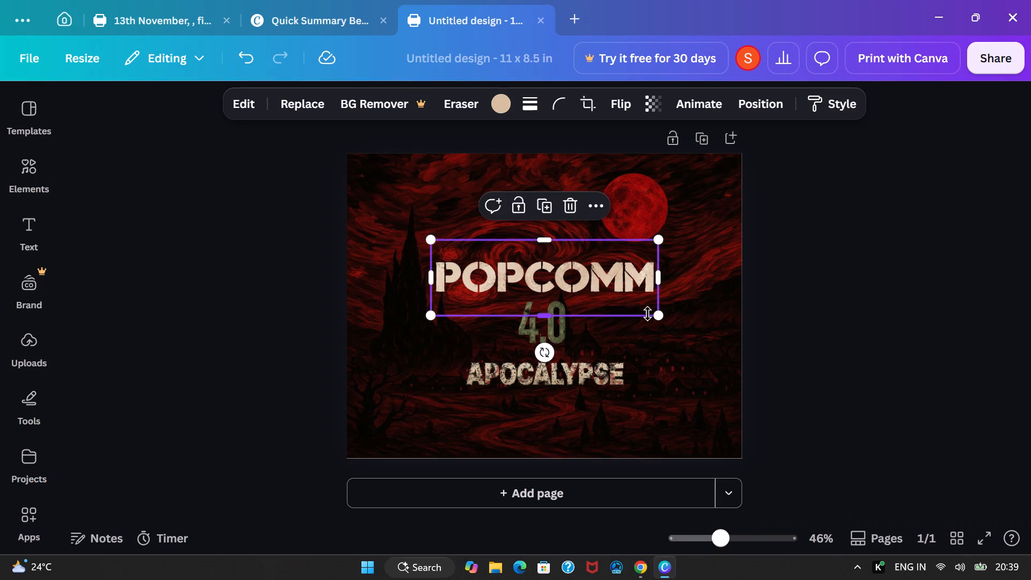
left_click_drag(657, 316, 676, 324)
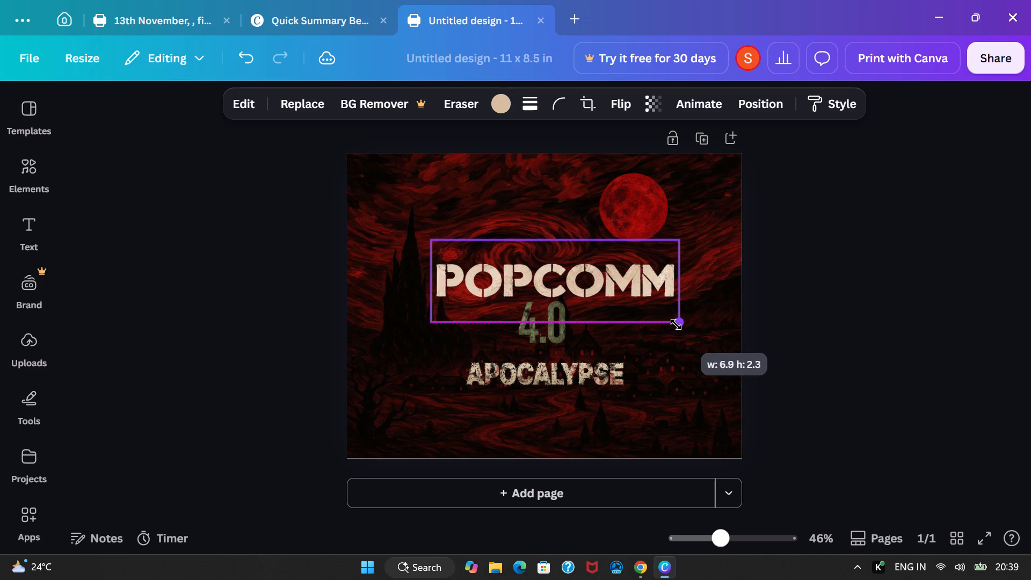
left_click_drag(676, 324, 677, 325)
left_click_drag(573, 284, 563, 274)
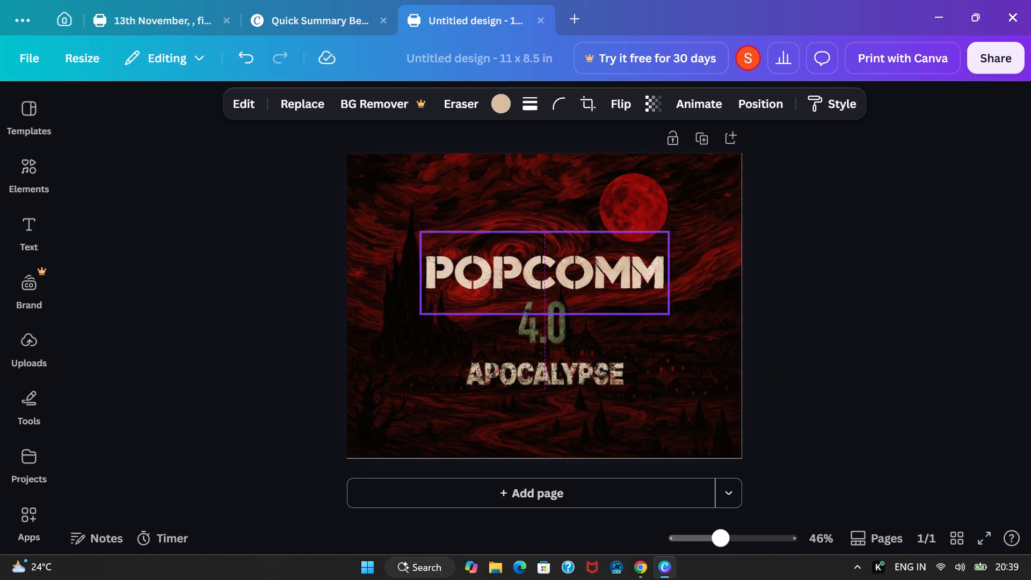
left_click_drag(563, 274, 564, 276)
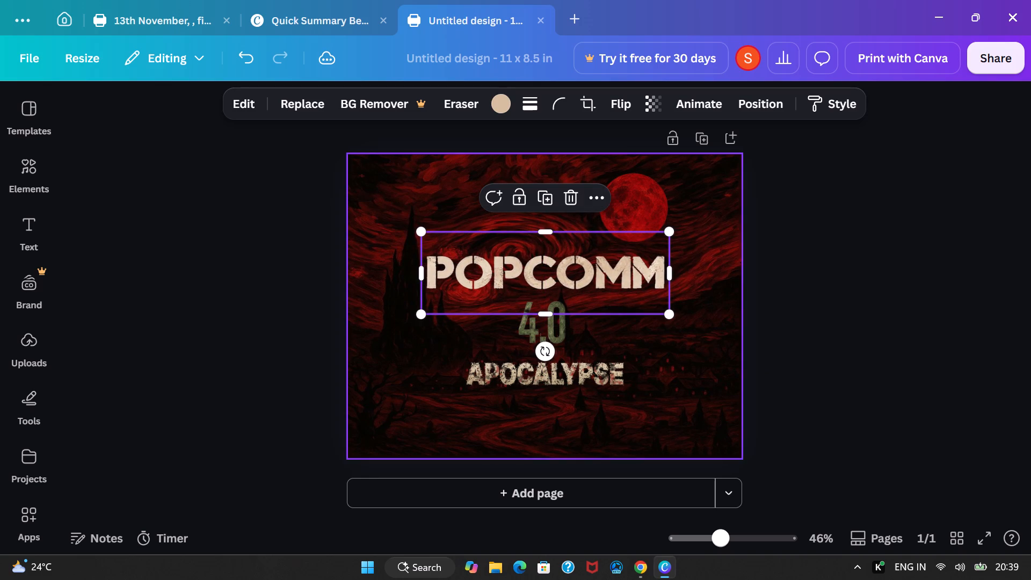
left_click(561, 277)
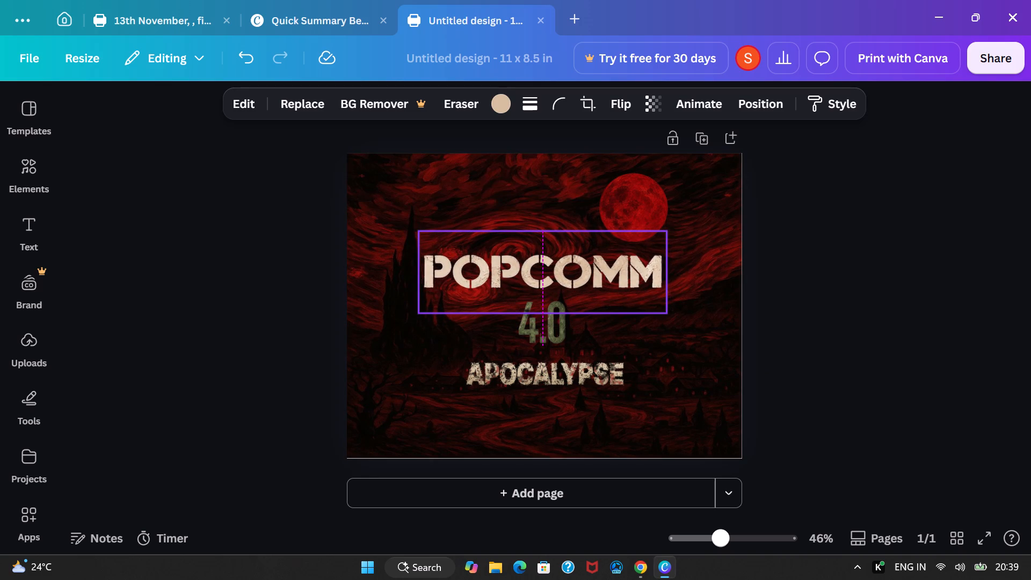
Move the APOCALYPSE lettering slightly up towards the 4.0, keeping it centred on the page.
left_click_drag(565, 377, 564, 371)
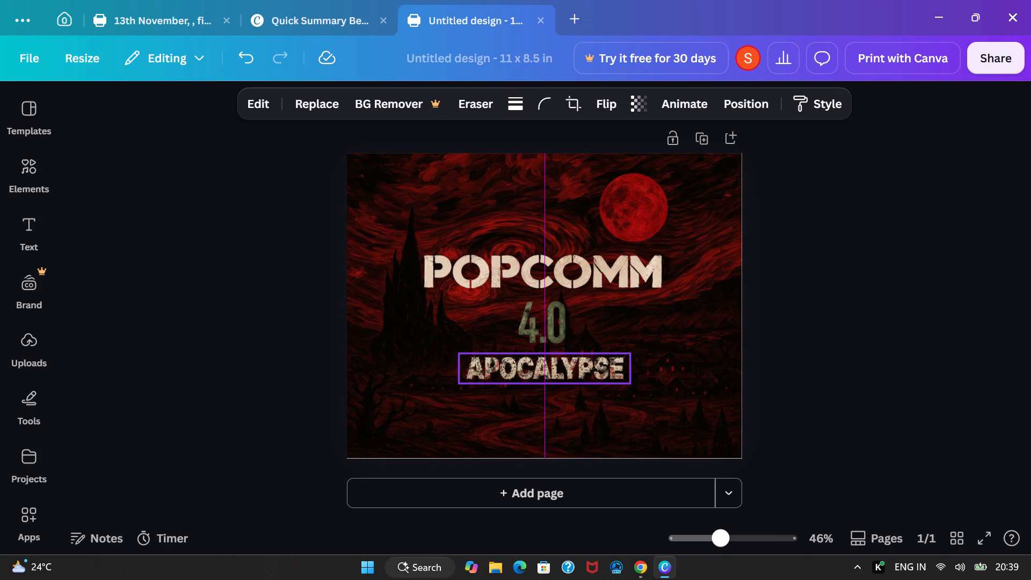
left_click_drag(564, 371, 564, 372)
left_click(798, 346)
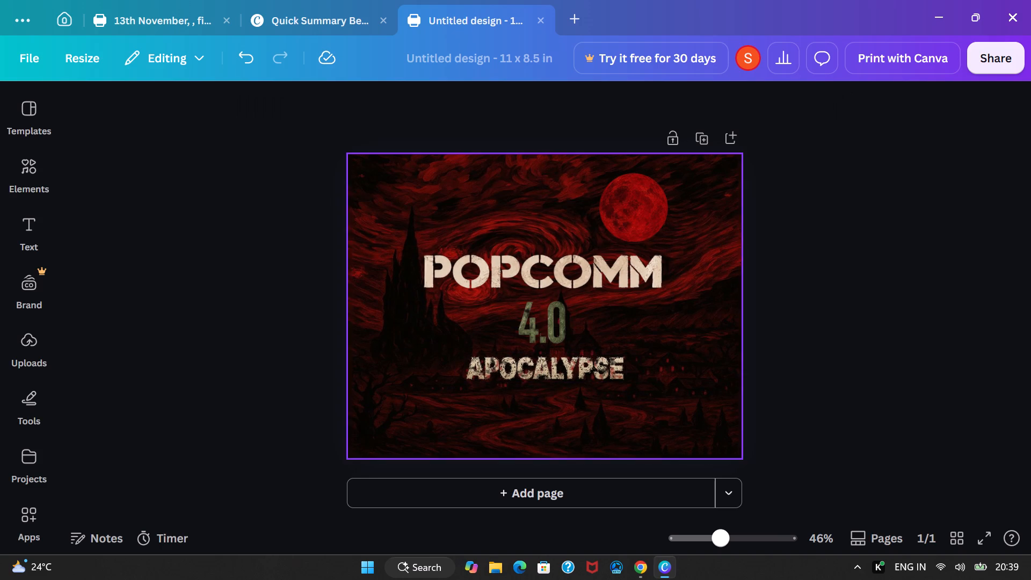
Copy the red UNSOLVED stamp cutout from remove.bg in Chrome and paste it into the Canva design.
left_click(641, 562)
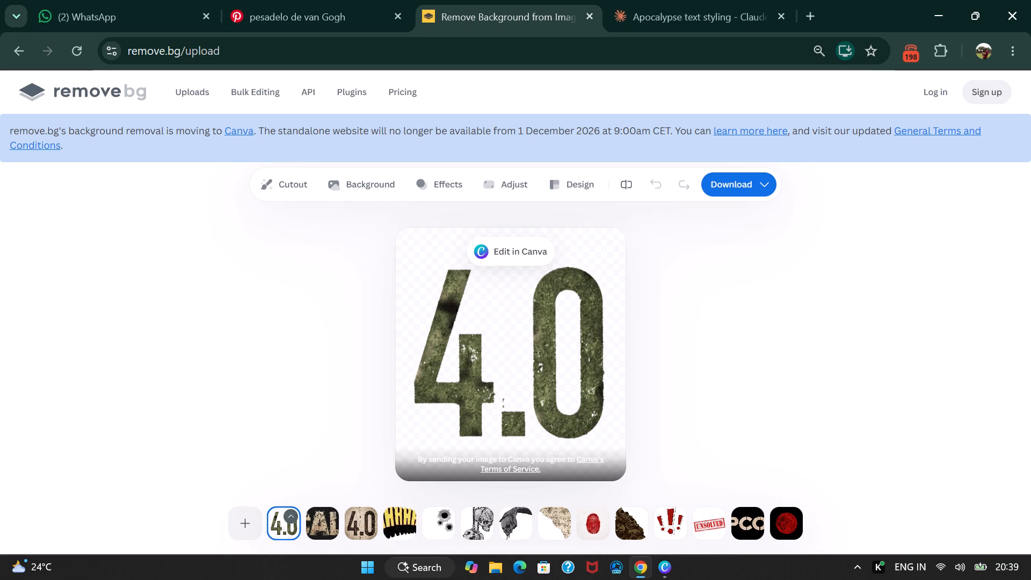
left_click(397, 516)
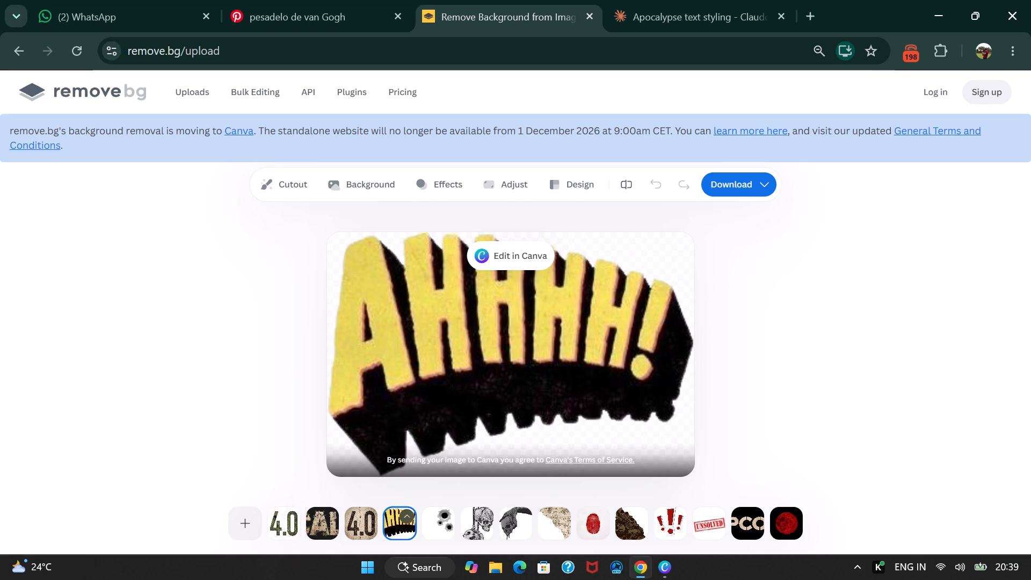
left_click(712, 524)
right_click(577, 378)
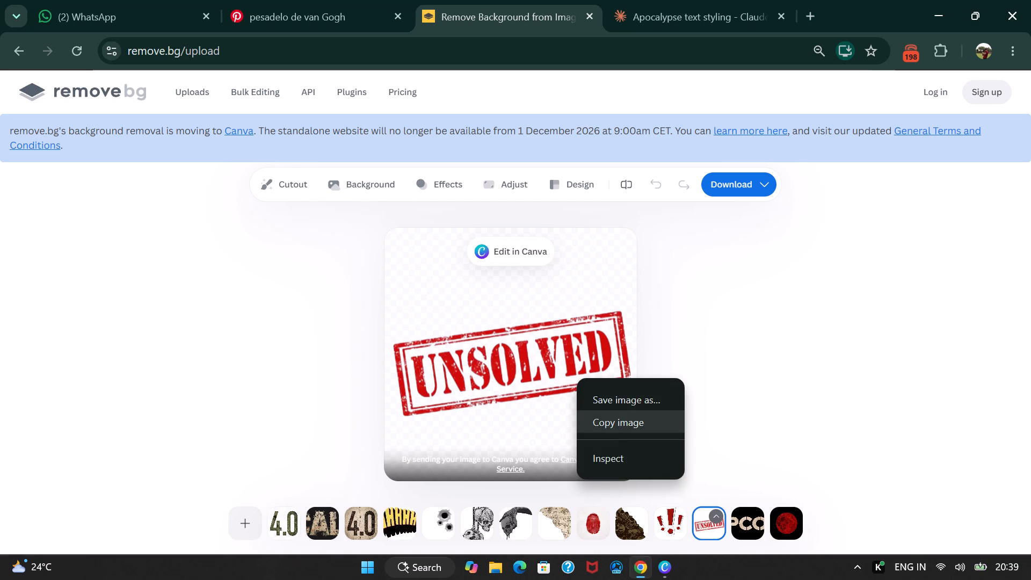
left_click(605, 421)
left_click(661, 563)
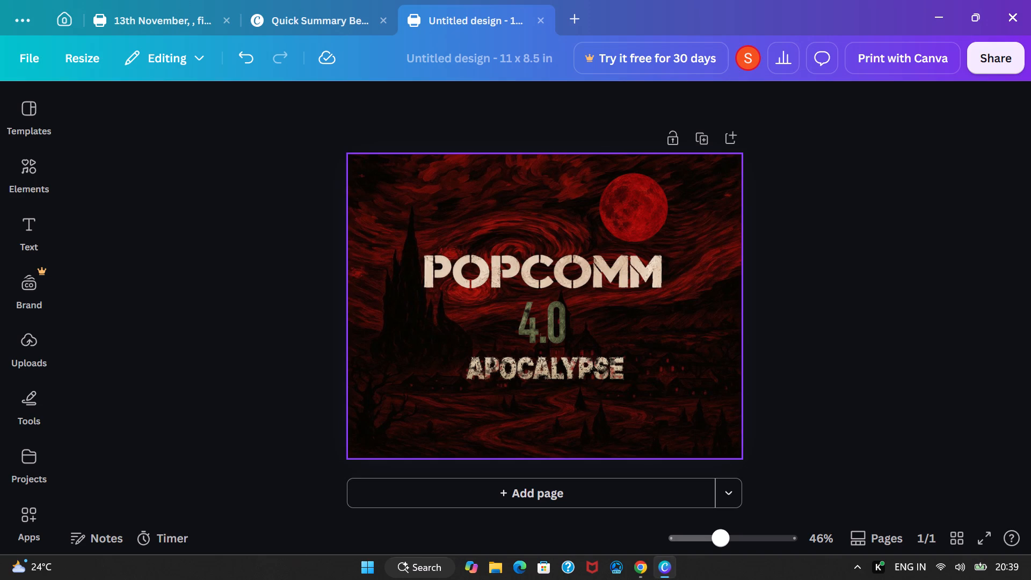
key("ctrl+v")
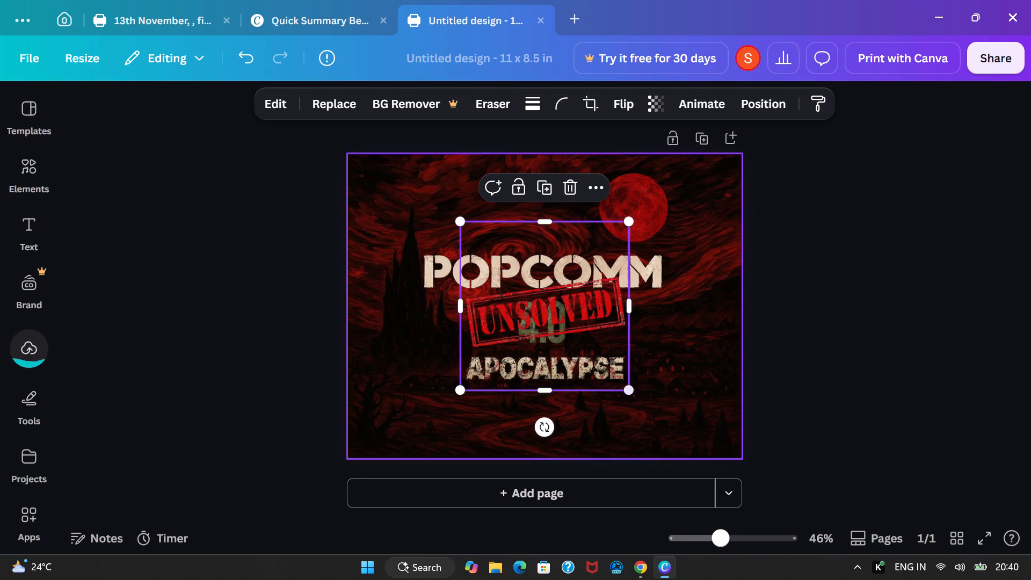
Shrink the UNSOLVED stamp to a small label and place it below and right of the moon, beyond POPCOMM's last letter.
left_click_drag(630, 392, 544, 299)
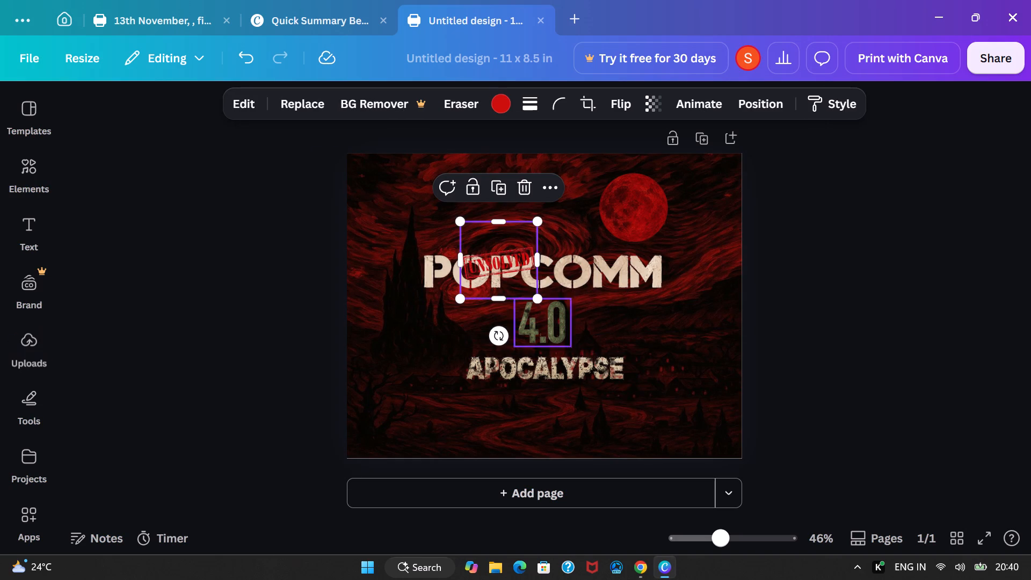
left_click_drag(490, 263, 686, 212)
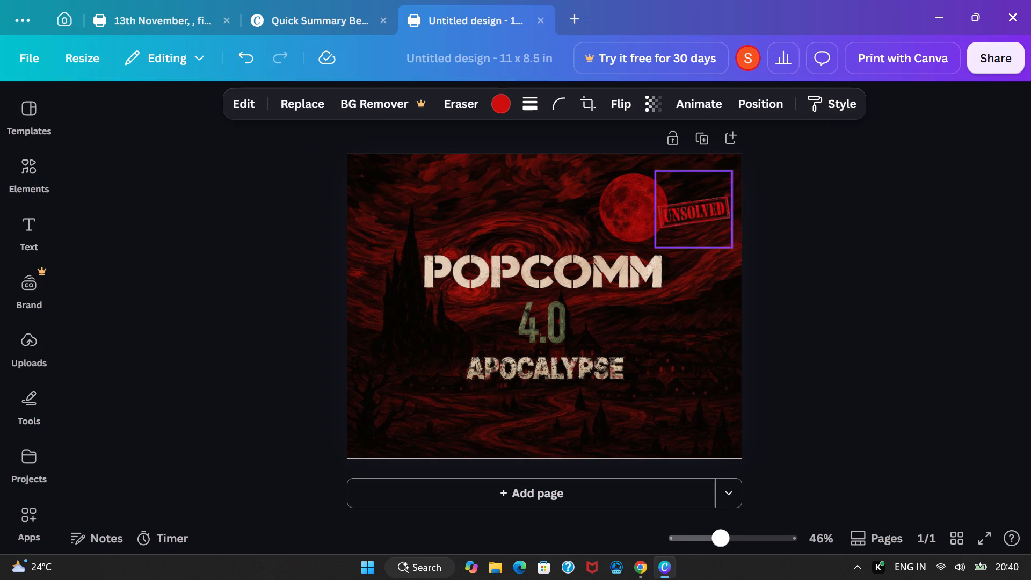
left_click_drag(686, 212, 688, 238)
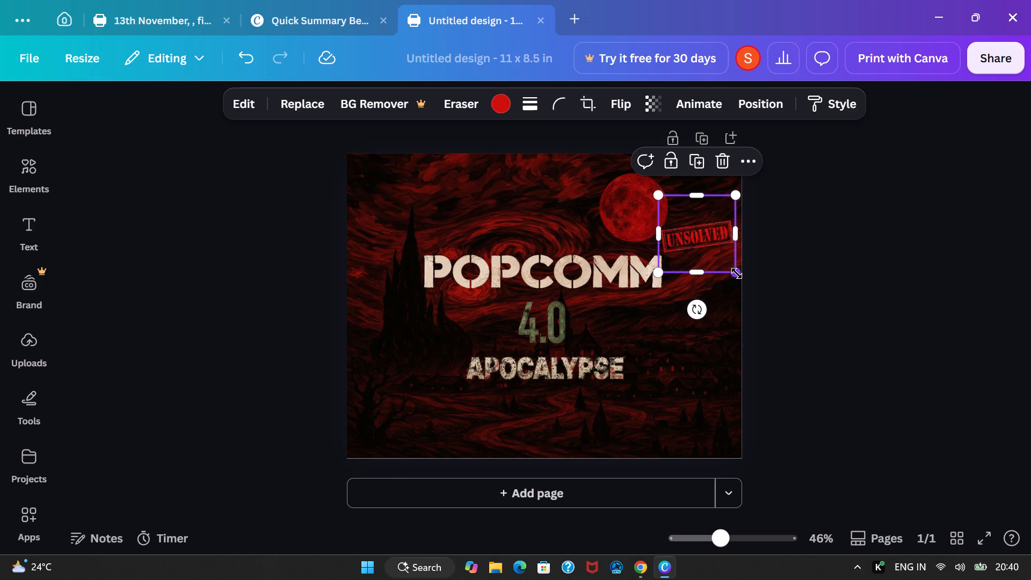
left_click_drag(737, 273, 716, 259)
left_click_drag(685, 226, 692, 234)
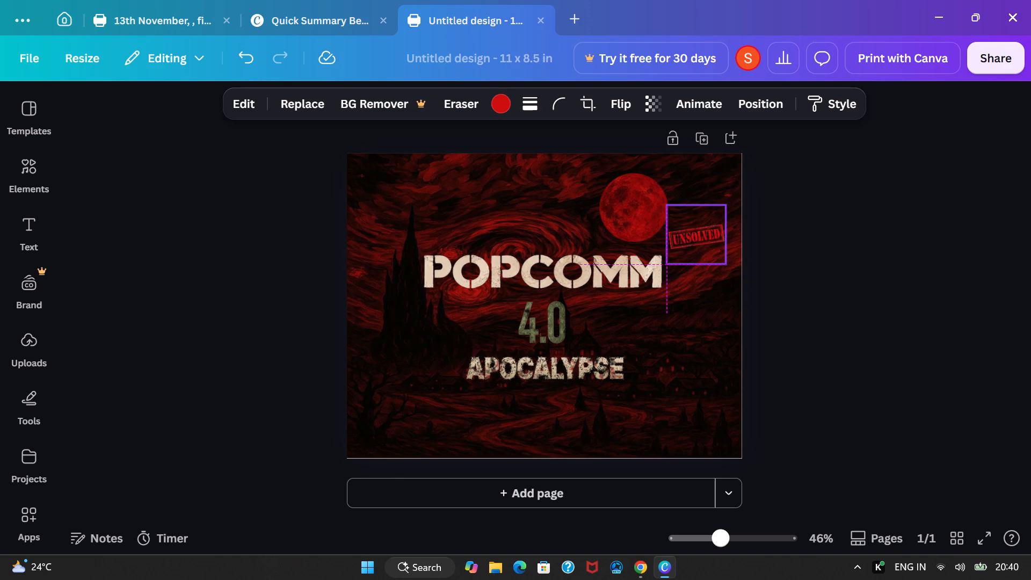
left_click_drag(692, 234, 695, 237)
key("Down")
key("Down")
key("Up")
key("Up")
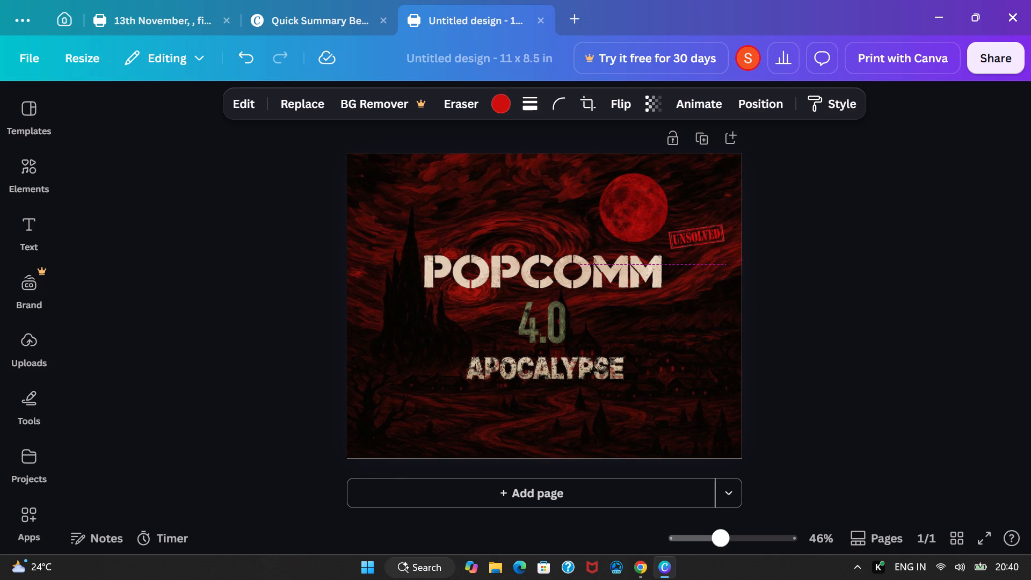
key("Down")
key("Down")
left_click(811, 249)
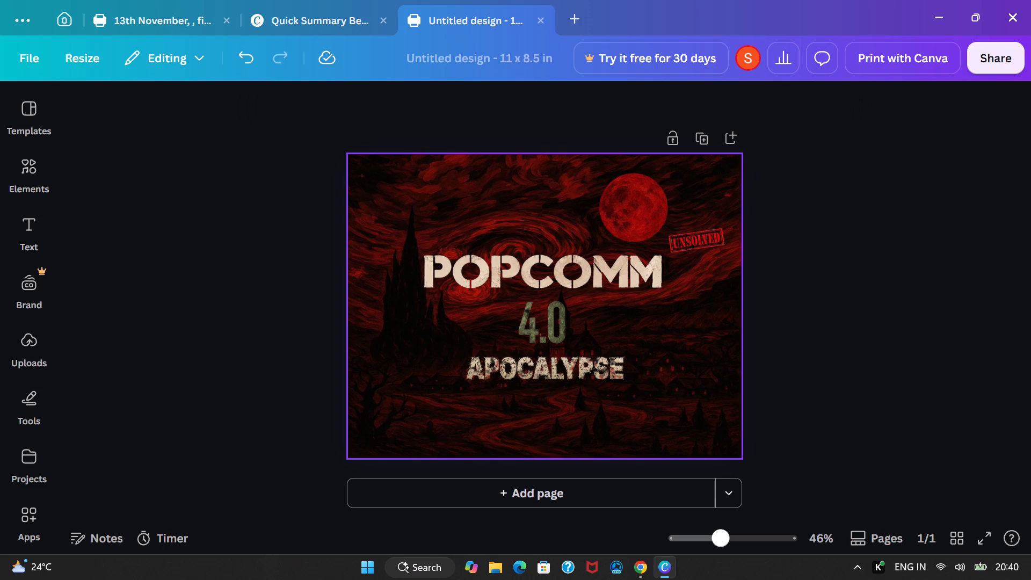
Copy the red triple exclamation mark cutout from remove.bg in Chrome and return to the Canva design.
left_click(641, 572)
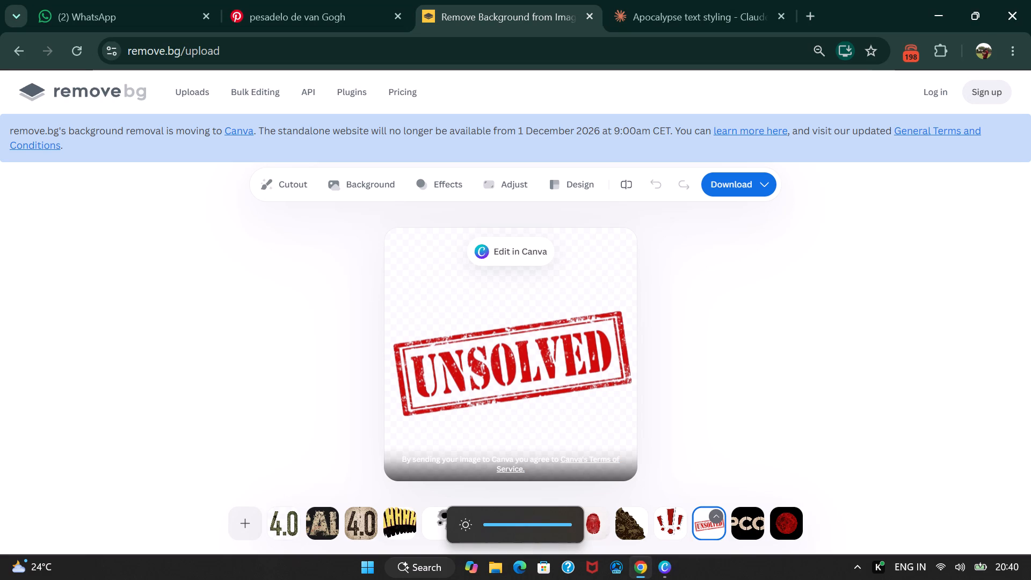
left_click(667, 518)
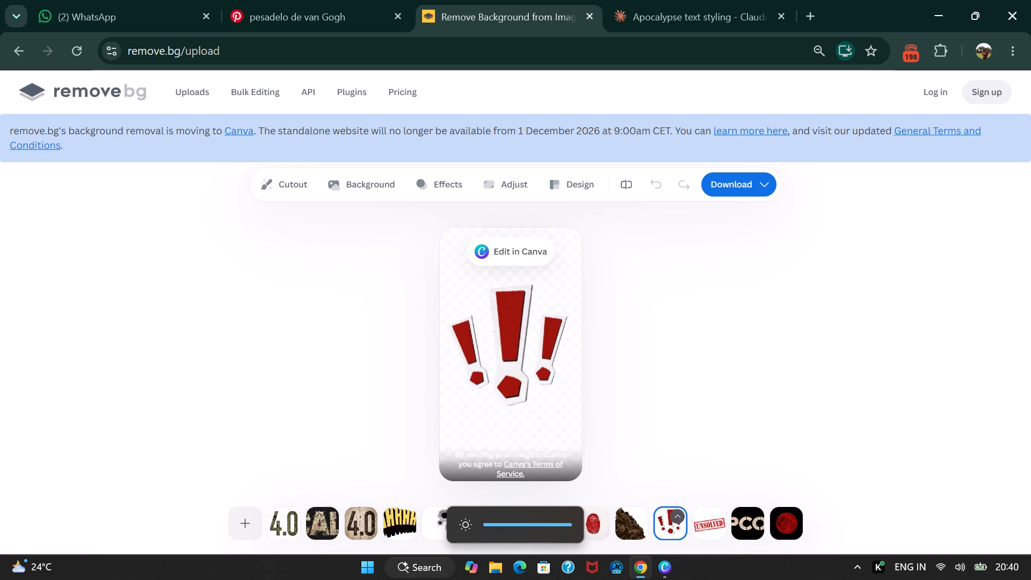
right_click(483, 341)
left_click(532, 383)
left_click(664, 560)
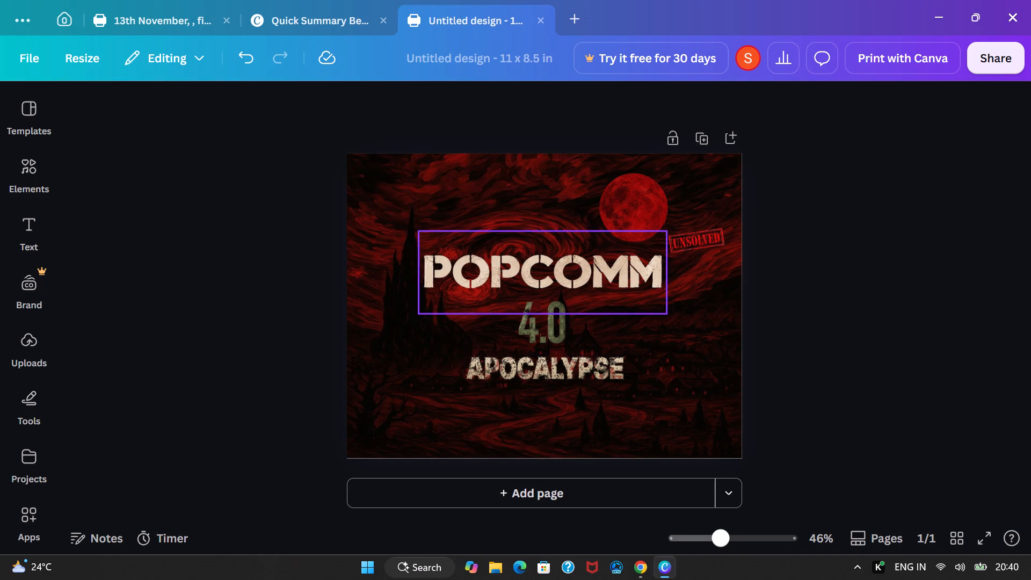
Move the UNSOLVED stamp to the upper left of POPCOMM and tilt it further counter-clockwise above the first letter.
left_click_drag(684, 242, 368, 237)
left_click_drag(376, 304, 344, 303)
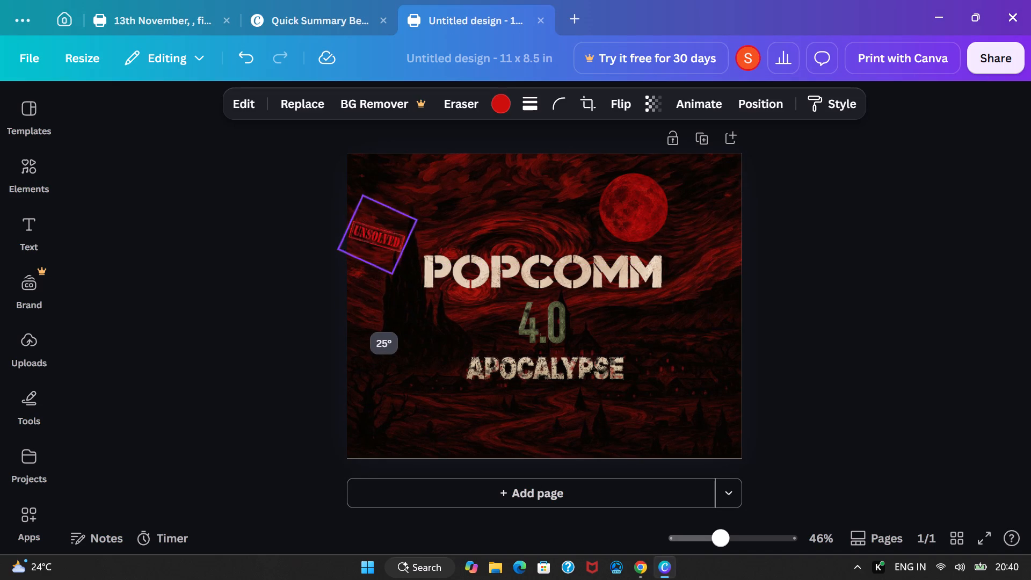
left_click_drag(344, 303, 393, 285)
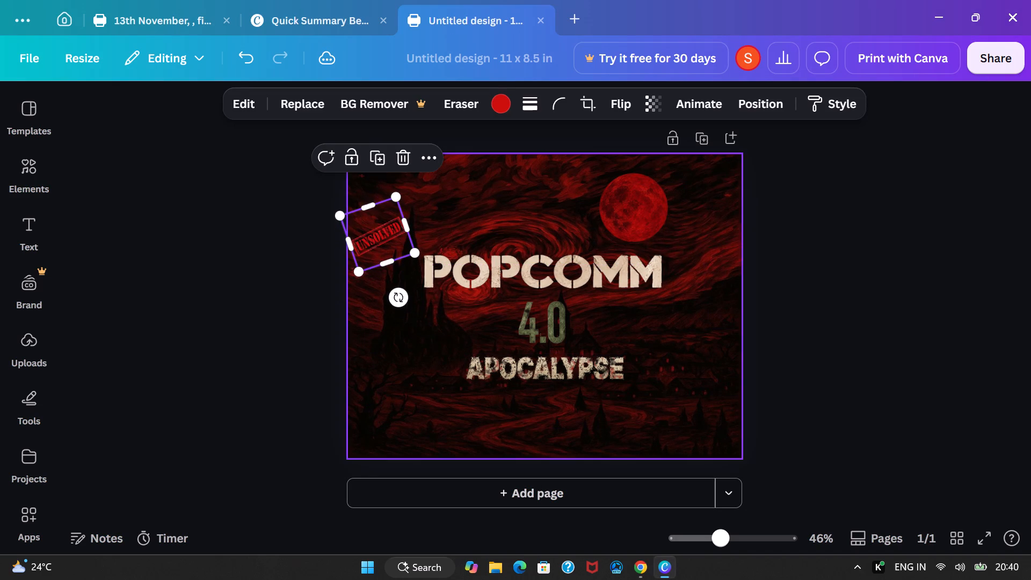
left_click_drag(380, 238, 411, 243)
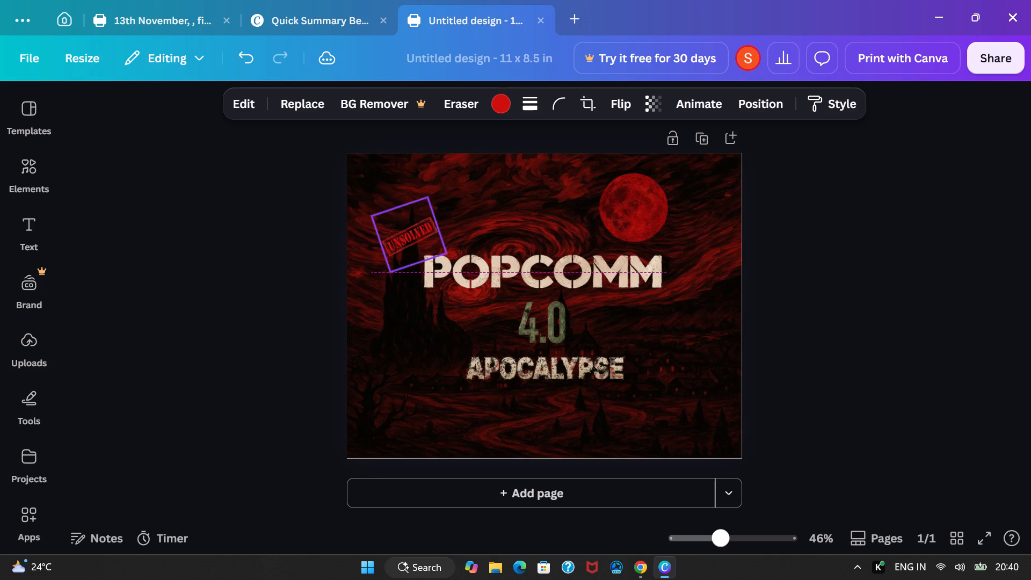
left_click_drag(411, 243, 408, 244)
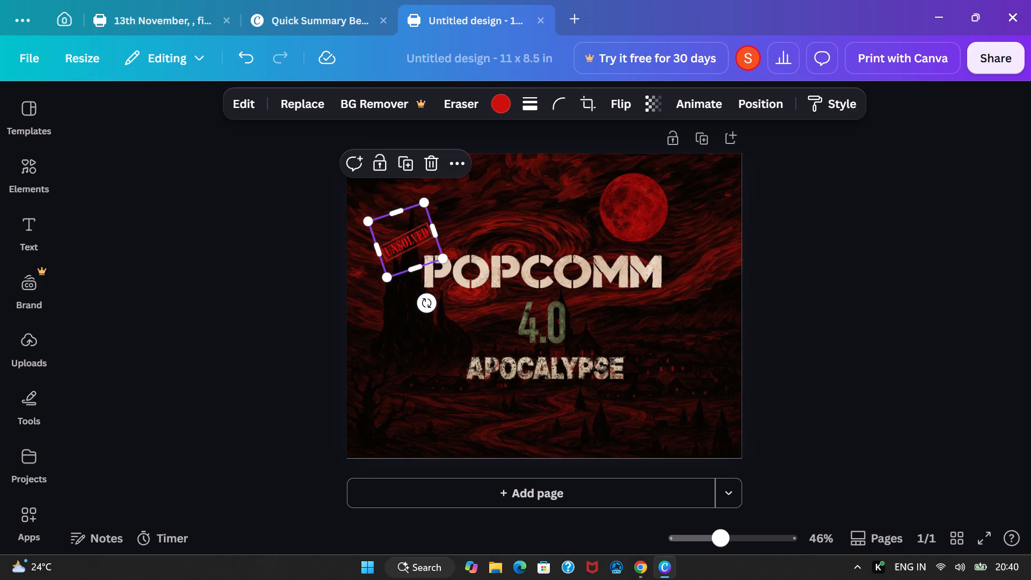
left_click(756, 284)
Set the UNSOLVED stamp's transparency to 88.
left_click(395, 247)
left_click(650, 100)
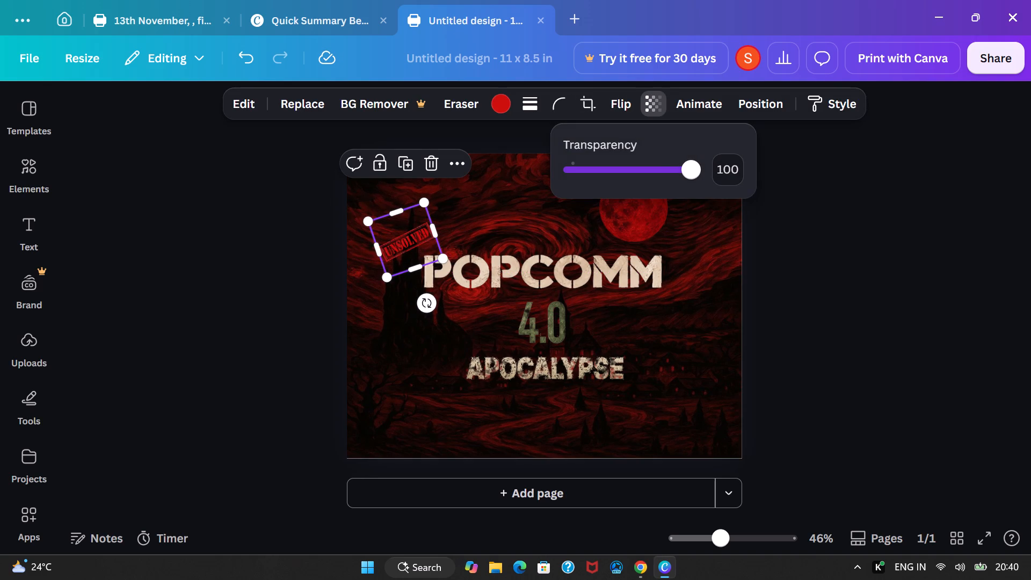
left_click_drag(684, 165, 678, 169)
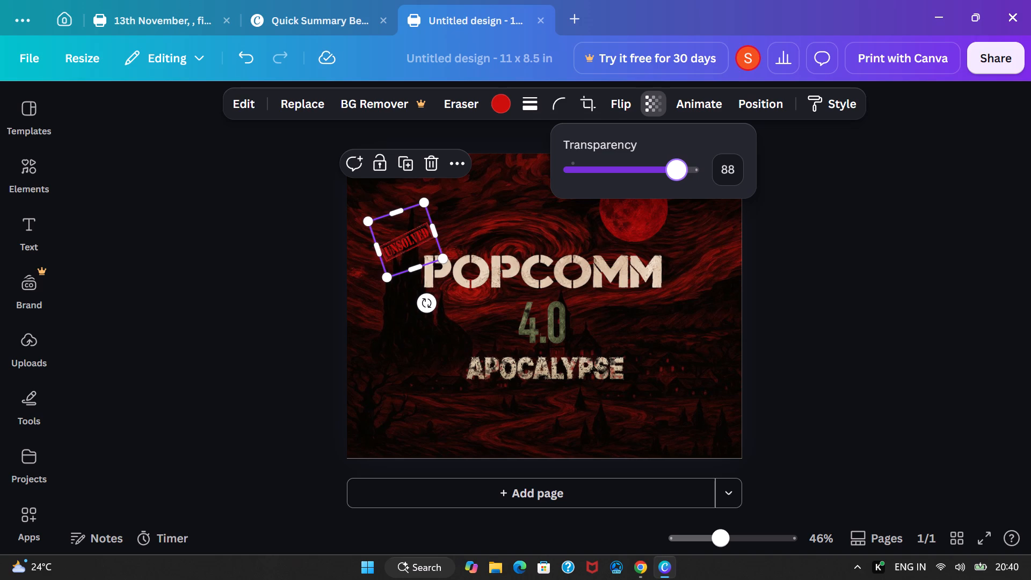
left_click(804, 216)
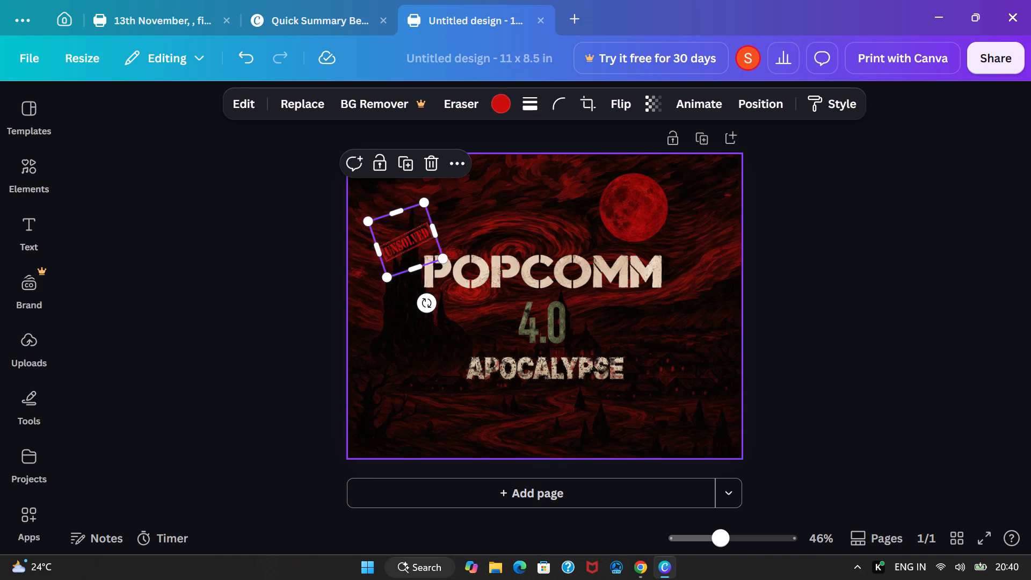
Paste the red exclamation marks cutout, shrink it, crop its empty top and bottom, and place it beside POPCOMM's last letter.
left_click(668, 405)
key("ctrl+v")
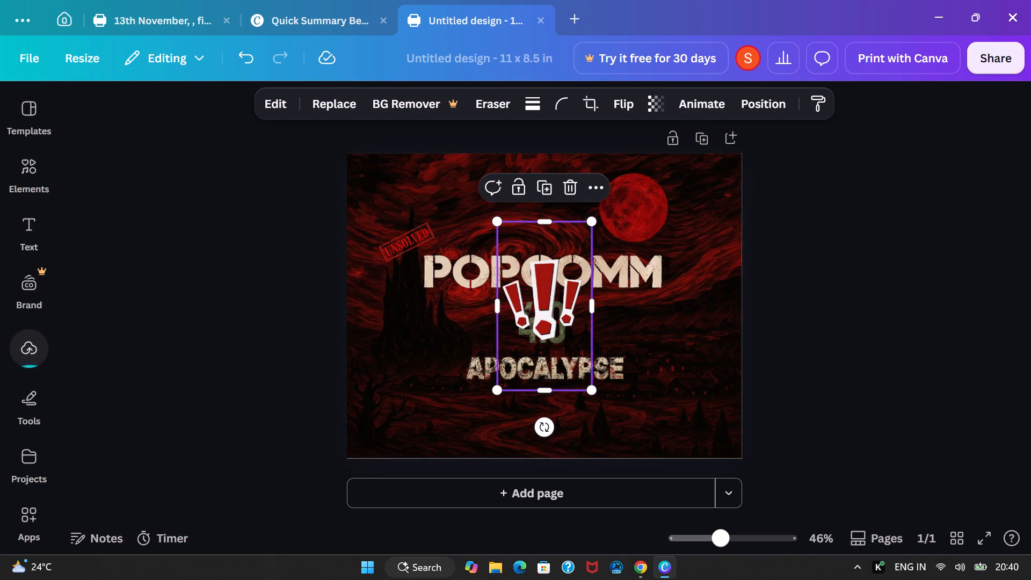
left_click_drag(594, 392, 557, 346)
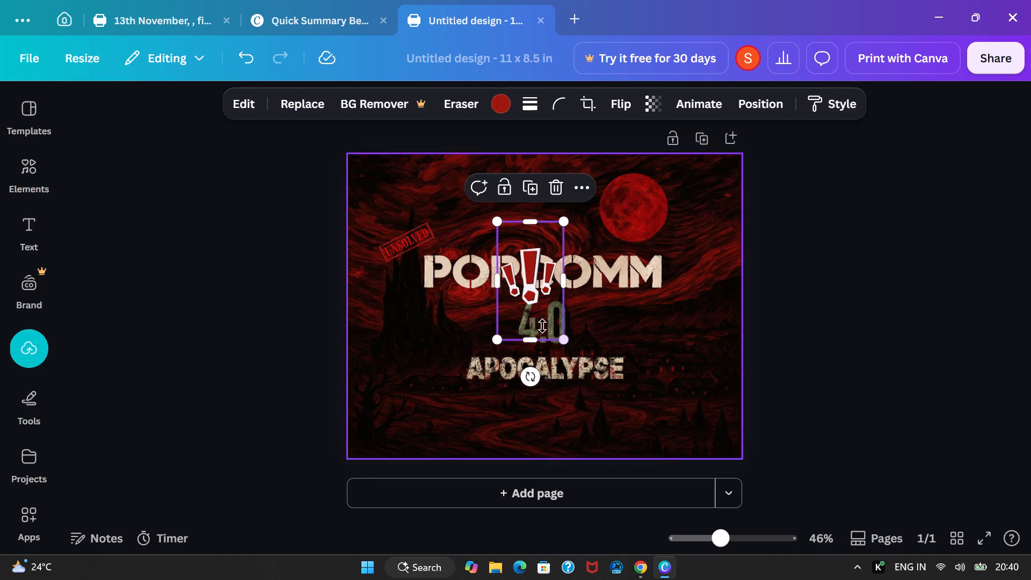
left_click_drag(530, 345, 530, 335, "shift")
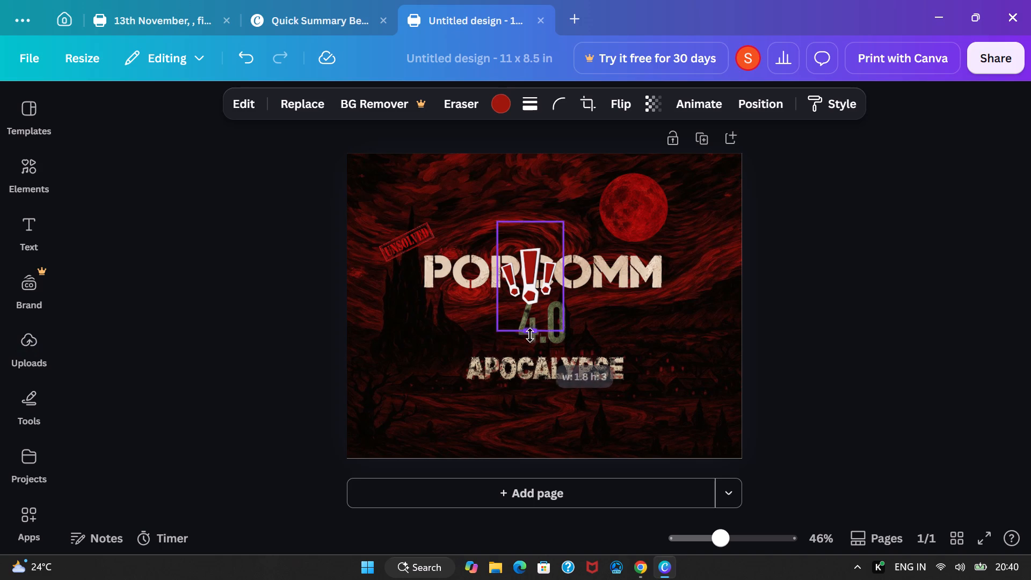
left_click_drag(530, 335, 530, 318, "shift")
left_click_drag(534, 223, 537, 230, "shift")
left_click_drag(533, 259, 689, 288)
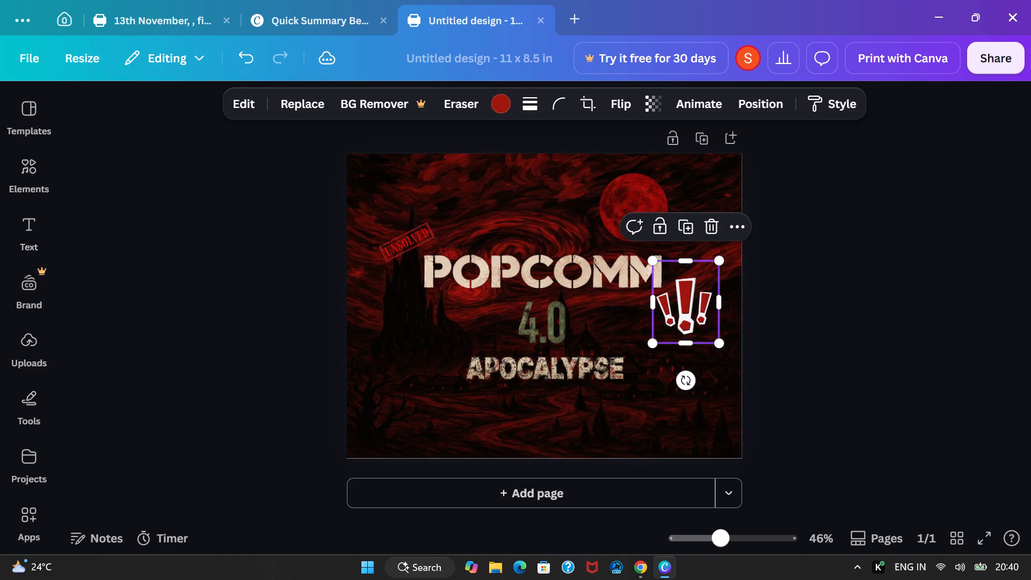
Tilt the exclamation marks clockwise, shrink and trim them, and place them right of the moon above the end of POPCOMM.
left_click_drag(689, 381, 633, 356)
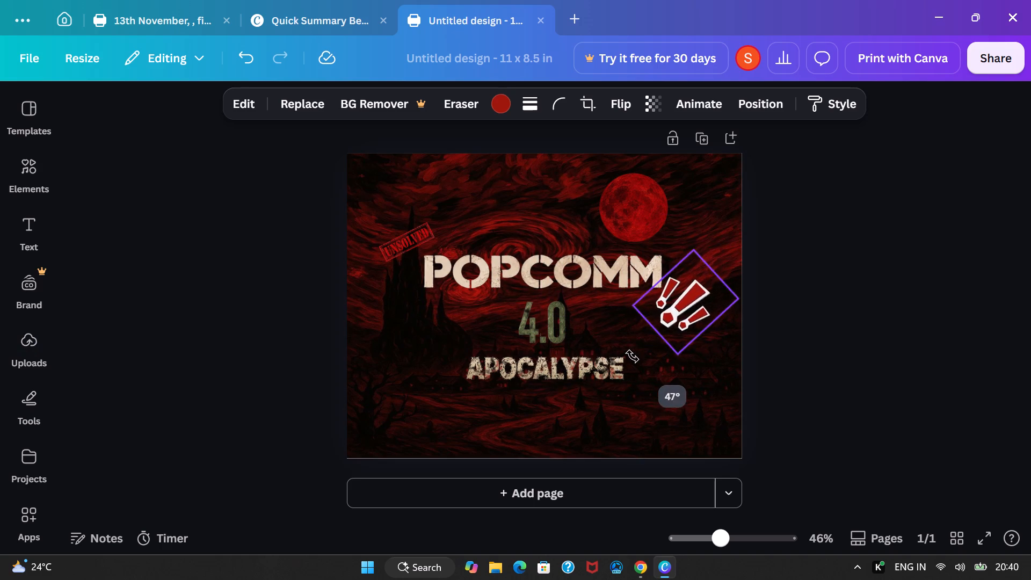
left_click_drag(633, 356, 662, 363)
left_click_drag(698, 354, 688, 332)
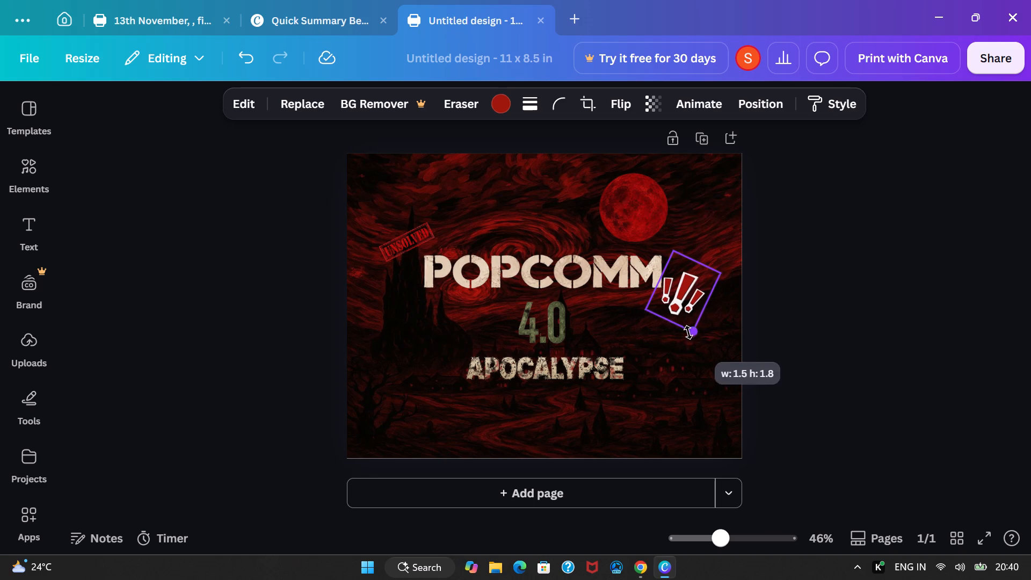
left_click_drag(688, 332, 687, 332)
left_click_drag(677, 286, 688, 238)
left_click_drag(706, 284, 698, 278)
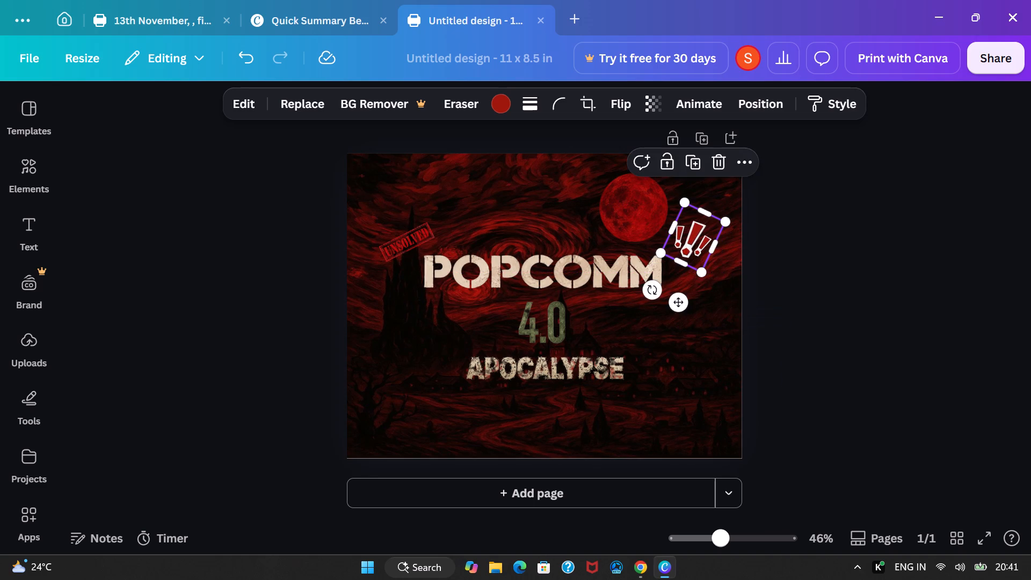
left_click_drag(691, 233, 686, 234)
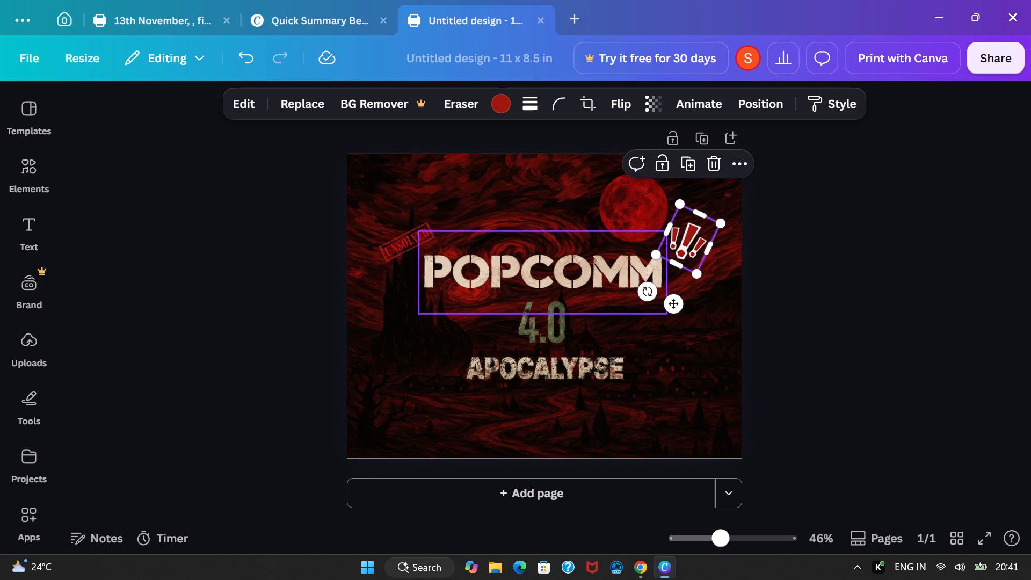
left_click_drag(650, 288, 643, 281)
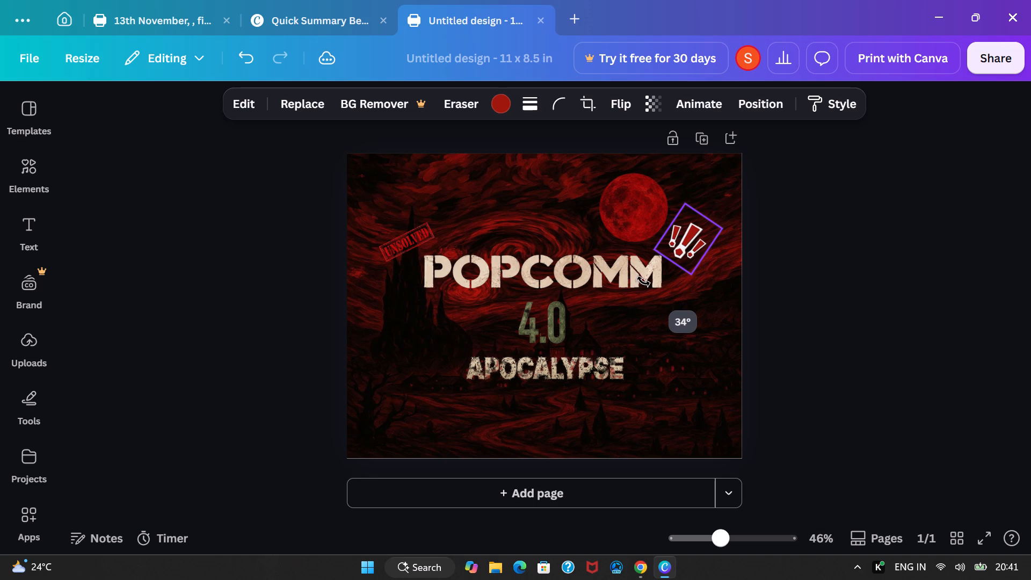
left_click_drag(643, 281, 647, 284)
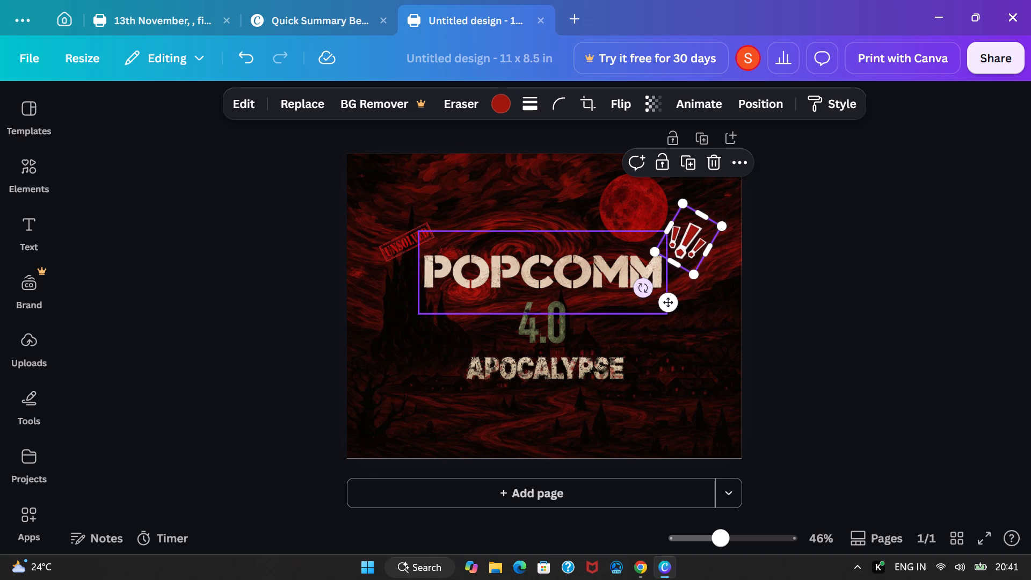
Copy the brown skull-pattern torn cutout from remove.bg in Chrome and return to the Canva design.
left_click(638, 563)
left_click(630, 528)
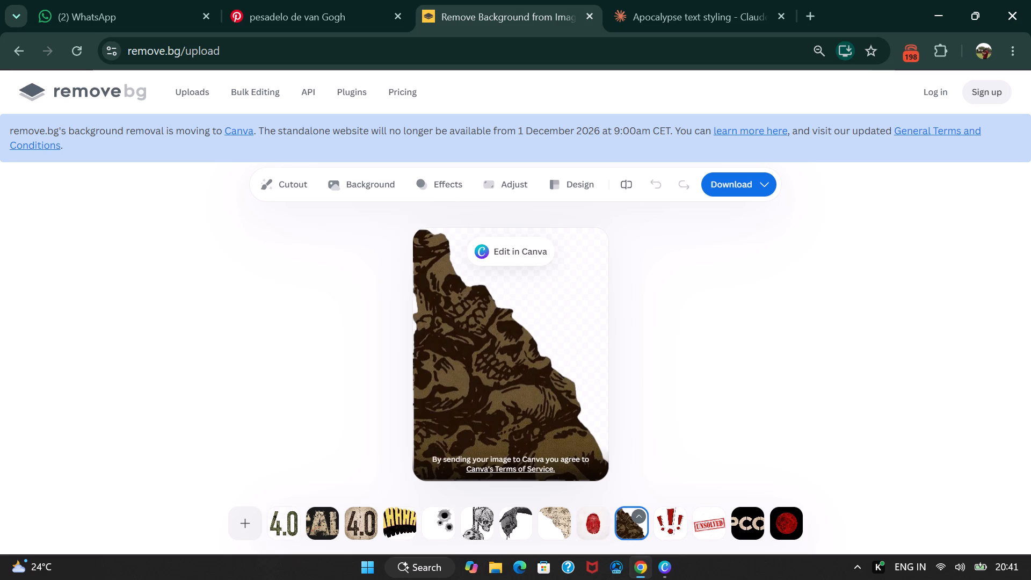
right_click(487, 408)
left_click(531, 446)
left_click(664, 569)
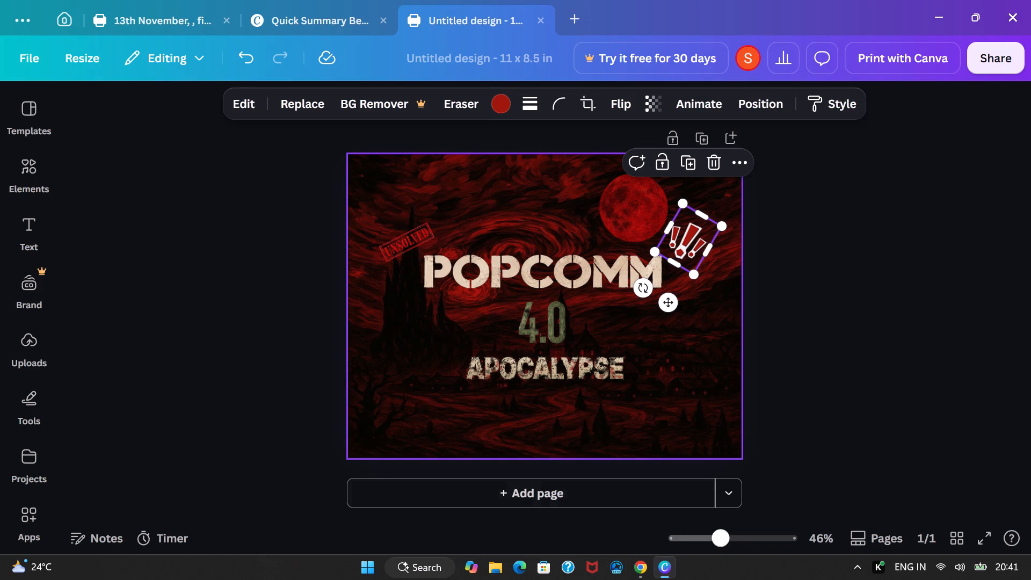
Paste the skull-pattern cutout and shrink it into the poster's lower-left corner, clear of the APOCALYPSE text.
key("ctrl+v")
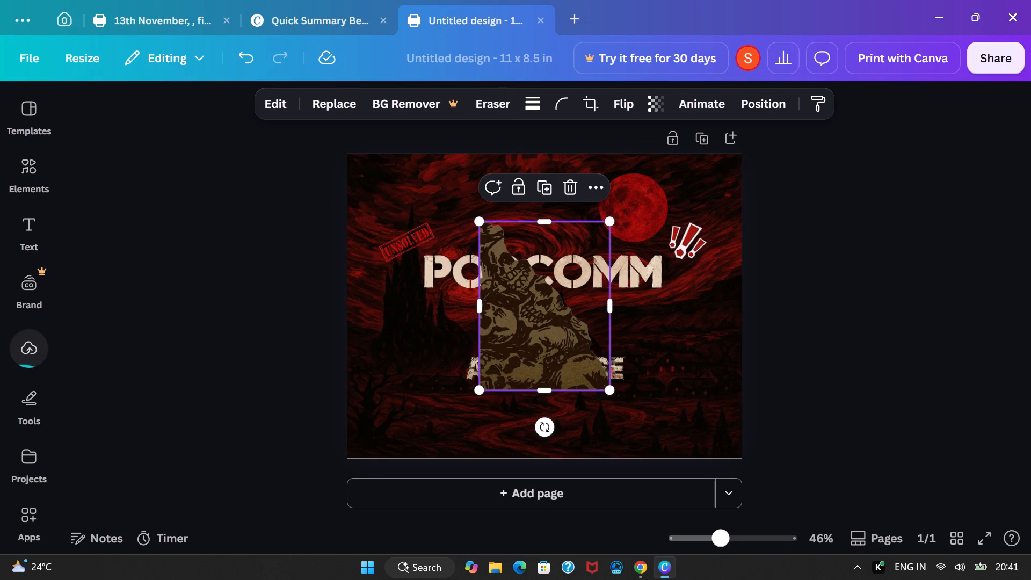
left_click_drag(520, 342, 384, 410)
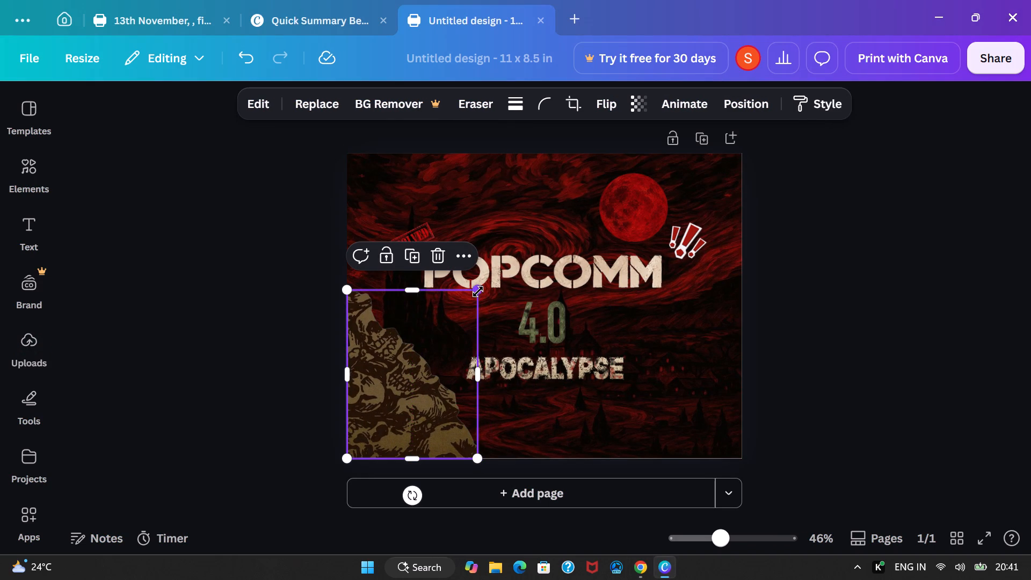
left_click_drag(478, 291, 437, 370)
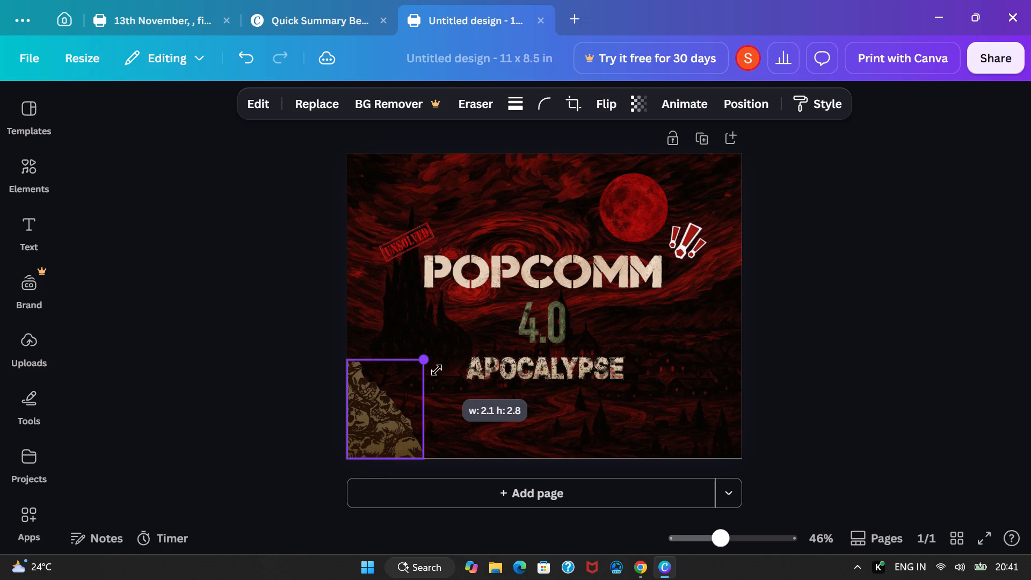
left_click_drag(437, 370, 446, 367)
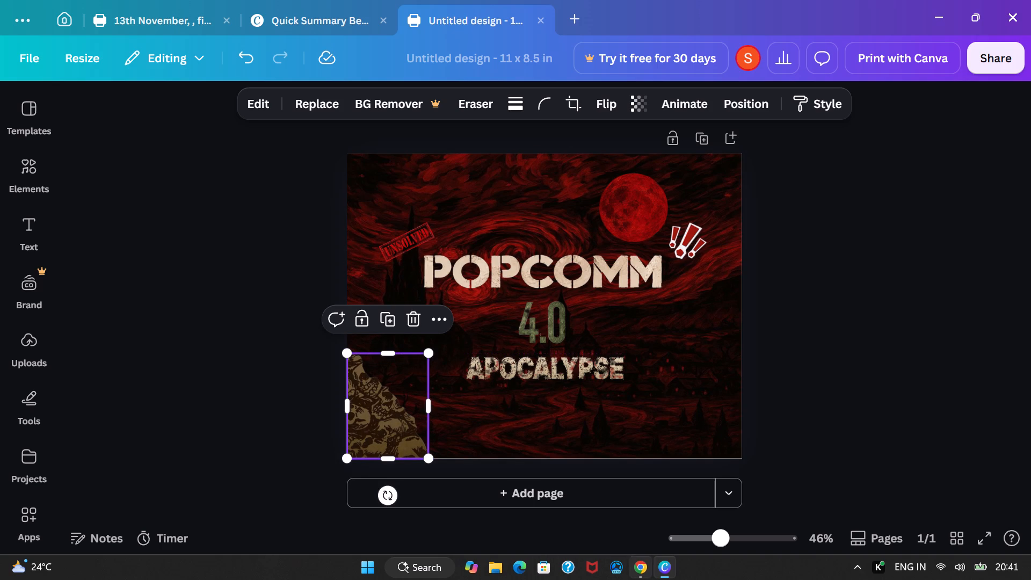
Copy the torn anatomical skeleton paper cutout from remove.bg in Chrome and return to the Canva design.
left_click(634, 572)
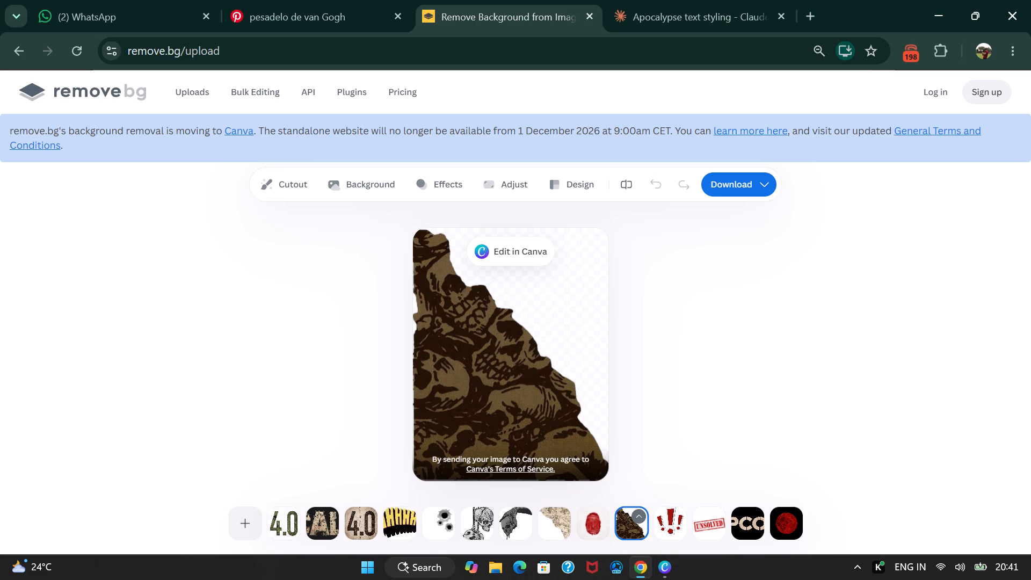
left_click(551, 516)
right_click(510, 372)
left_click(550, 419)
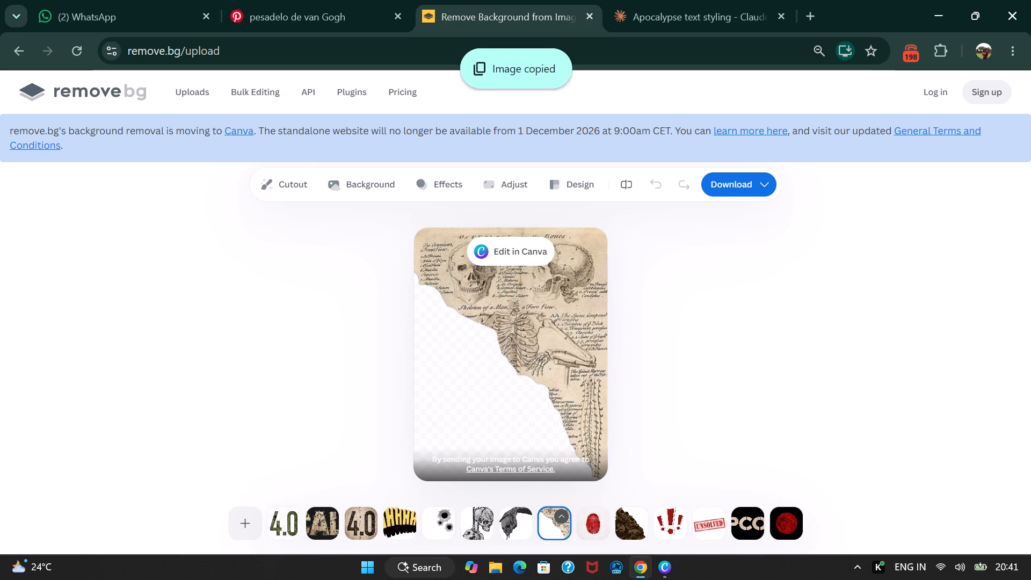
left_click(656, 561)
Paste the torn anatomy paper and shrink it into the poster's upper-right corner, flush with the page edges.
right_click(558, 347)
left_click(858, 305)
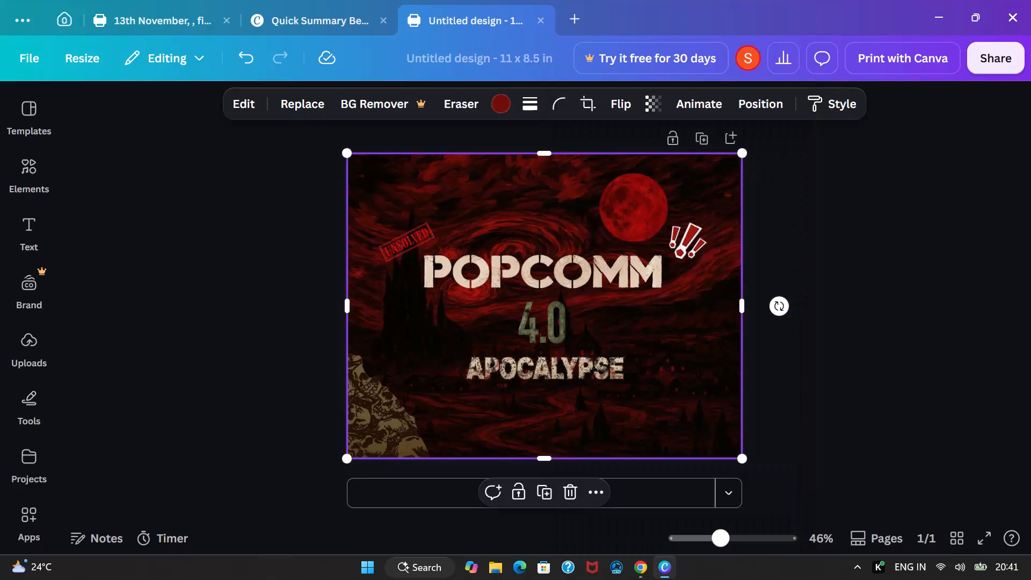
right_click(683, 319)
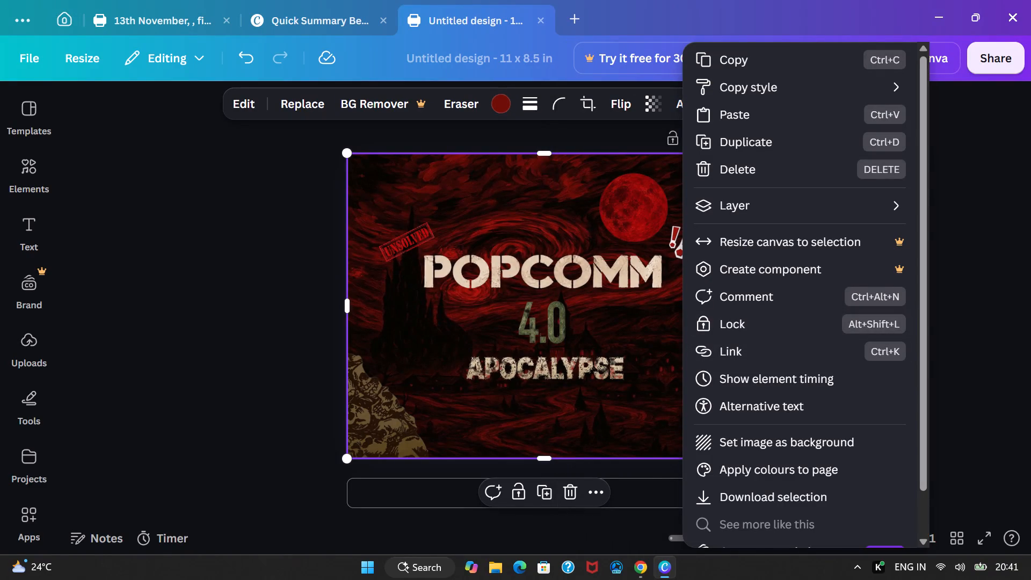
left_click(644, 339)
key("ctrl+v")
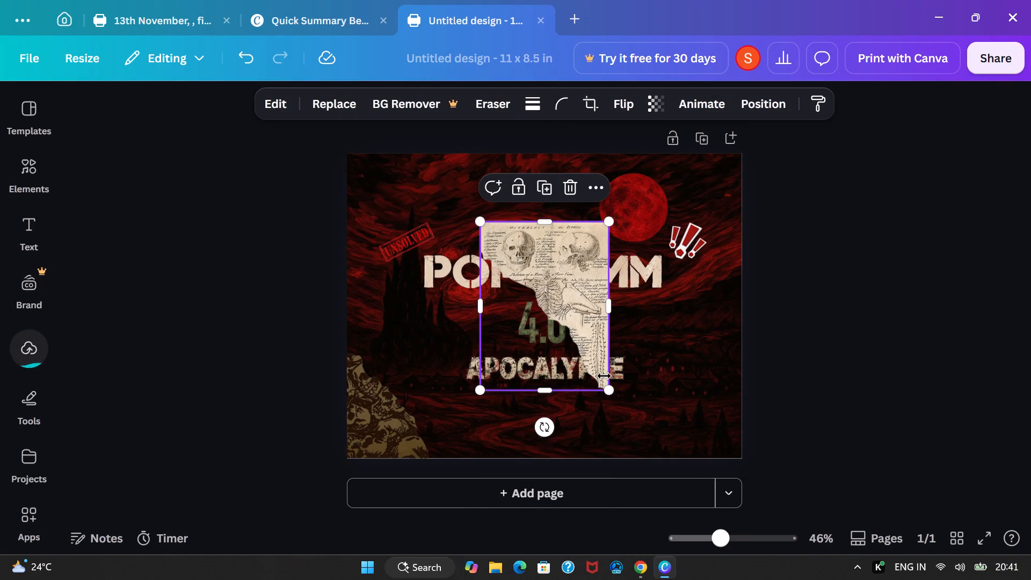
left_click_drag(563, 273, 703, 201)
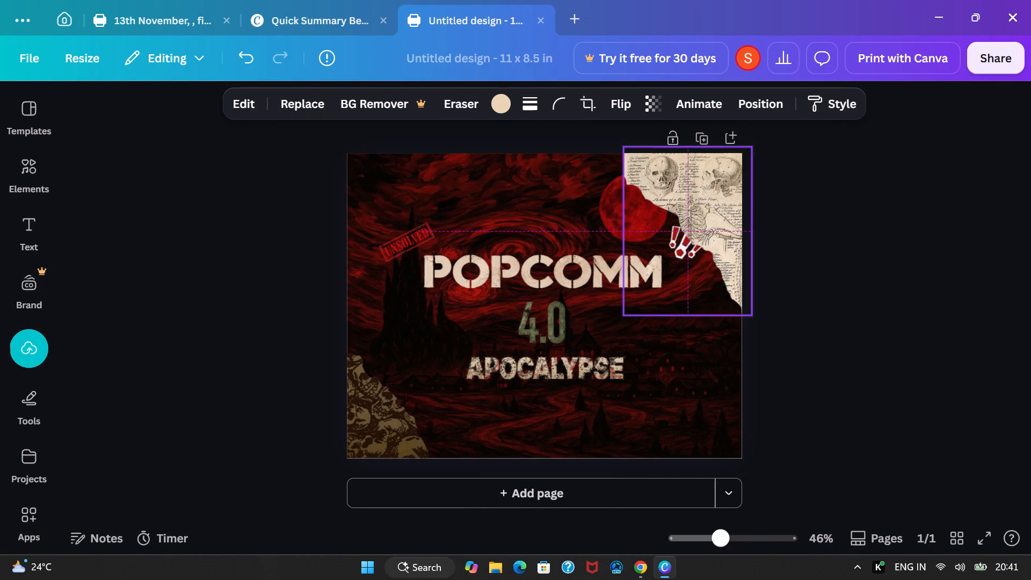
left_click_drag(703, 201, 700, 204)
left_click_drag(615, 322, 636, 292)
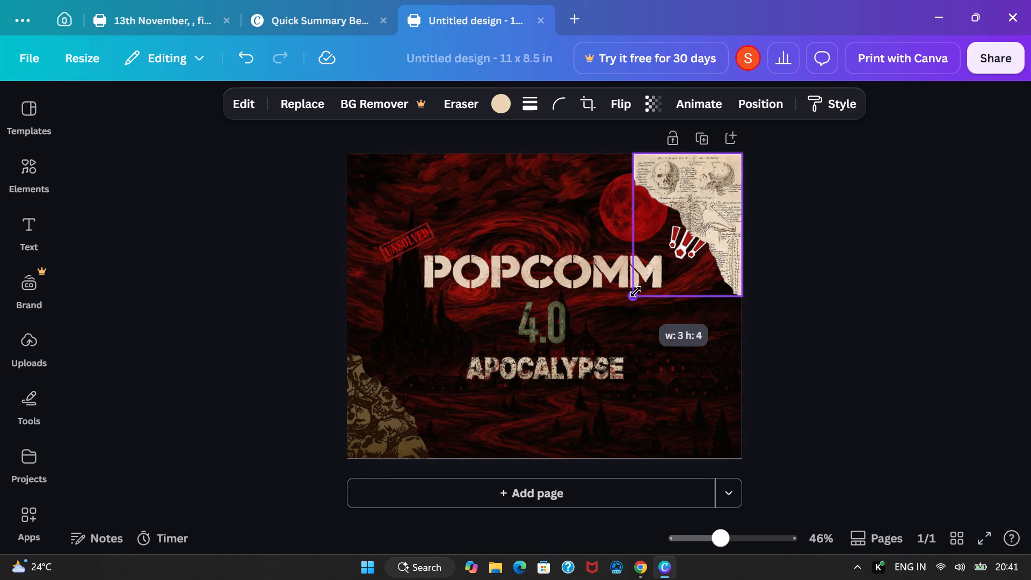
left_click_drag(636, 292, 652, 269)
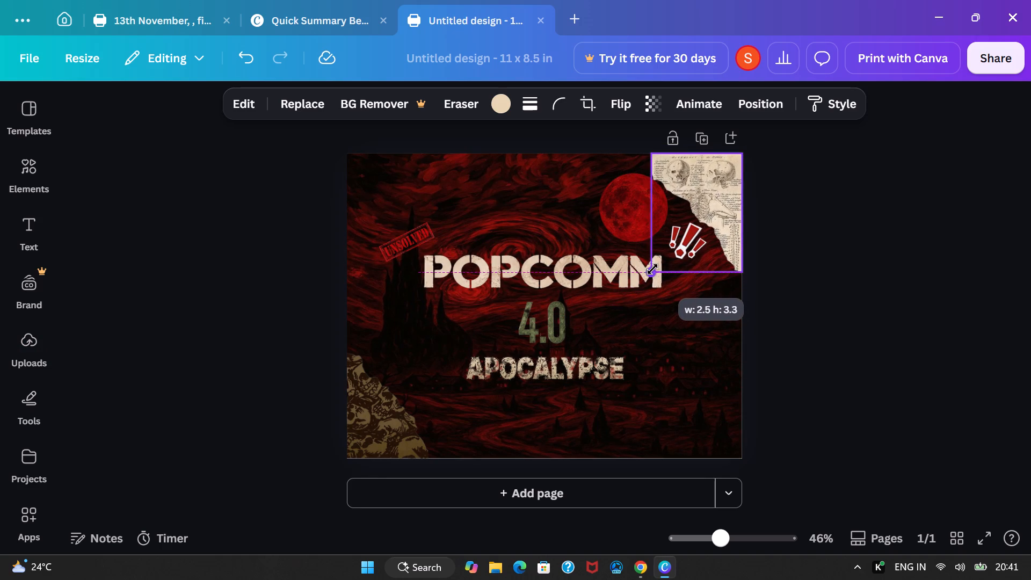
left_click_drag(652, 269, 642, 276)
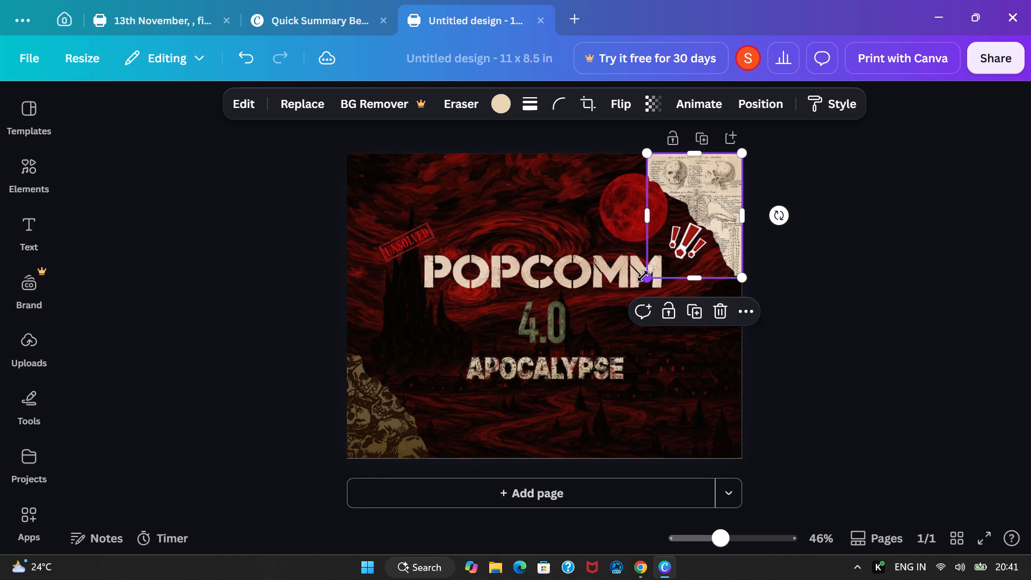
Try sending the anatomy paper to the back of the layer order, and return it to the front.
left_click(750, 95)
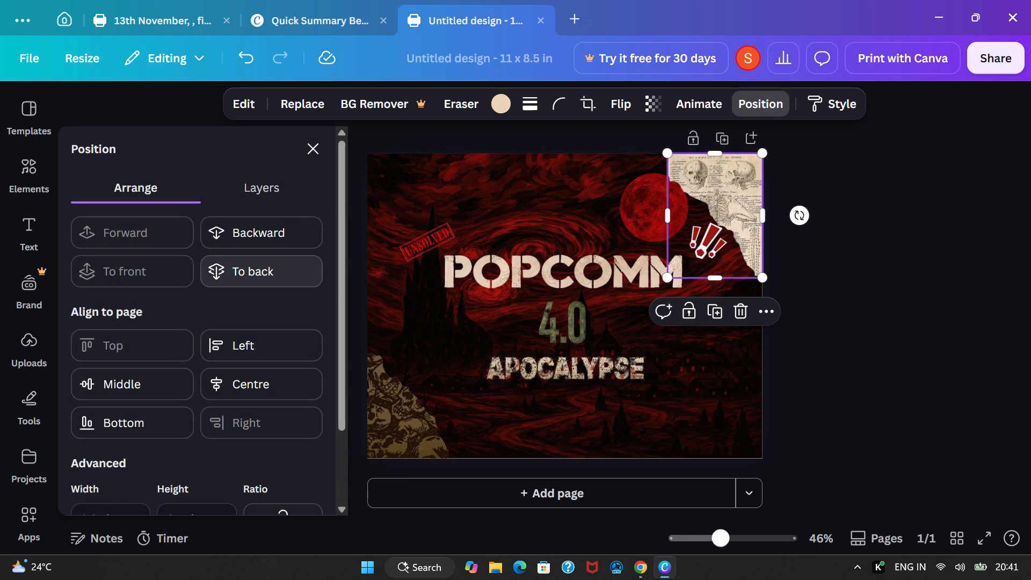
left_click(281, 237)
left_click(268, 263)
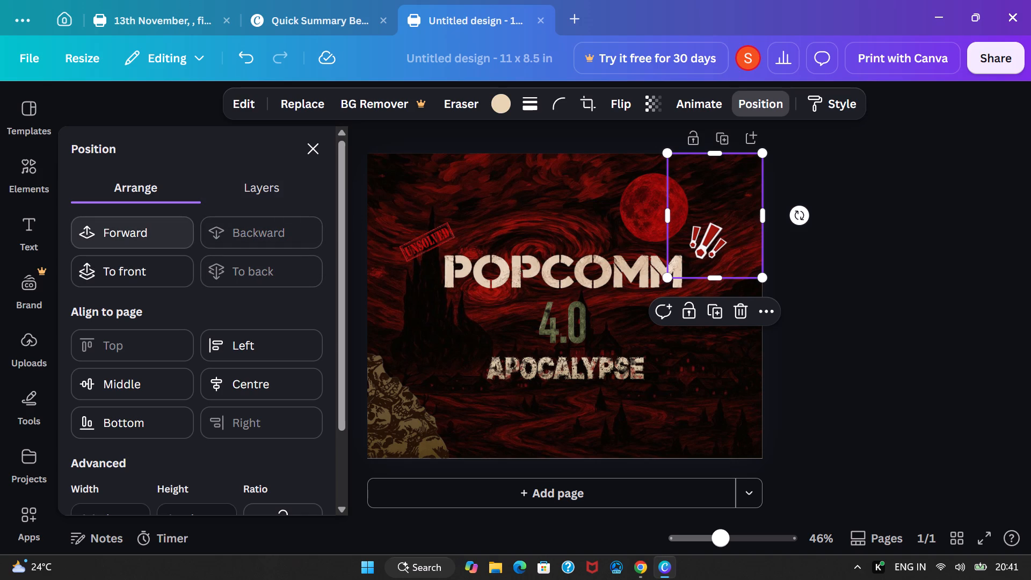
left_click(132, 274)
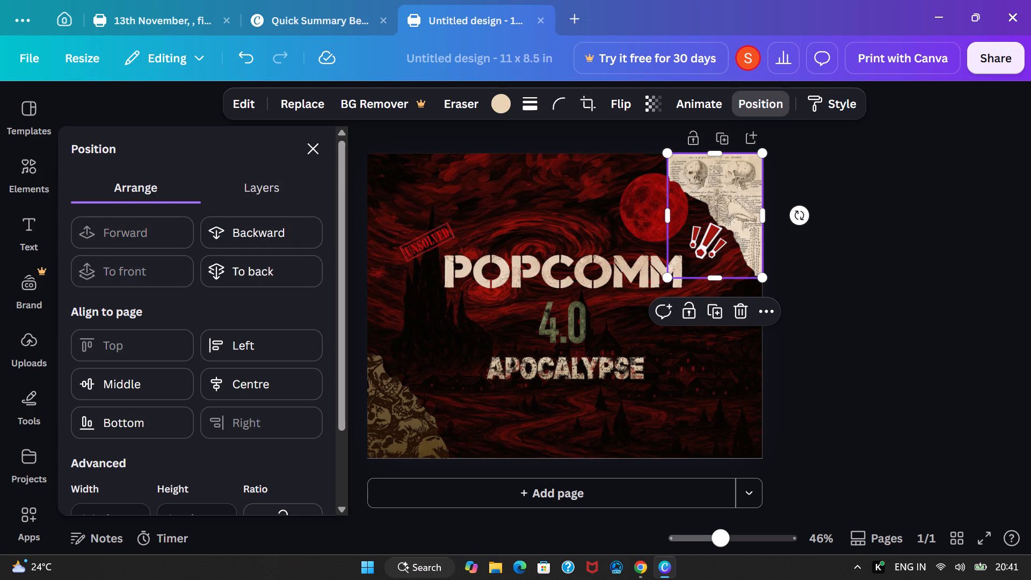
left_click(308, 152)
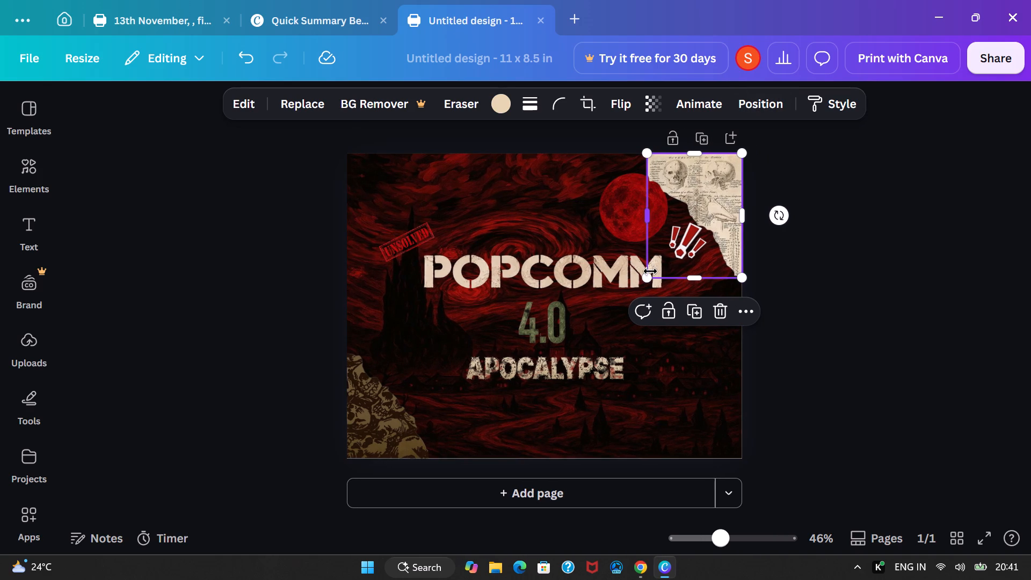
Enlarge the anatomy paper slightly from its inner corner, keeping it anchored in the poster's upper-right corner.
left_click_drag(647, 280, 632, 291)
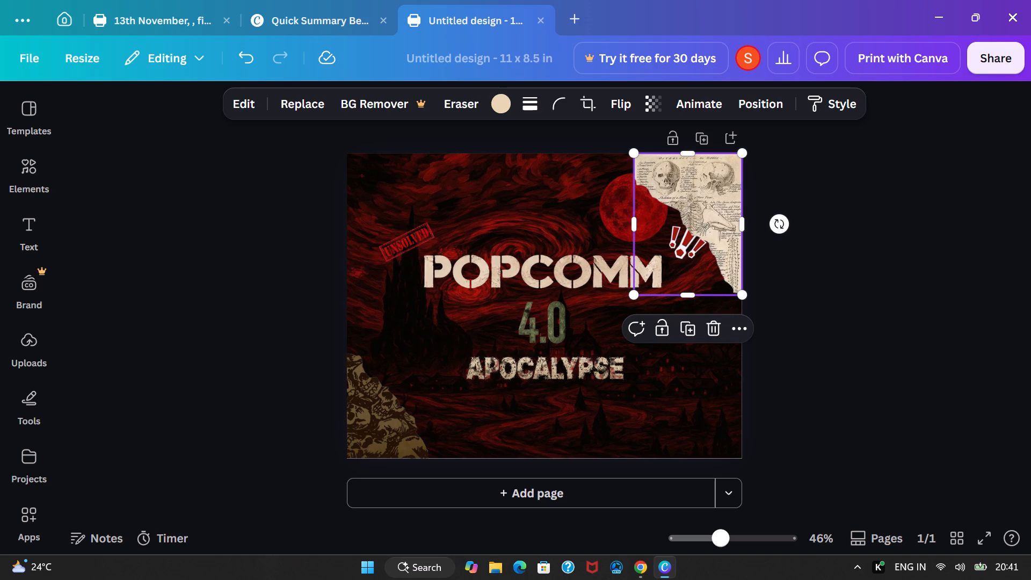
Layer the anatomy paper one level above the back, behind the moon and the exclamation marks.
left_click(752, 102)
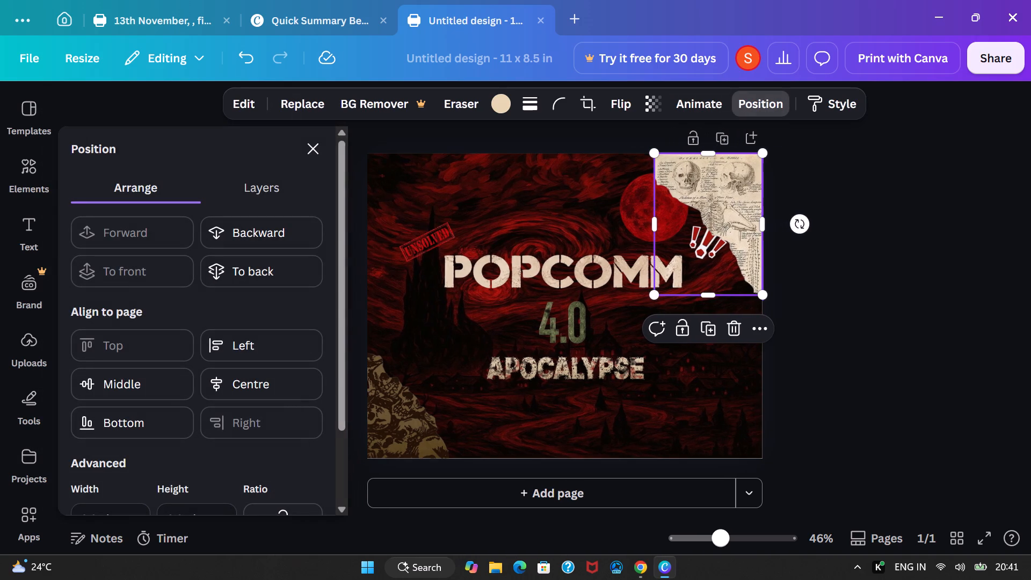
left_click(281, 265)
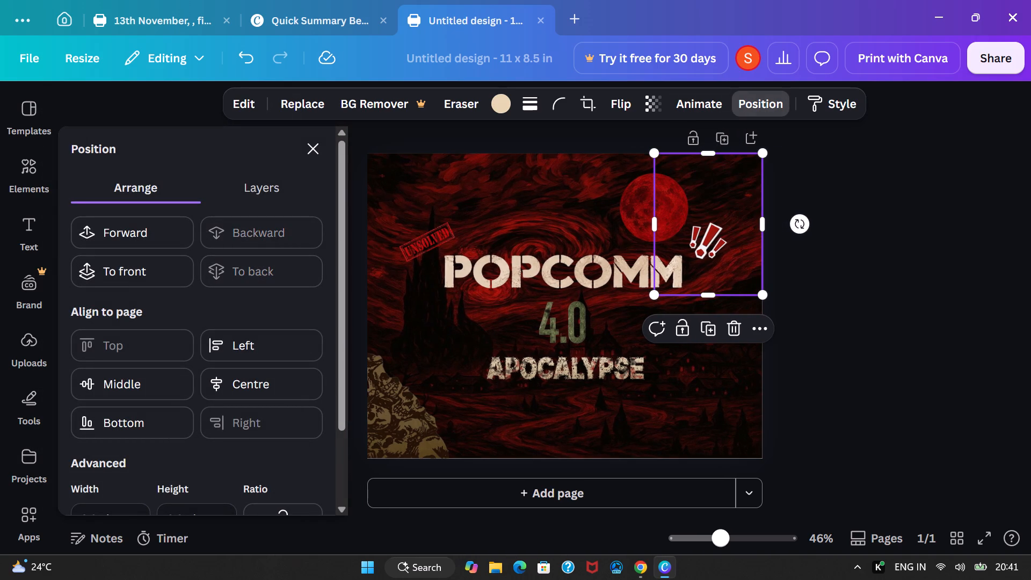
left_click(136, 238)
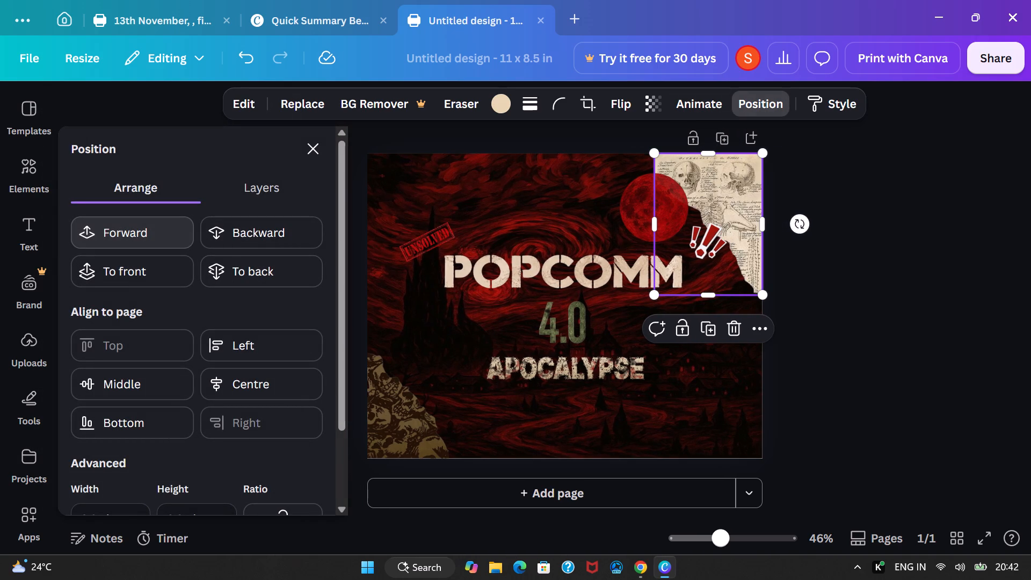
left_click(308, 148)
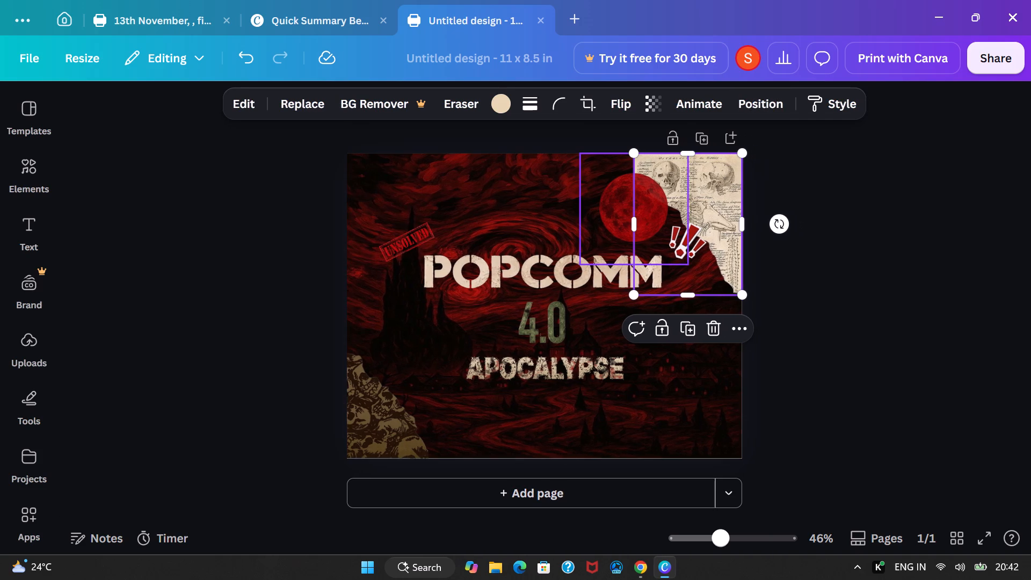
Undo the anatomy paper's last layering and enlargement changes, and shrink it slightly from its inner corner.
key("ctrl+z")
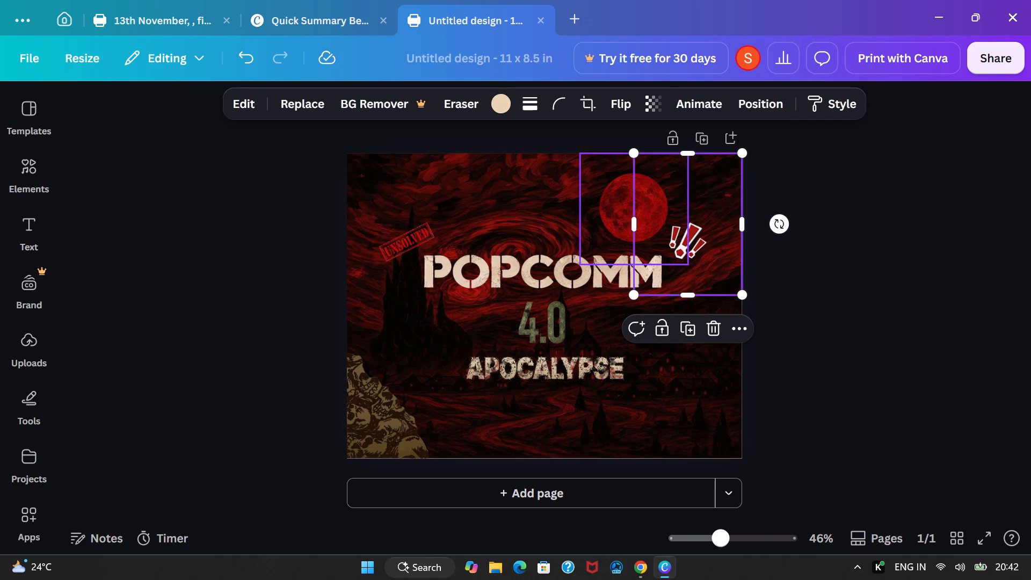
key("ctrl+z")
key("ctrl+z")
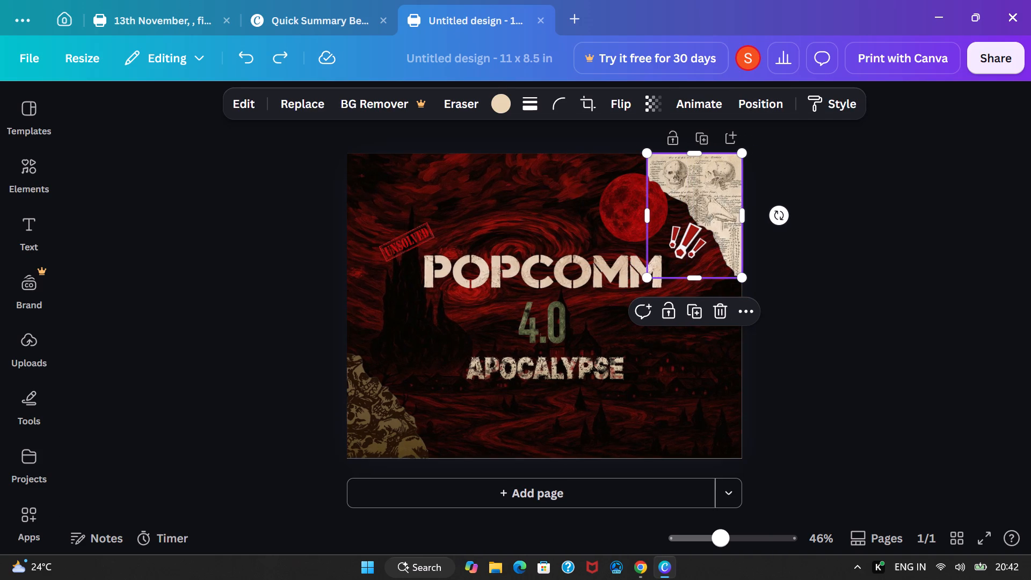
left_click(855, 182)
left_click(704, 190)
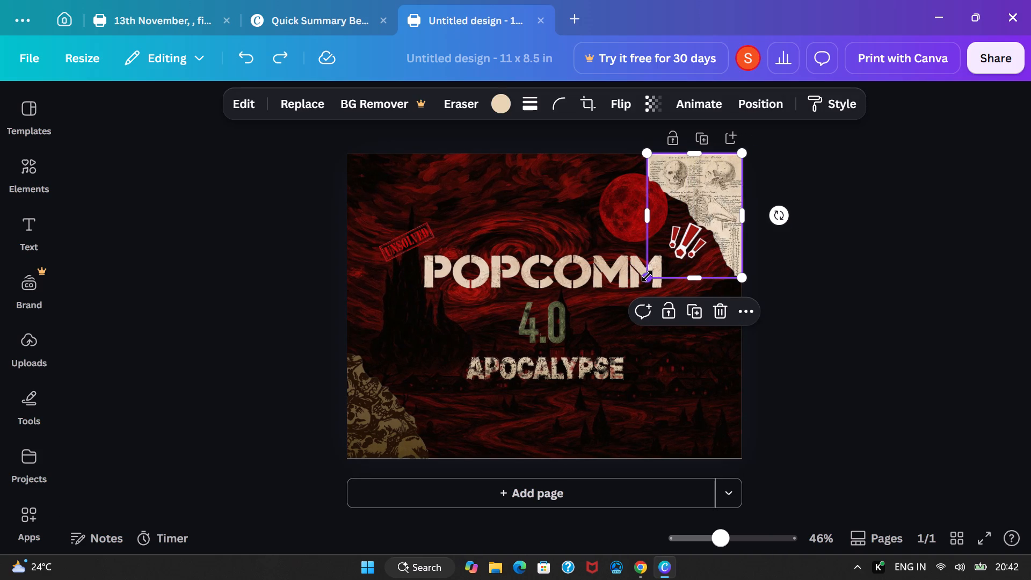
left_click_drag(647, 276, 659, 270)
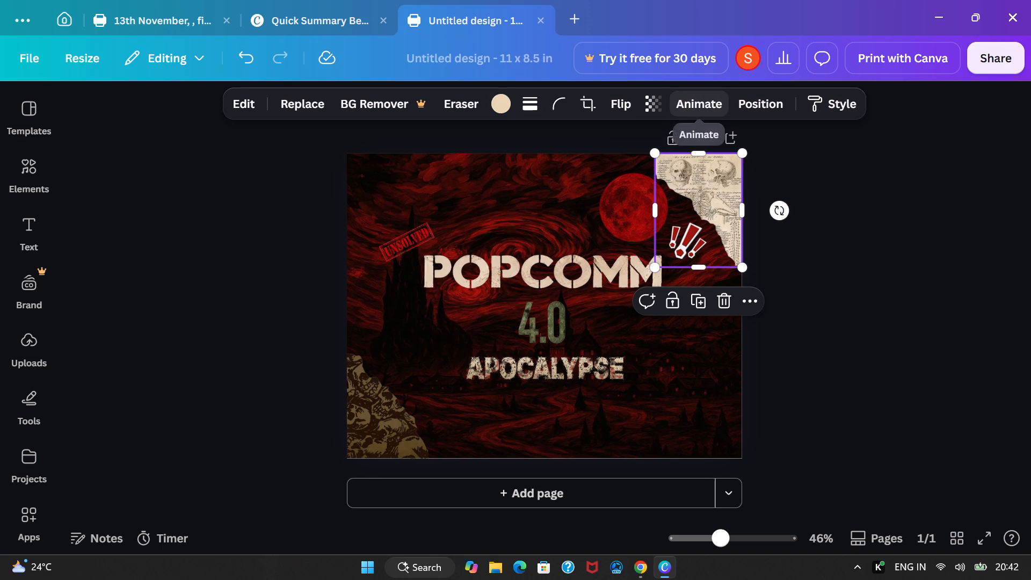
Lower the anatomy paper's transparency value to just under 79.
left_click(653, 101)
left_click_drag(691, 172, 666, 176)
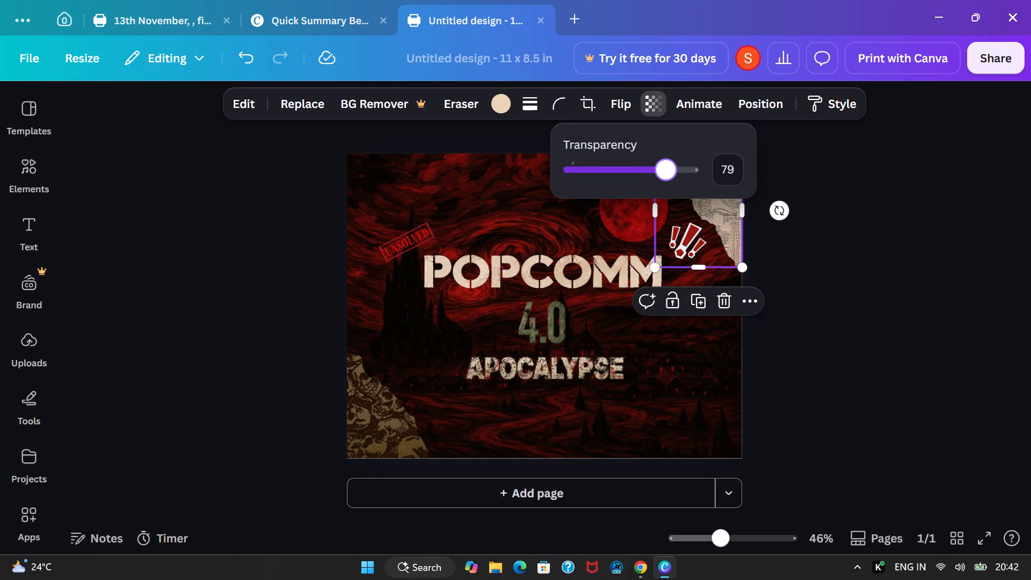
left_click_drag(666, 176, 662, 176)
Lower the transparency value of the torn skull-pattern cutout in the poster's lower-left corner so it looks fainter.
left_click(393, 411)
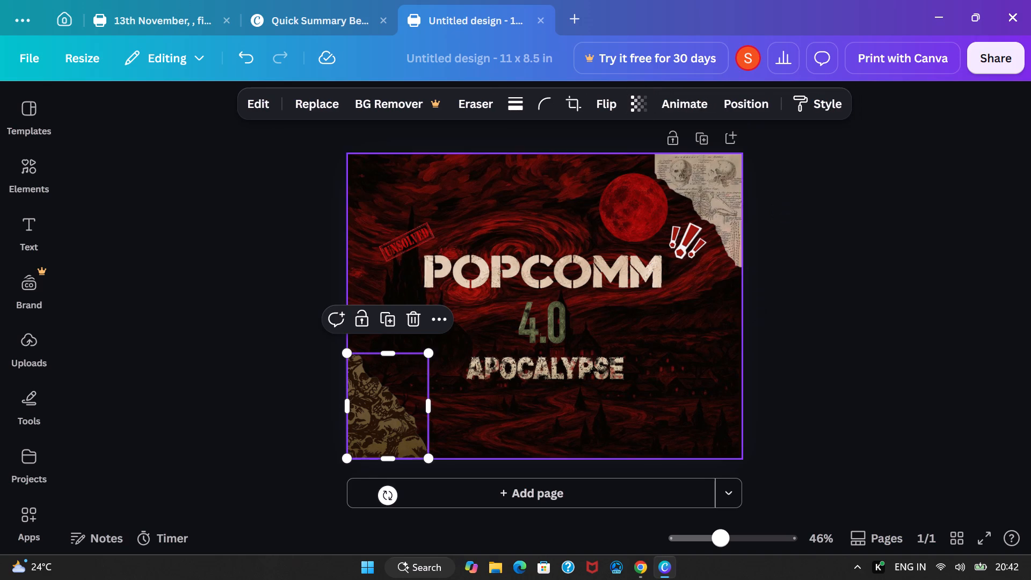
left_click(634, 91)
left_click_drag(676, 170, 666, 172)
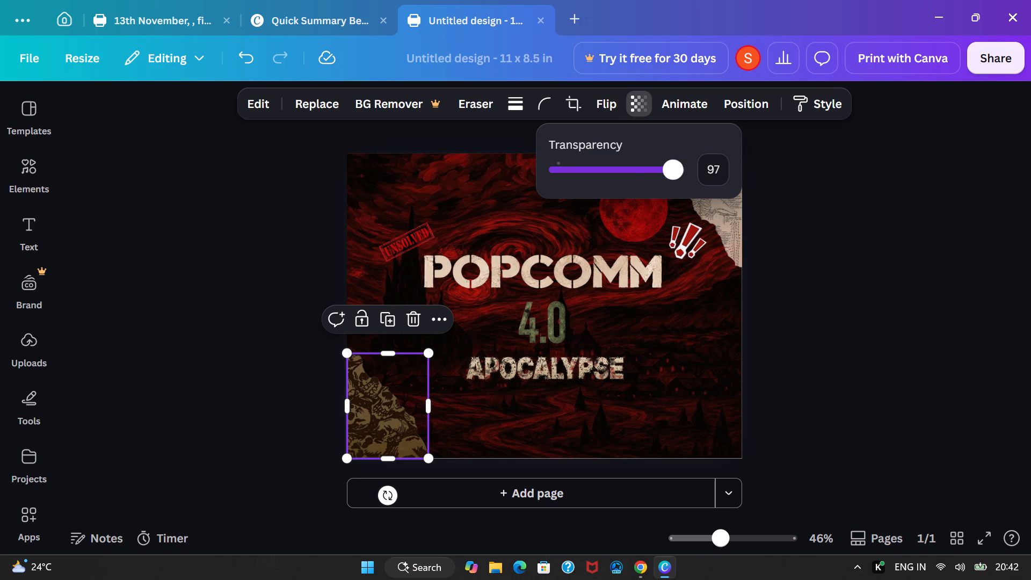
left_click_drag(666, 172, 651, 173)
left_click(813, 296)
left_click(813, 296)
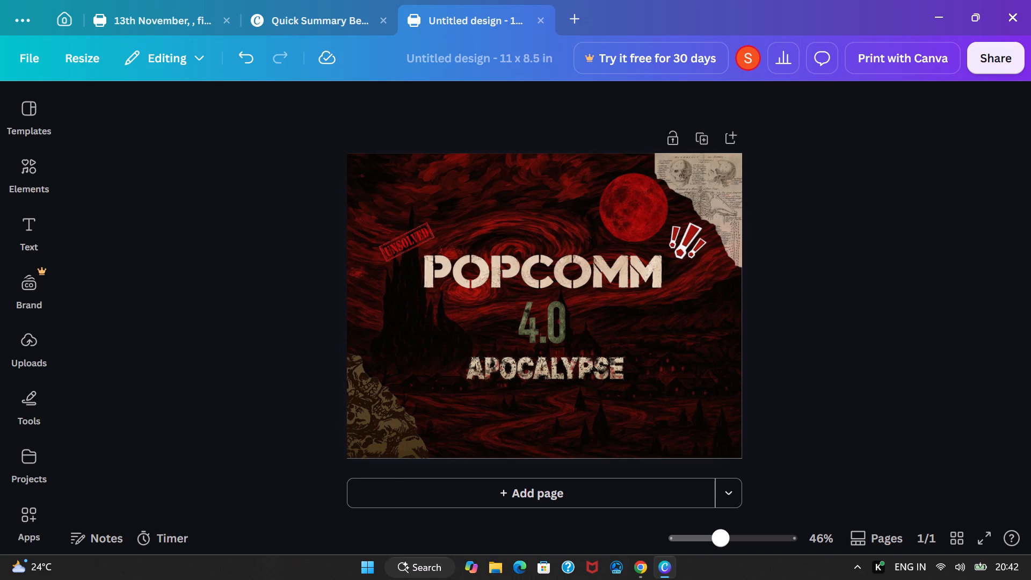
Delete both torn corner cutouts, the anatomy paper and the skull-pattern piece, from the poster.
left_click(696, 181)
left_click(724, 298)
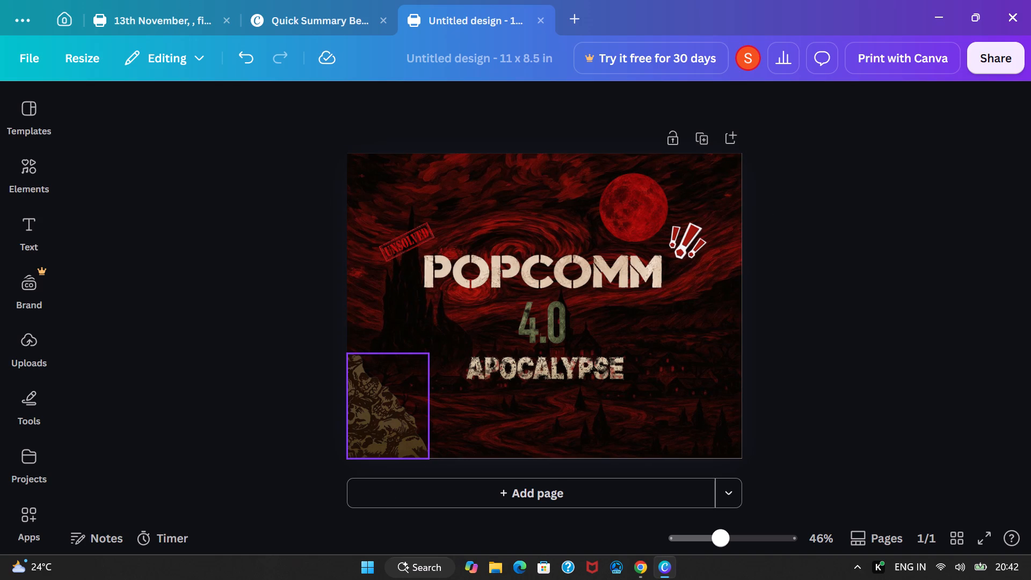
left_click(396, 437)
left_click(418, 320)
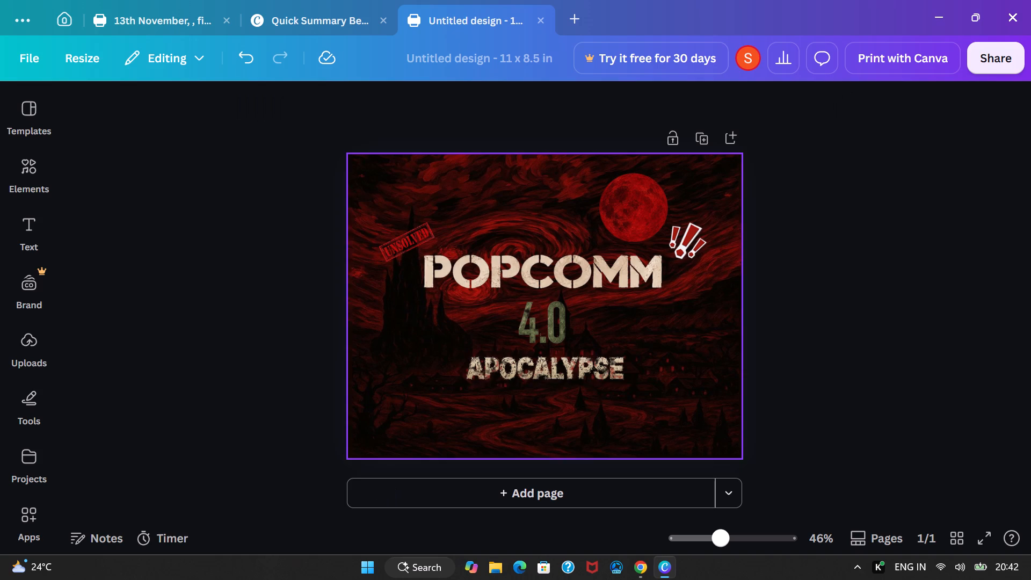
Move the UNSOLVED stamp up and outward into the poster's upper-left corner, clear of the POPCOMM title.
left_click_drag(409, 242, 394, 236)
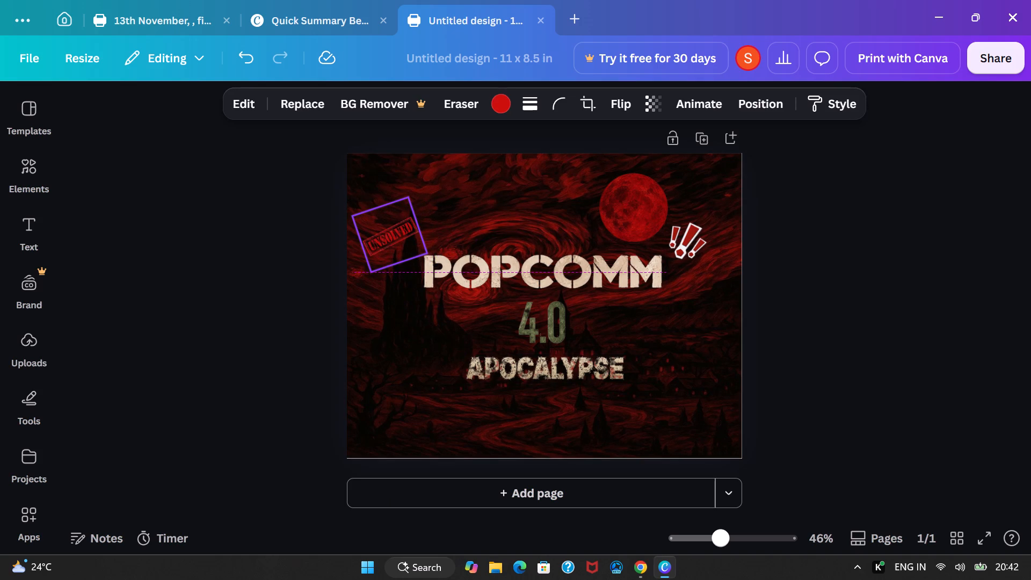
left_click_drag(394, 236, 389, 212)
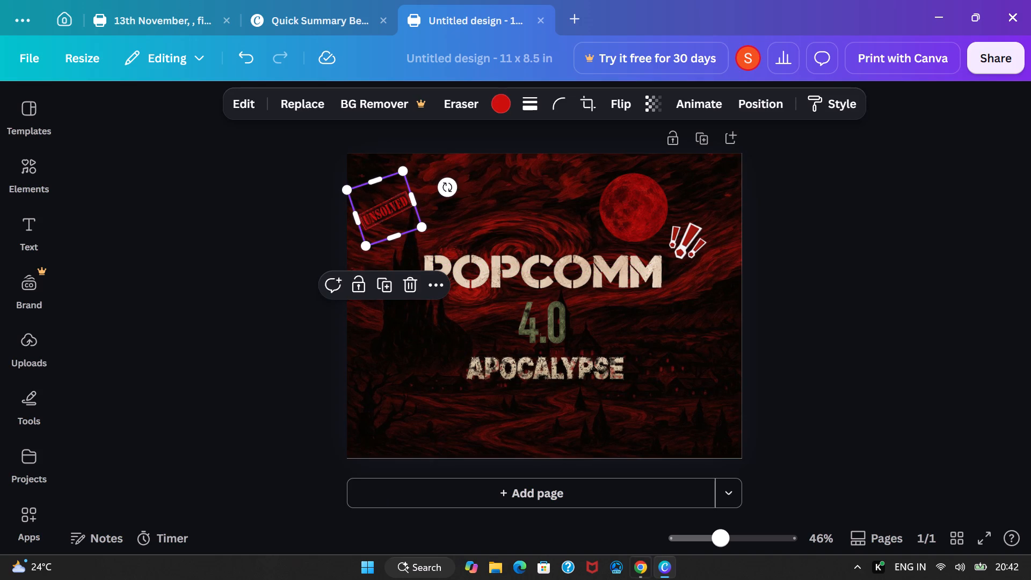
Copy the red fingerprint cutout from remove.bg in Chrome and paste it into the Canva poster.
left_click(641, 569)
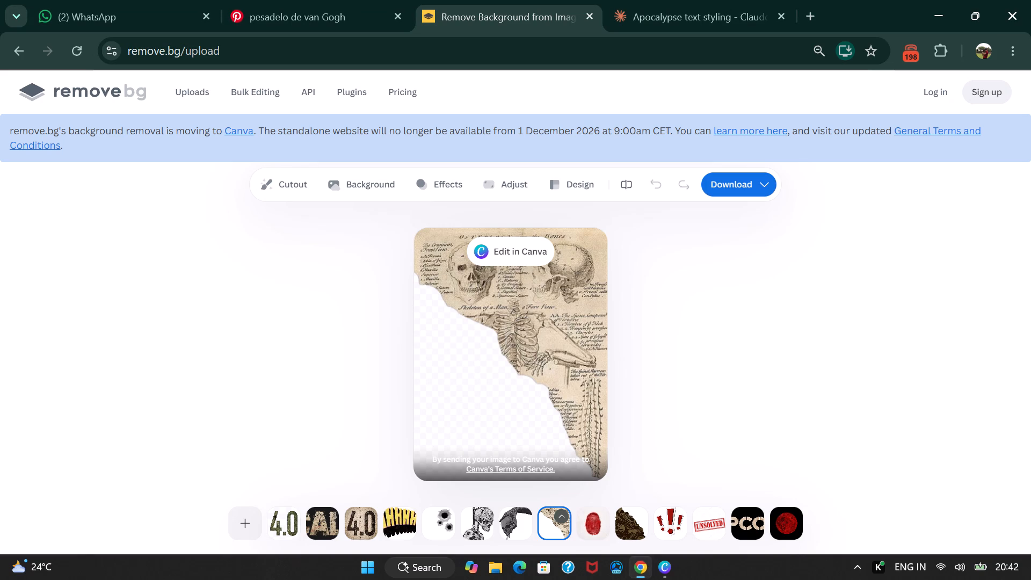
left_click(602, 525)
right_click(523, 329)
left_click(553, 372)
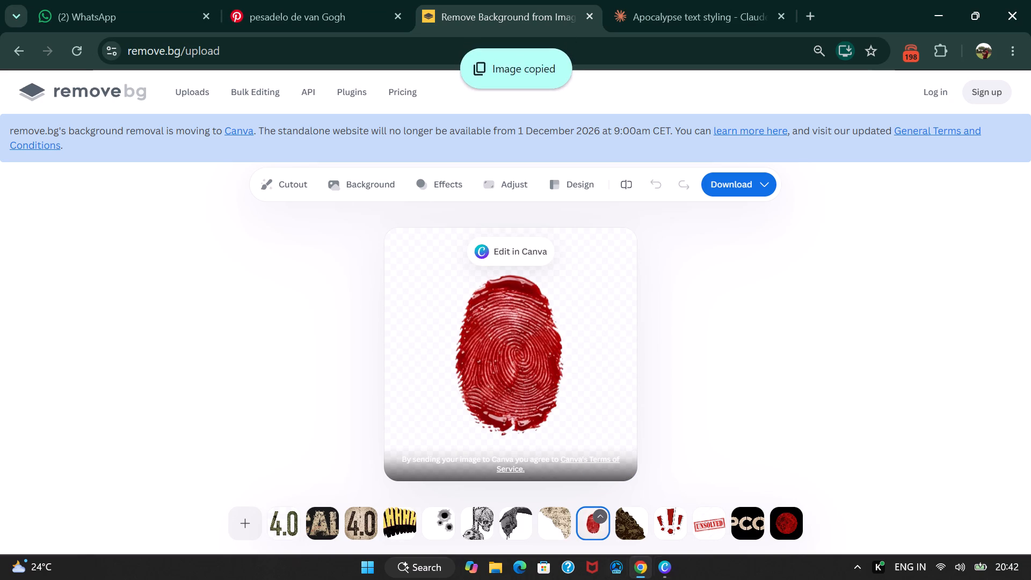
left_click(666, 570)
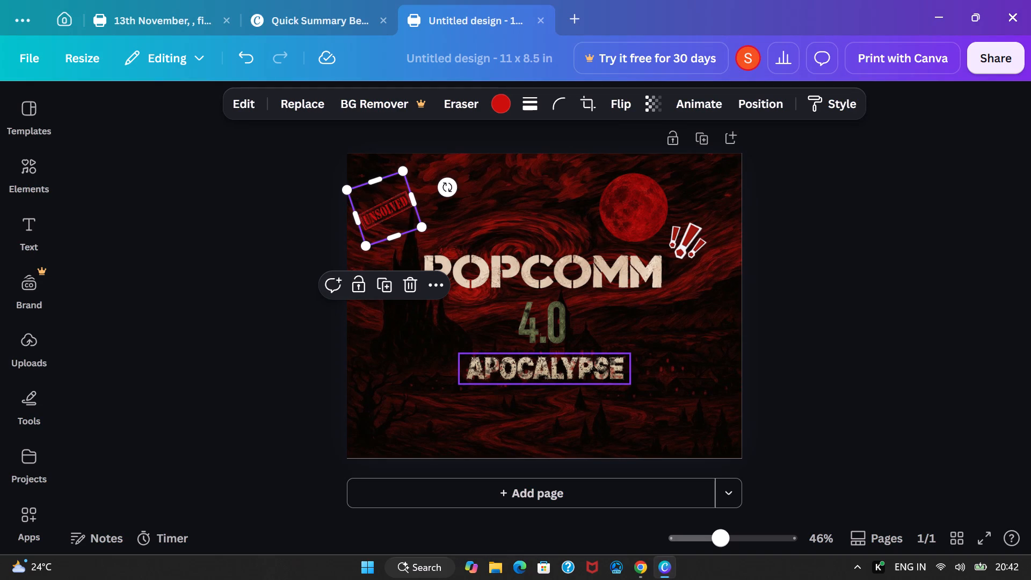
key("ctrl+v")
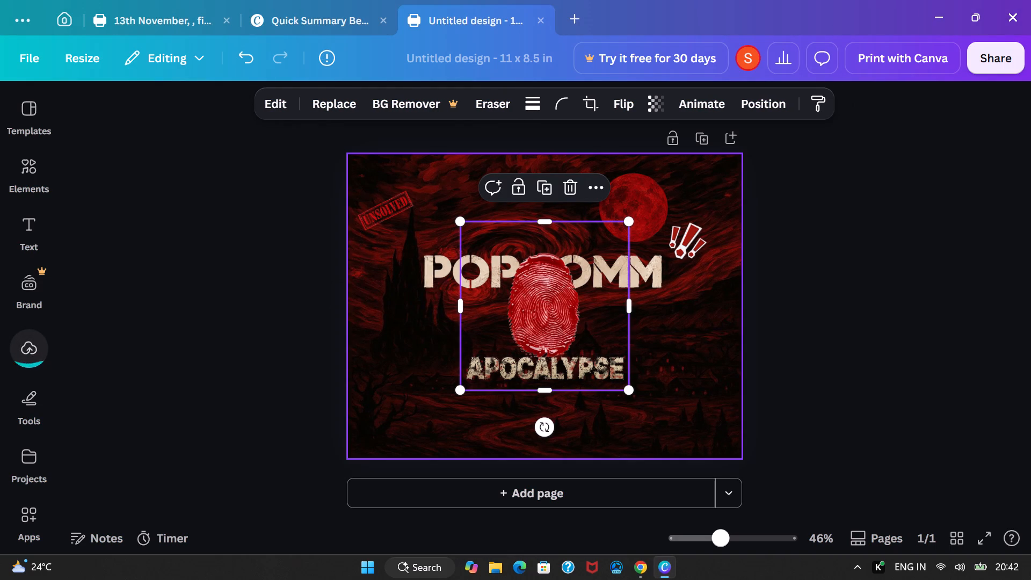
Shrink the red fingerprint to roughly letter size and place it over the first O of POPCOMM.
left_click_drag(630, 392, 548, 317)
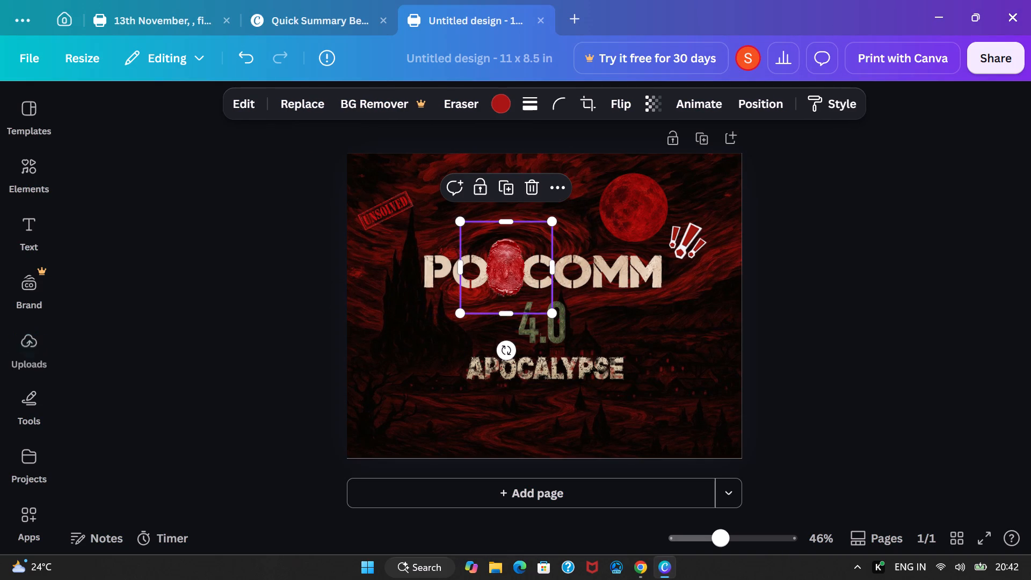
left_click_drag(460, 313, 508, 270)
left_click_drag(529, 240, 463, 271)
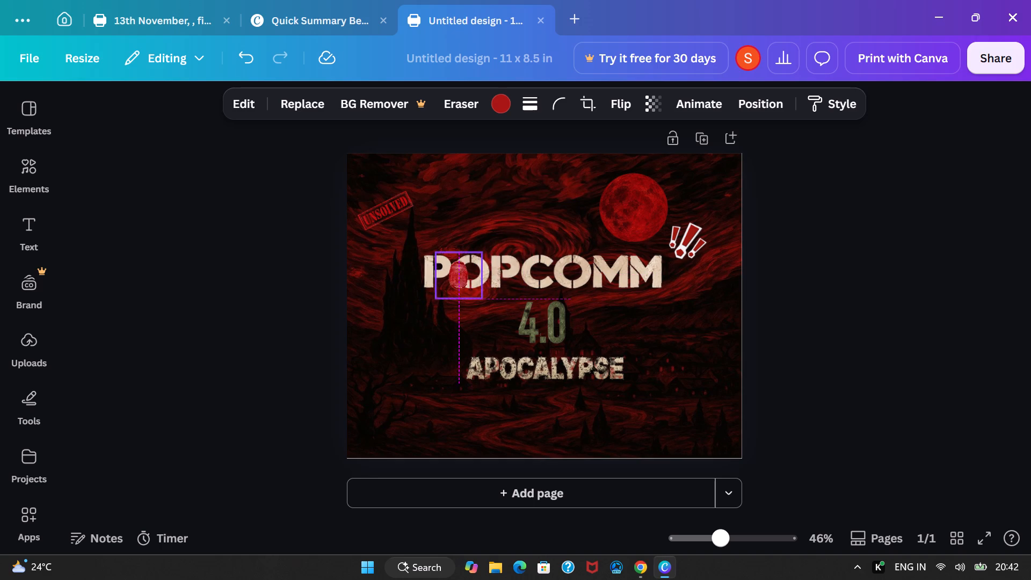
left_click_drag(463, 271, 471, 269)
left_click_drag(494, 295, 491, 292)
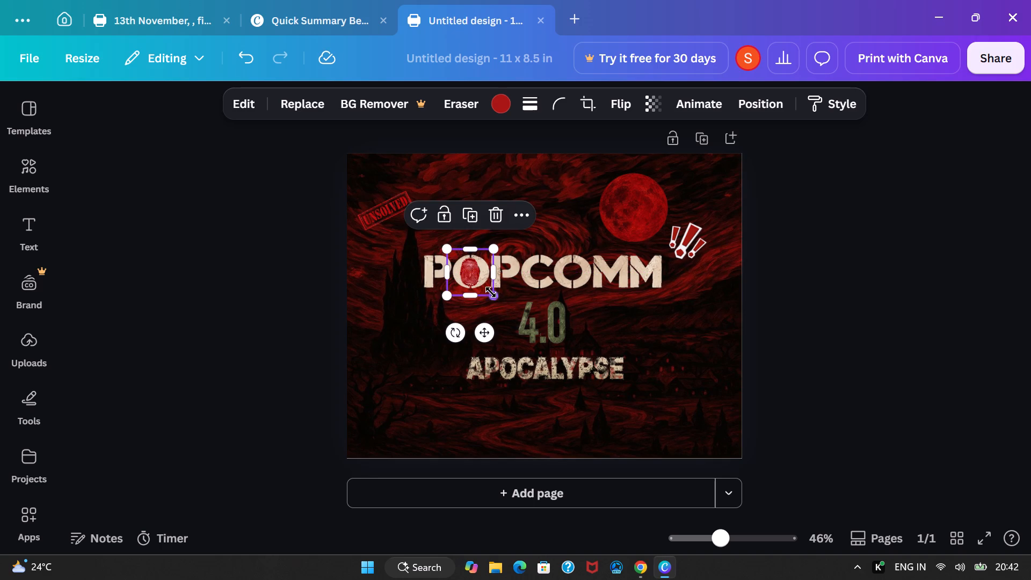
left_click_drag(491, 292, 482, 283)
left_click_drag(466, 265, 474, 270)
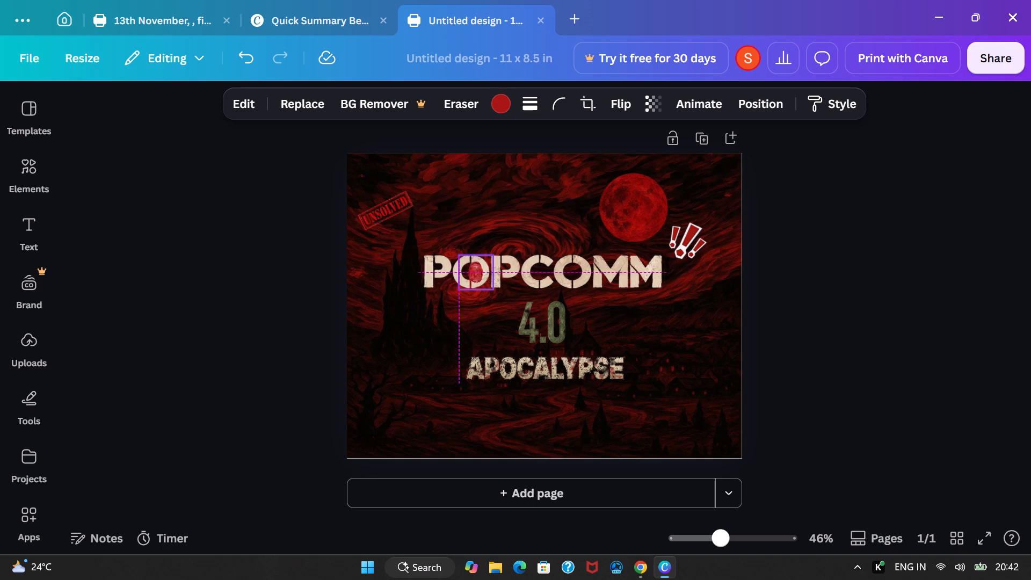
left_click_drag(474, 270, 472, 266)
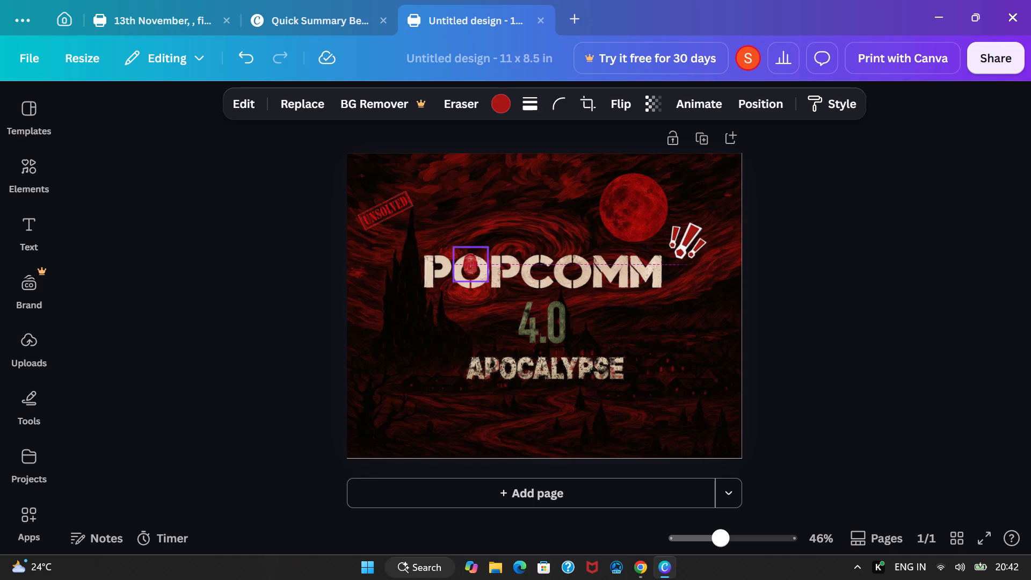
left_click_drag(472, 266, 471, 270)
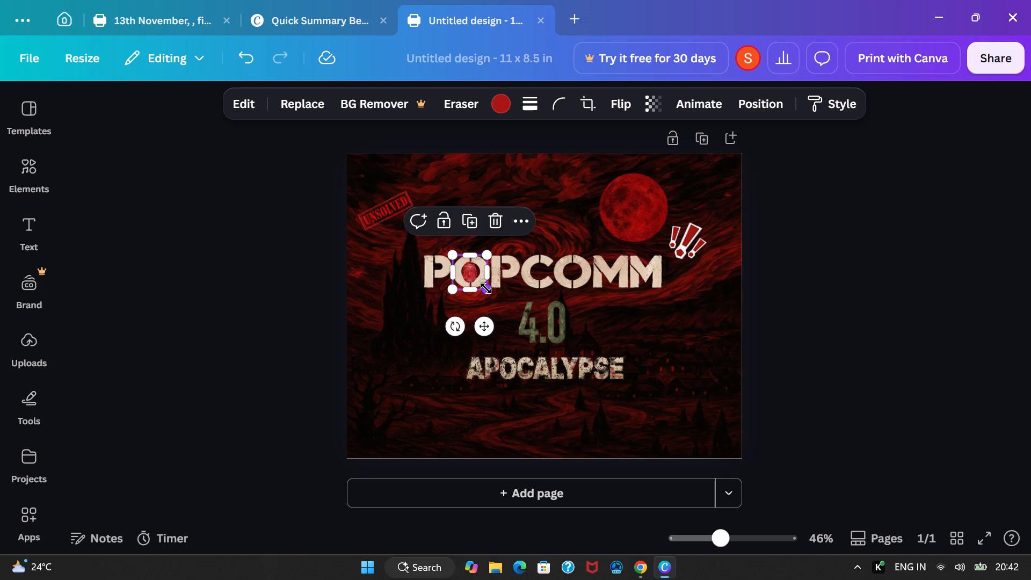
left_click_drag(486, 289, 495, 295)
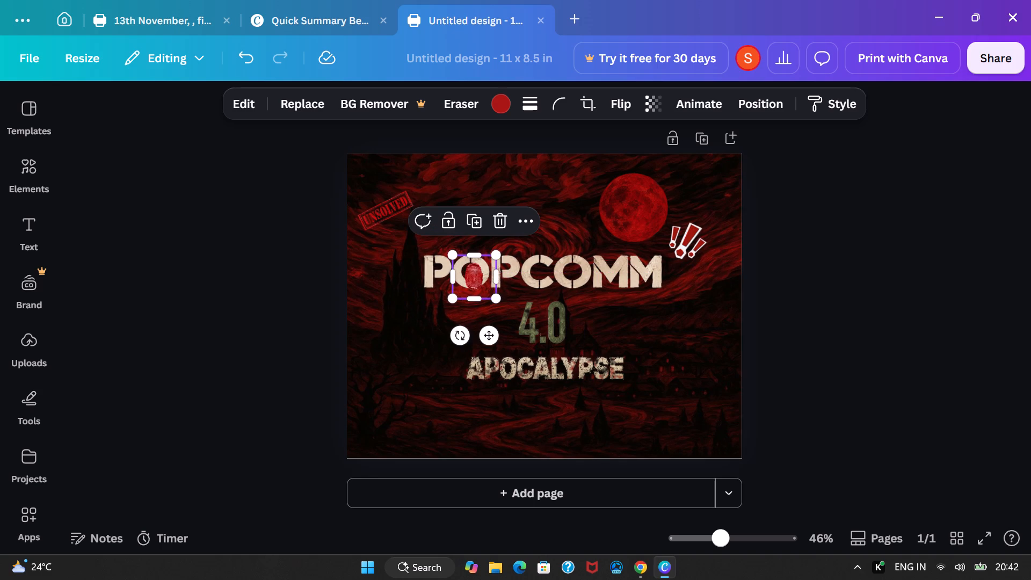
Nudge the fingerprint in small increments until it is centred inside the first O of POPCOMM.
key("Left")
key("Left")
key("Left")
key("Right")
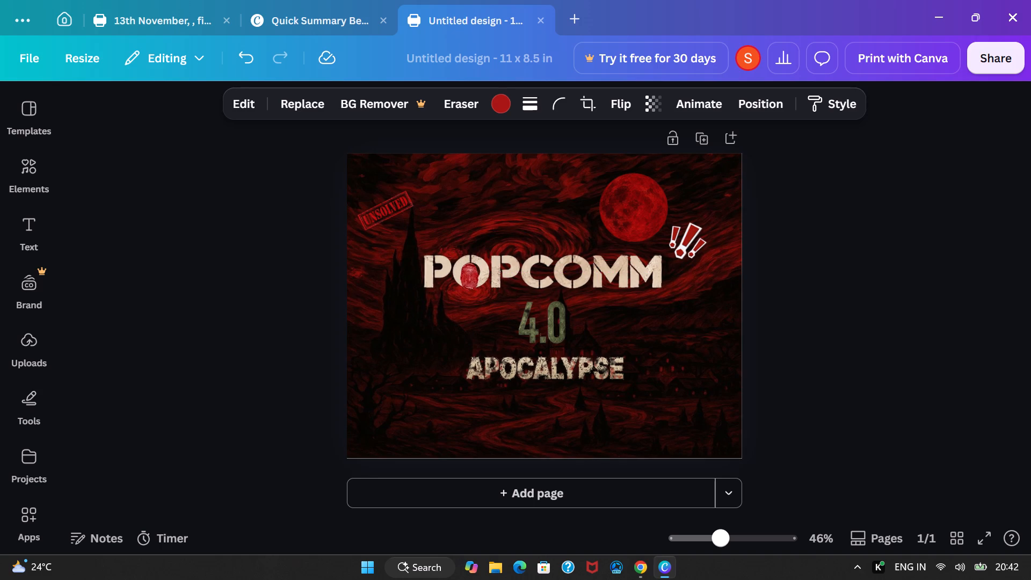
key("Right")
key("Up")
key("Up")
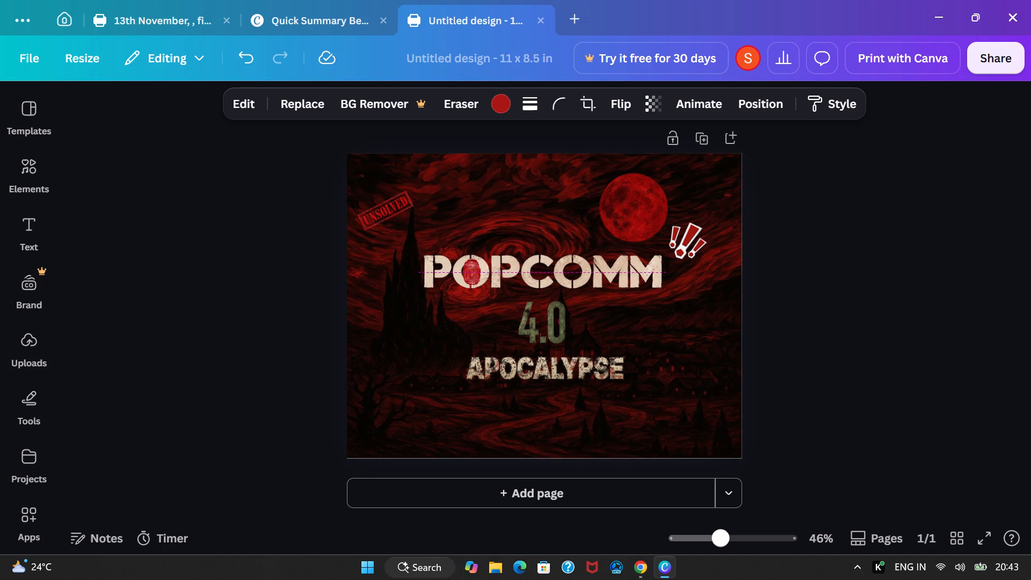
key("Left")
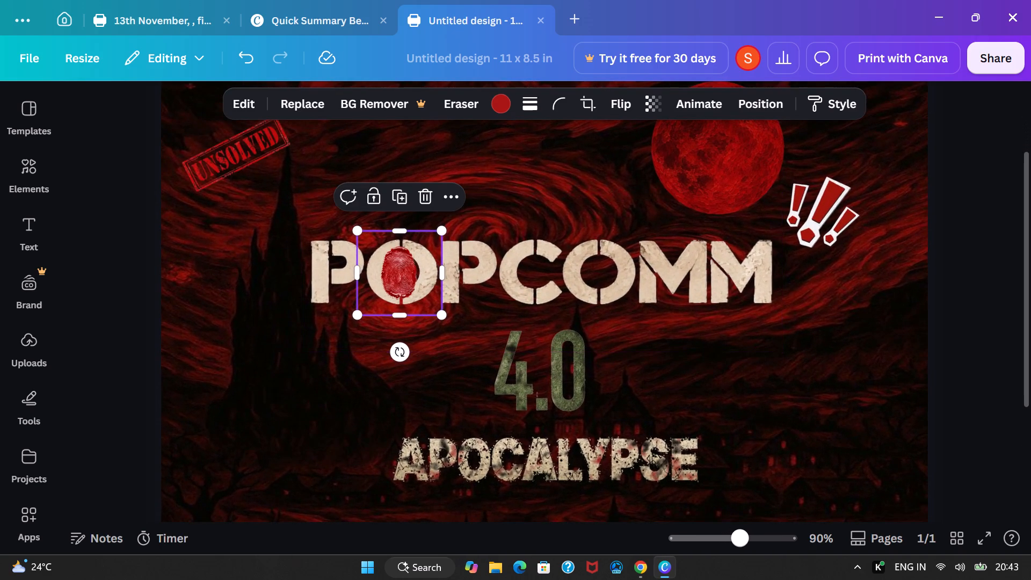
left_click(401, 274)
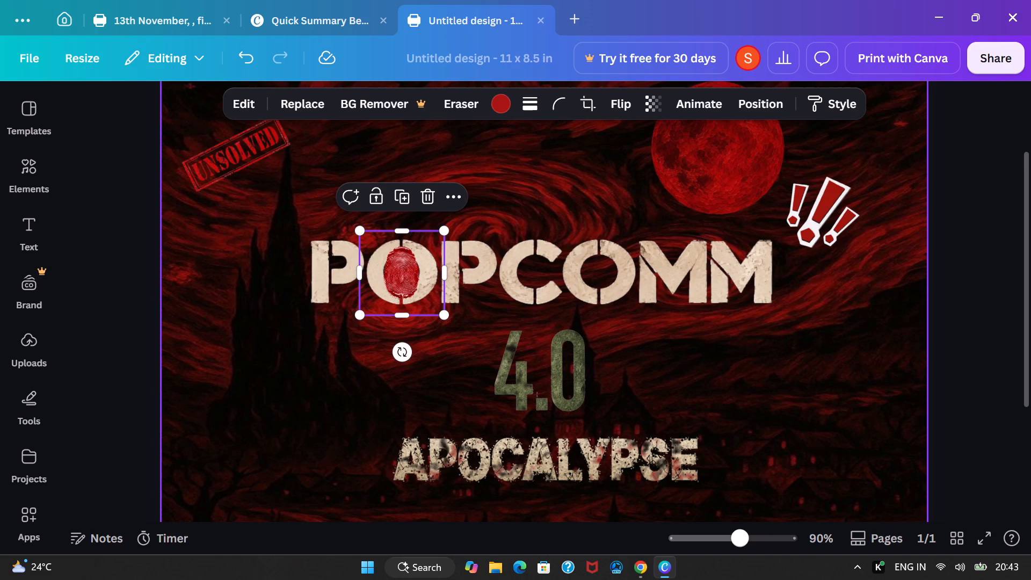
key("Up")
key("Down")
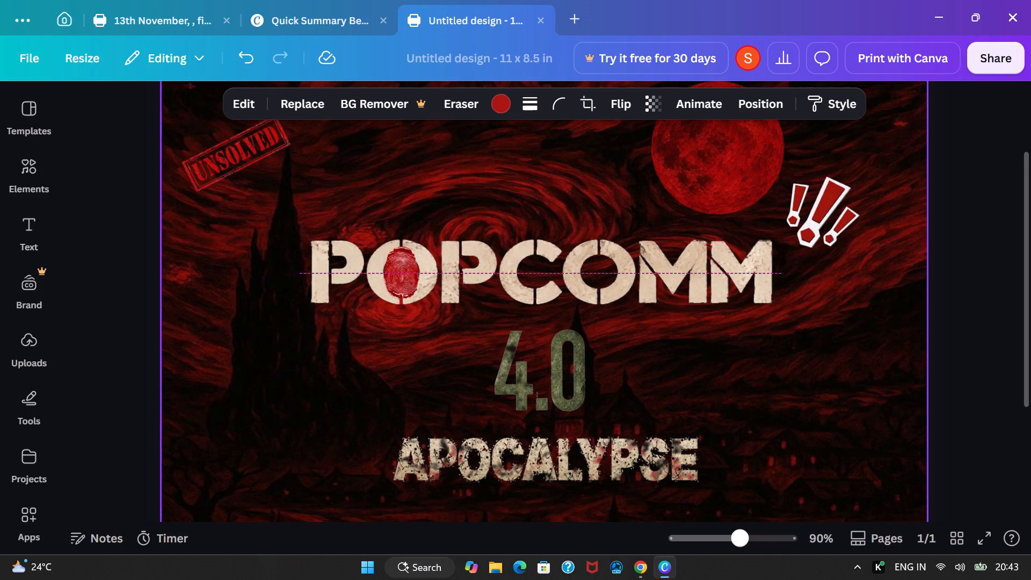
left_click(972, 302)
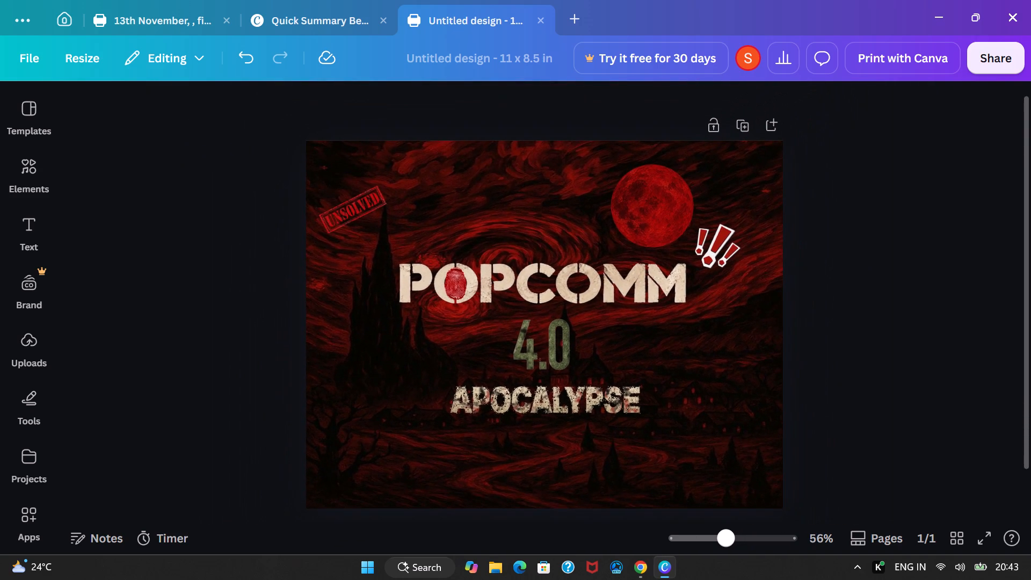
Copy the cutout of a hand gripping a dripping skull from remove.bg in Chrome and paste it into the Canva poster.
left_click(646, 564)
left_click(502, 517)
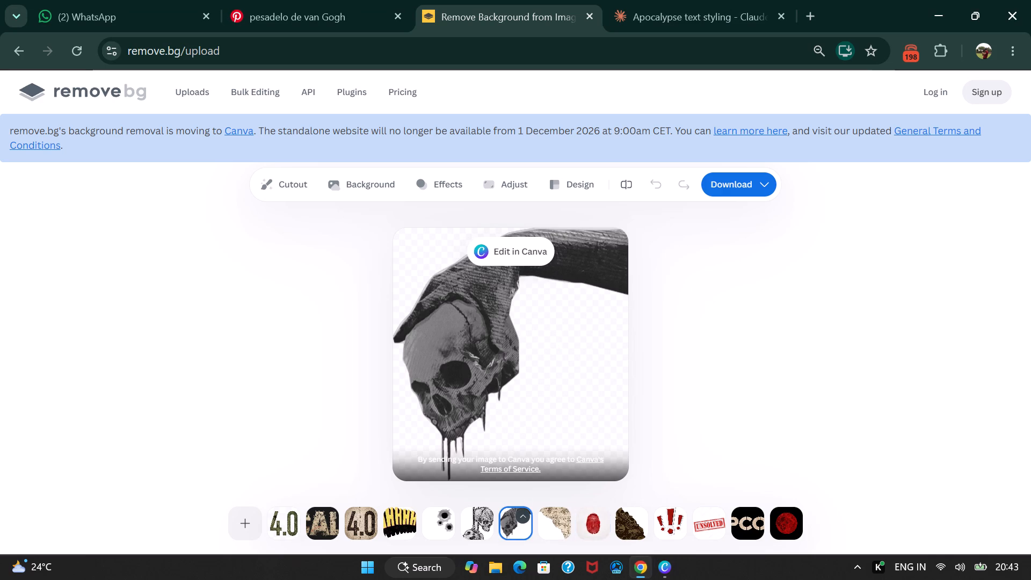
right_click(565, 369)
left_click(586, 409)
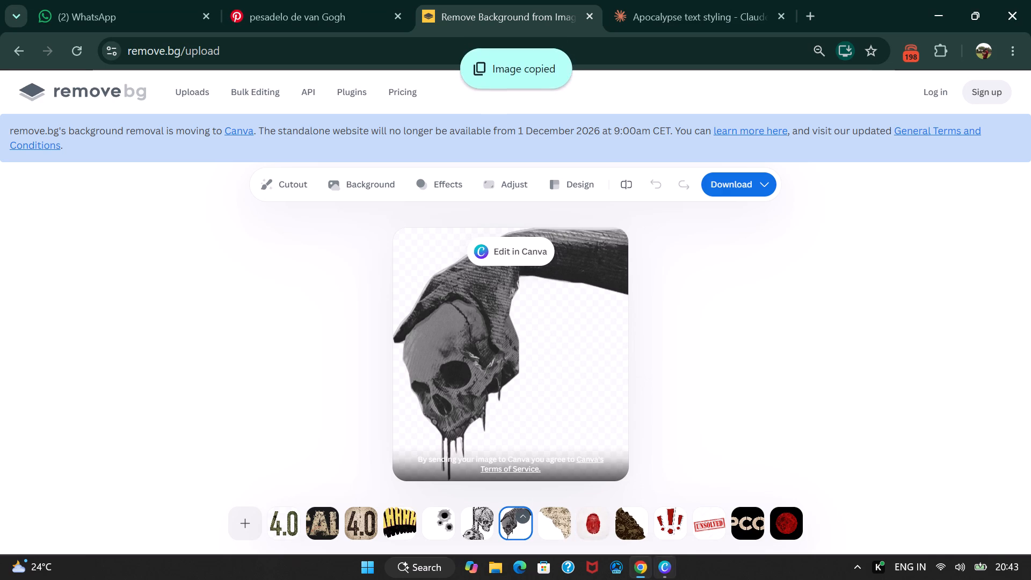
left_click(667, 565)
key("ctrl+v")
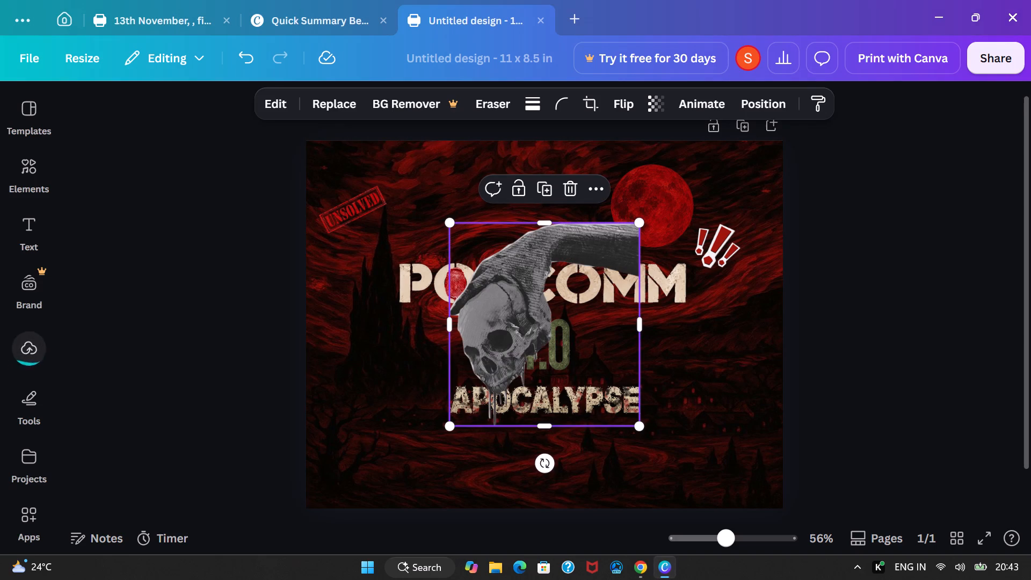
Shrink the skull-gripping hand cutout to a small accent and place it beside the first P of POPCOMM.
left_click_drag(450, 429, 467, 417)
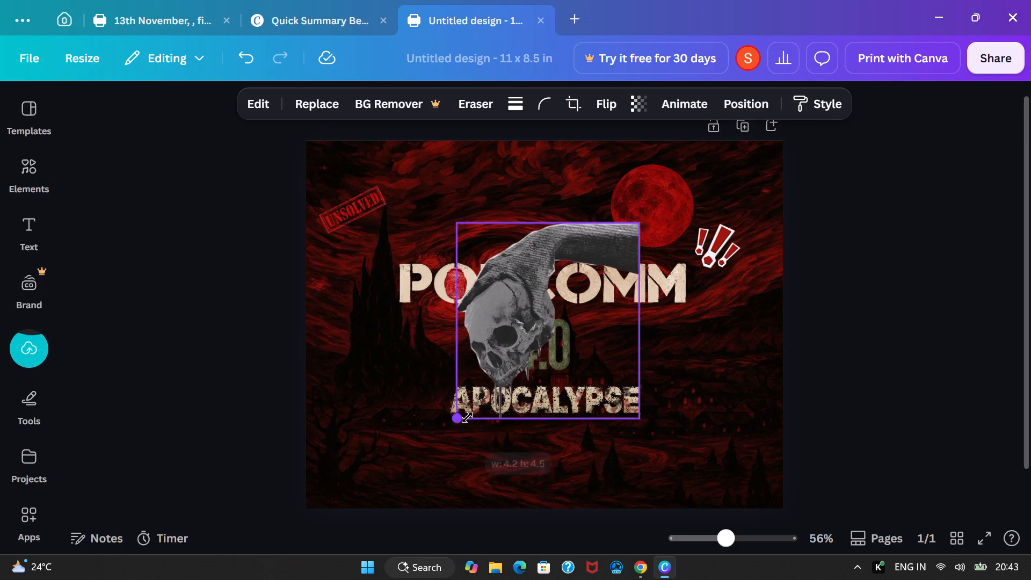
left_click_drag(467, 417, 531, 353)
left_click_drag(560, 275, 322, 337)
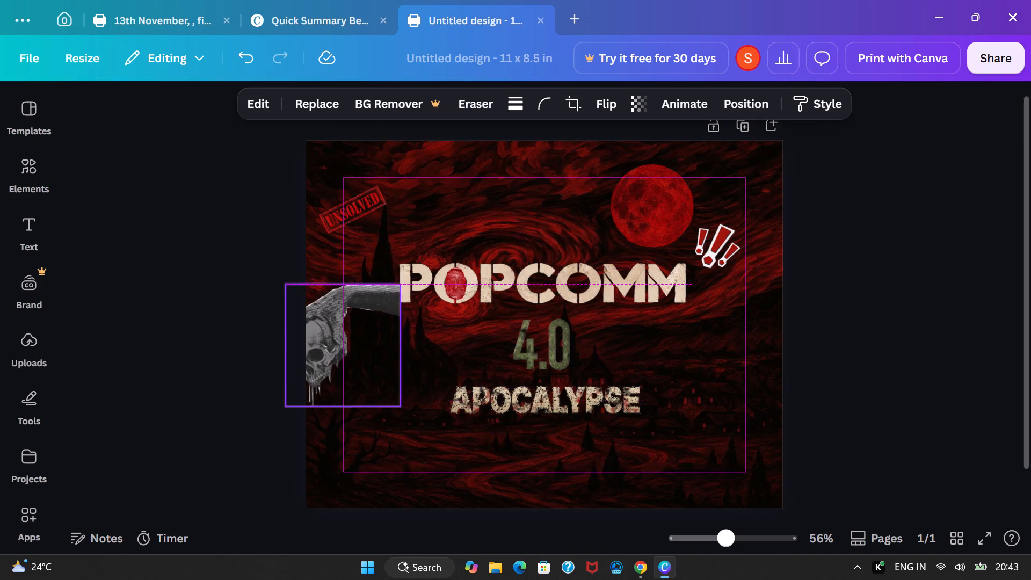
left_click_drag(322, 337, 355, 337)
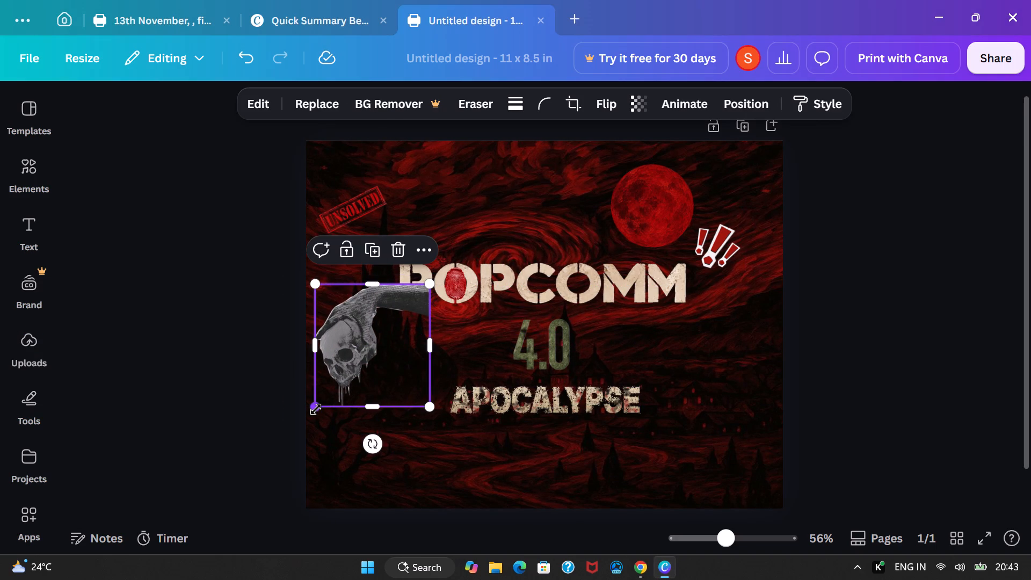
left_click_drag(316, 409, 374, 368)
left_click_drag(380, 318, 364, 313)
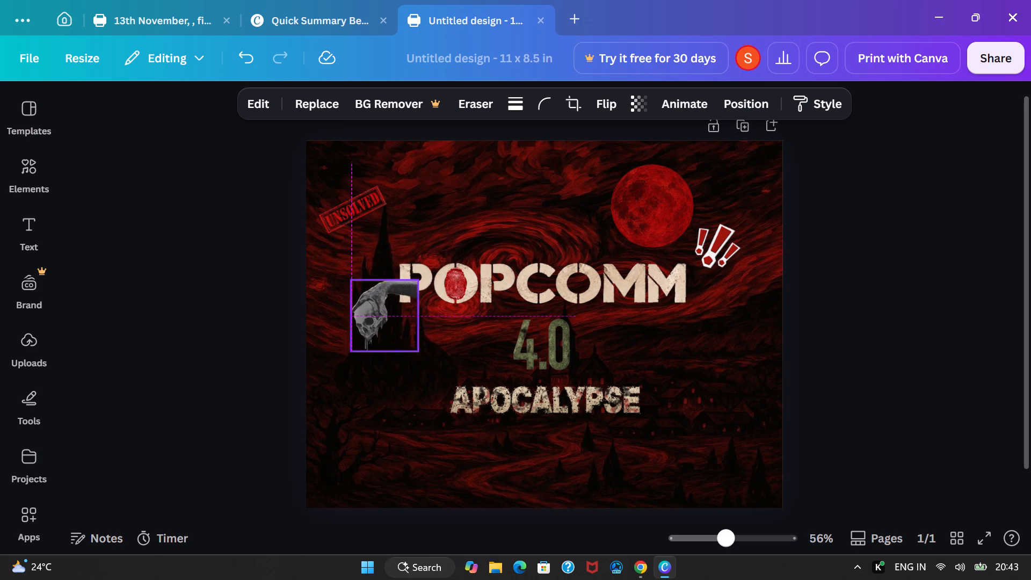
left_click_drag(364, 313, 352, 313)
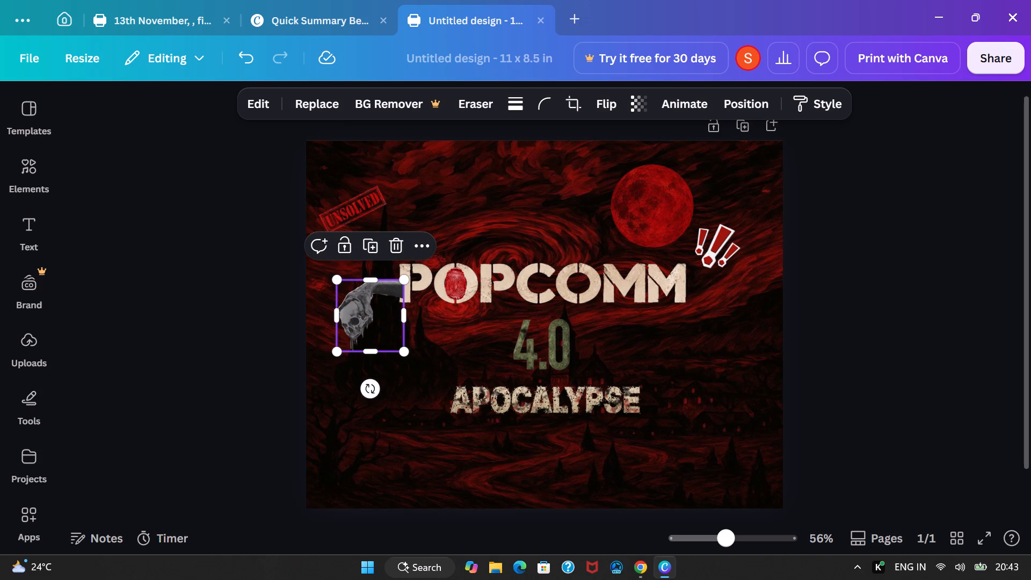
Nudge the skull-gripping hand until its forearm meets the outer edge of the first P of POPCOMM.
key("Left")
key("Left")
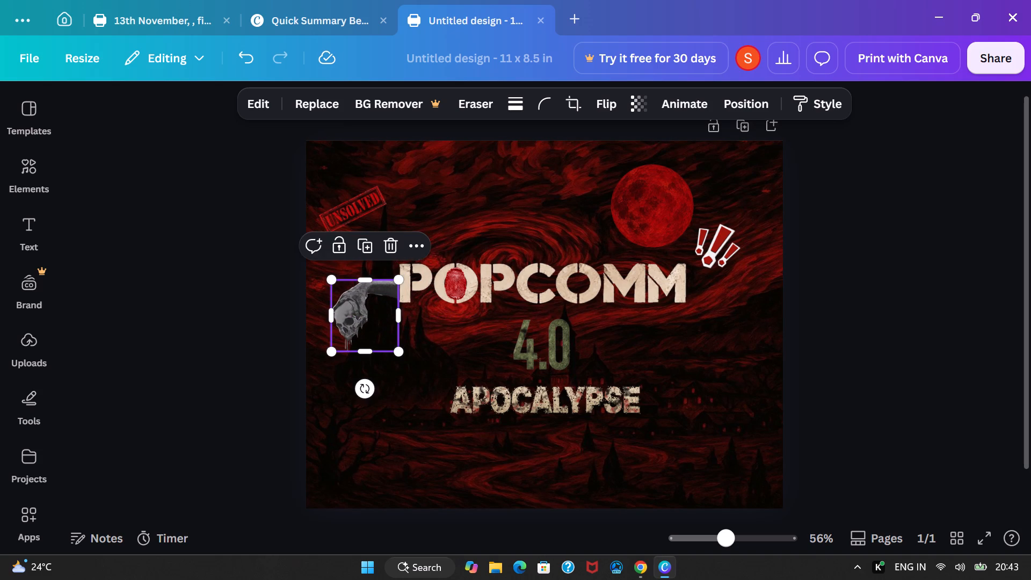
key("Right")
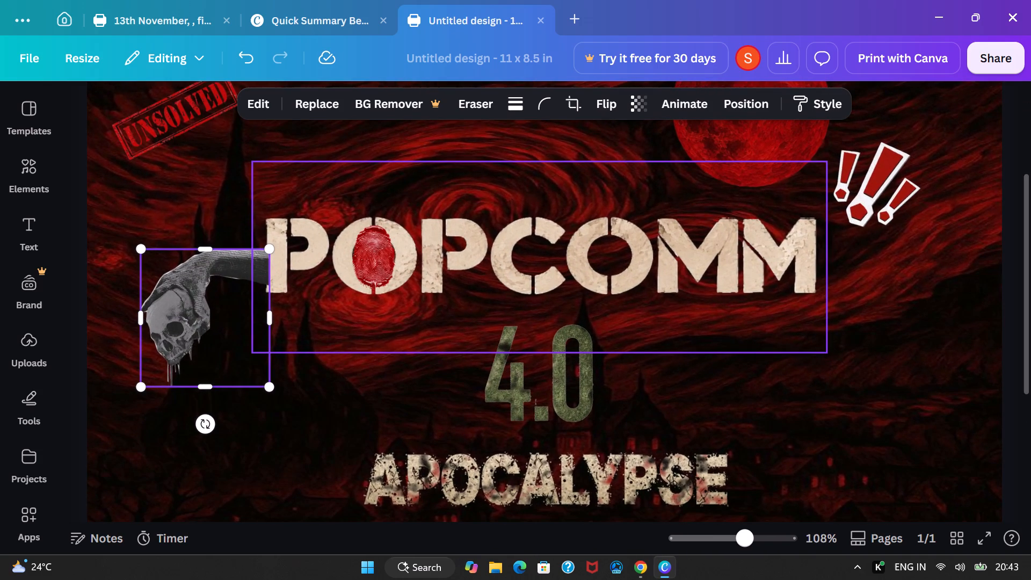
key("Left")
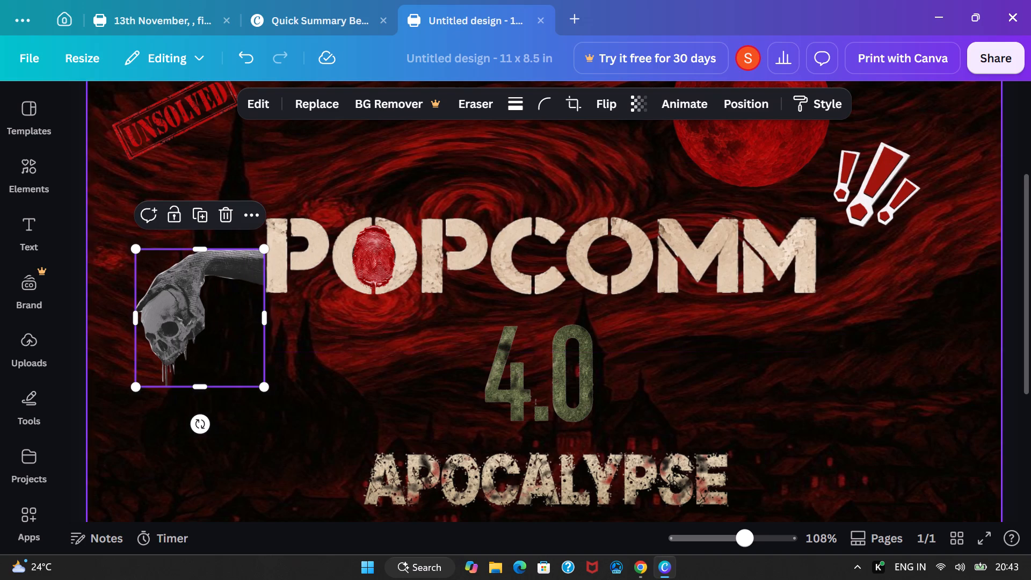
left_click(219, 259)
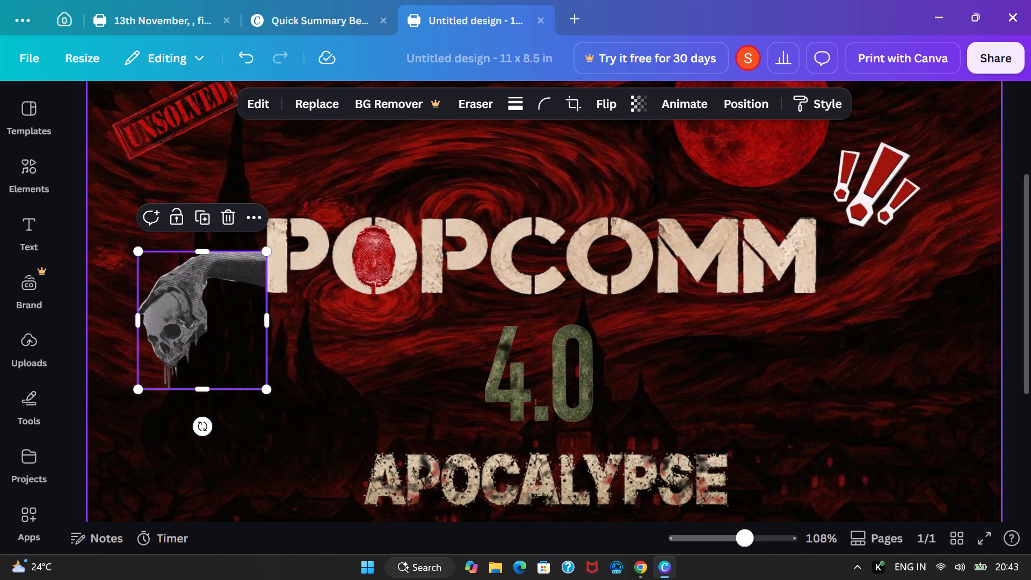
Copy the cutout of two skulls hanging from ropes from remove.bg in Chrome and paste it into the Canva poster.
left_click(639, 566)
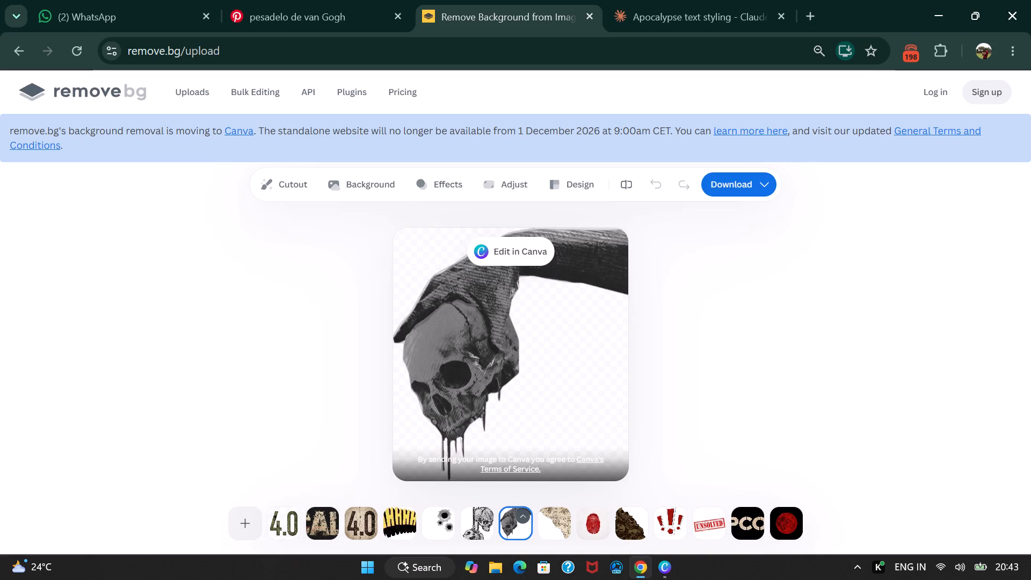
left_click(474, 525)
right_click(528, 371)
left_click(568, 408)
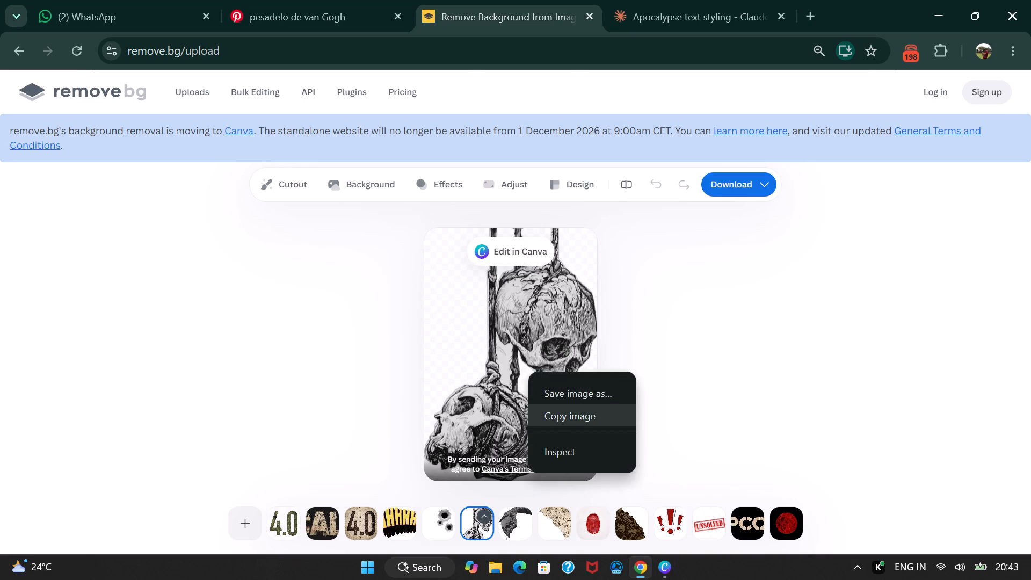
left_click(662, 567)
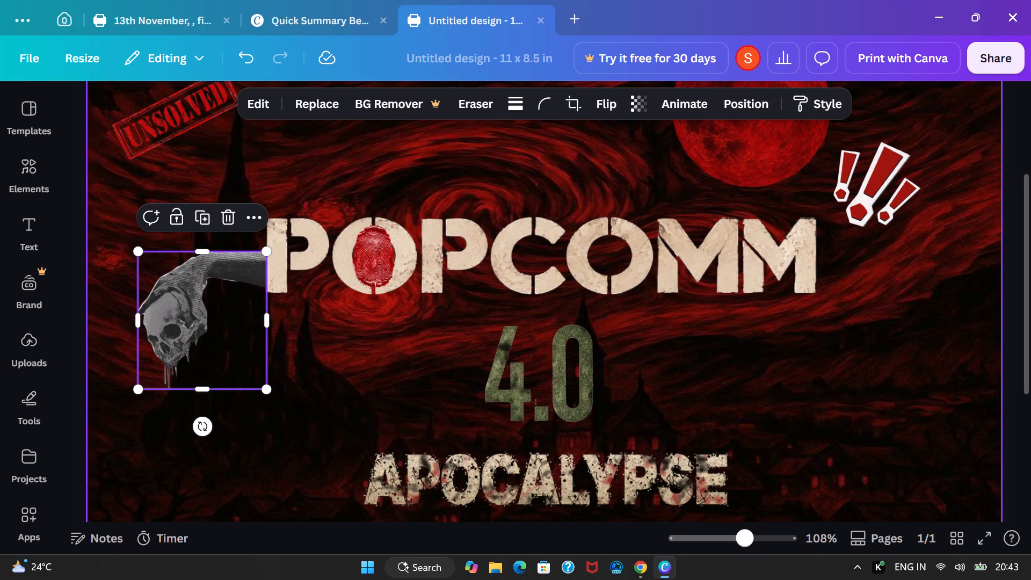
key("ctrl+v")
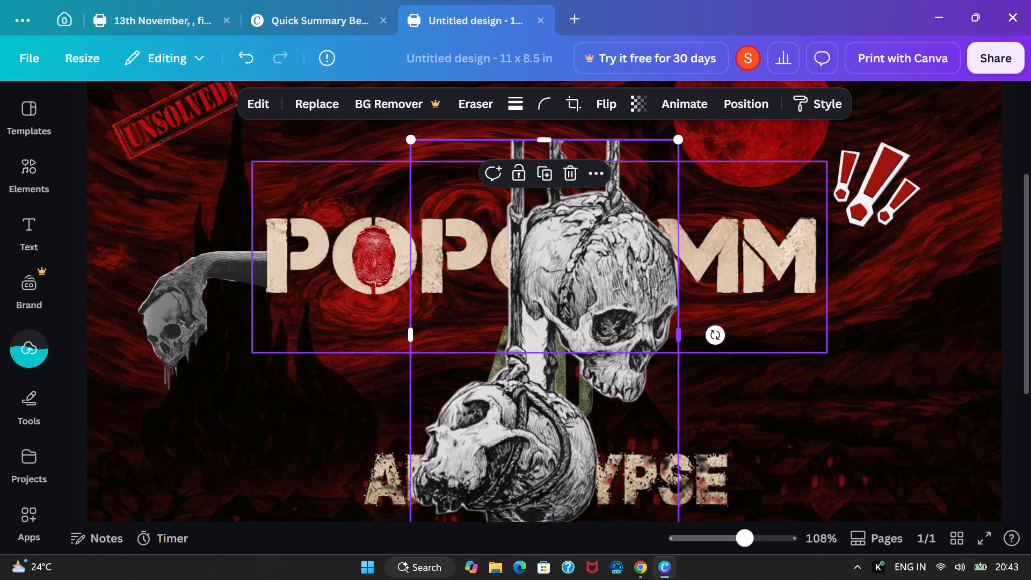
Shrink the hanging skulls cutout to about 1.3 by 1.9 in and place it below the final MM of POPCOMM.
left_click_drag(676, 139, 542, 361)
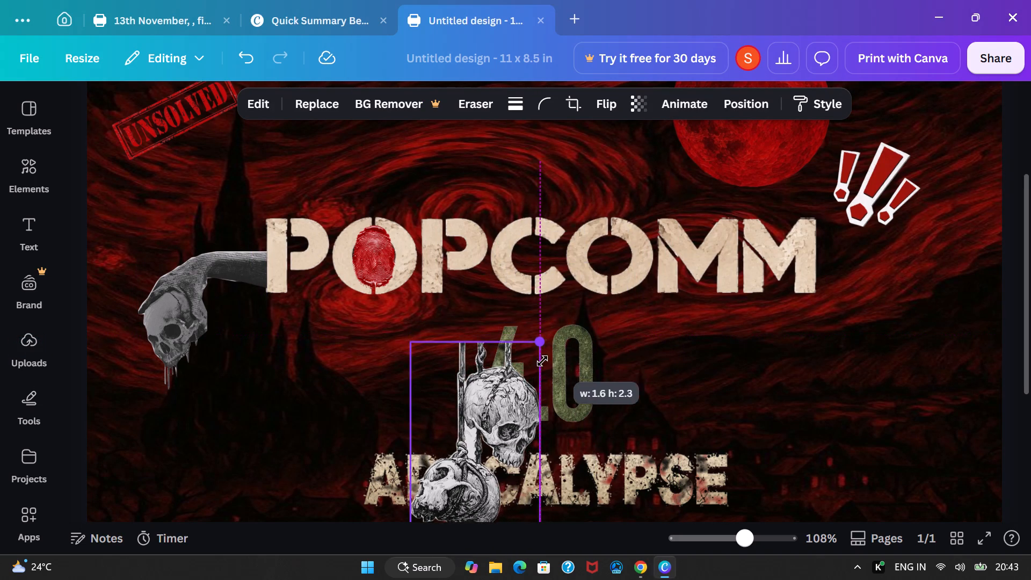
left_click_drag(542, 361, 540, 366)
left_click_drag(486, 422, 786, 358)
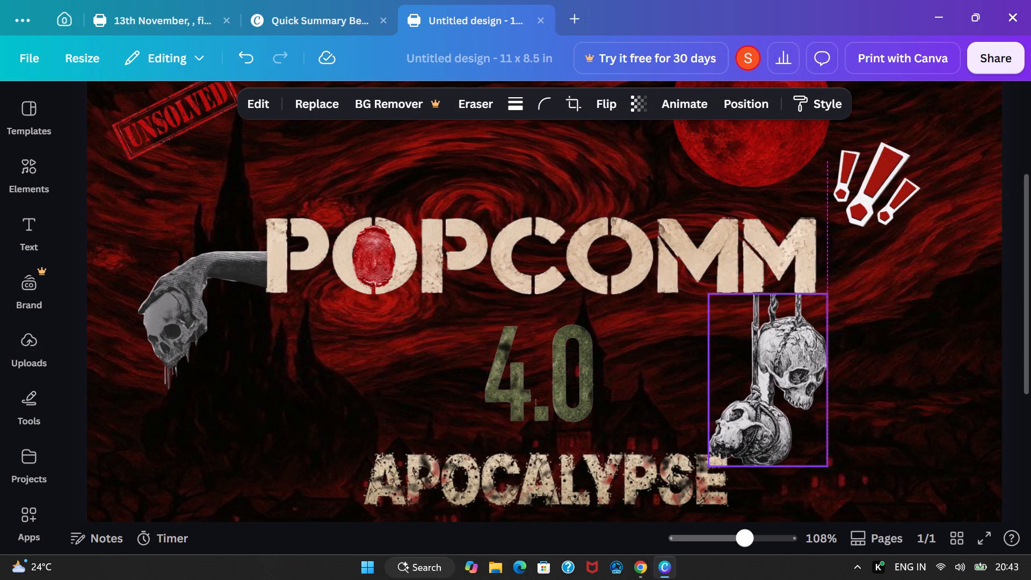
left_click_drag(786, 358, 787, 357)
left_click_drag(827, 468, 834, 473)
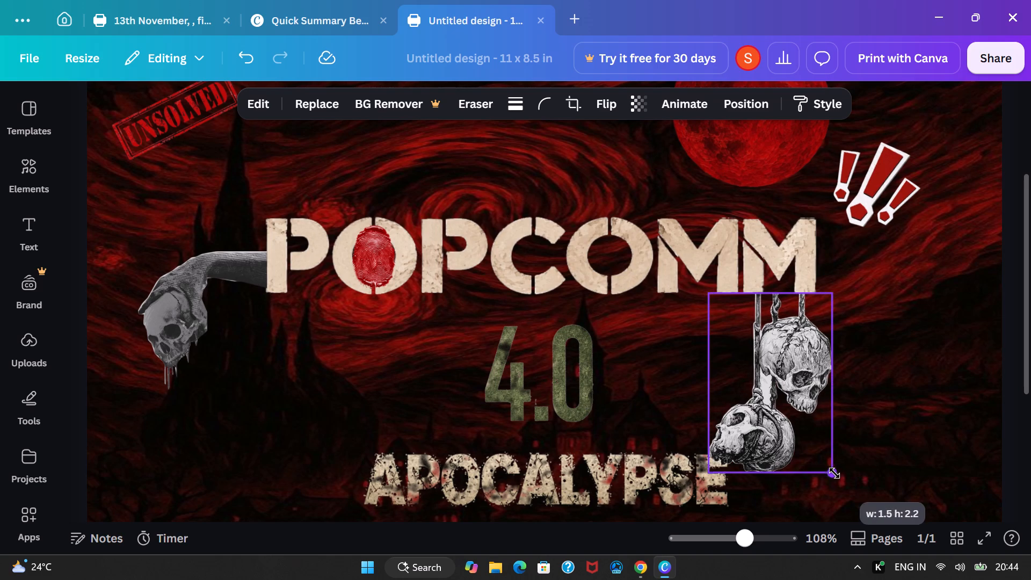
left_click_drag(834, 473, 845, 480)
left_click_drag(812, 424, 813, 423)
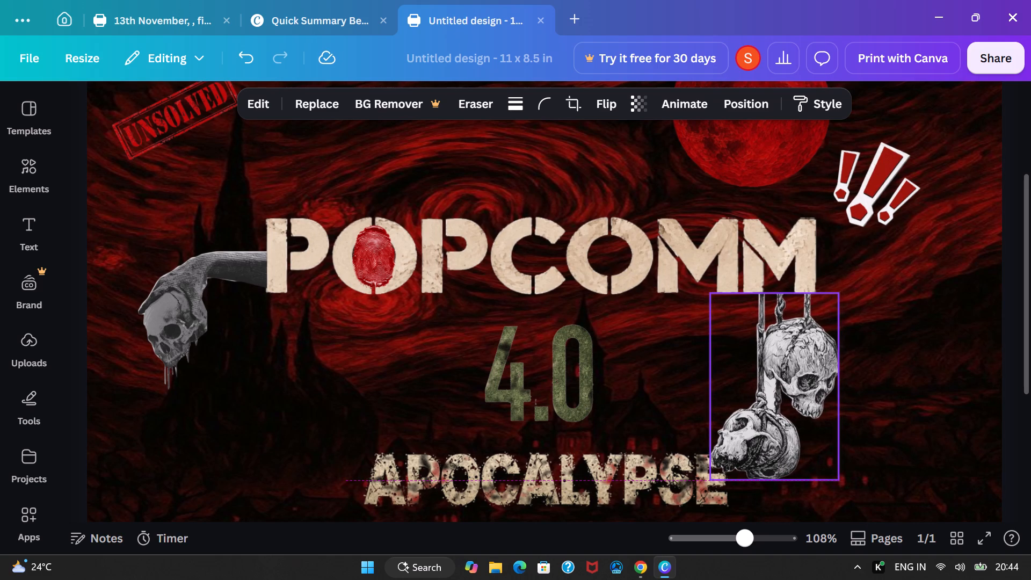
left_click_drag(813, 423, 780, 429)
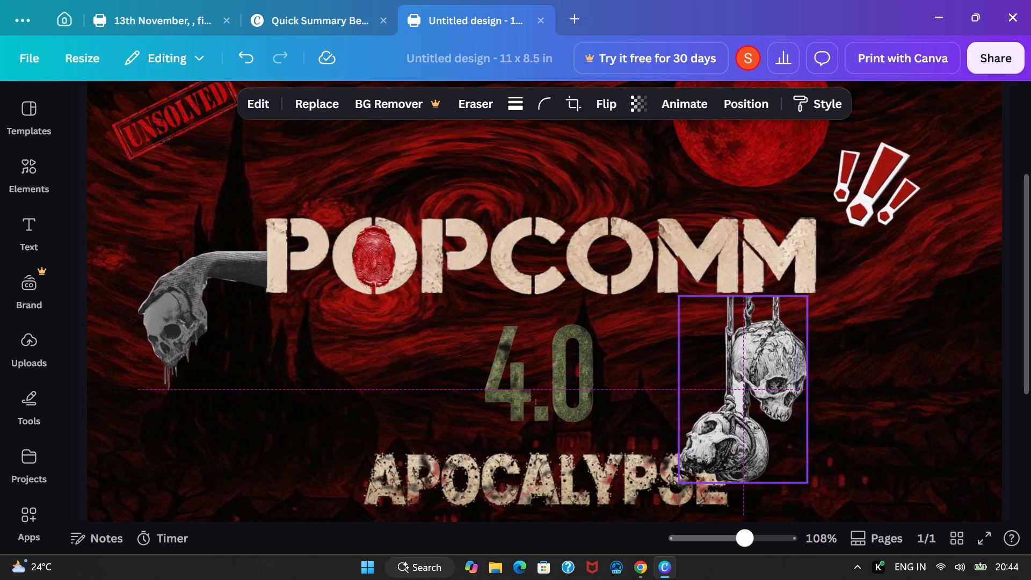
left_click_drag(780, 429, 778, 427)
left_click_drag(798, 483, 778, 453)
left_click_drag(744, 343, 746, 344)
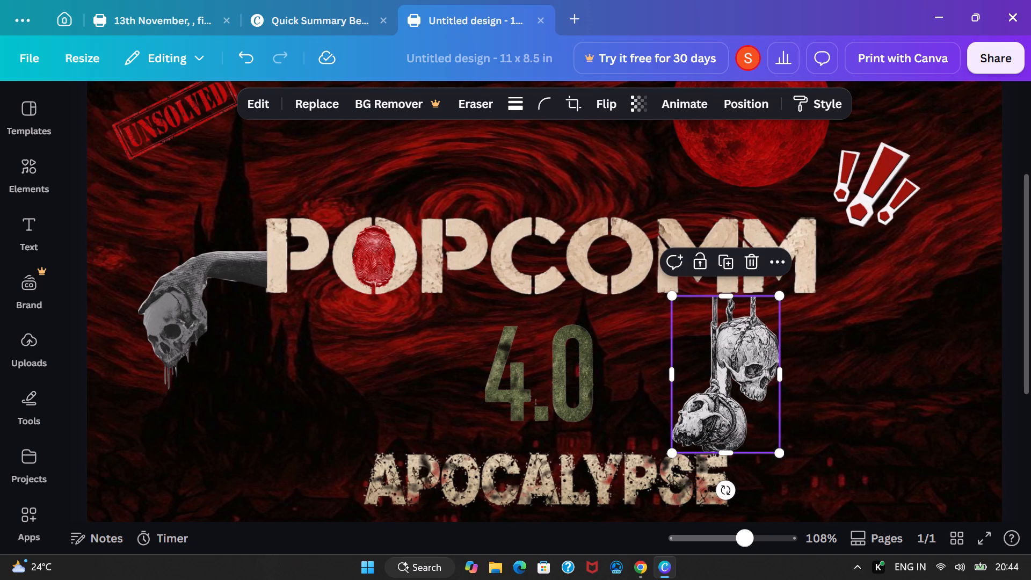
left_click_drag(746, 344, 750, 339)
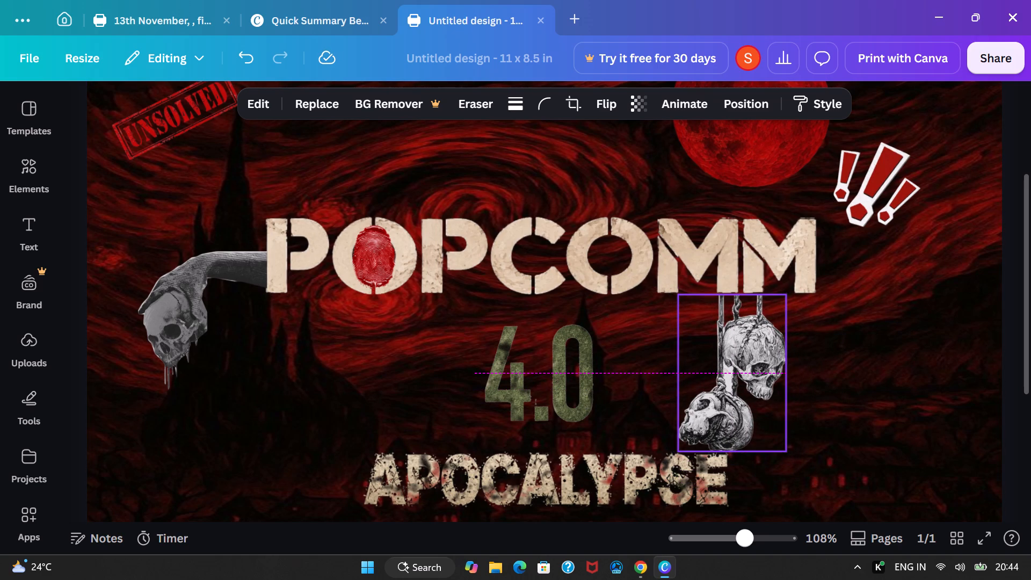
left_click(787, 450)
left_click(786, 452)
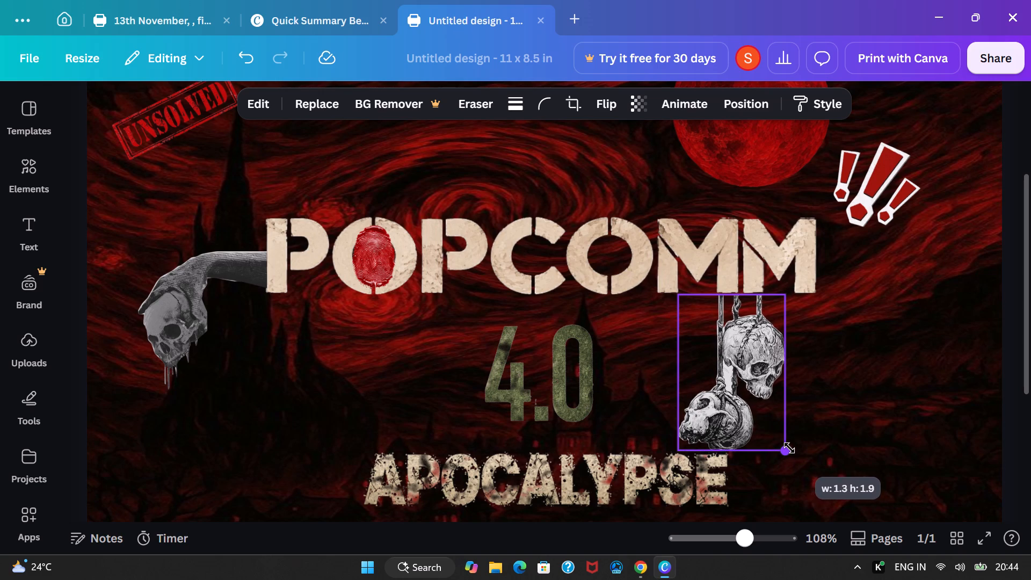
Fine-adjust the hanging skulls so their ropes start at the bottom edge of the MM in POPCOMM.
key("Up")
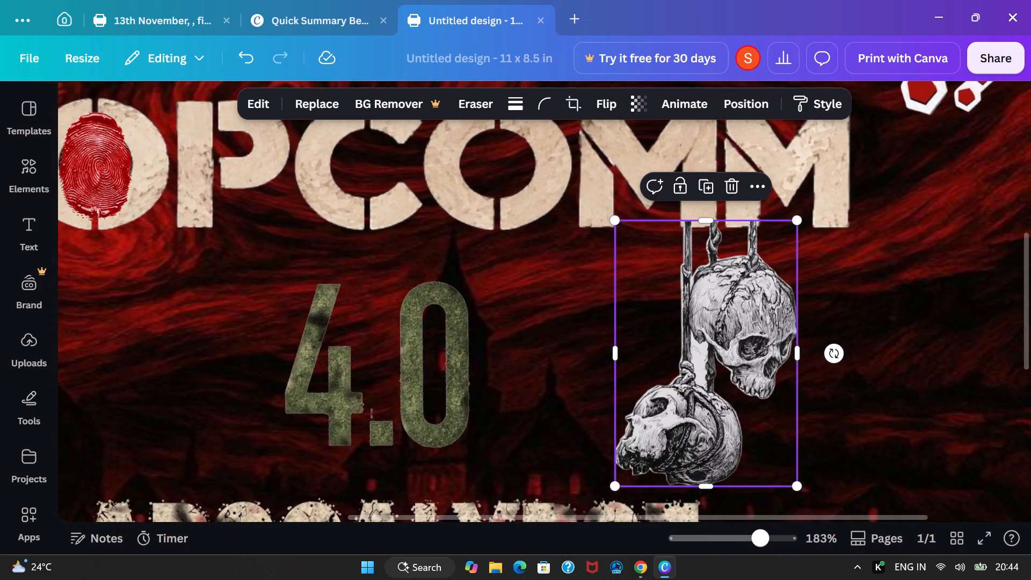
left_click_drag(745, 314, 745, 315)
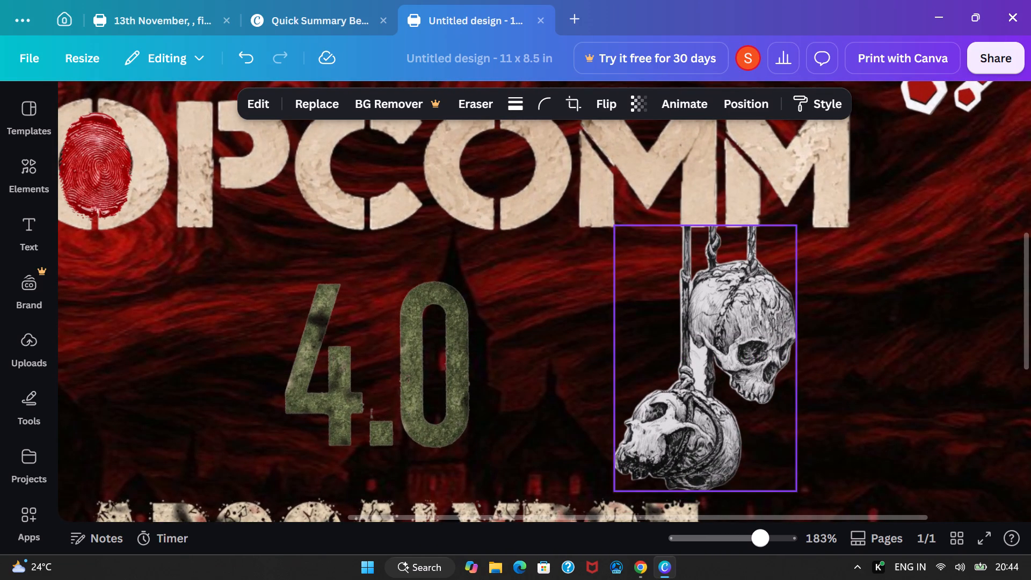
left_click_drag(745, 315, 743, 319)
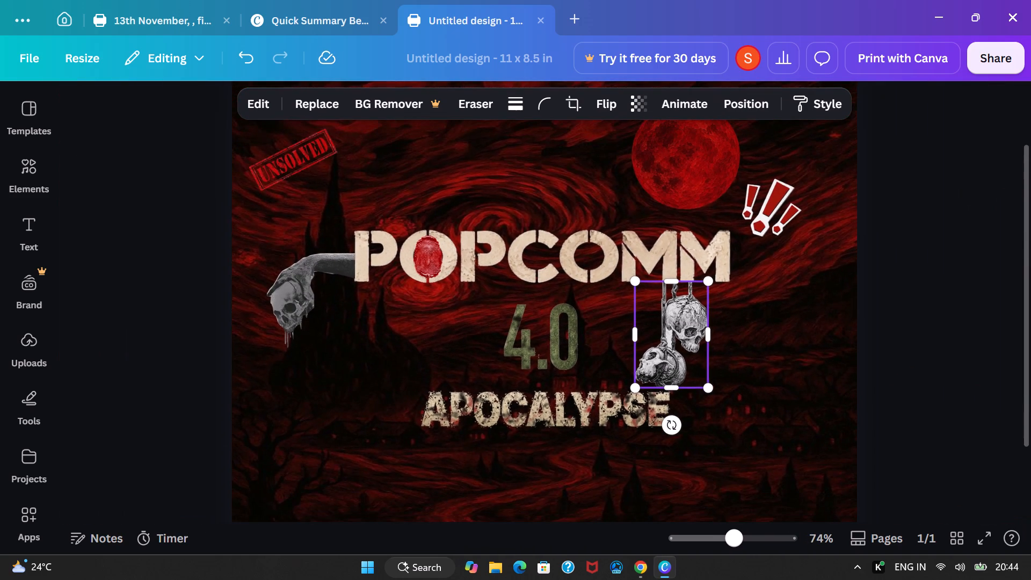
left_click(911, 286)
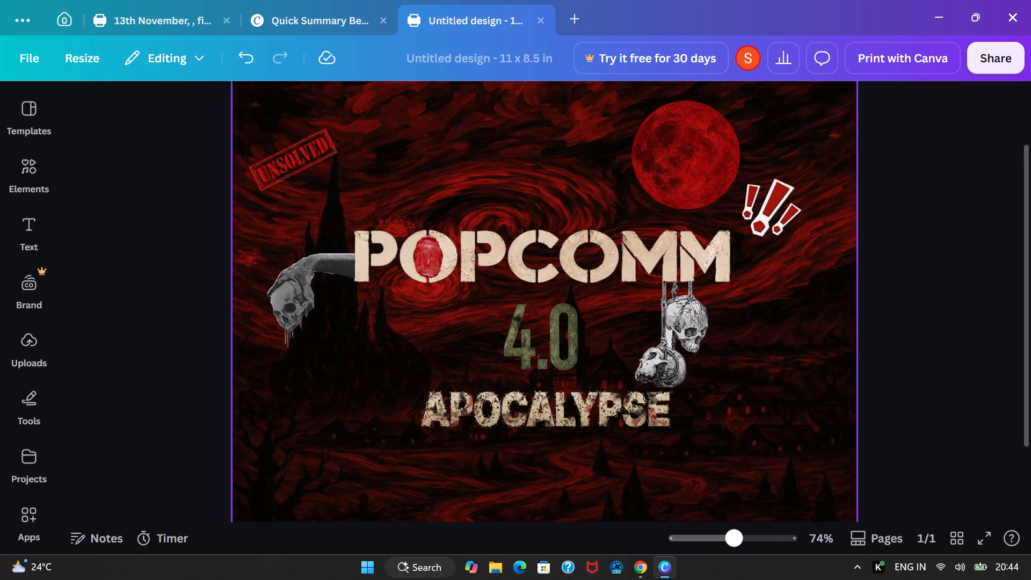
Try the hanging skulls below APOCALYPSE and beside the title, and settle them under the last M of POPCOMM.
scroll(983, 280, "down", 2)
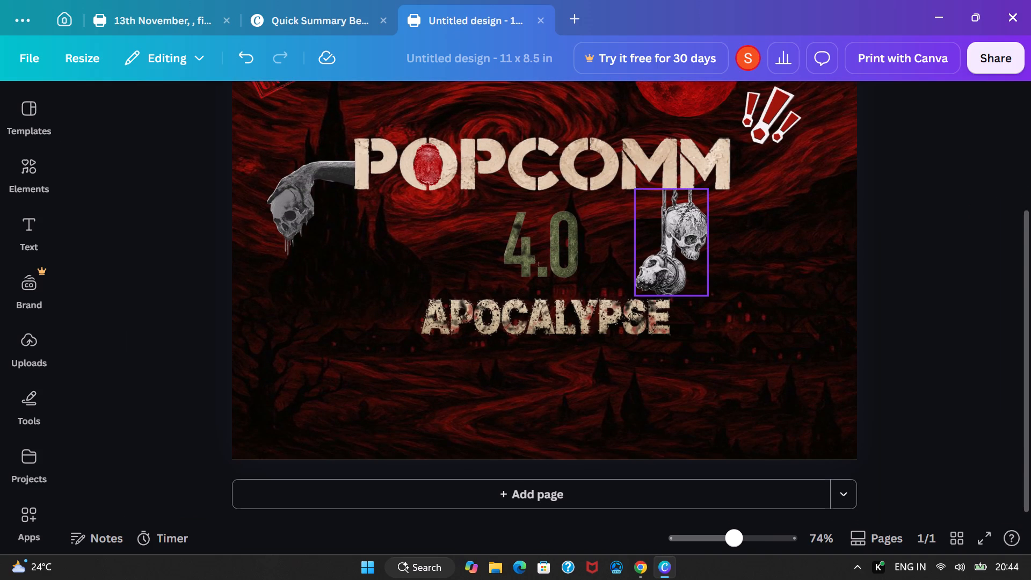
left_click_drag(687, 235, 655, 381)
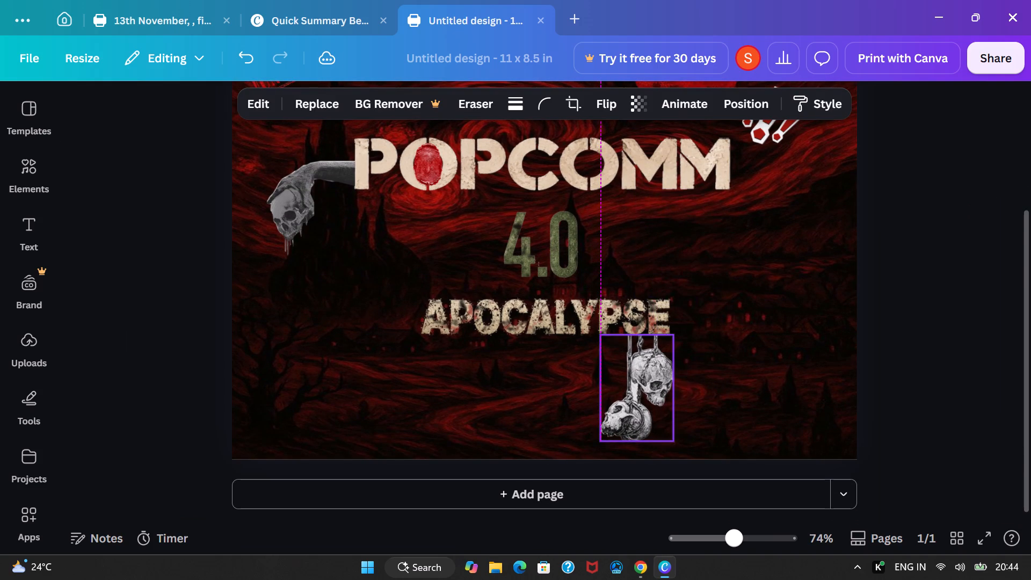
left_click_drag(655, 381, 753, 227)
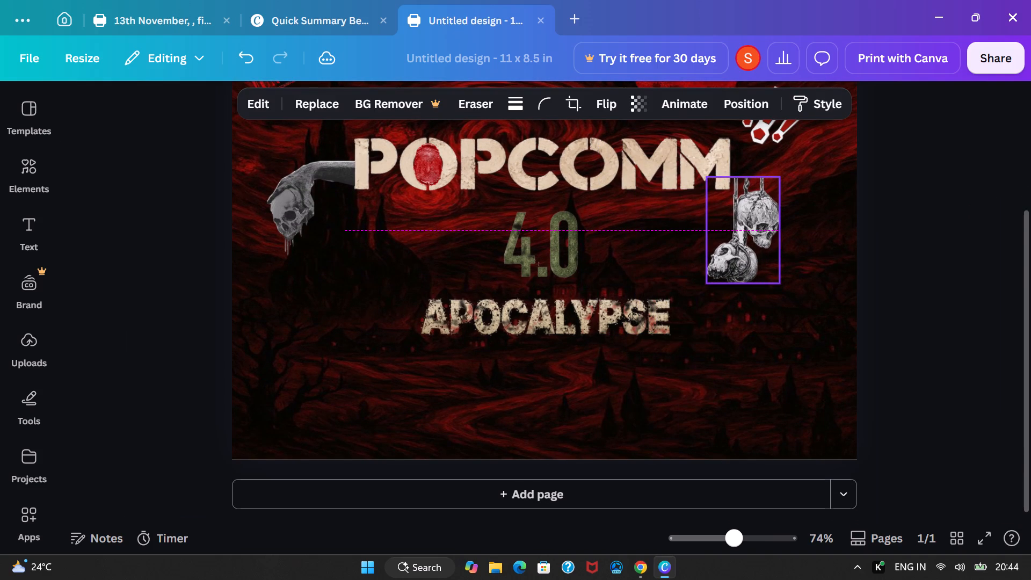
left_click_drag(753, 227, 711, 236)
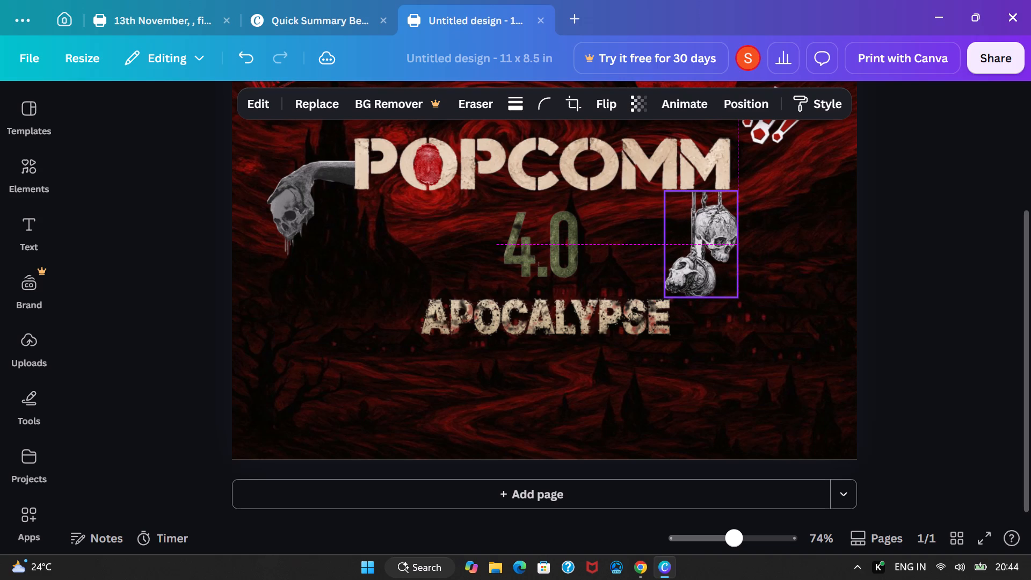
left_click_drag(711, 236, 713, 235)
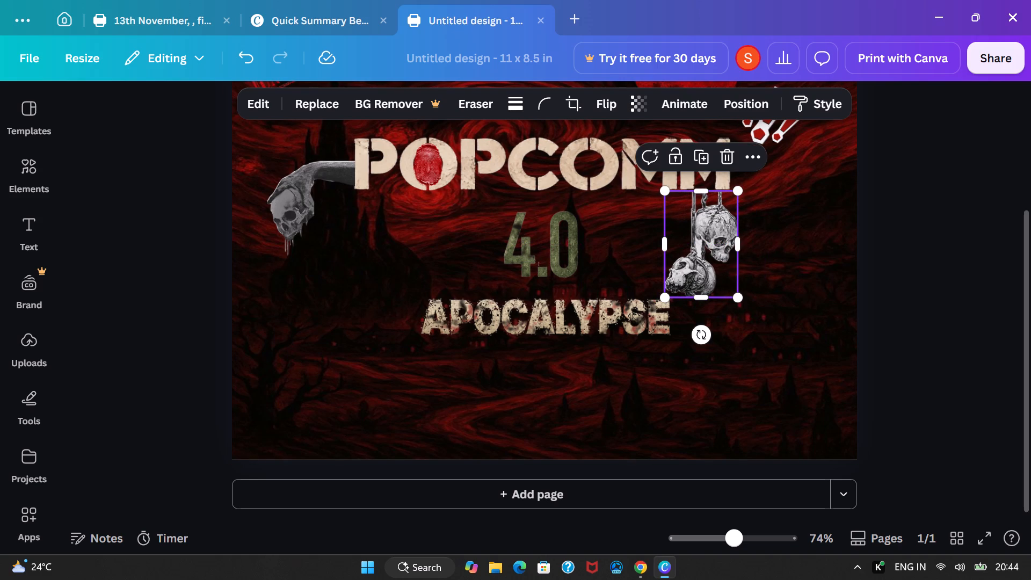
left_click(952, 211)
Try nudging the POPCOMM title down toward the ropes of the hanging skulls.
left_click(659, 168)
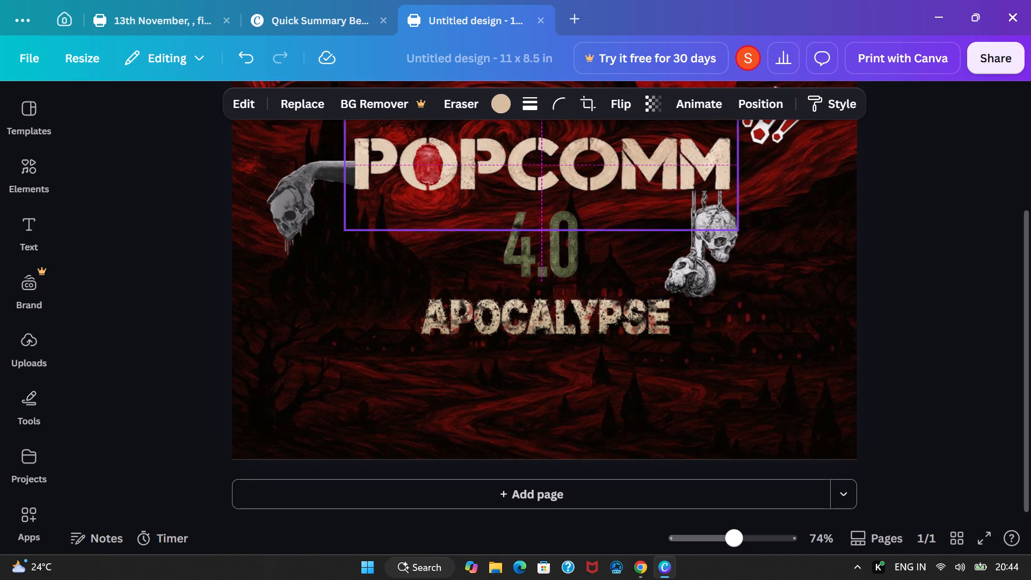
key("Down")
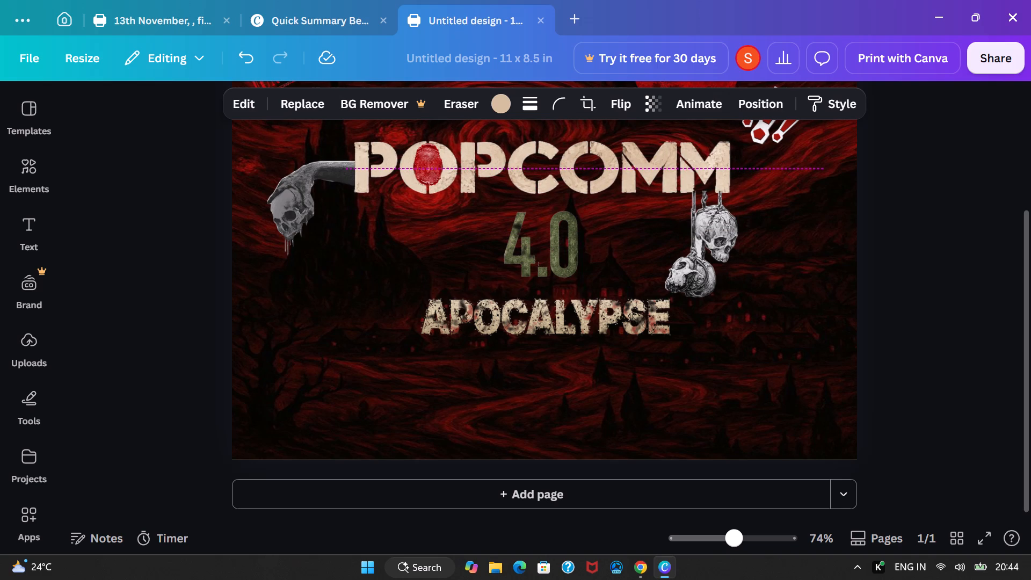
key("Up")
Nudge the hanging skulls slightly up so their ropes meet the bottom edge of the final MM in POPCOMM.
left_click(713, 252)
scroll(713, 252, "left", 1)
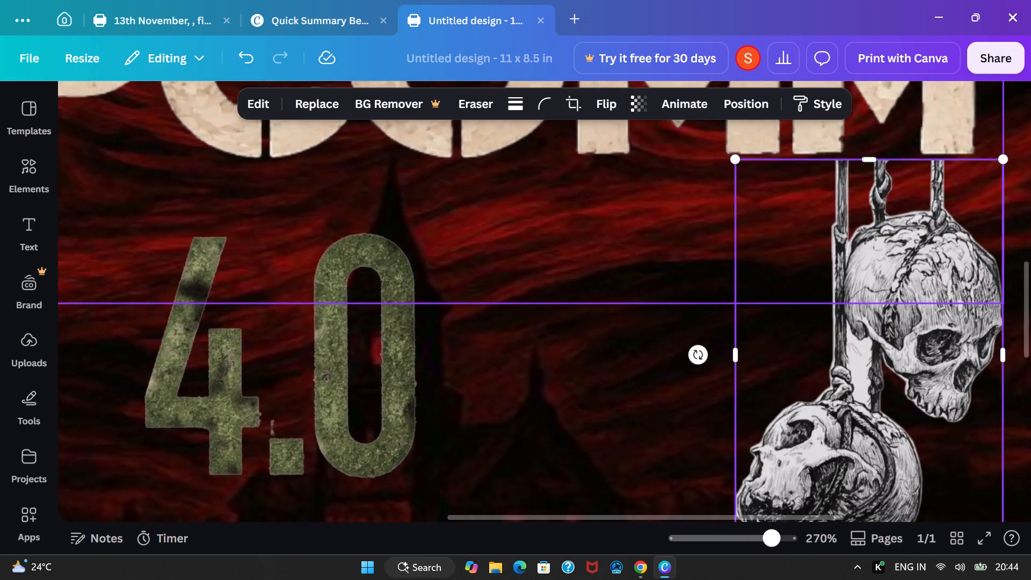
left_click_drag(926, 270, 926, 269)
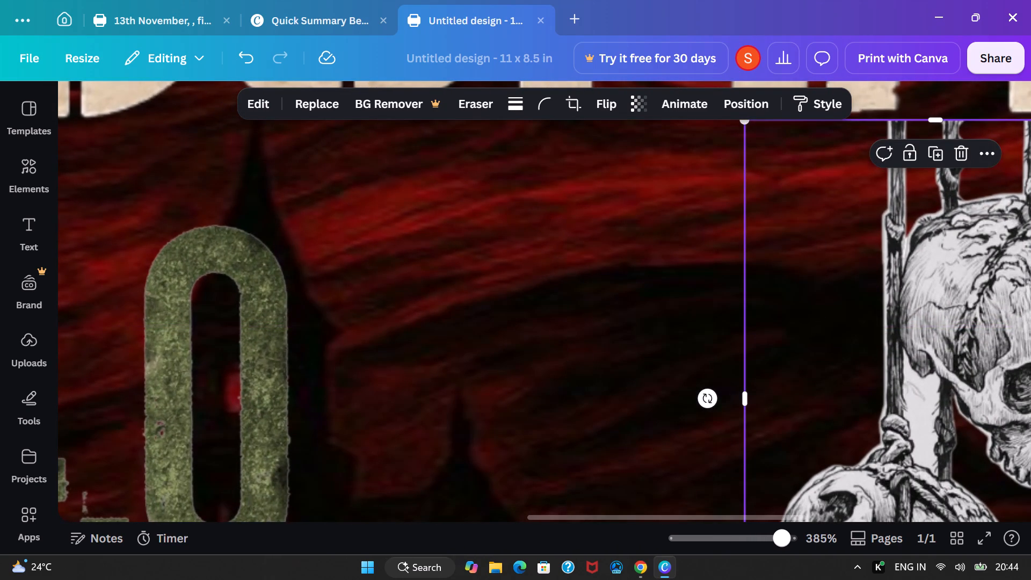
left_click_drag(926, 269, 913, 262)
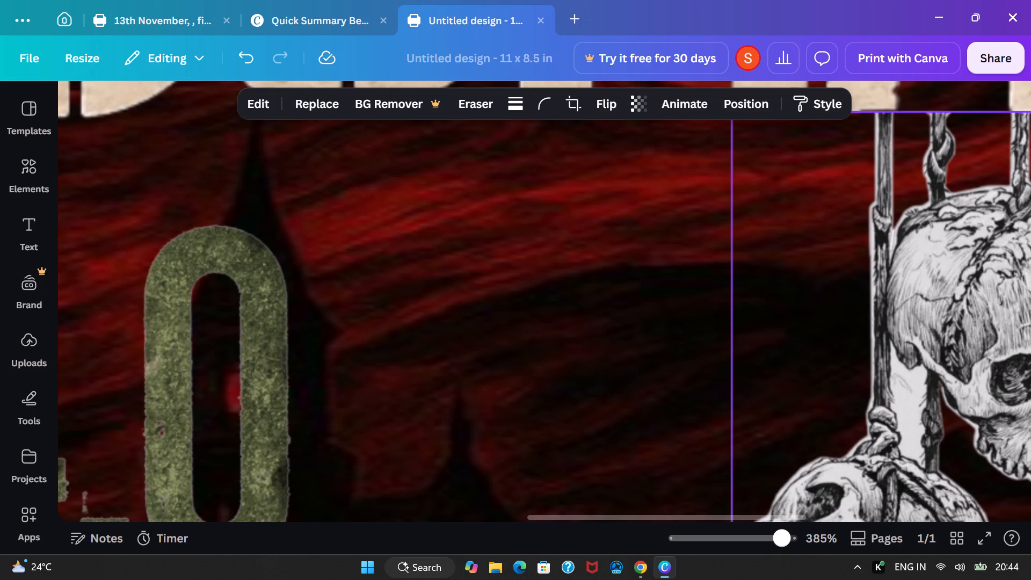
left_click_drag(913, 262, 914, 261)
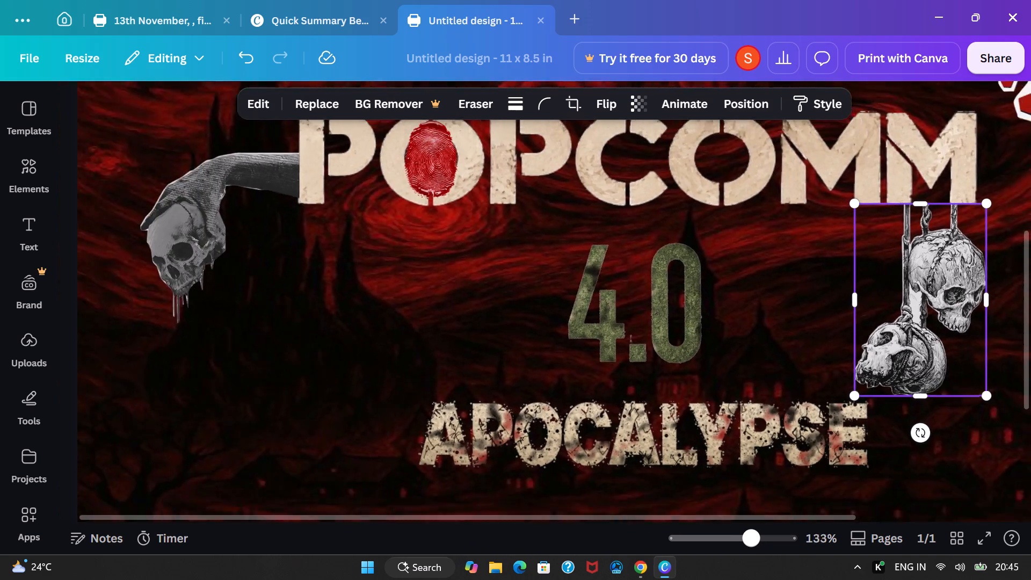
left_click(923, 252)
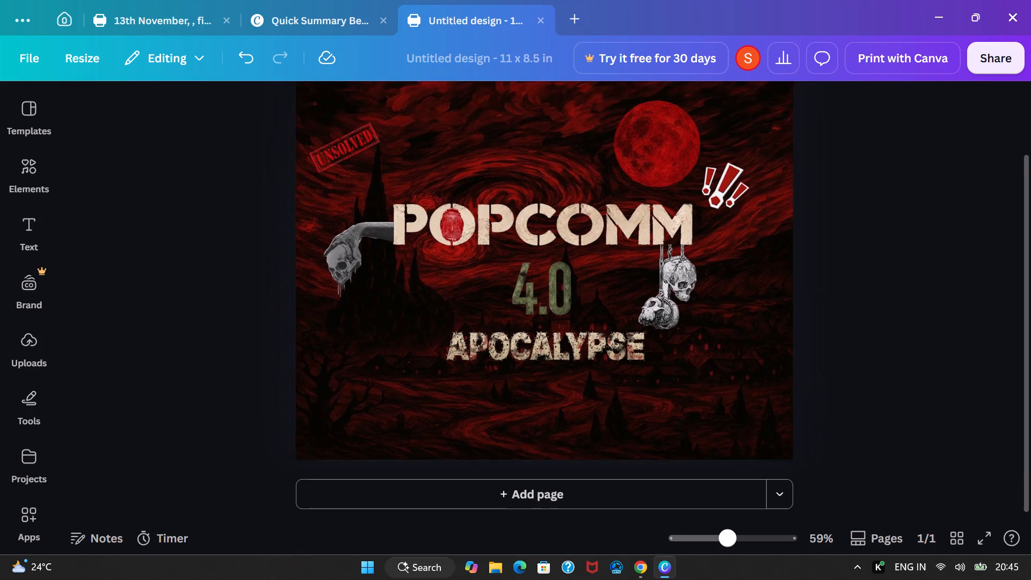
scroll(921, 257, "up", 1)
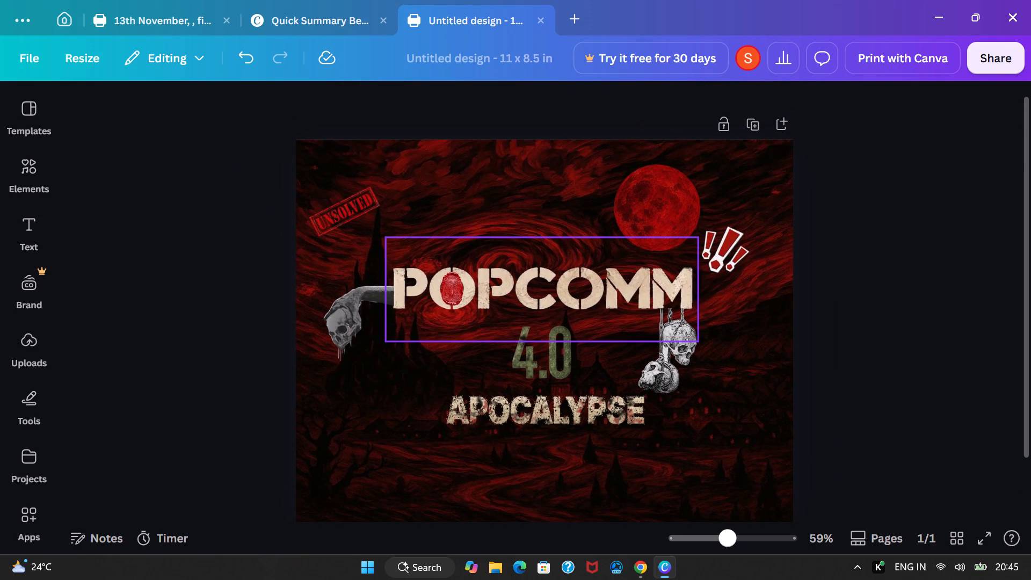
Lower the opacity of the hanging skulls cutout to slightly below 73.
left_click(372, 291)
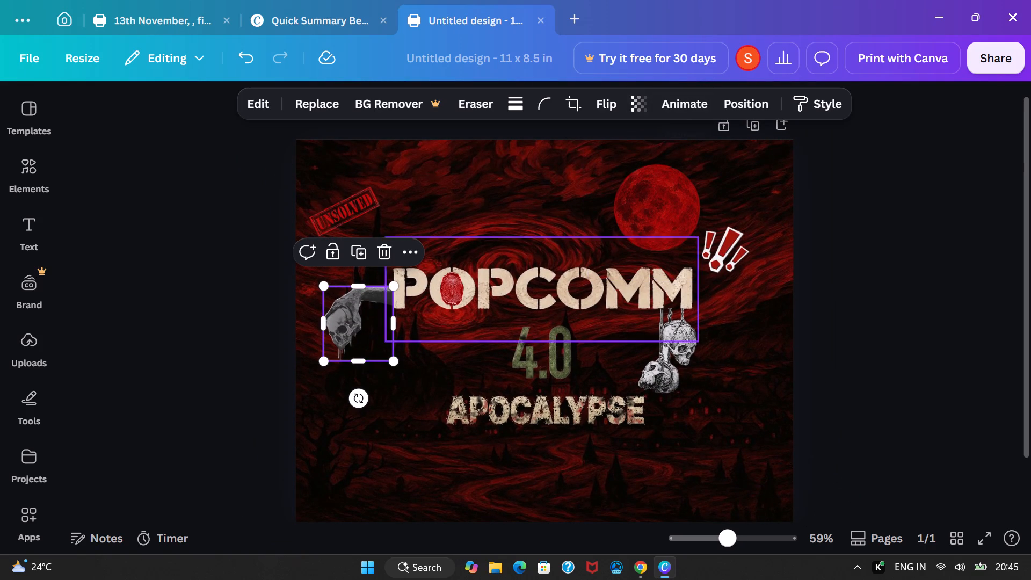
left_click(677, 332)
left_click(638, 104)
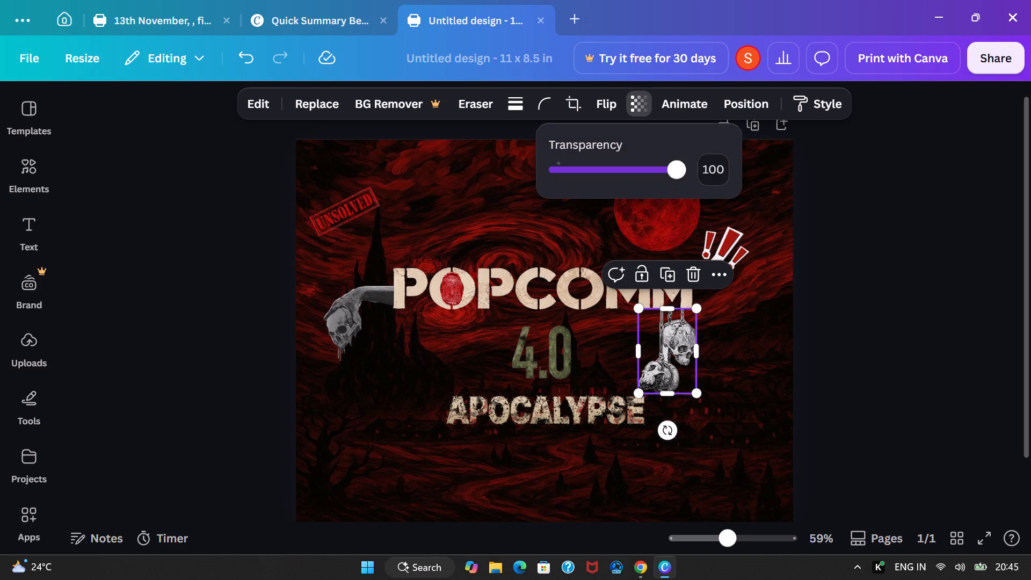
left_click_drag(673, 173, 645, 176)
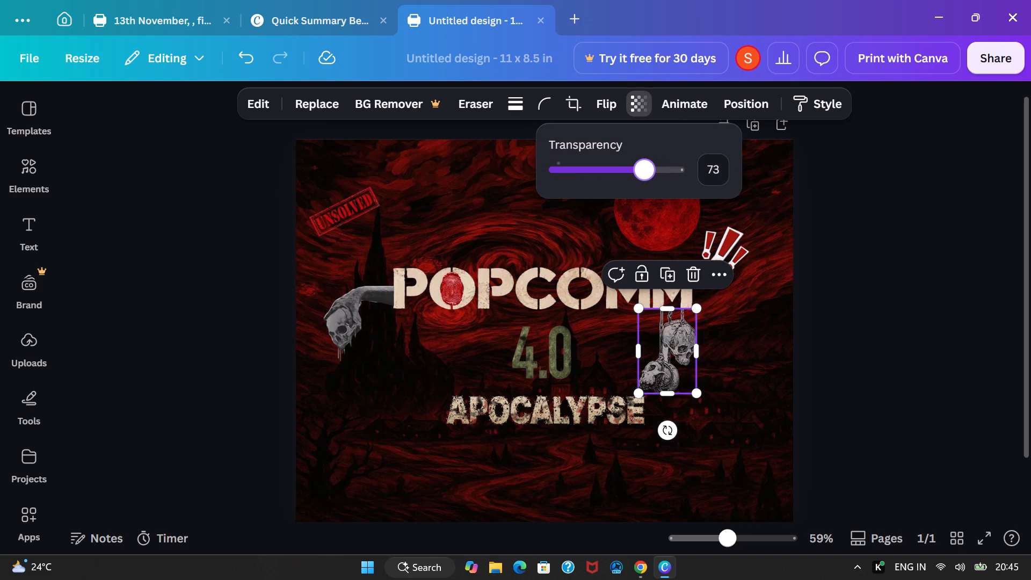
left_click_drag(645, 176, 637, 176)
Lower the opacity of the skull-hand cutout beside POPCOMM to 84.
left_click(332, 322)
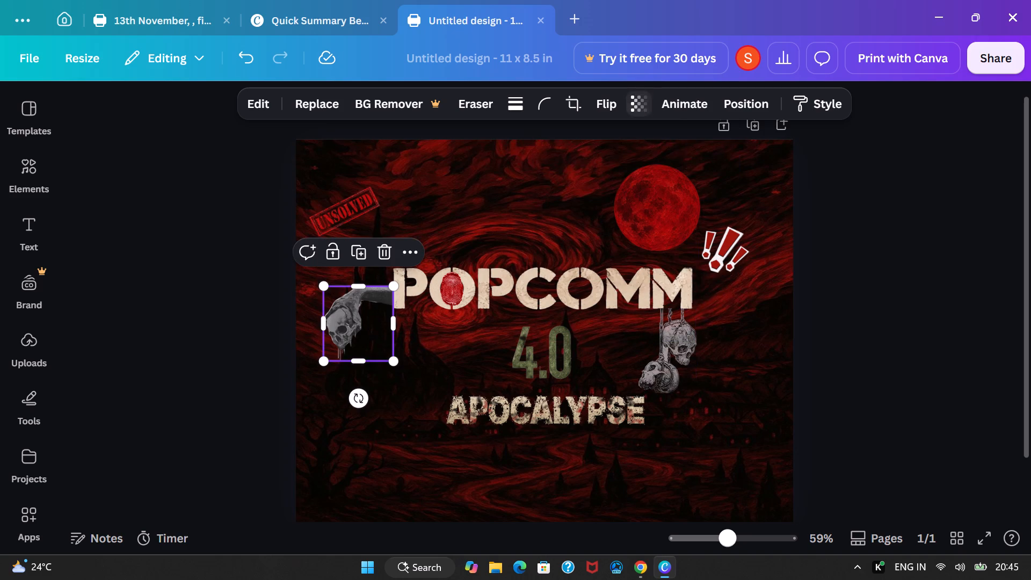
left_click(634, 102)
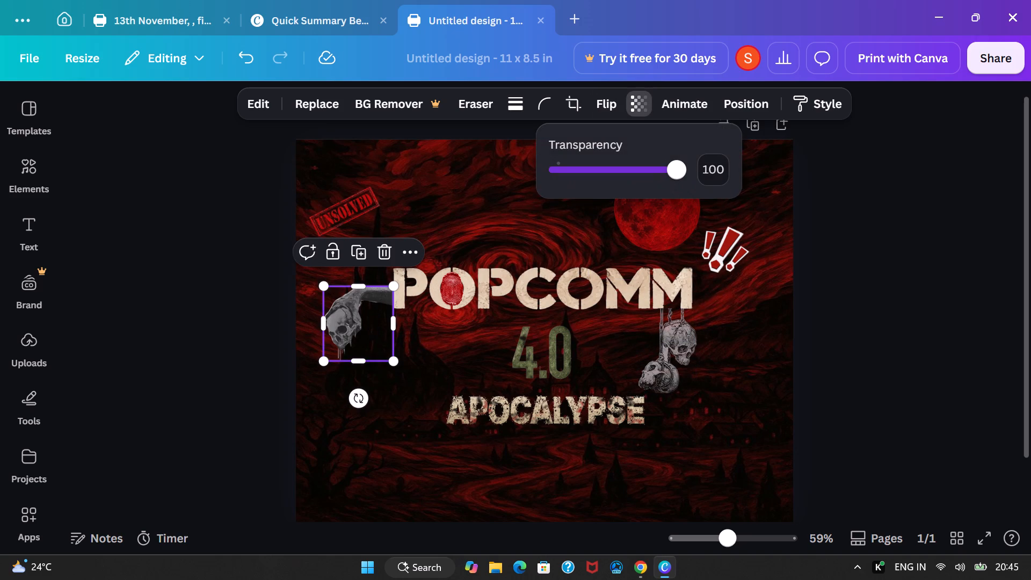
left_click_drag(674, 167, 658, 176)
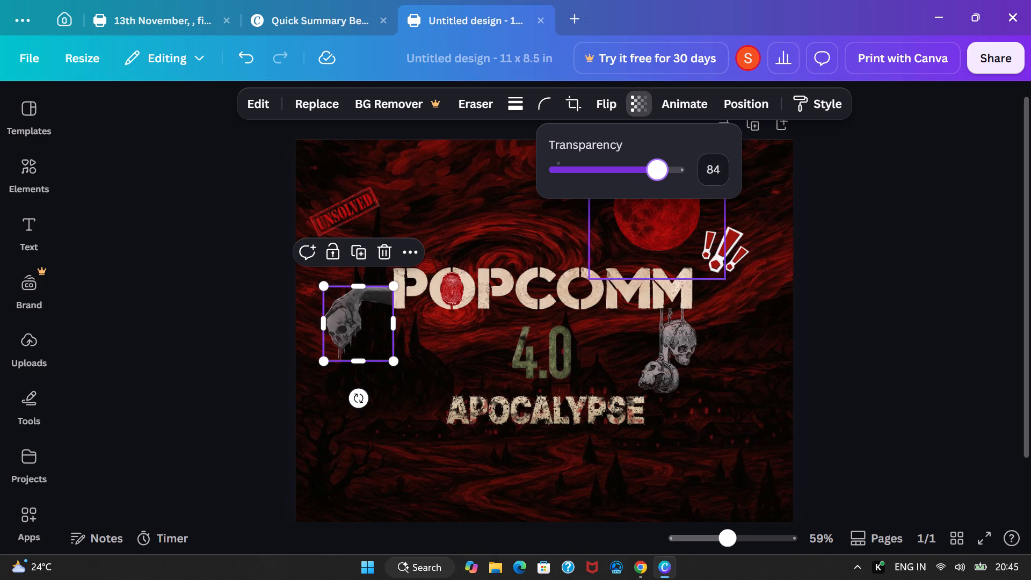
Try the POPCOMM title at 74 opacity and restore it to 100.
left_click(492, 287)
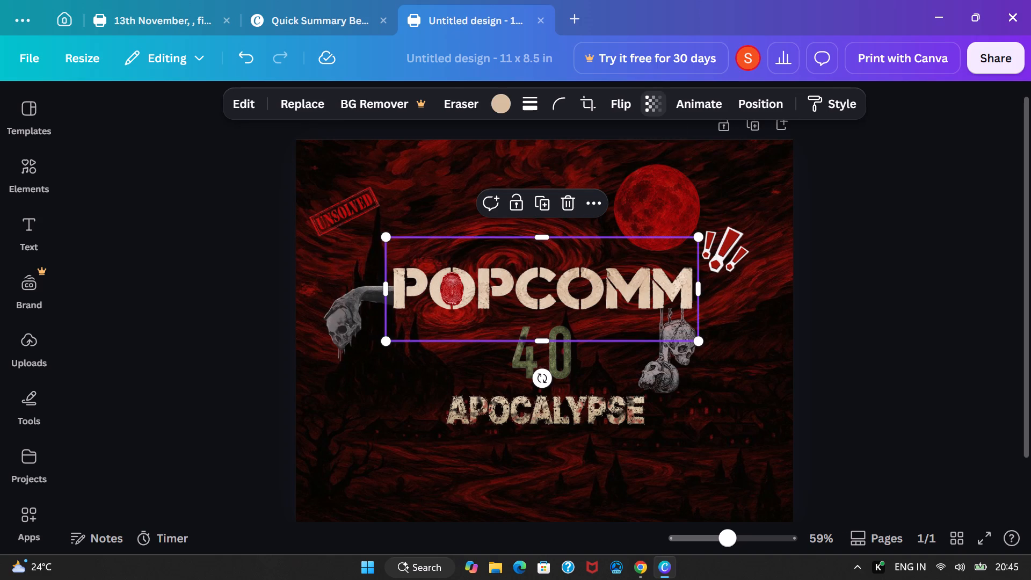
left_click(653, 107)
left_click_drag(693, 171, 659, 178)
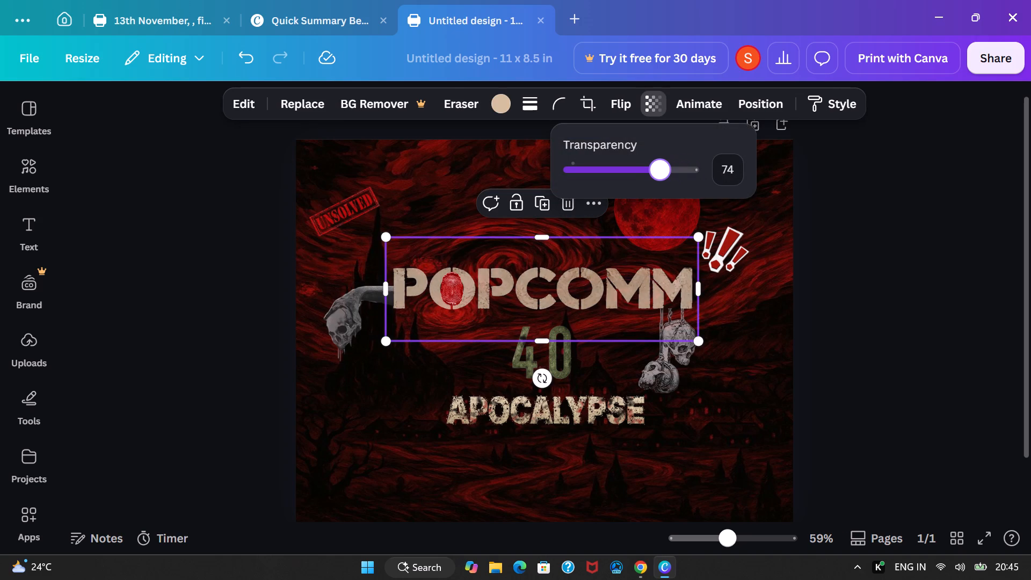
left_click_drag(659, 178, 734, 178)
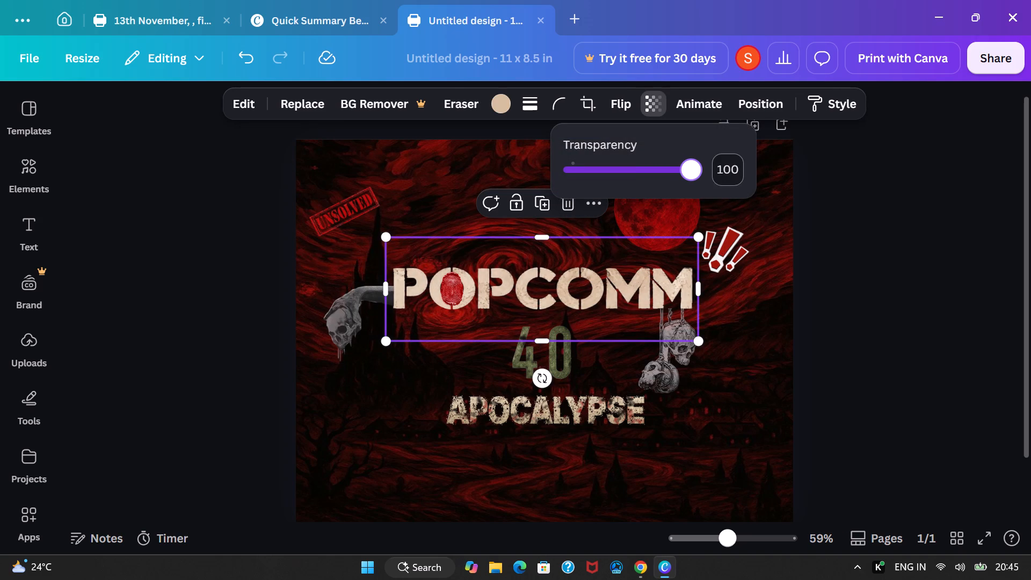
Lower the opacity of the green 4.0 to 90.
left_click(567, 359)
left_click(657, 98)
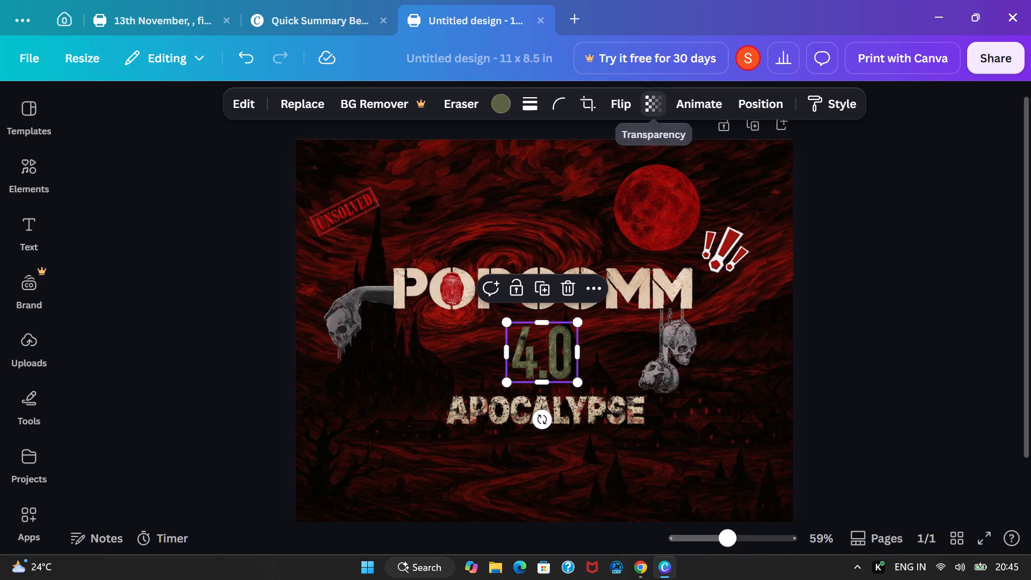
left_click_drag(693, 176, 680, 178)
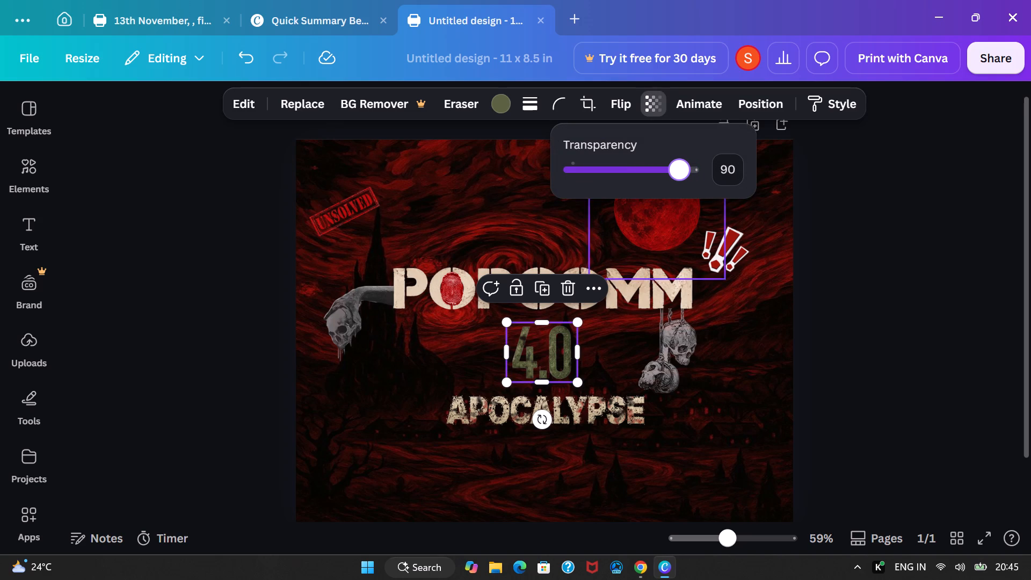
Slightly lower the opacity of the APOCALYPSE text and deselect it.
left_click(579, 403)
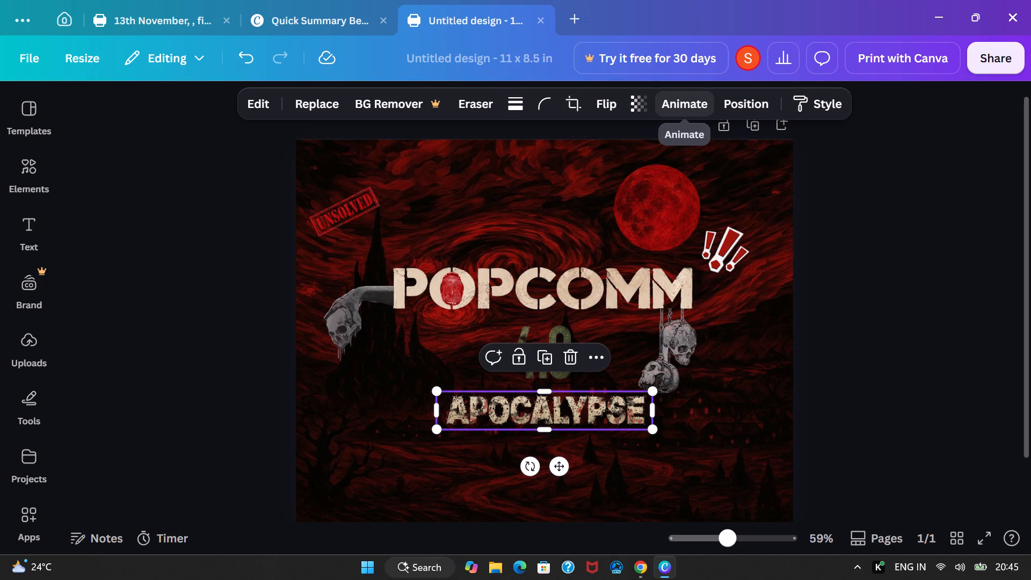
left_click(630, 103)
left_click_drag(677, 175, 660, 171)
left_click(912, 288)
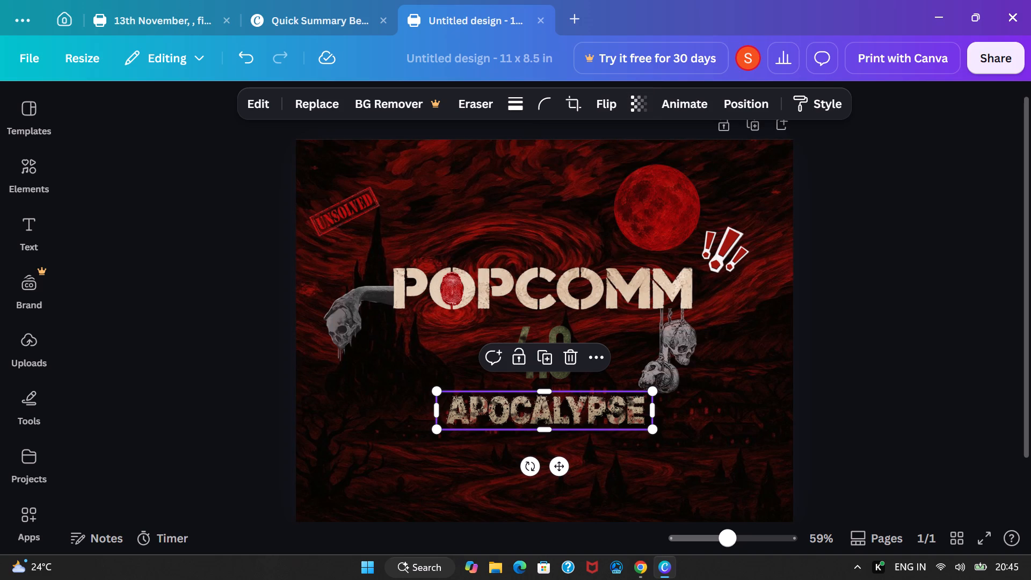
left_click(881, 324)
Copy the bullet holes cutout from remove.bg in Chrome and paste it into the Canva poster.
left_click(635, 566)
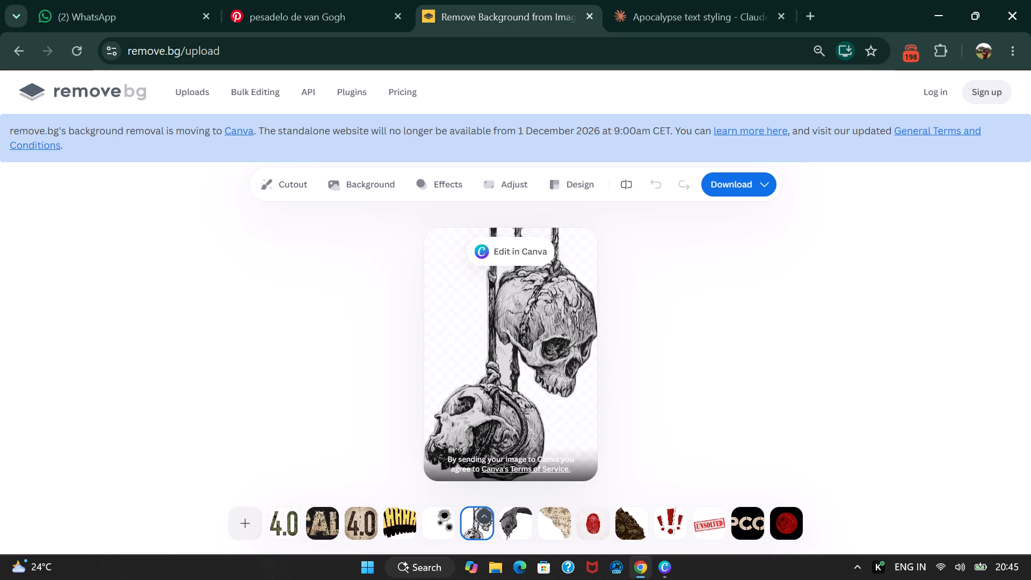
left_click(440, 516)
right_click(493, 416)
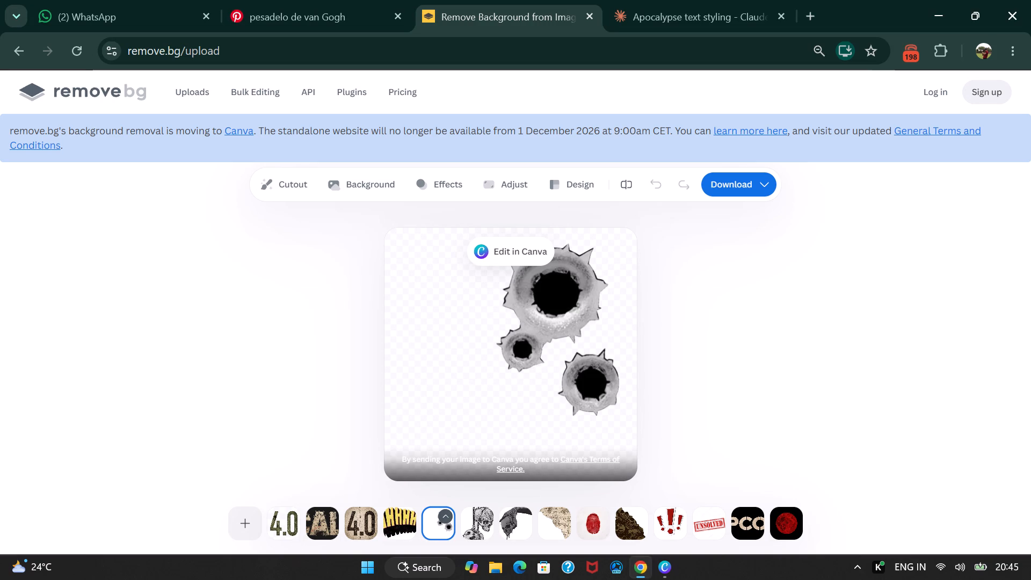
left_click(525, 456)
left_click(666, 563)
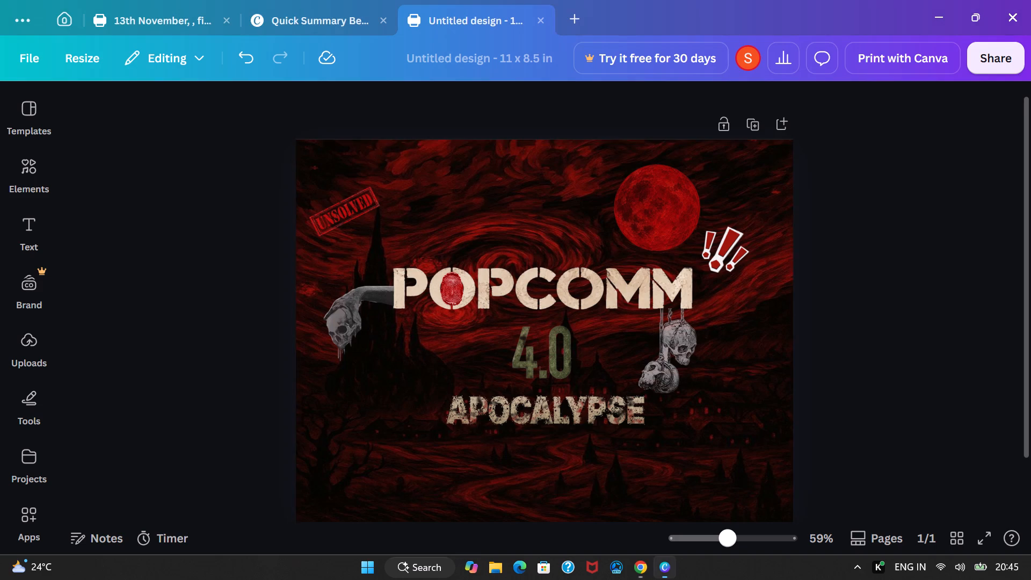
key("ctrl+v")
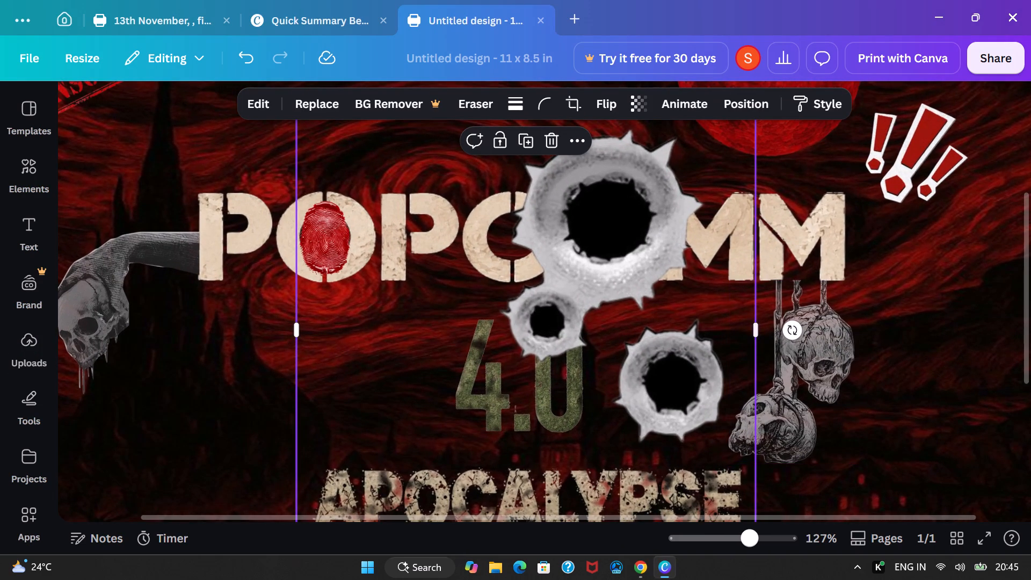
Shrink the bullet holes cutout until its largest hole is slightly smaller than a POPCOMM letter.
scroll(721, 265, "up", 5)
left_click_drag(758, 340, 576, 496)
scroll(592, 429, "down", 2)
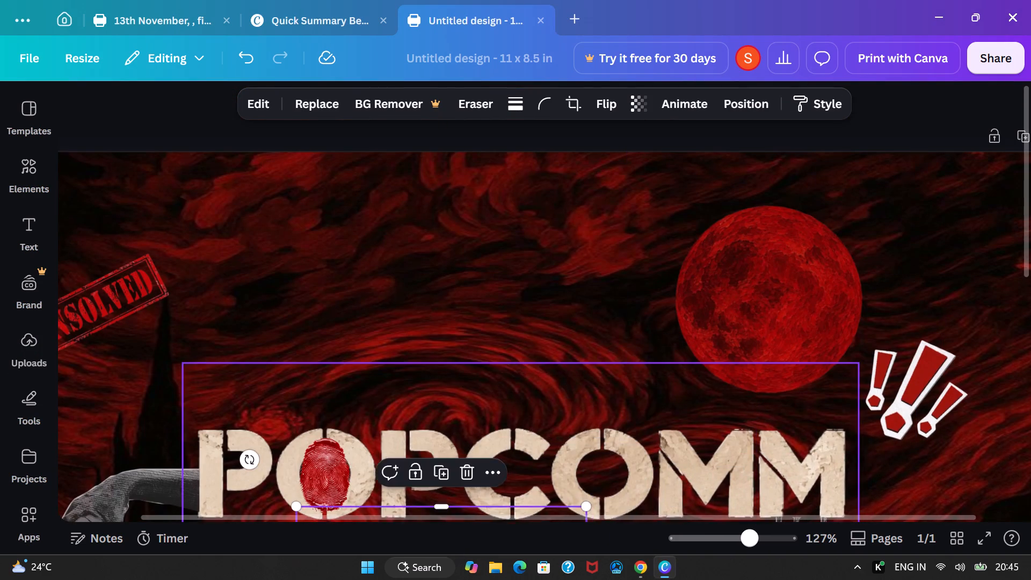
scroll(592, 429, "down", 5)
scroll(594, 401, "up", 4)
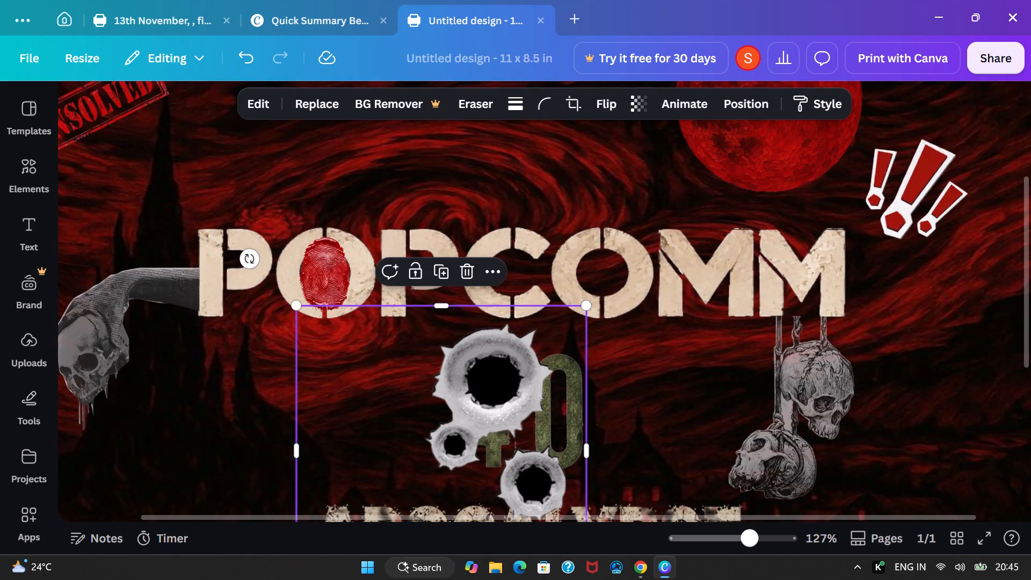
left_click_drag(517, 392, 612, 290)
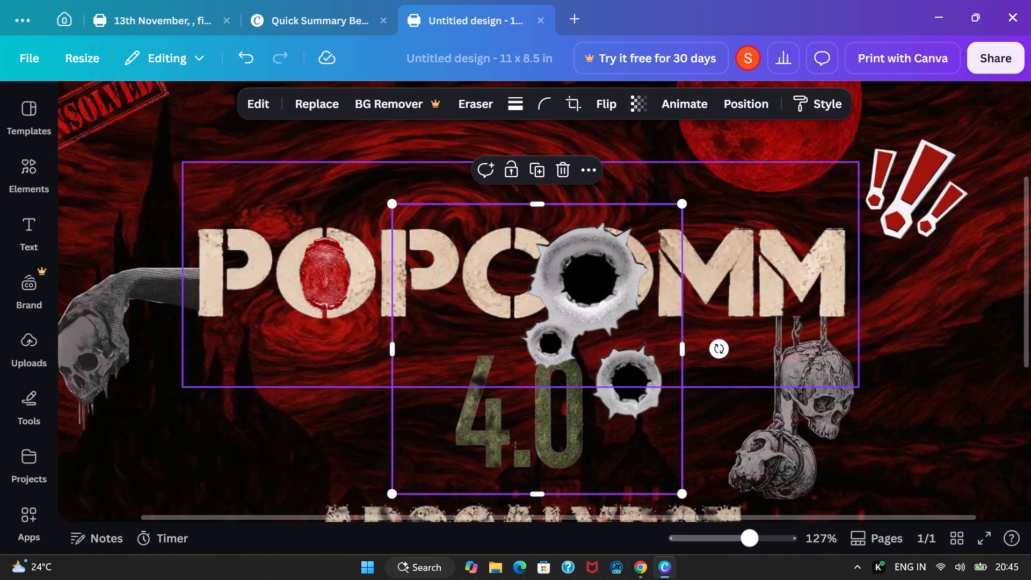
left_click_drag(685, 205, 498, 388)
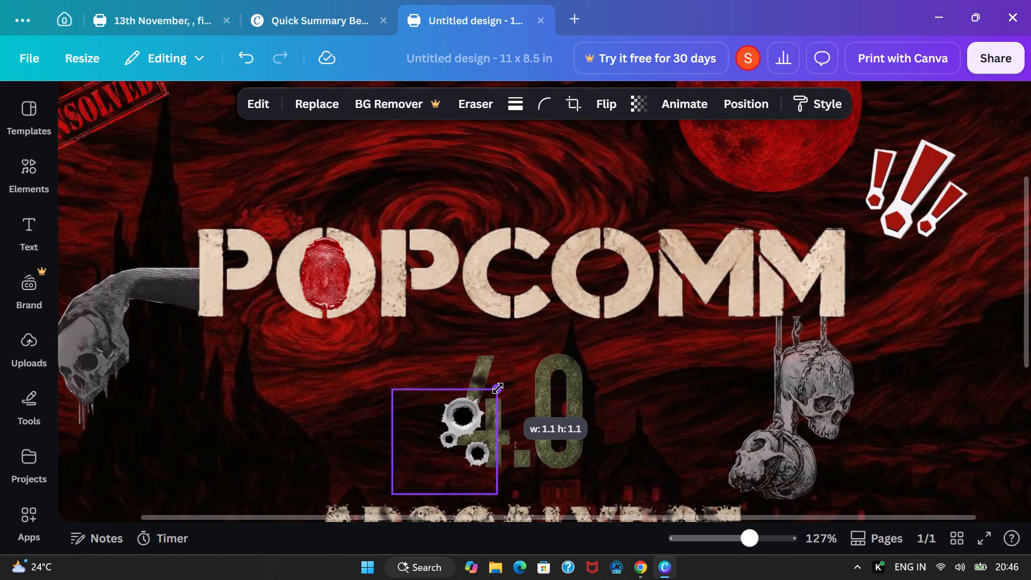
left_click_drag(498, 388, 608, 317)
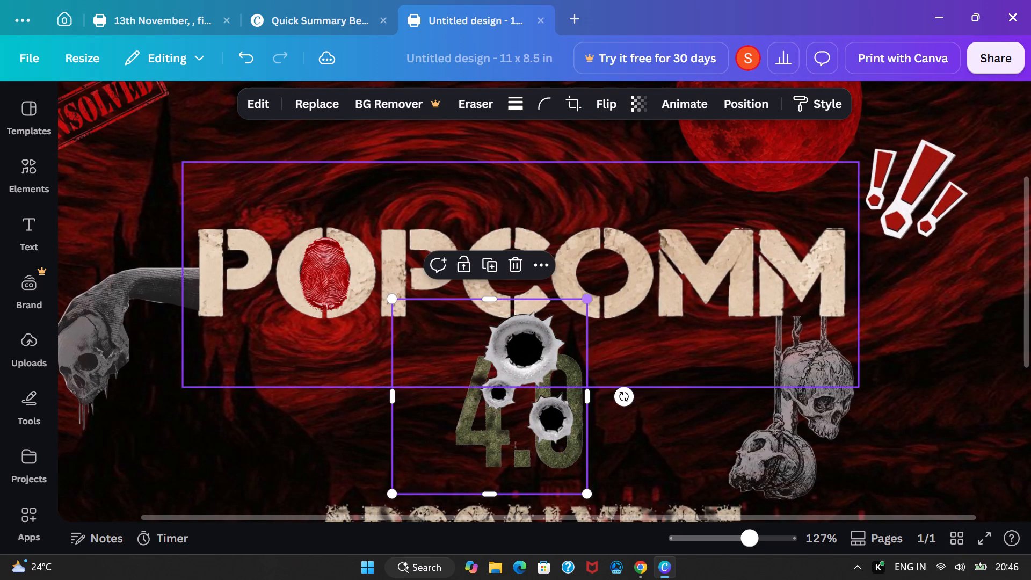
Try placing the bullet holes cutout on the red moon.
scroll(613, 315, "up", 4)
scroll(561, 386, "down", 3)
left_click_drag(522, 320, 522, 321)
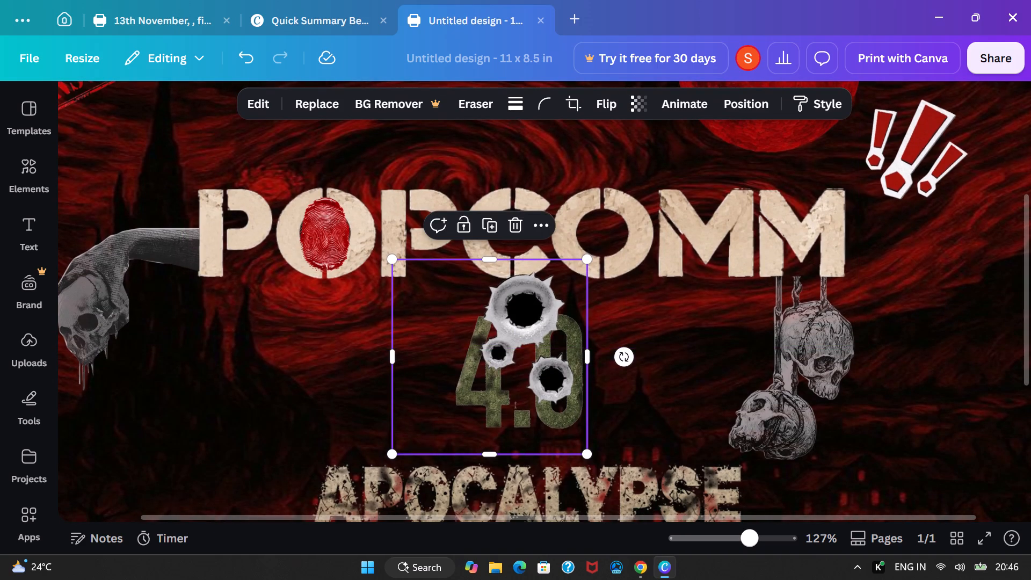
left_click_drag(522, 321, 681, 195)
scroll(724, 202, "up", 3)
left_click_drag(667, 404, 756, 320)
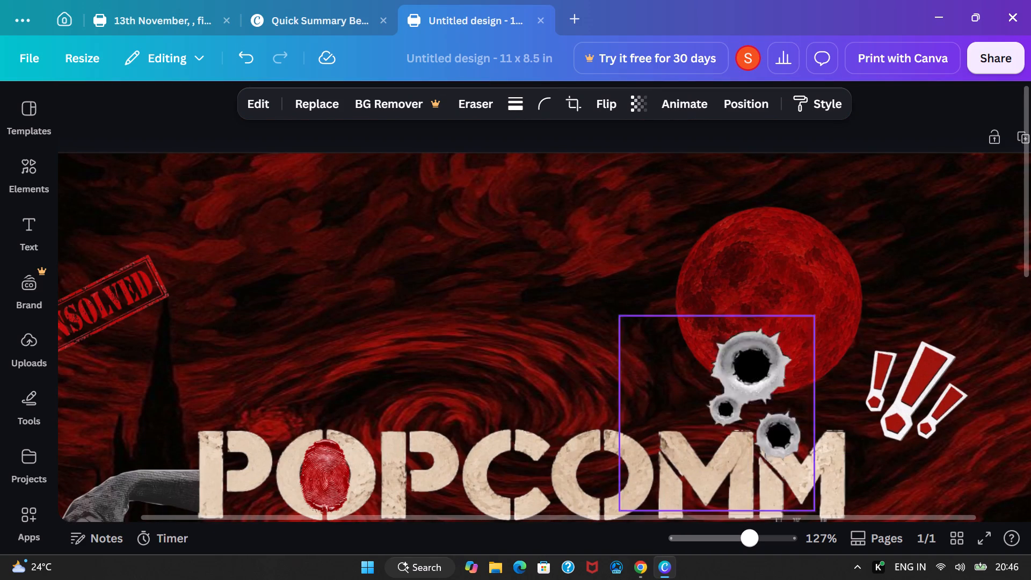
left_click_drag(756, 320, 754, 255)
Try a faint 30 opacity on the bullet holes cutout and settle on 76.
left_click(633, 101)
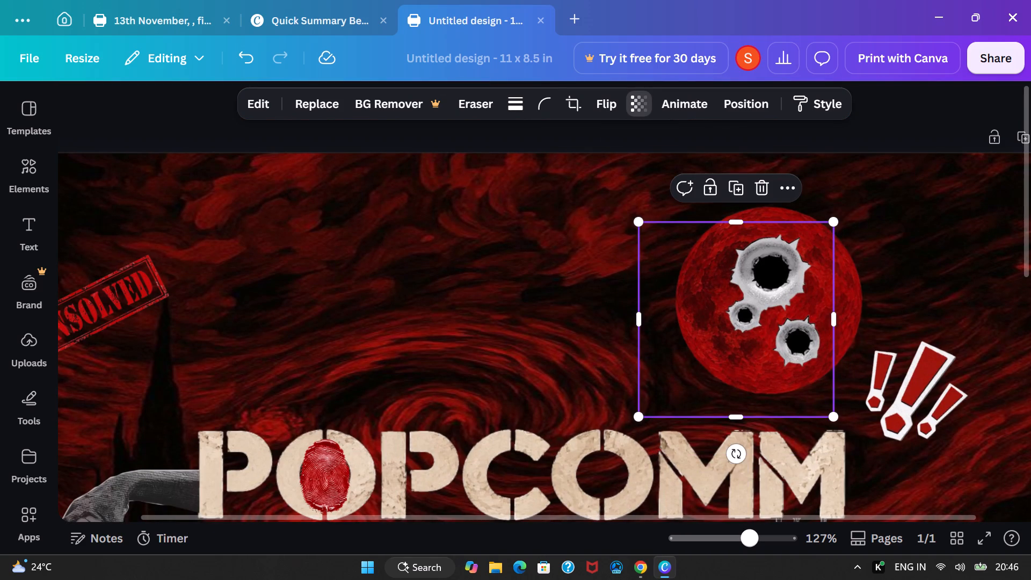
left_click_drag(674, 167, 592, 214)
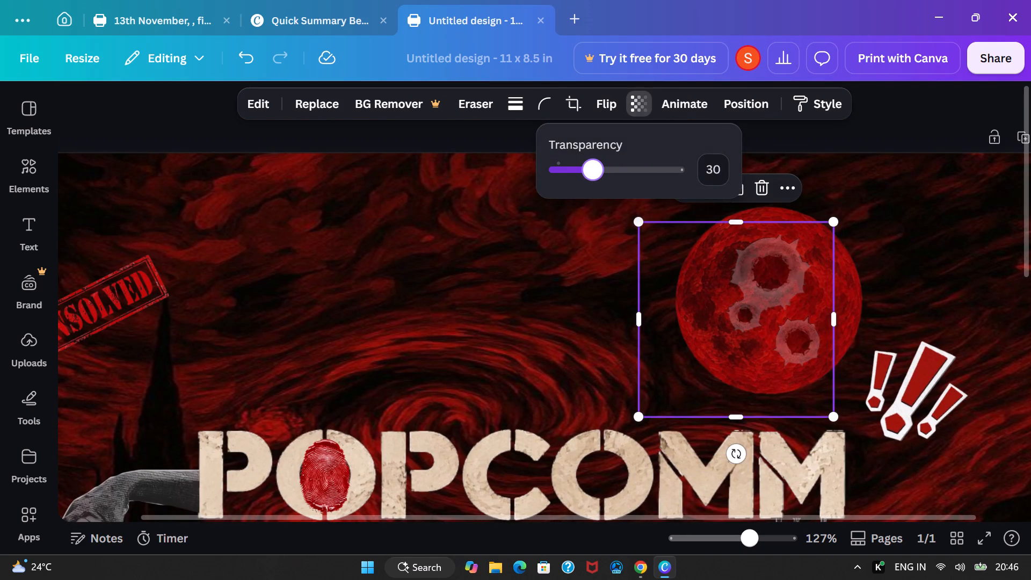
left_click_drag(592, 214, 648, 213)
Move the bullet holes cutout so its largest hole sits over the second O of POPCOMM.
scroll(909, 264, "down", 1)
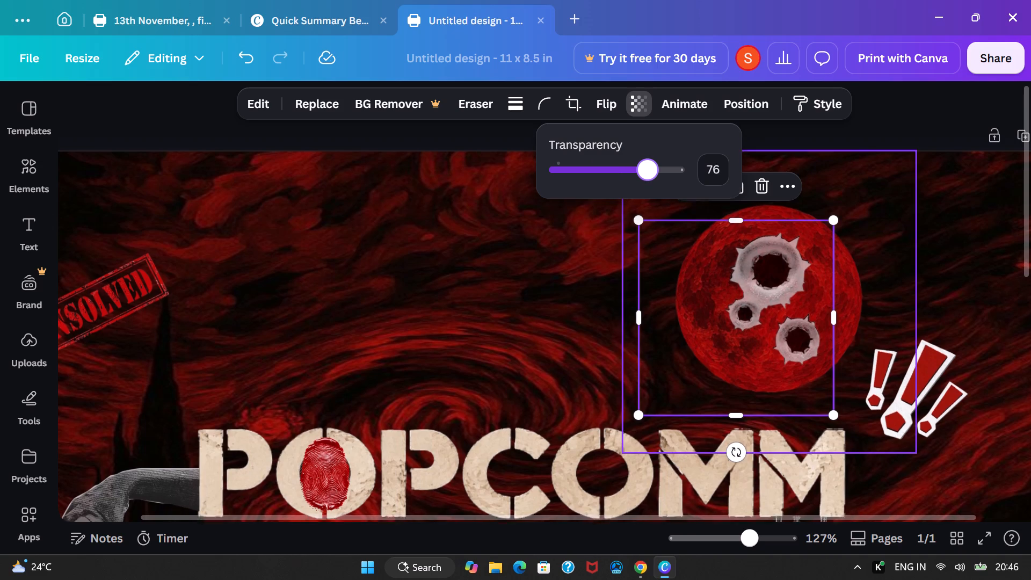
scroll(909, 264, "down", 1)
left_click_drag(776, 134, 621, 334)
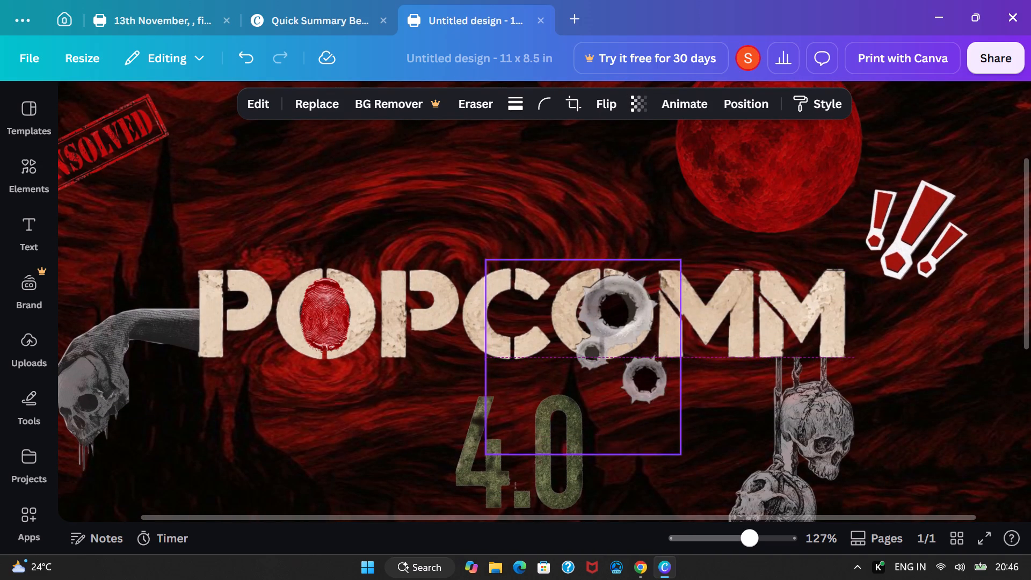
left_click_drag(621, 334, 608, 338)
scroll(685, 356, "down", 1)
scroll(688, 356, "up", 2)
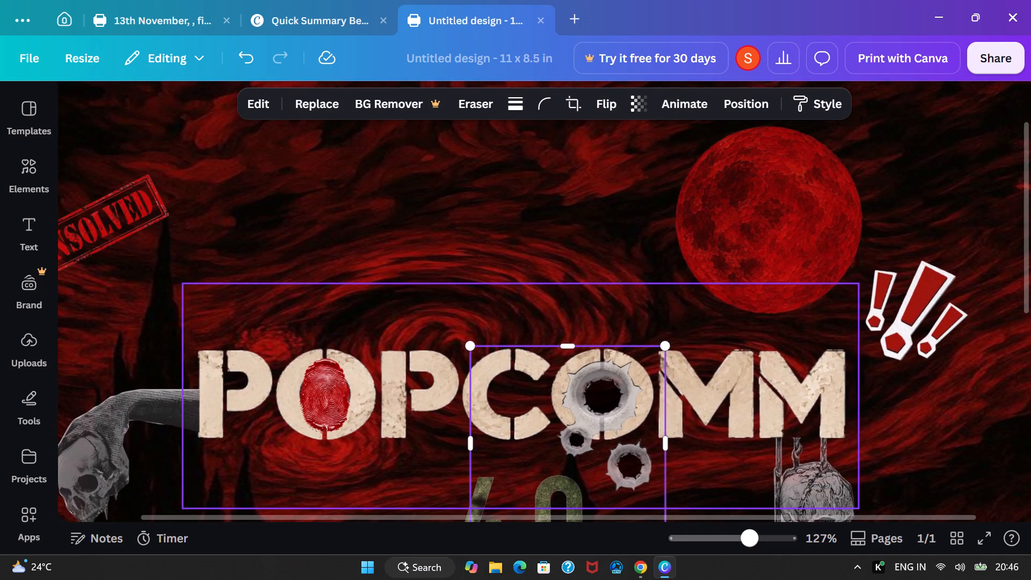
Bring the POPCOMM title to the front, above the bullet holes and fingerprint cutouts.
left_click(434, 398)
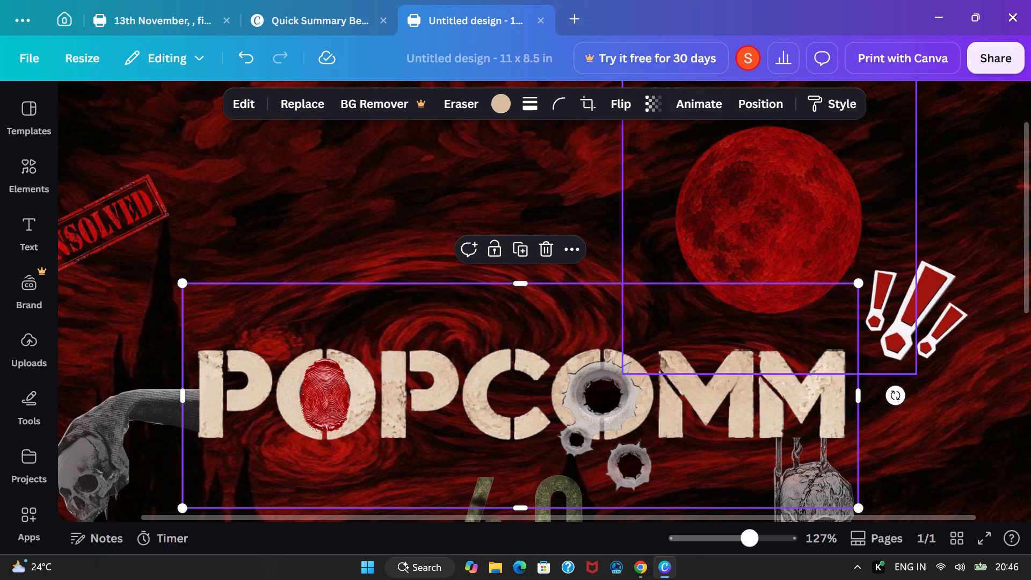
left_click(754, 93)
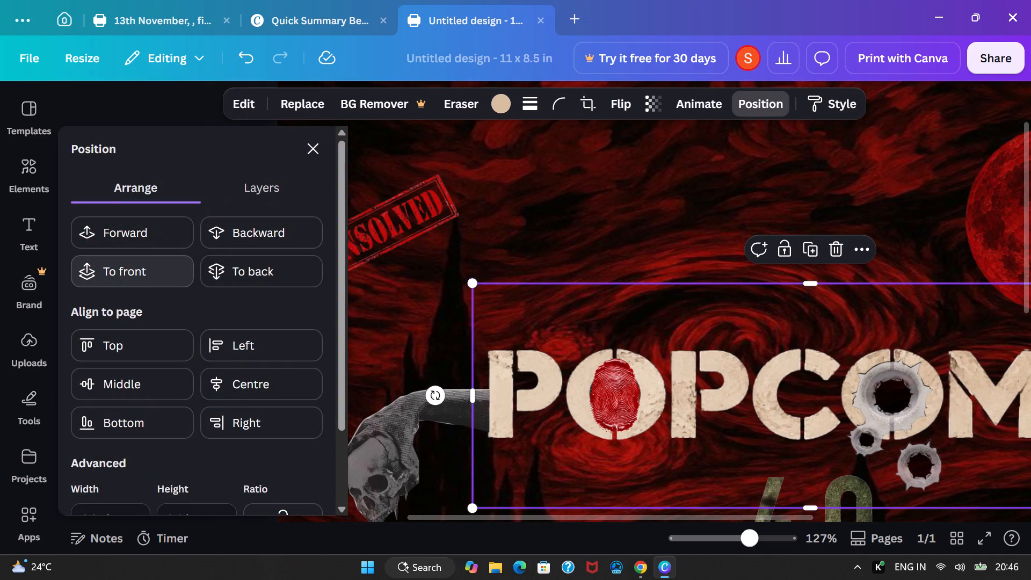
left_click(139, 264)
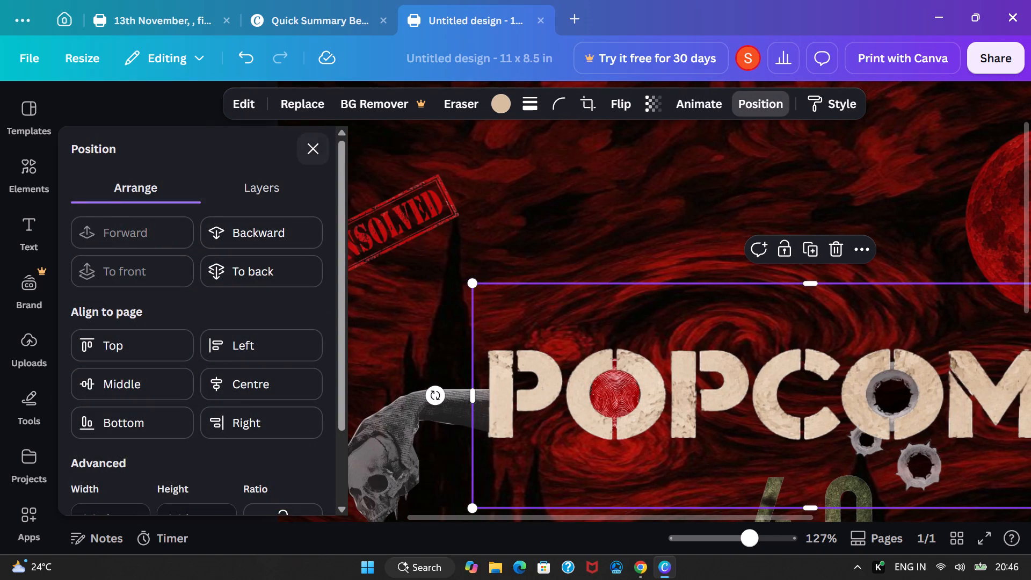
left_click(309, 154)
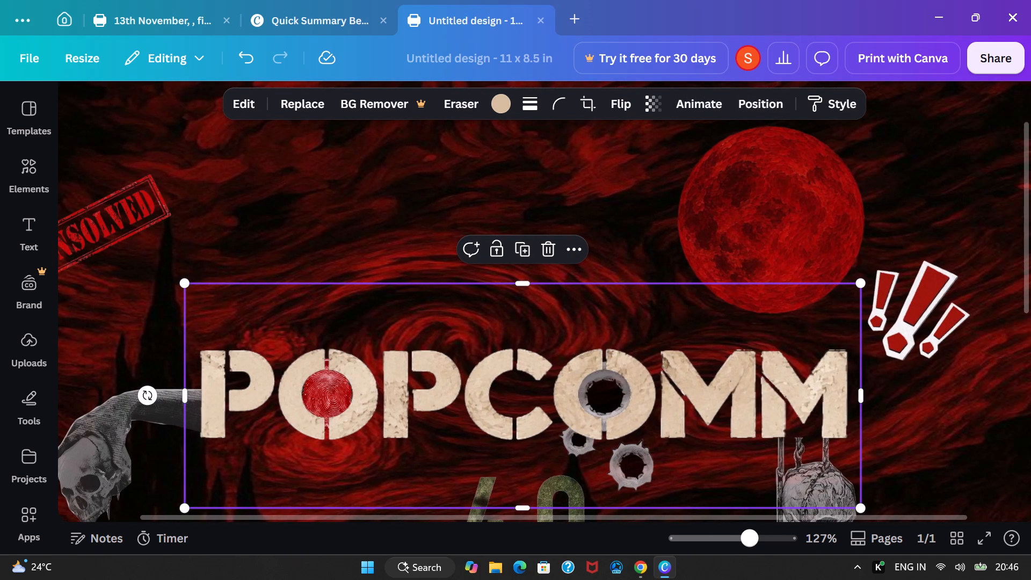
Bring the red fingerprint cutout forward so it sits in front of the first O of POPCOMM.
left_click(320, 391)
left_click(313, 383)
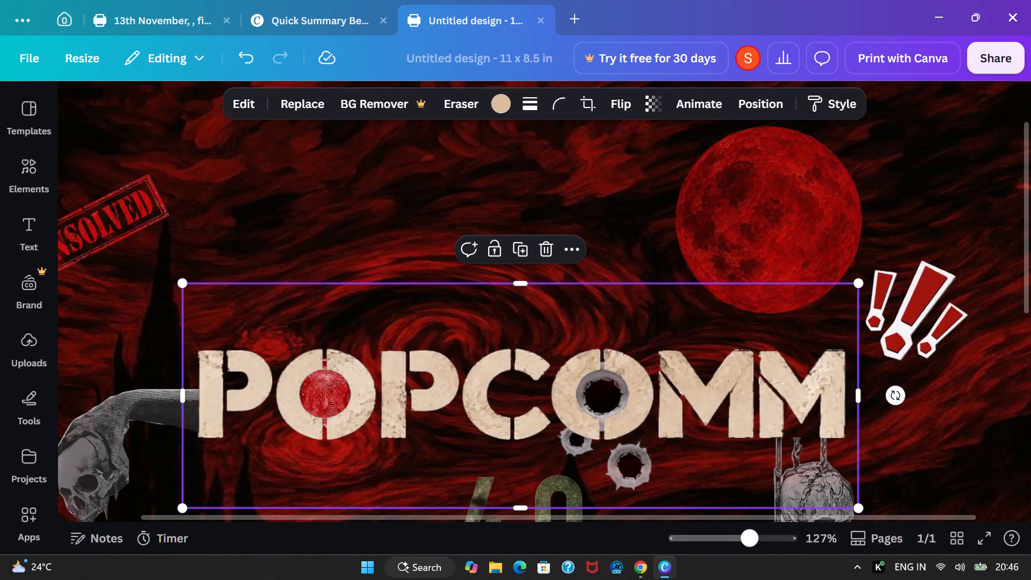
left_click(313, 387, "shift")
left_click(313, 387, "shift")
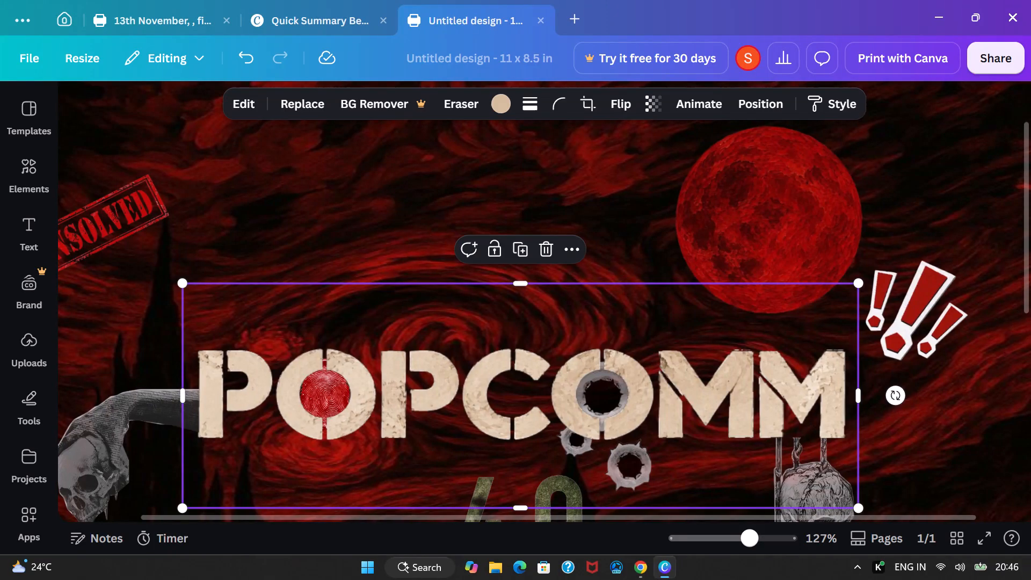
left_click(313, 392, "ctrl")
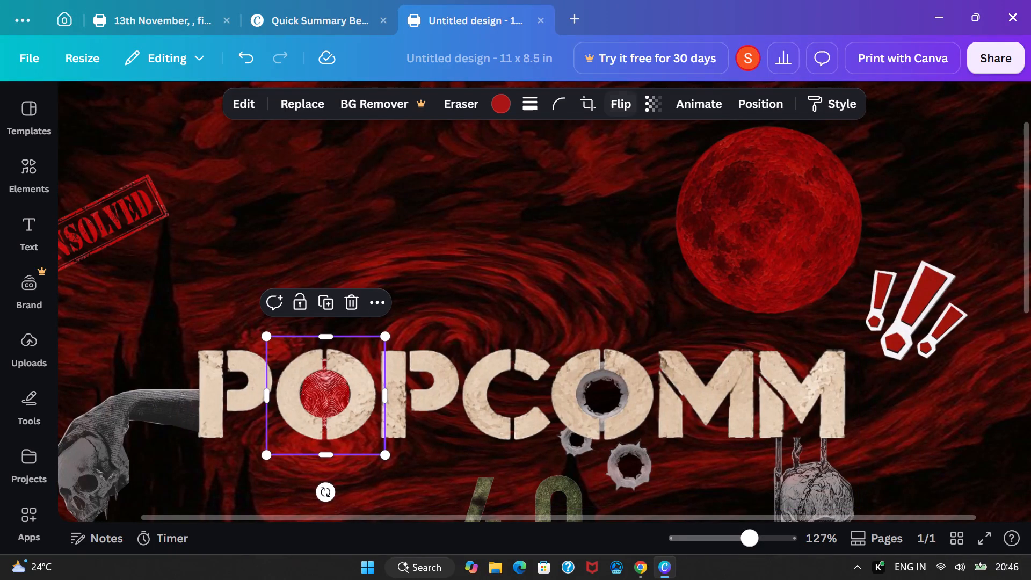
left_click(747, 102)
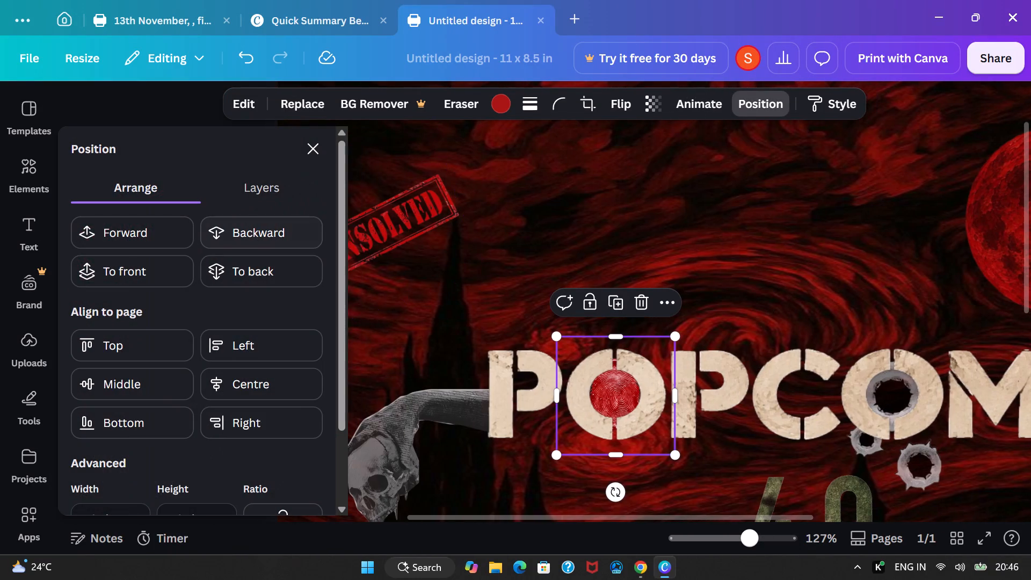
left_click(135, 236)
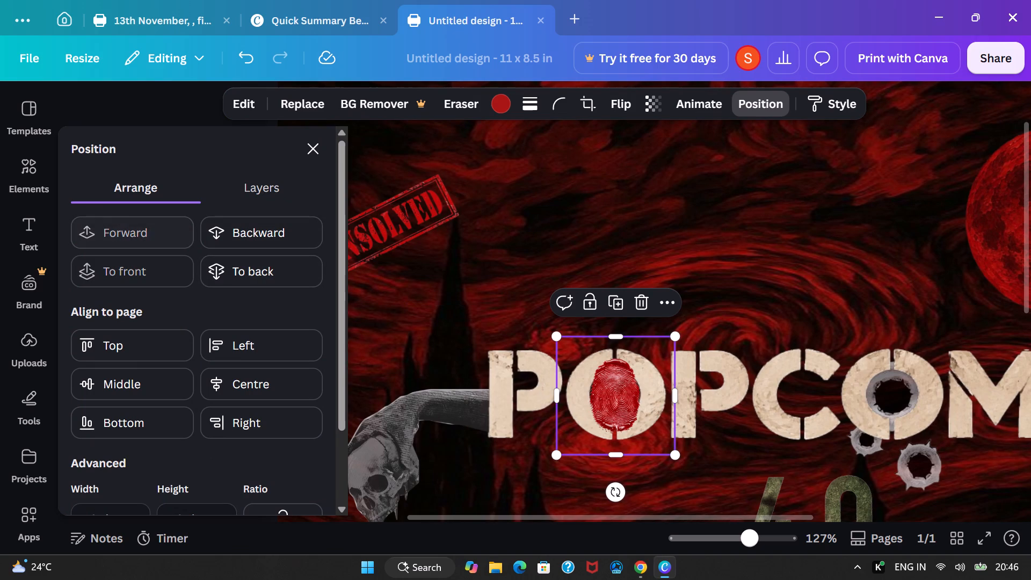
left_click(317, 146)
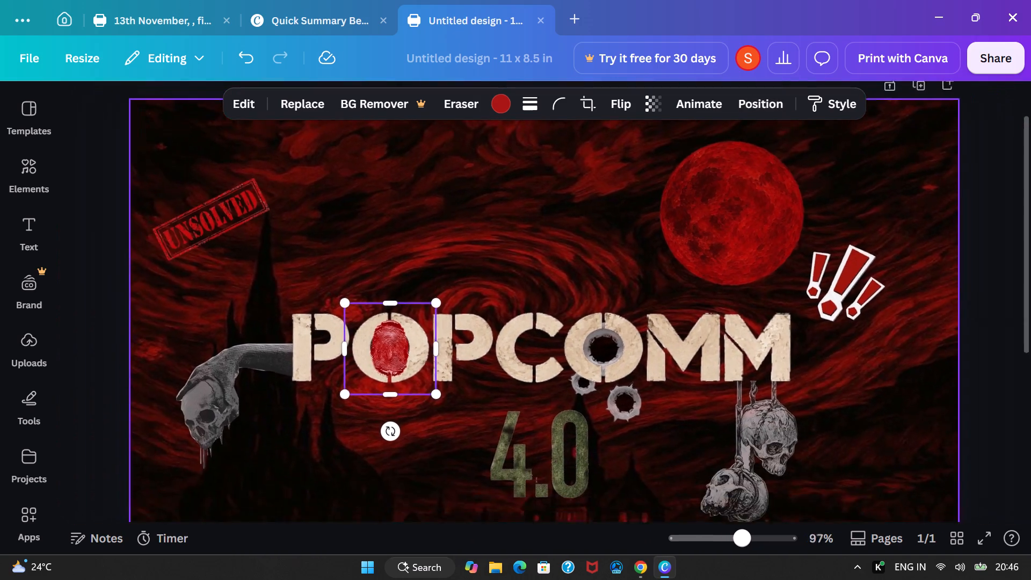
left_click(876, 250)
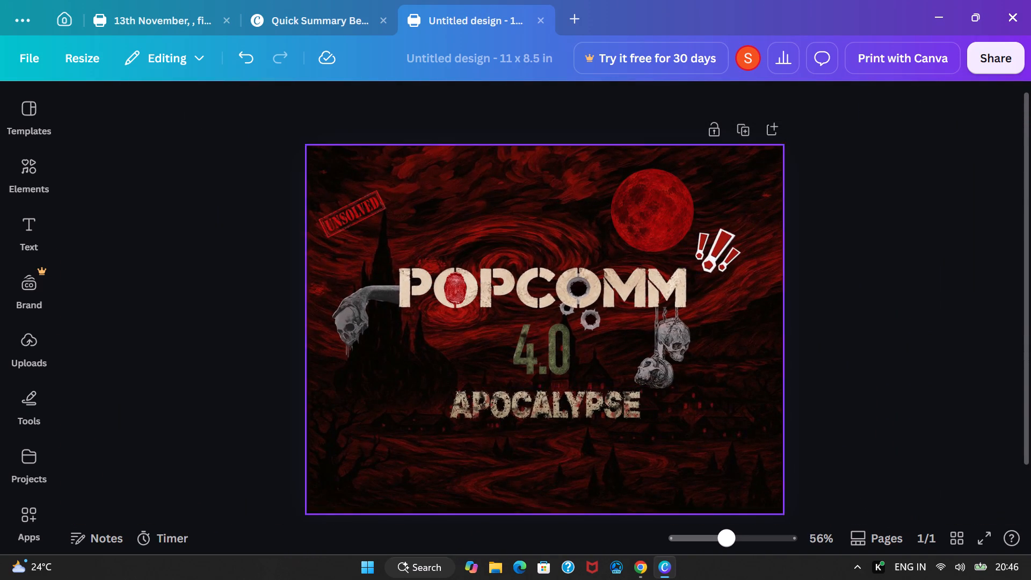
Raise the bullet holes cutout's opacity to about 90.
left_click(590, 335)
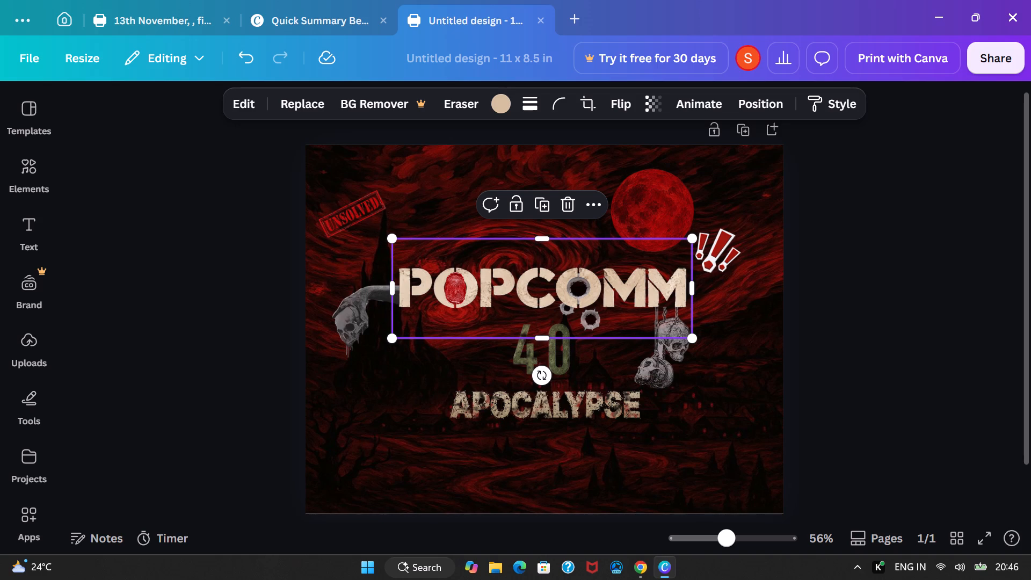
left_click(591, 321, "ctrl")
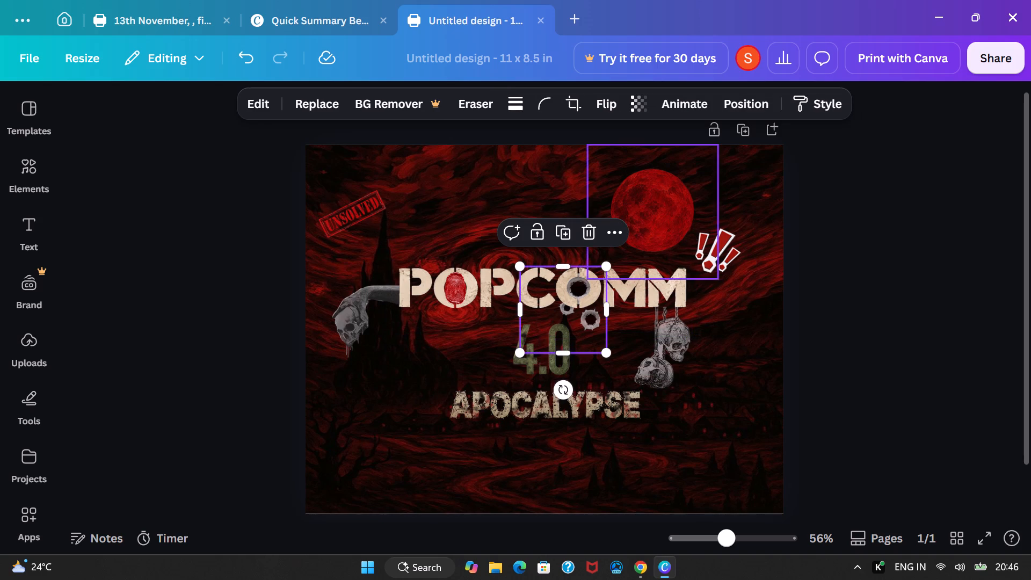
left_click(629, 102)
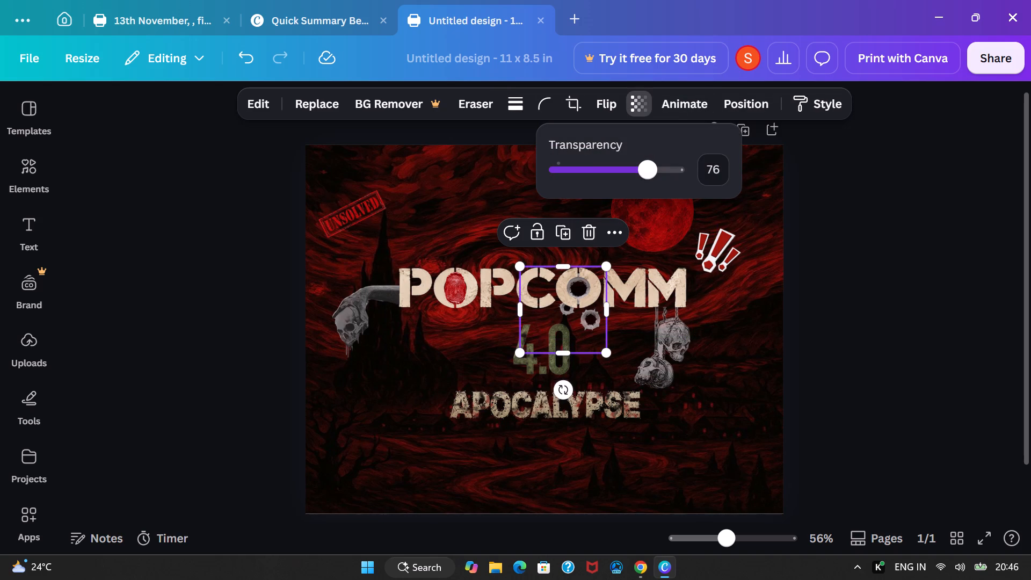
left_click_drag(649, 177, 774, 182)
left_click_drag(774, 182, 666, 170)
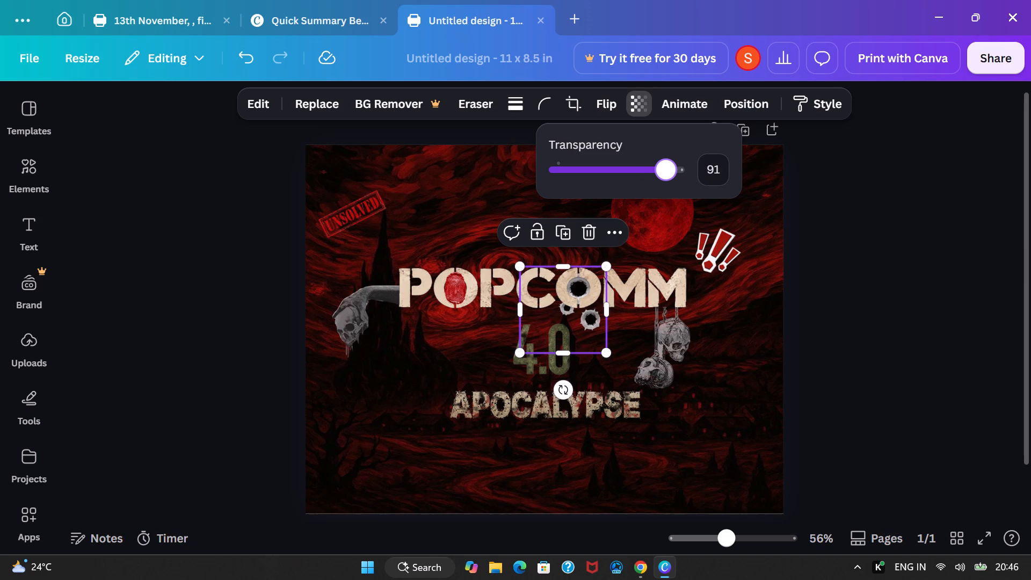
left_click_drag(666, 170, 664, 171)
left_click_drag(664, 171, 665, 171)
Try a stronger tilt on the bullet holes cutout and settle on a rotation of about -3°.
left_click_drag(565, 397, 606, 407)
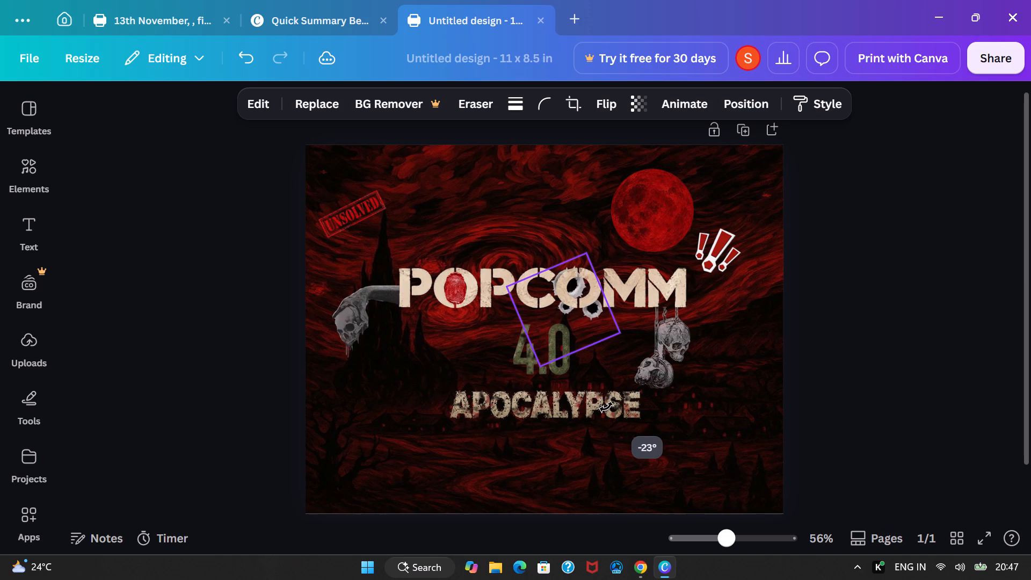
left_click_drag(606, 407, 571, 430)
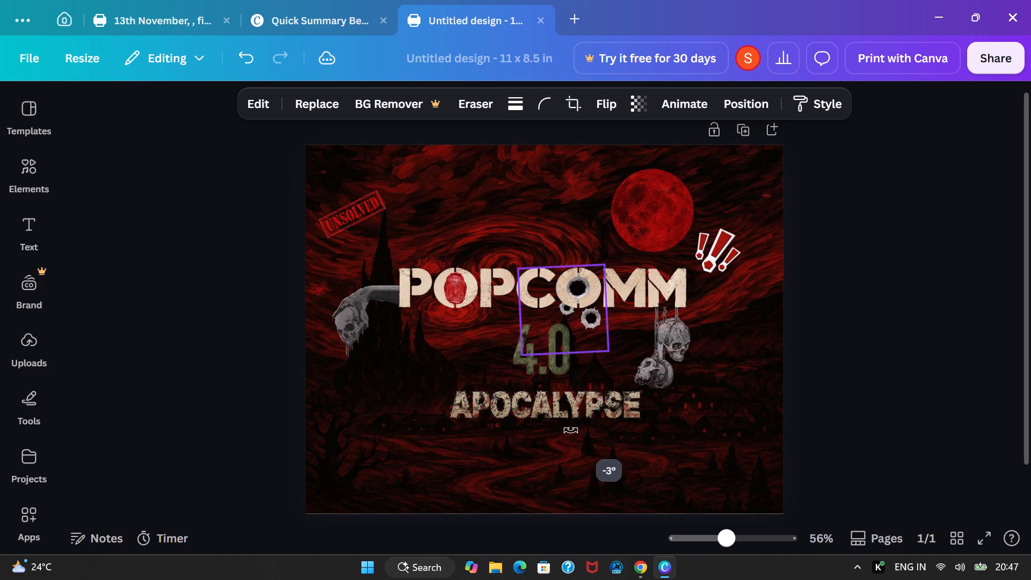
left_click_drag(571, 430, 570, 430)
left_click(892, 367)
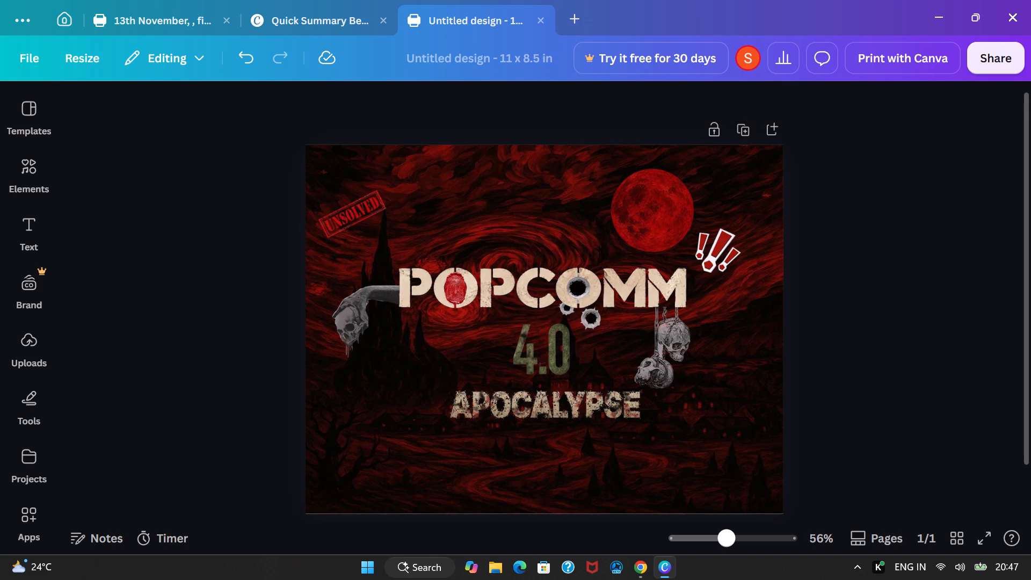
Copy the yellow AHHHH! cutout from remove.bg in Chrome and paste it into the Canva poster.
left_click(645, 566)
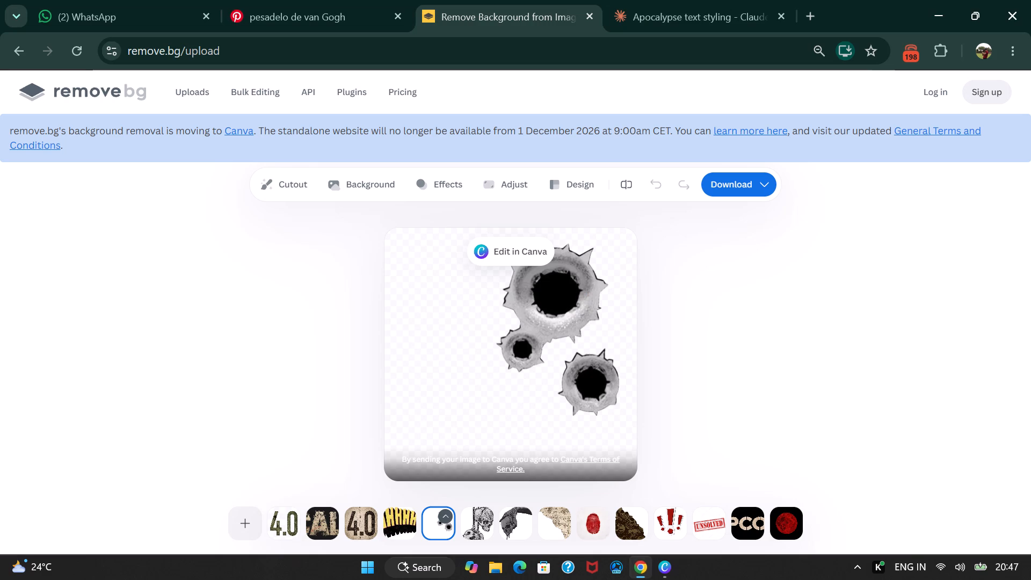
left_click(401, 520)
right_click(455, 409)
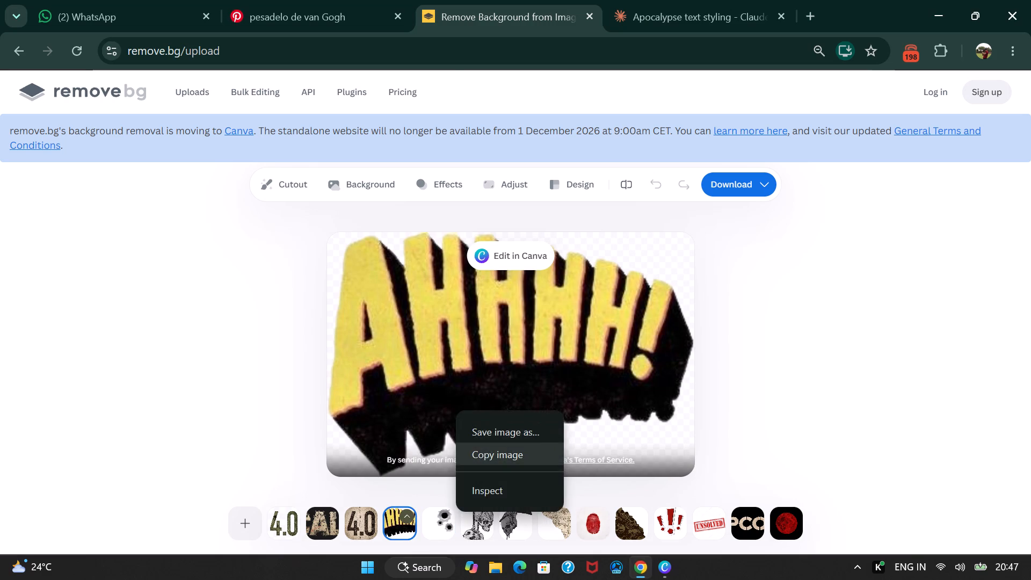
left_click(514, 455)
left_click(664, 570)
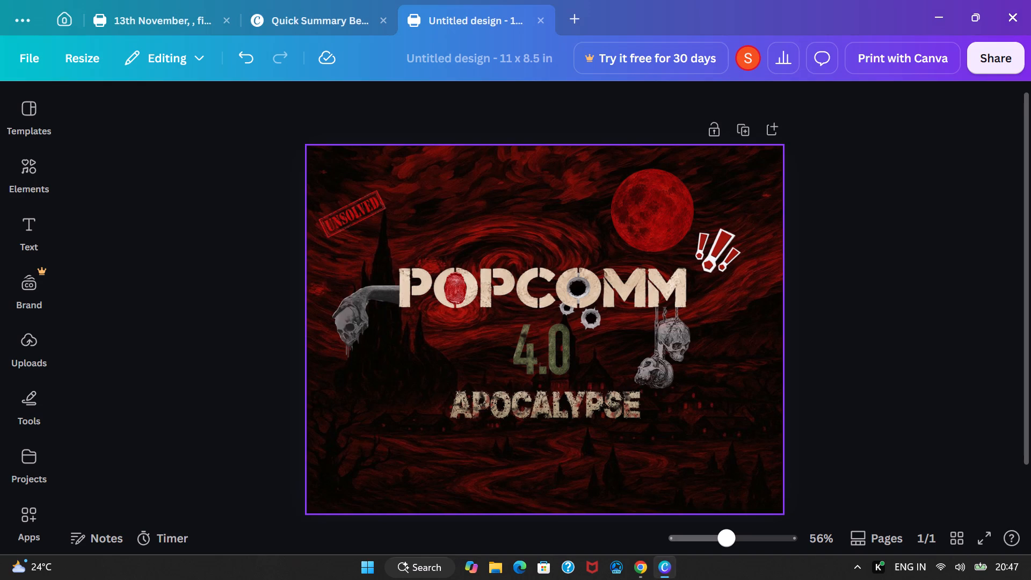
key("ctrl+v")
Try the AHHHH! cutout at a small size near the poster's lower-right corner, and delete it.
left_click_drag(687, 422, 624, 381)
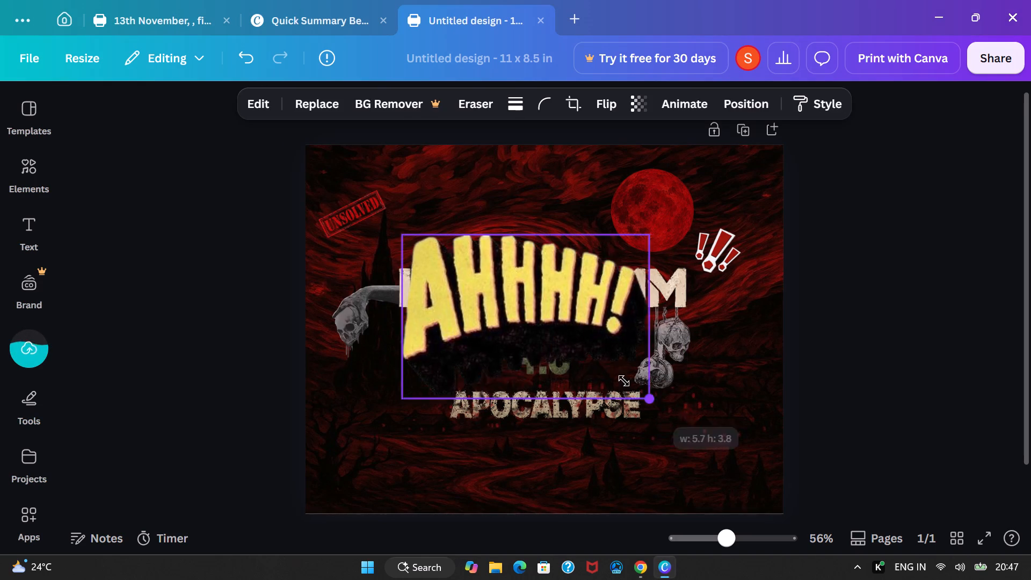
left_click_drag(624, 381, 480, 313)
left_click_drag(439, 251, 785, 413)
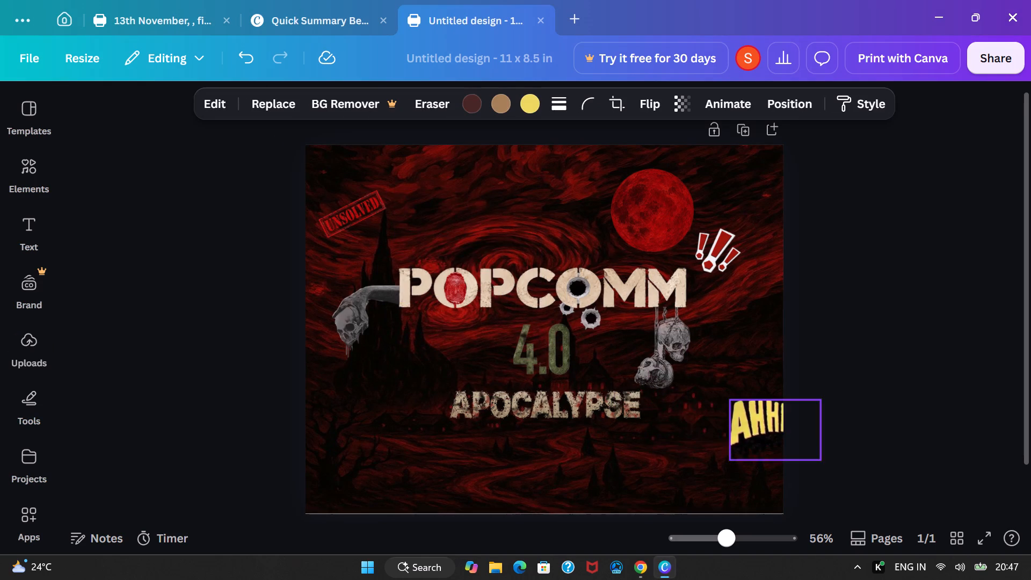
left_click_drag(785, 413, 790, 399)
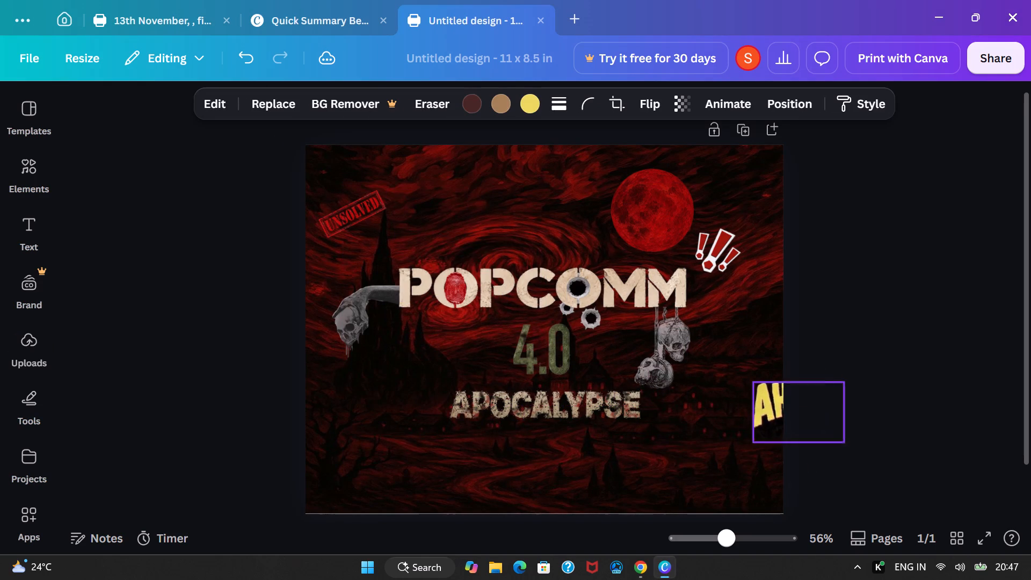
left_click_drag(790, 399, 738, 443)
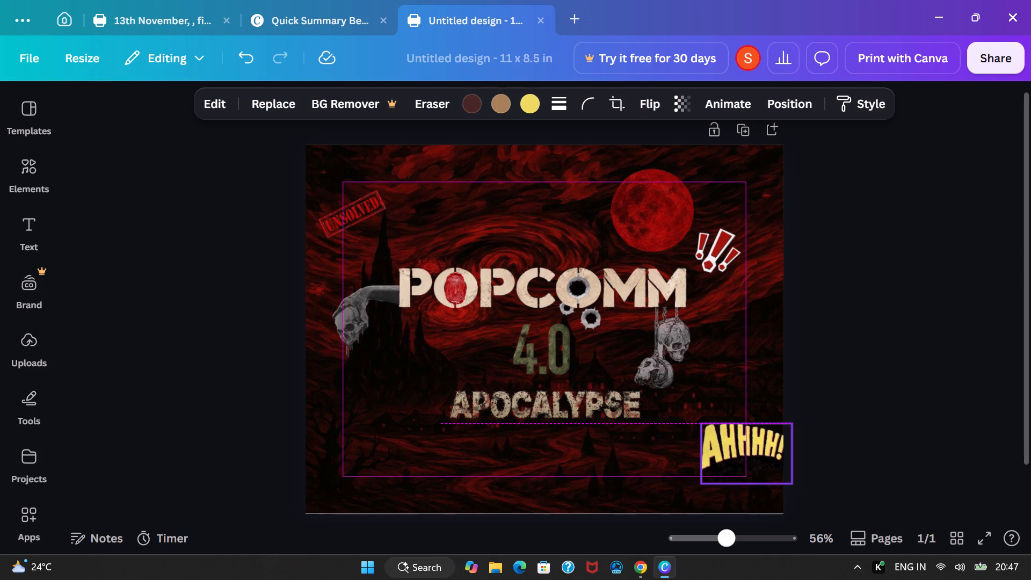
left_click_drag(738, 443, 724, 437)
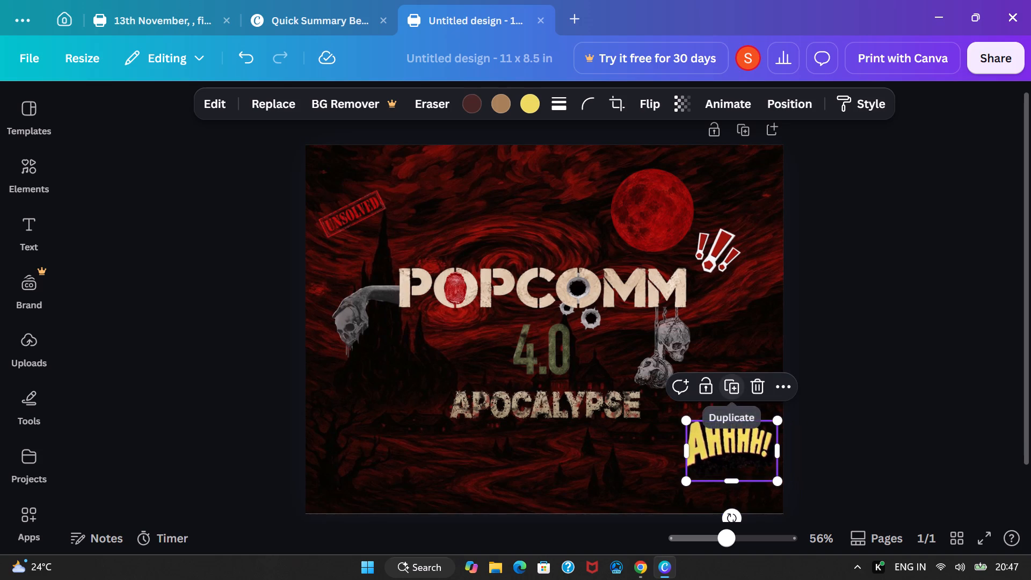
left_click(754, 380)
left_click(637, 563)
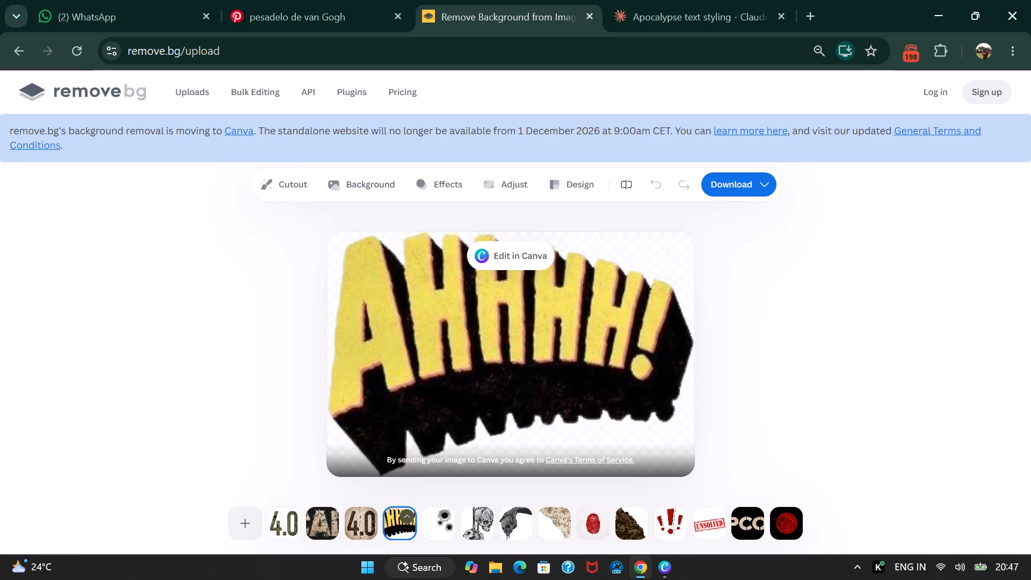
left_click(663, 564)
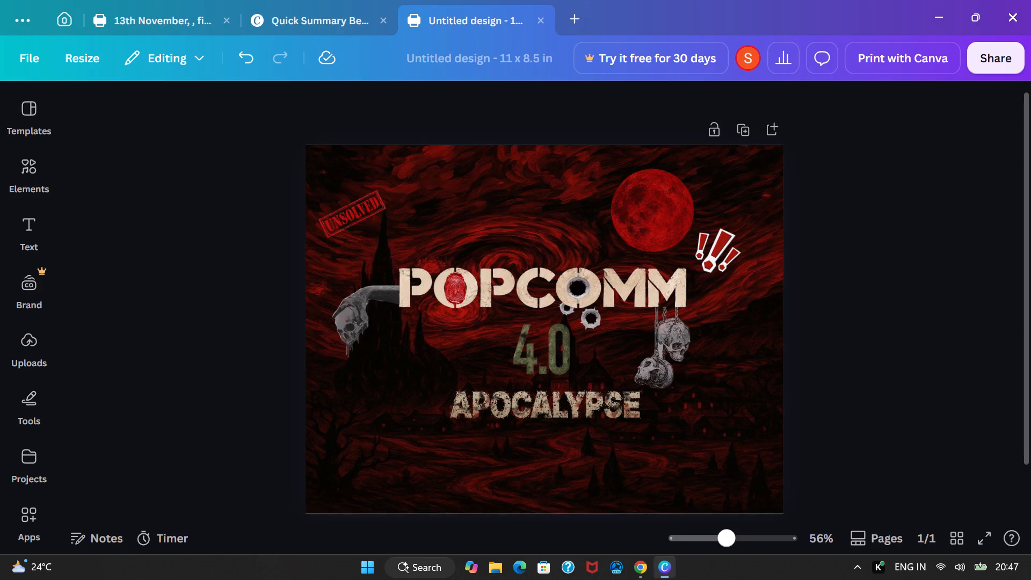
Capture a screenshot of the whole poster area with the Snipping Tool.
key("Print")
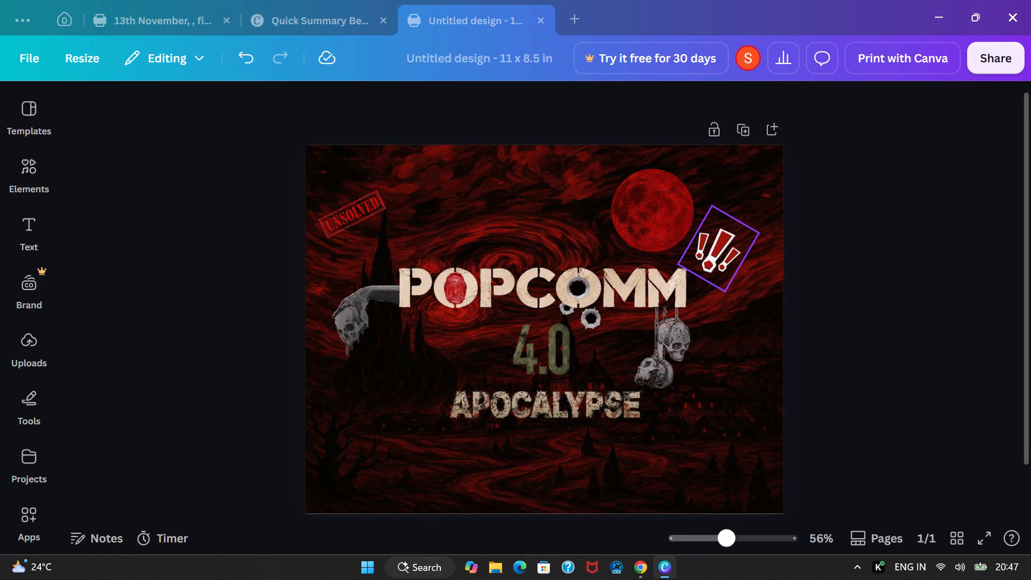
left_click_drag(299, 142, 699, 421)
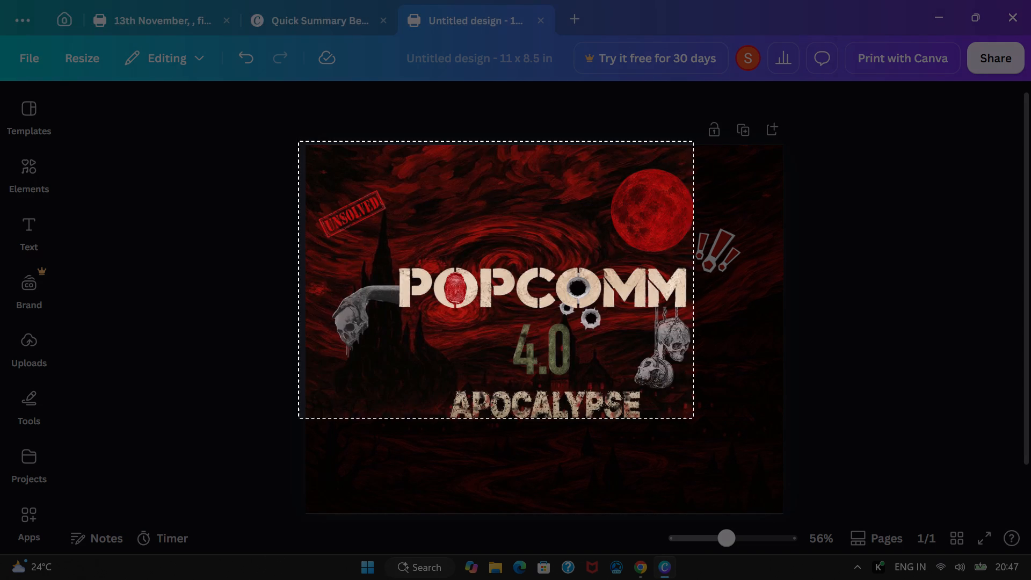
left_click_drag(699, 421, 793, 519)
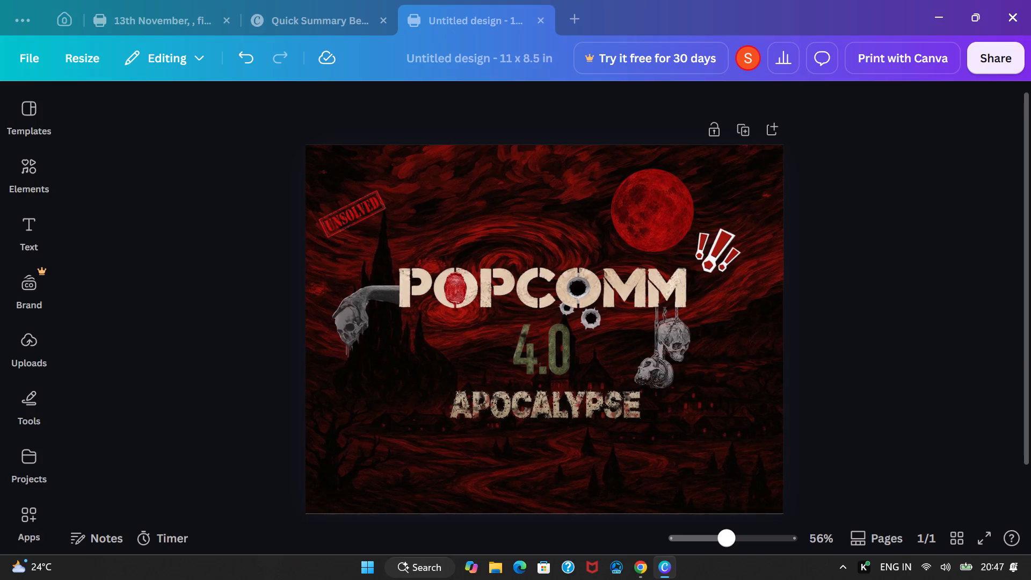
Move the APOCALYPSE text slightly down, leaving a little more space below the 4.0.
left_click_drag(548, 410, 549, 416)
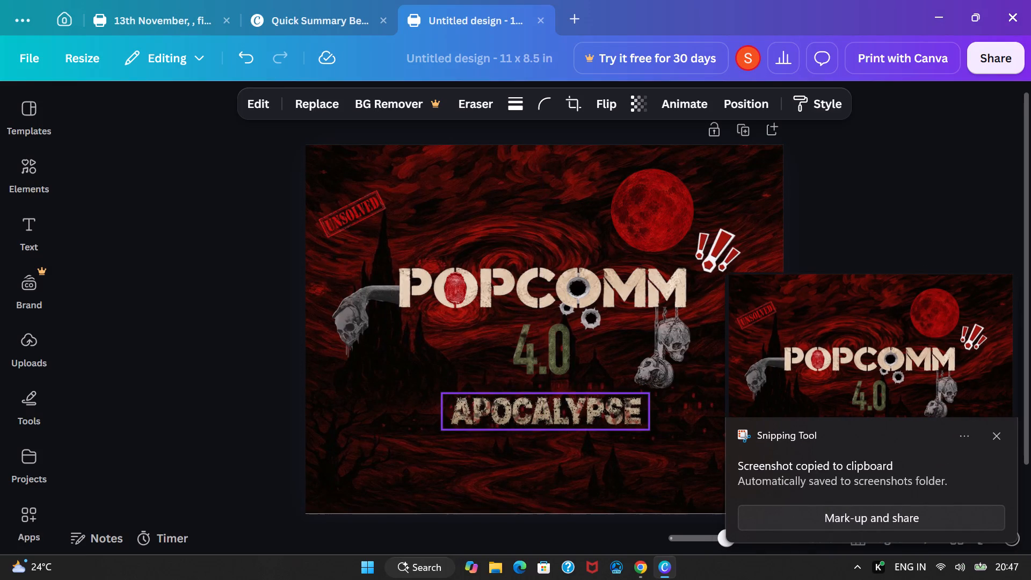
left_click_drag(549, 416, 549, 419)
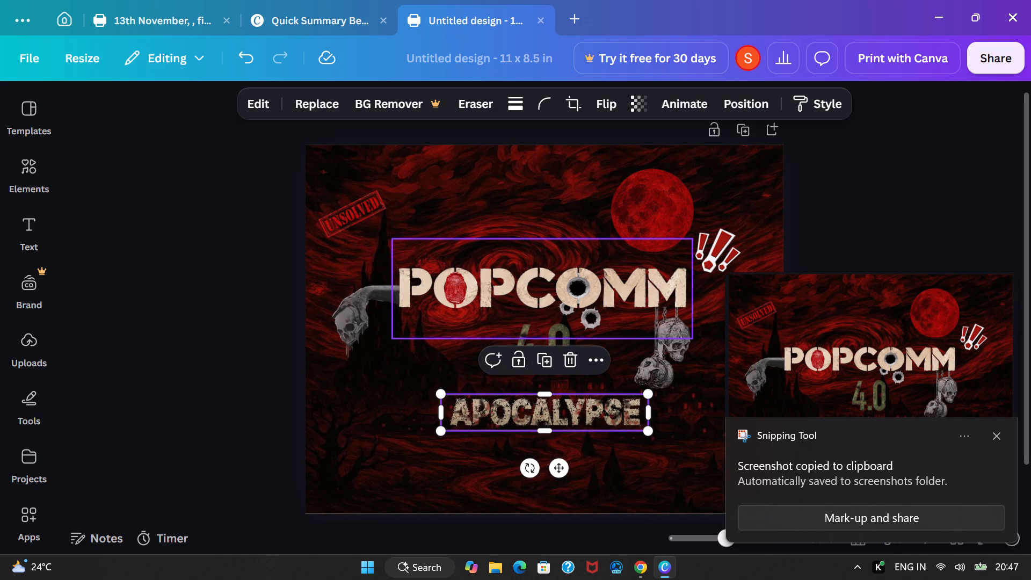
Move the 4.0 text slightly down, opening a little more space beneath the POPCOMM title and its bullet holes.
left_click(265, 383)
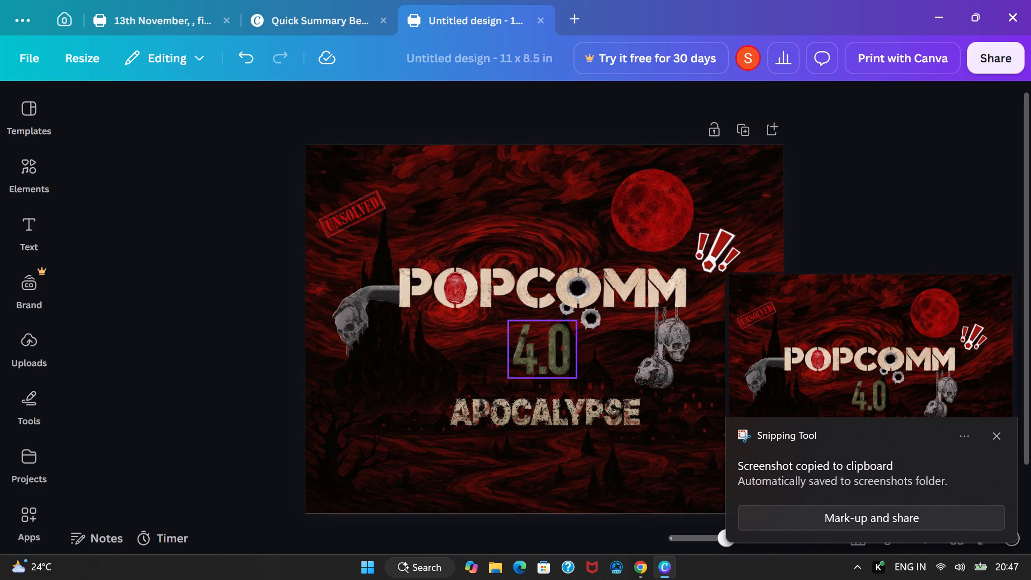
left_click_drag(522, 360, 523, 367)
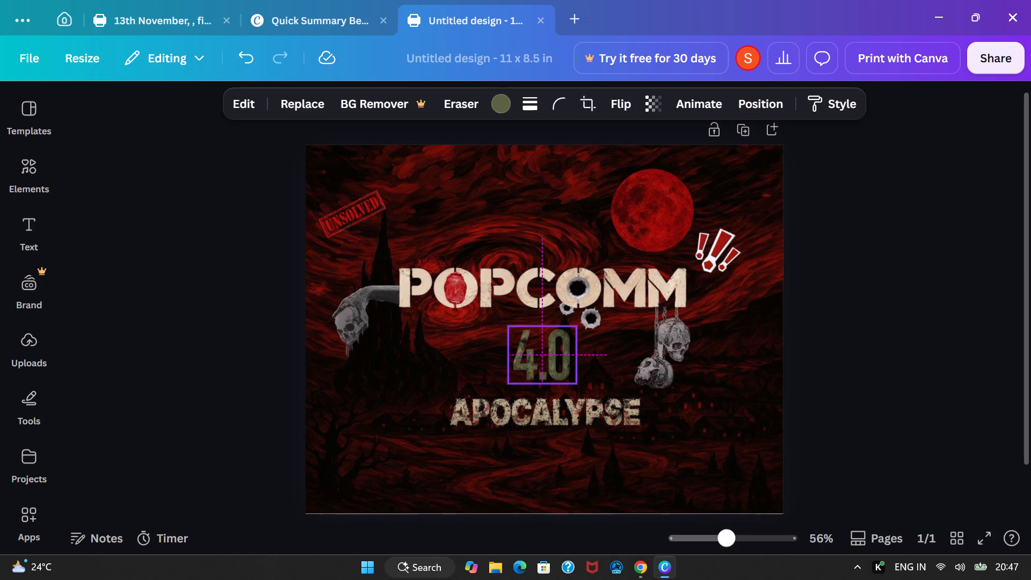
left_click_drag(523, 367, 523, 367)
left_click(909, 280)
Move the APOCALYPSE text slightly further down to keep it spaced below the 4.0.
scroll(910, 281, "up", 3)
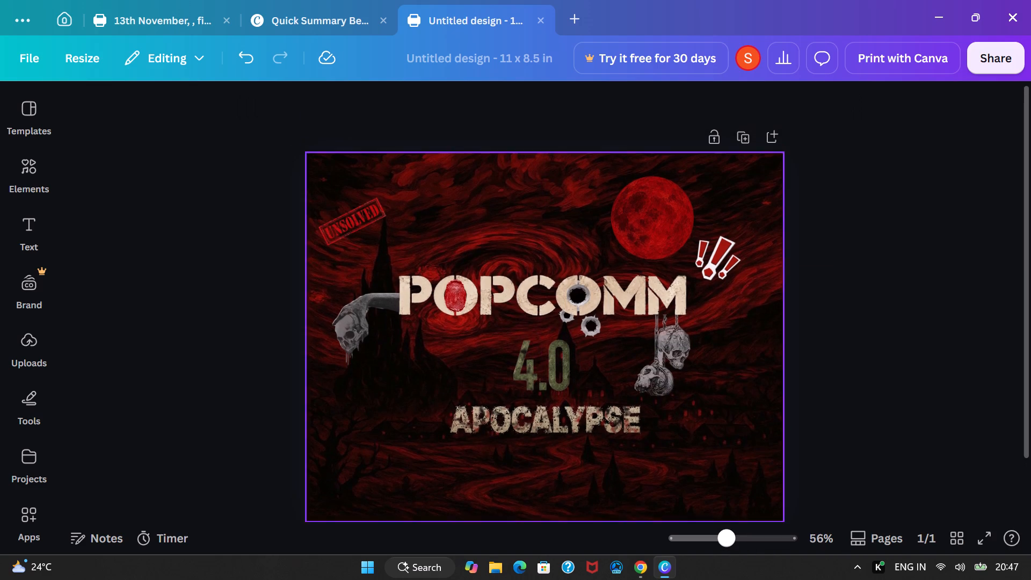
left_click_drag(584, 417, 585, 424)
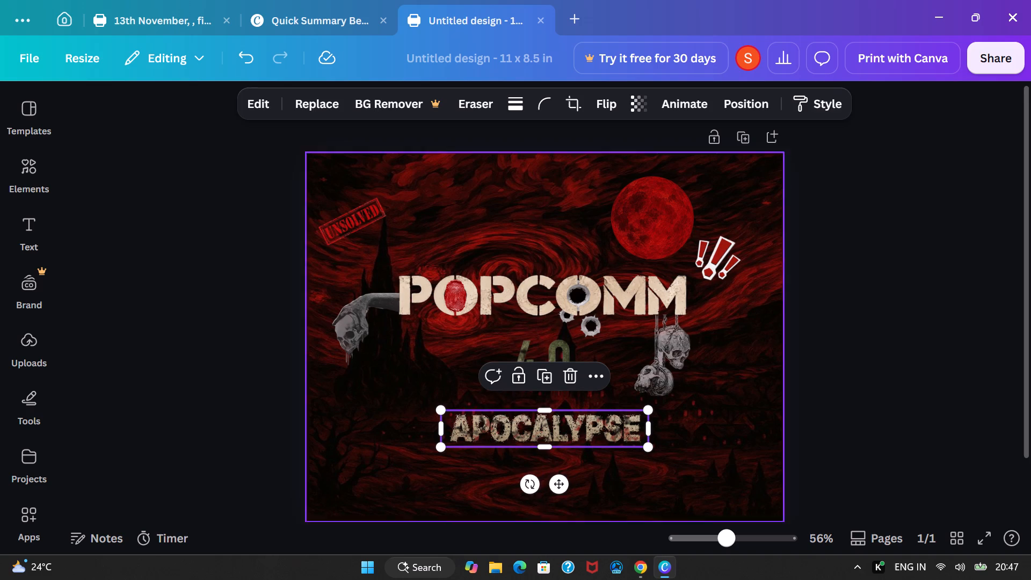
scroll(868, 344, "up", 3)
scroll(868, 344, "down", 1)
scroll(868, 344, "up", 2)
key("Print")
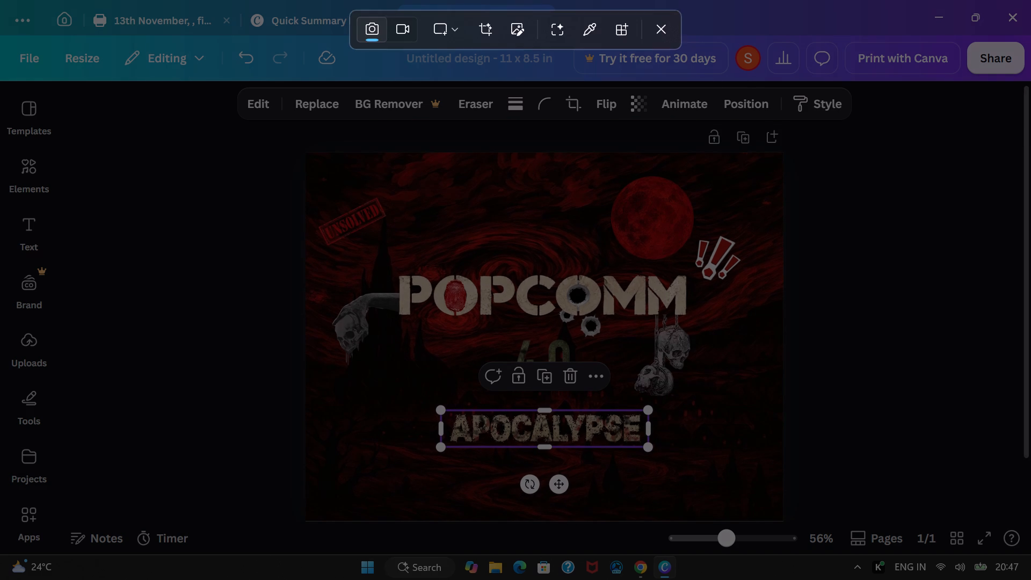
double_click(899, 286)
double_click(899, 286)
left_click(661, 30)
Deselect the APOCALYPSE text and capture a screenshot of the whole poster with the Snipping Tool.
left_click(911, 287)
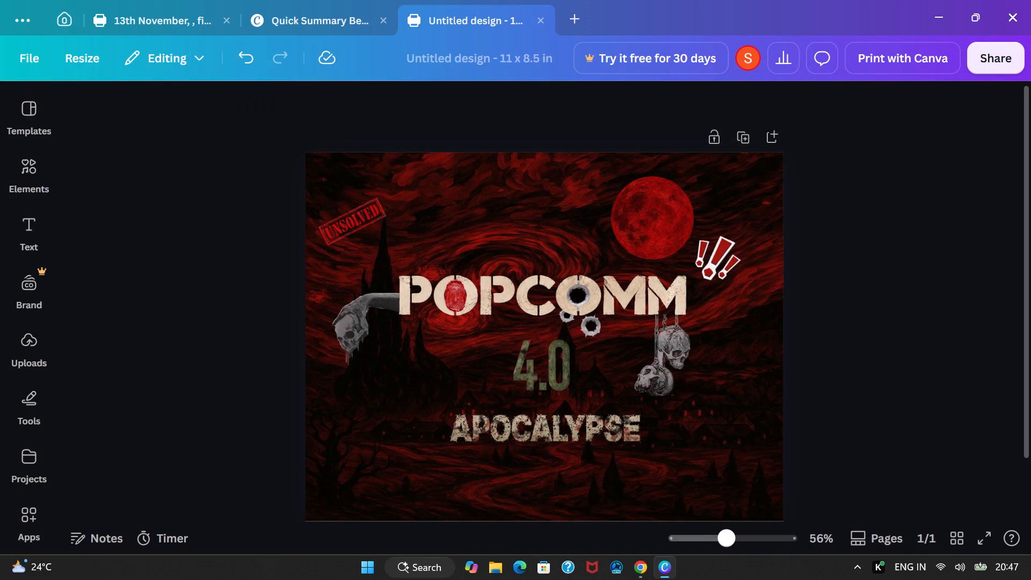
key("Print")
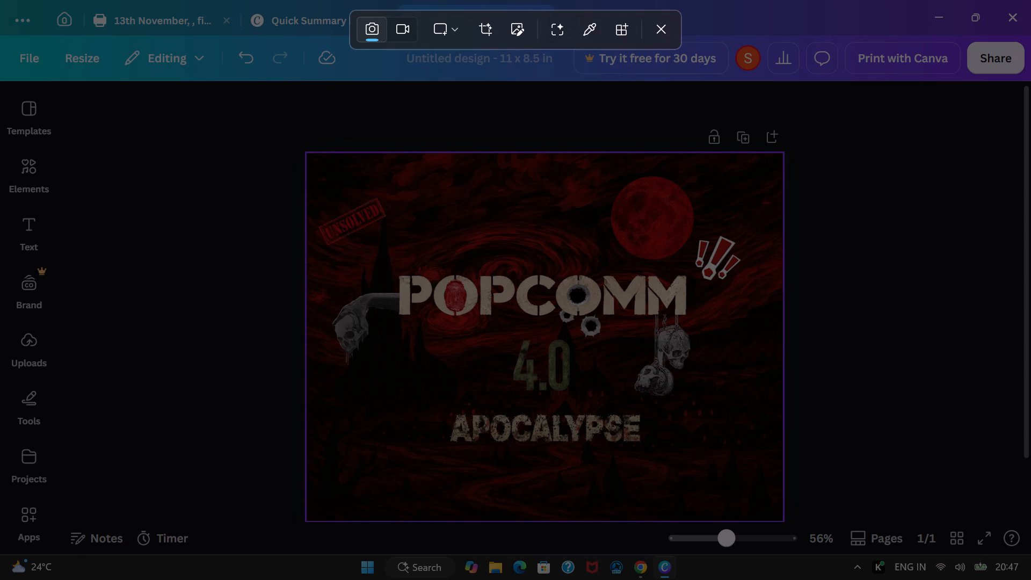
left_click_drag(286, 143, 795, 531)
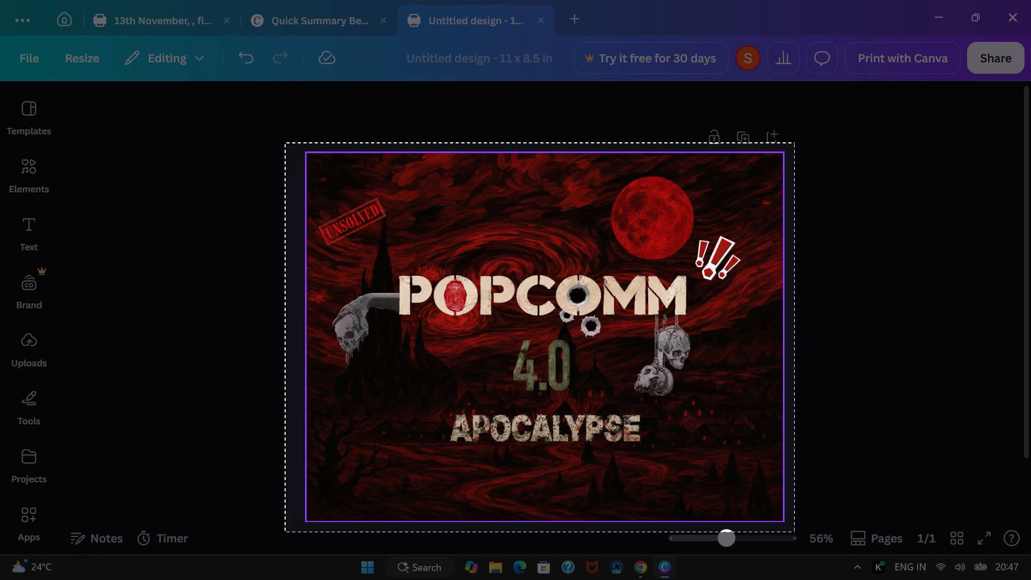
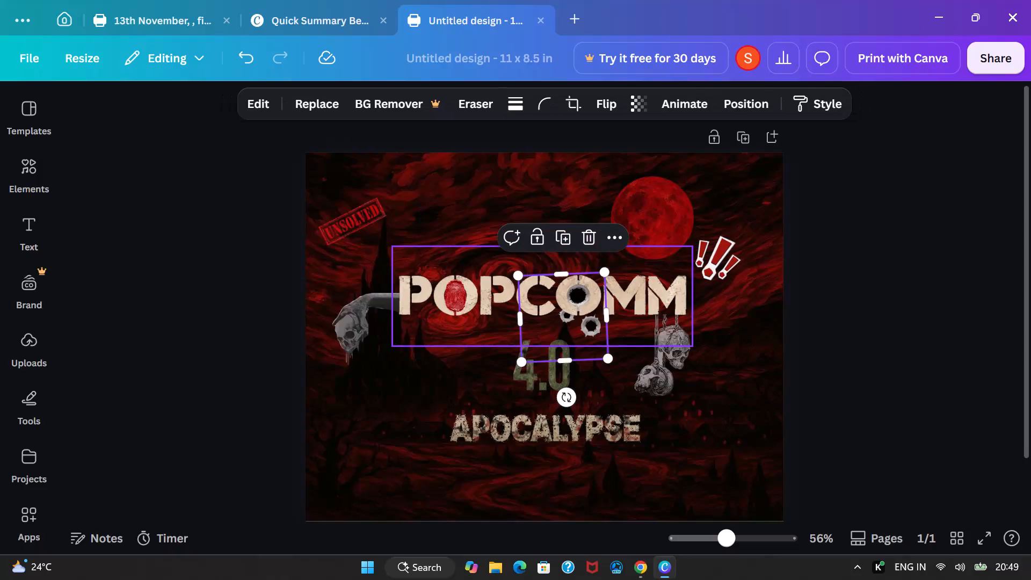
Delete the bullet-hole graphic overlapping the letters of the POPCOMM title.
left_click(583, 234)
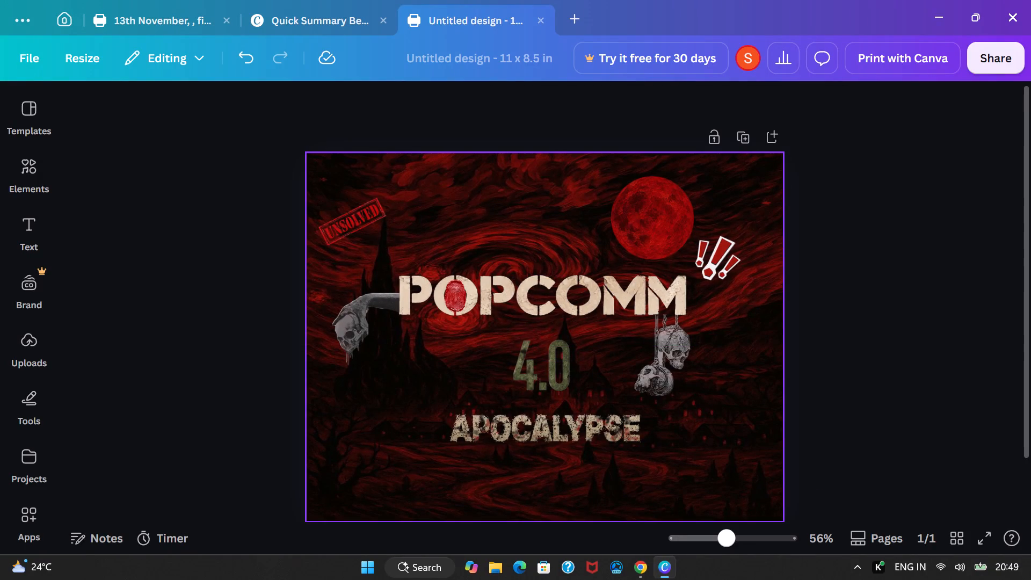
Capture a rectangular screenshot of the whole POPCOMM 4.0 Apocalypse design page with the Snipping Tool.
key("Print")
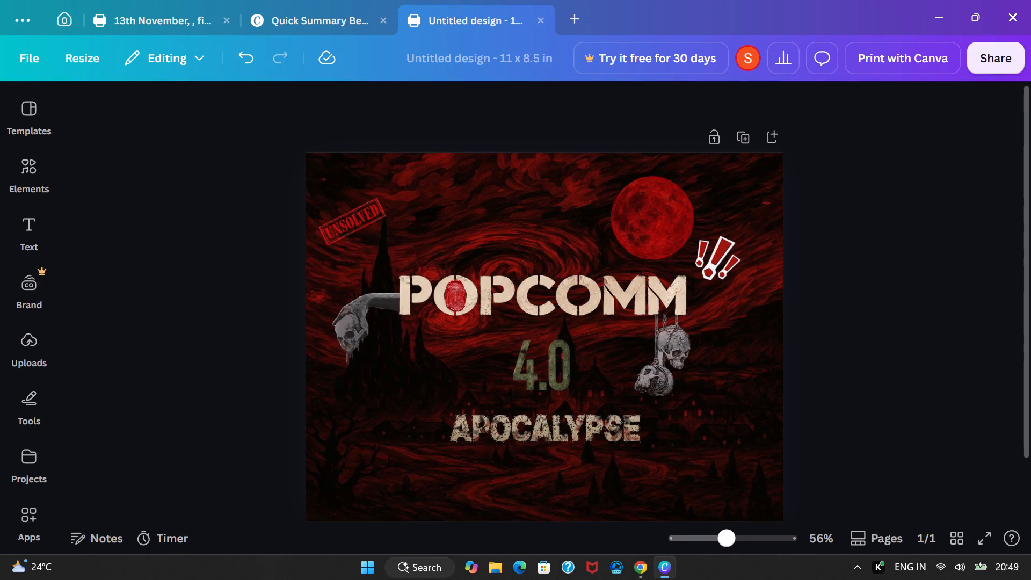
left_click_drag(295, 150, 814, 525)
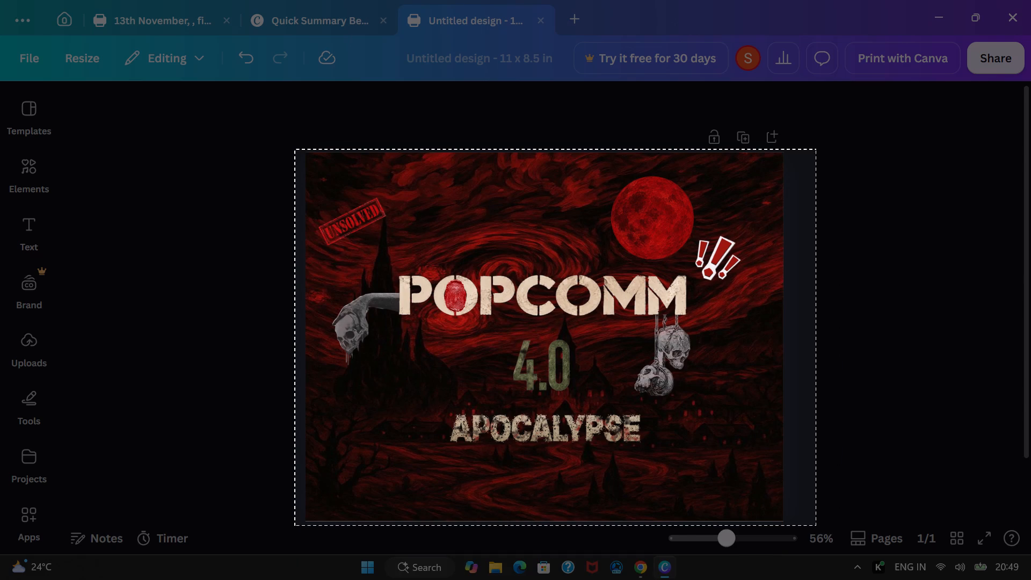
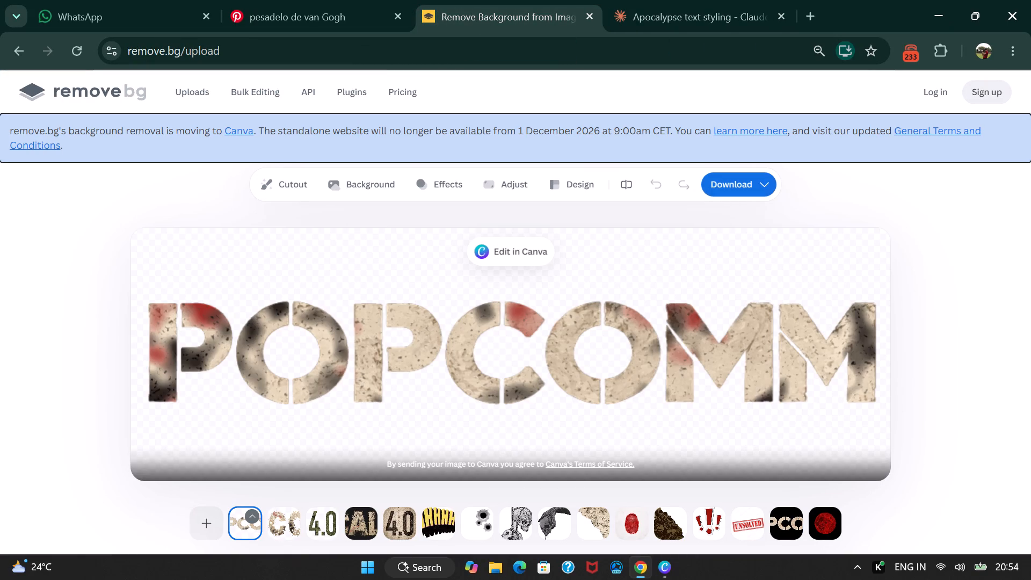
Copy the background-removed beige POPCOMM lettering with red and black stains from remove.bg and switch to the Canva design.
scroll(385, 351, "up", 1)
right_click(385, 351)
left_click(416, 402)
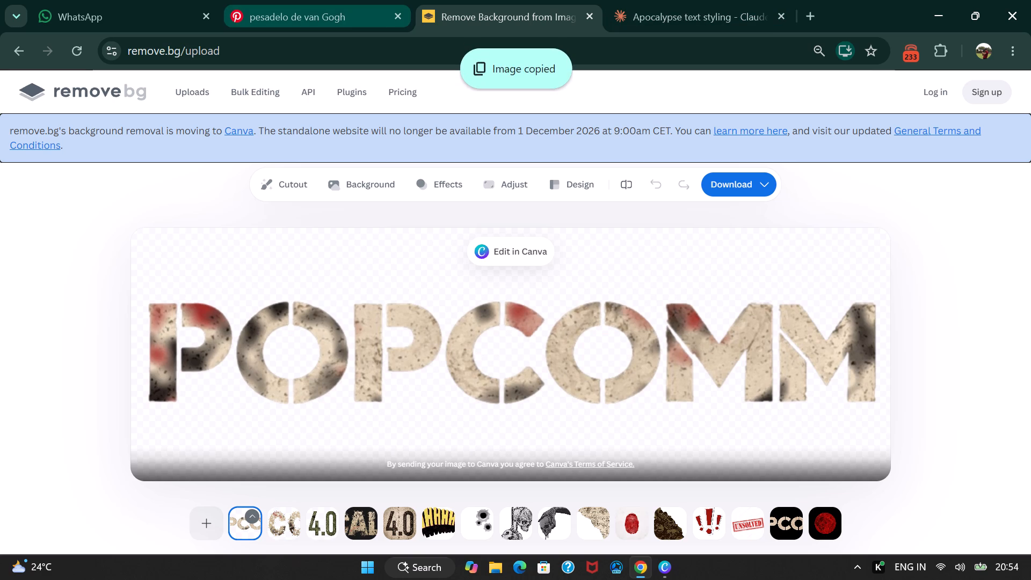
left_click(662, 570)
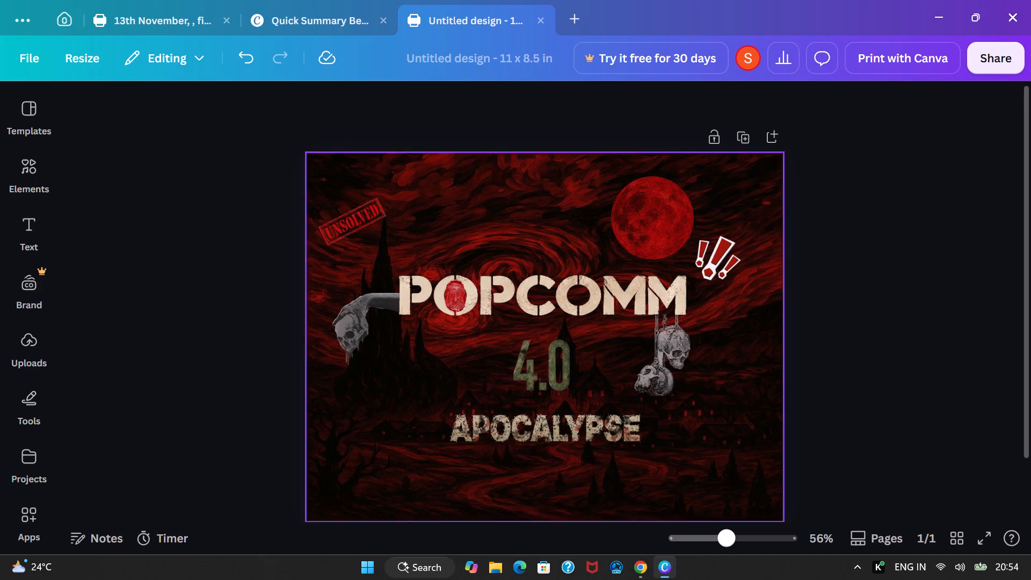
Delete the existing beige POPCOMM lettering image from the design, leaving the fingerprint graphic in place.
left_click(551, 301)
double_click(551, 301)
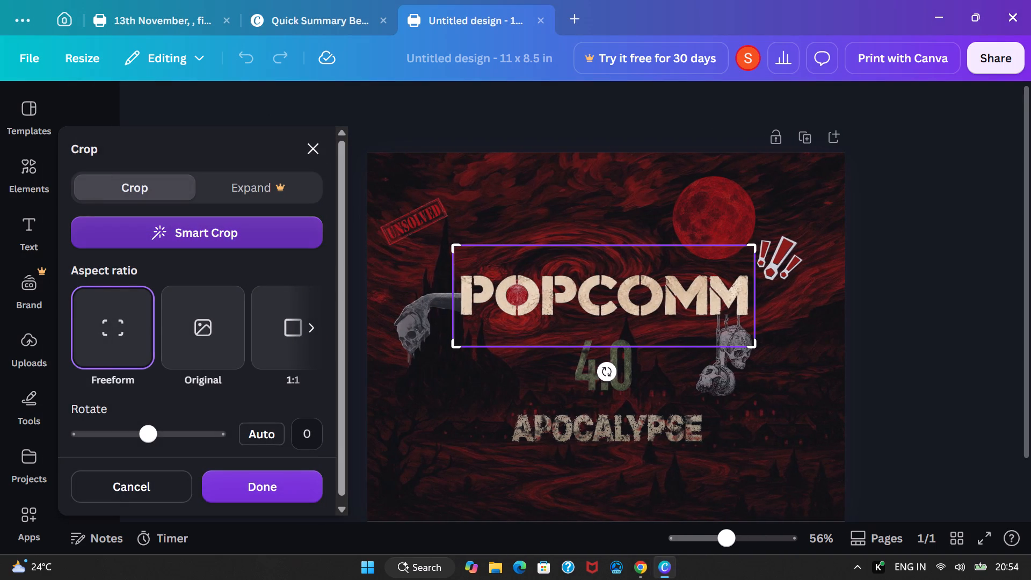
scroll(248, 311, "down", 3)
left_click(313, 152)
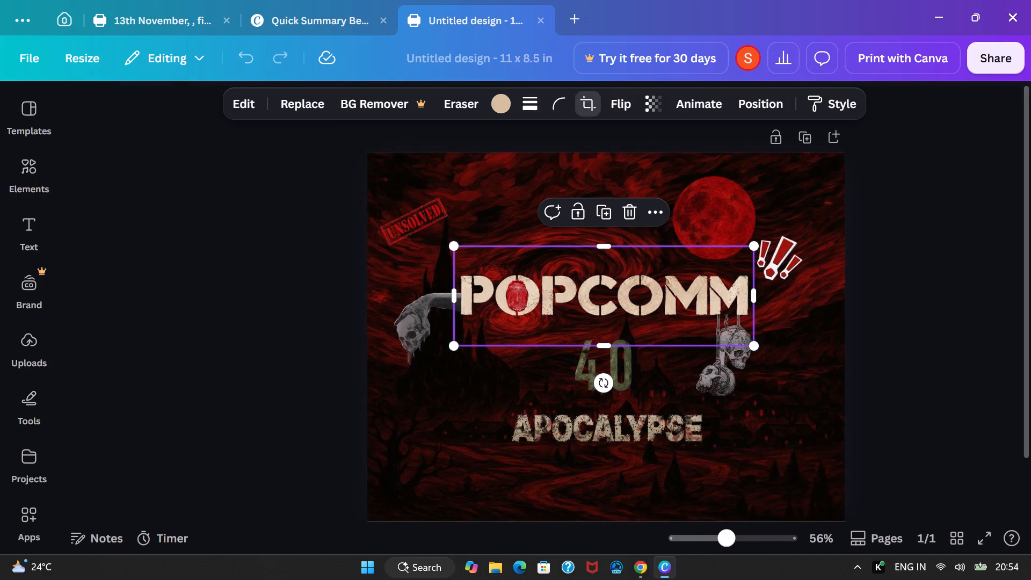
left_click(563, 213)
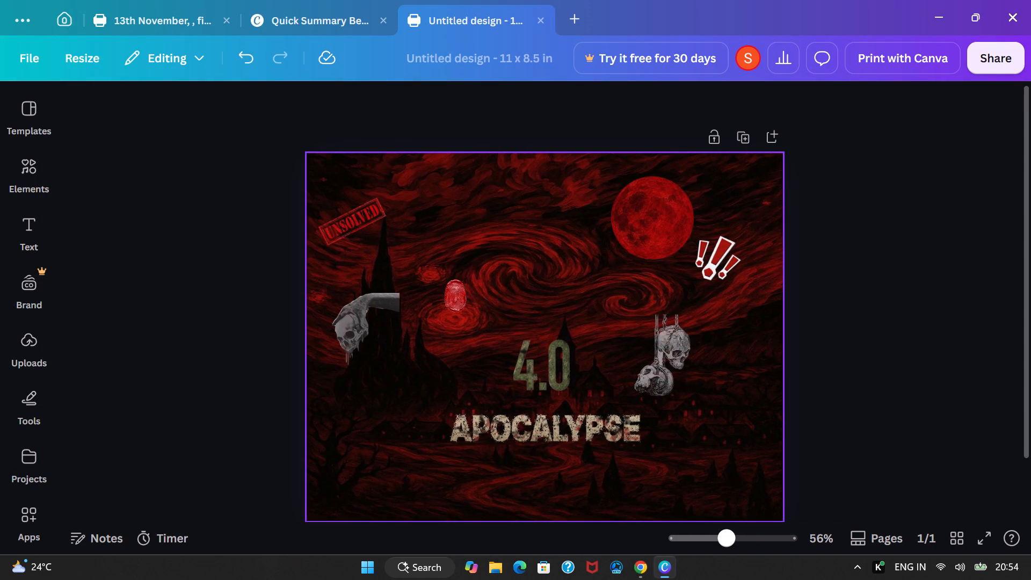
Paste the copied stencil-style POPCOMM image and scale it to about 6.9 in wide, fitted between the skeletal hand and hanging skulls.
key("ctrl+v")
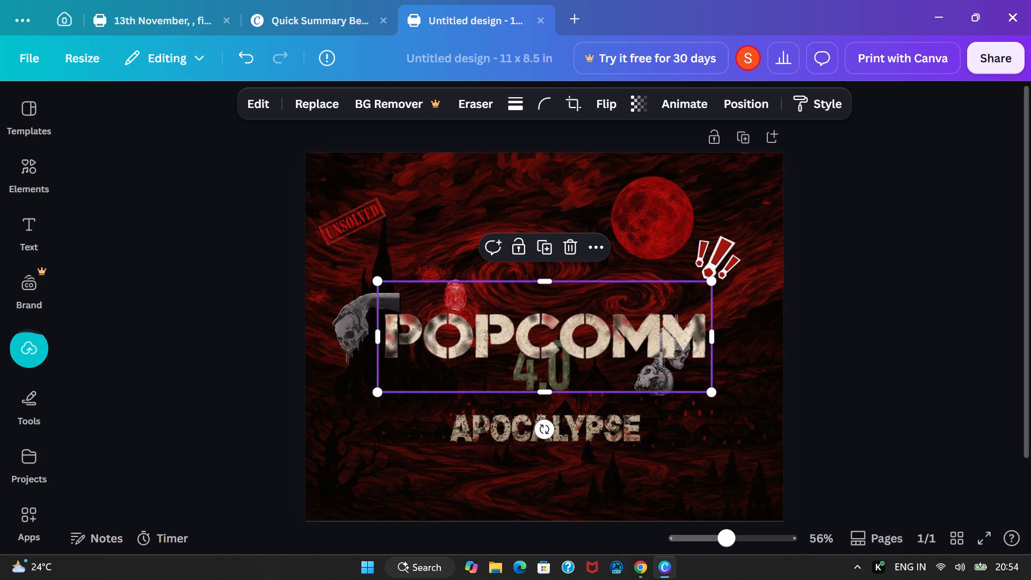
left_click_drag(478, 336, 485, 298)
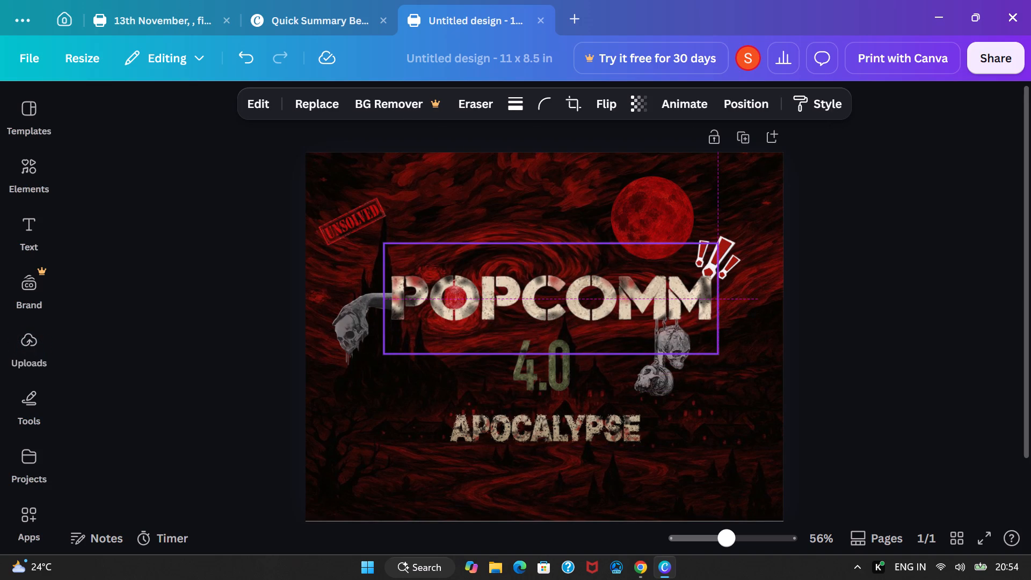
left_click_drag(485, 298, 486, 298)
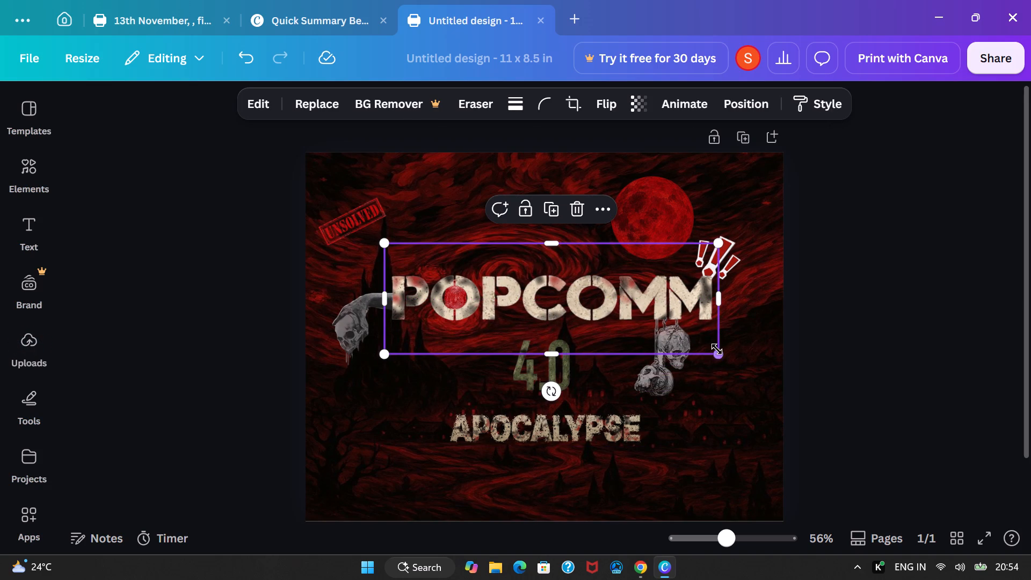
left_click_drag(717, 357, 688, 341)
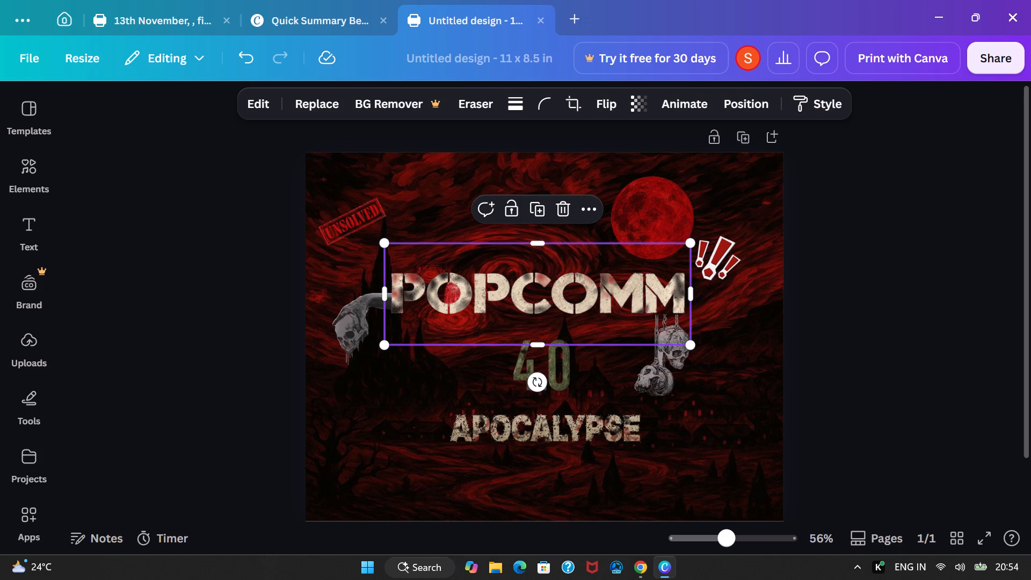
left_click_drag(479, 291, 487, 293)
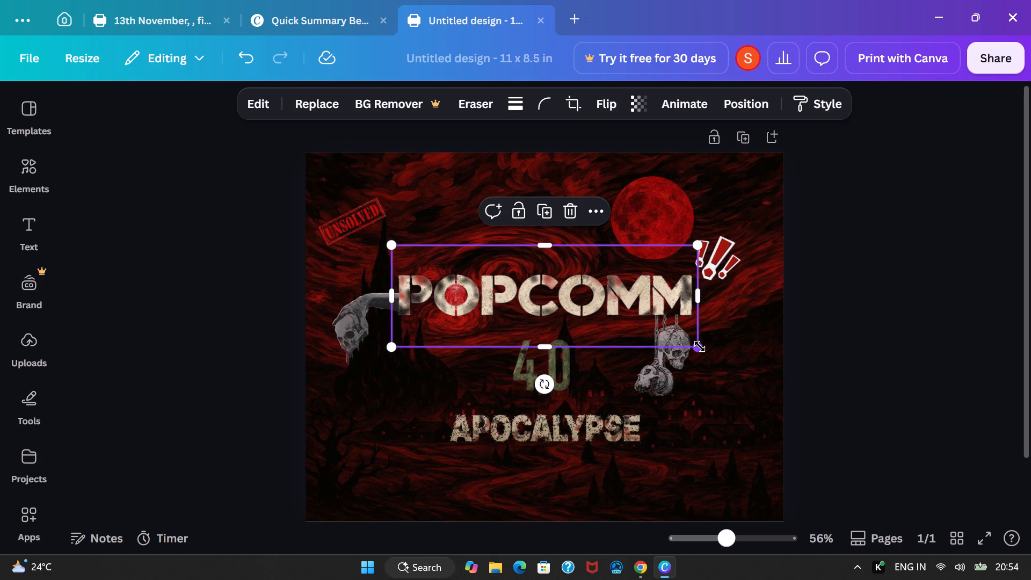
left_click(698, 344)
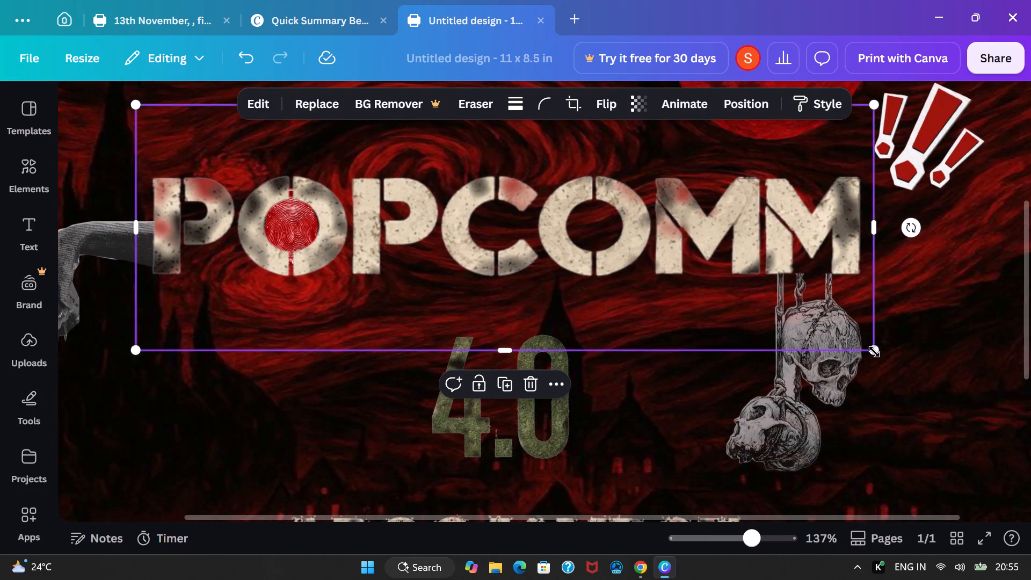
left_click_drag(876, 350, 868, 349)
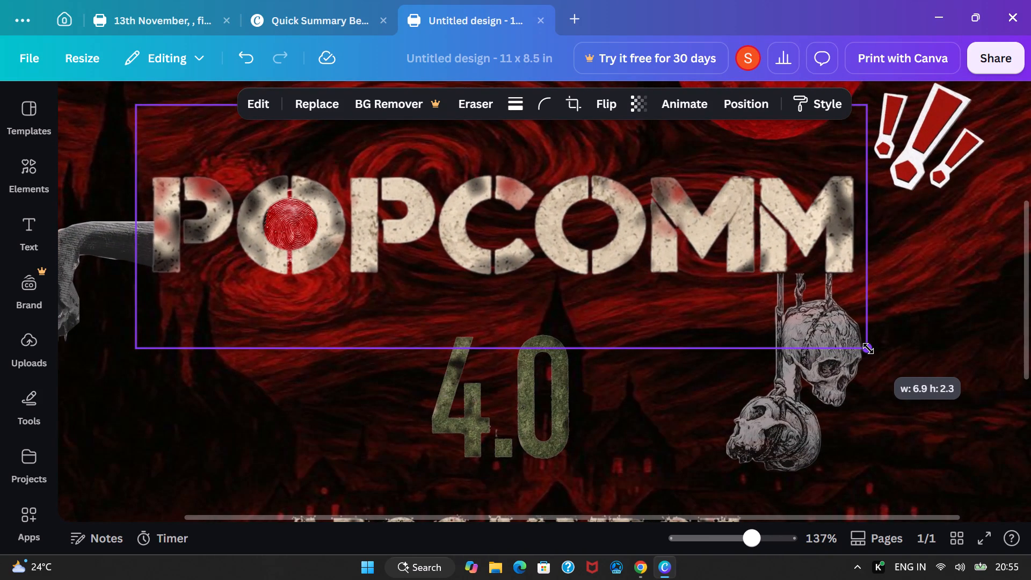
left_click_drag(868, 349, 868, 349)
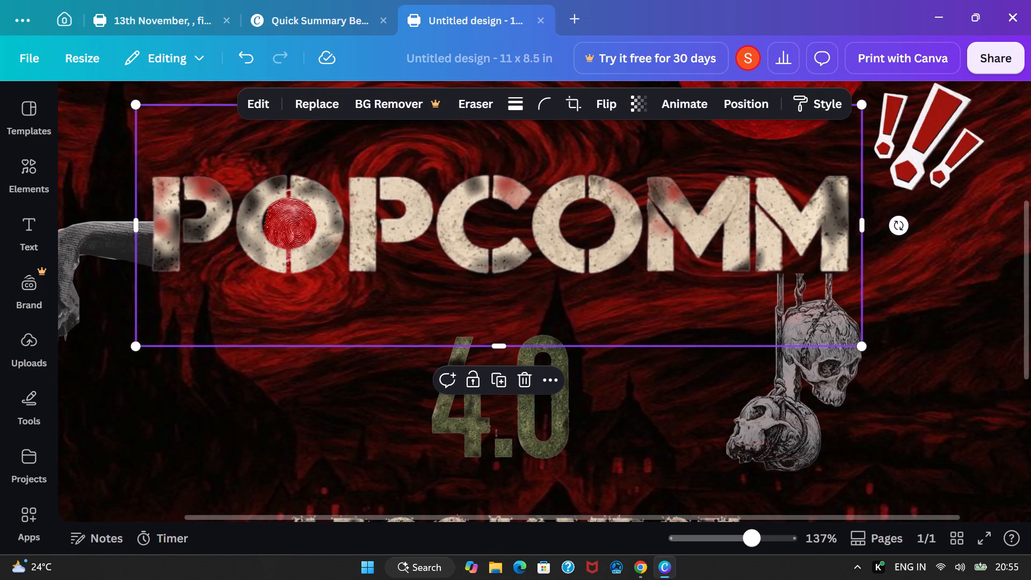
left_click(700, 226)
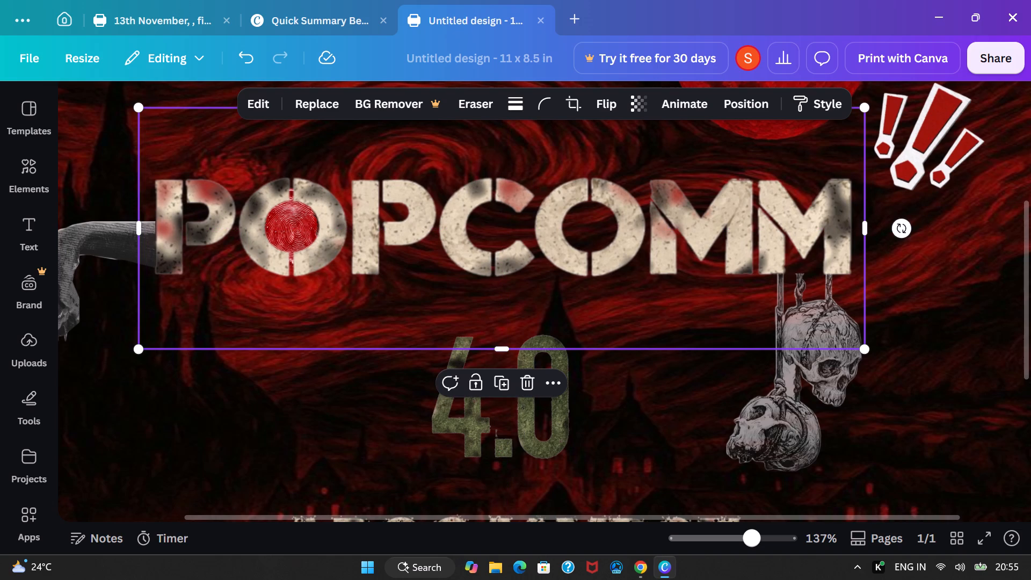
Bring the red fingerprint graphic in POPCOMM's first O to the front of the design.
left_click(280, 241)
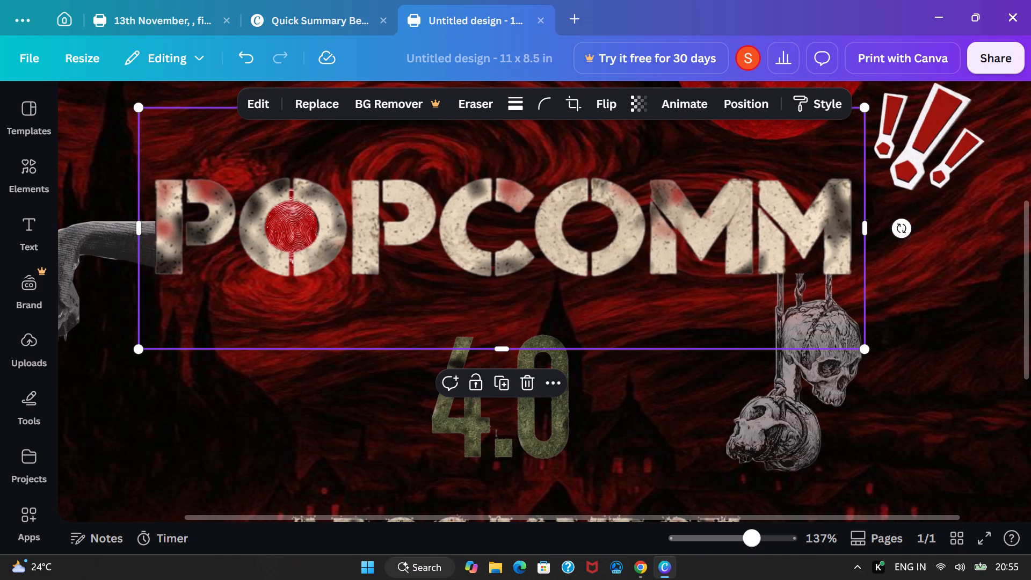
left_click(280, 241, "ctrl")
left_click(280, 241, "ctrl")
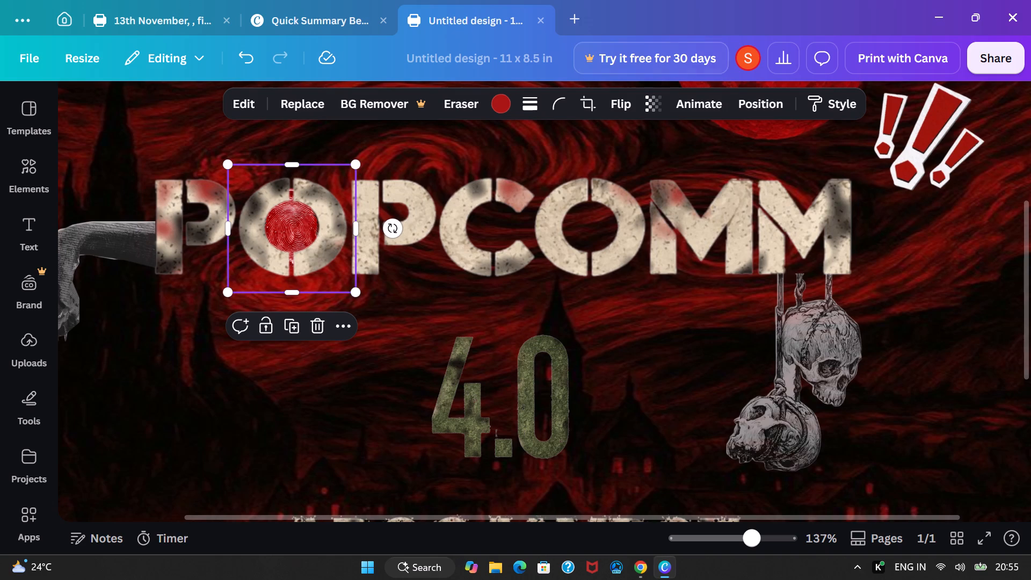
left_click(752, 93)
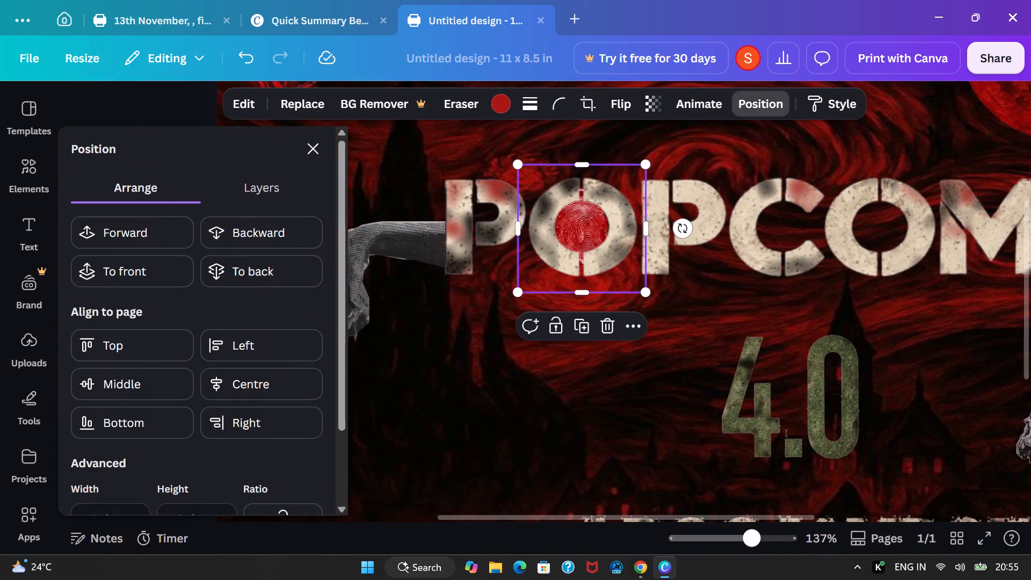
left_click(146, 263)
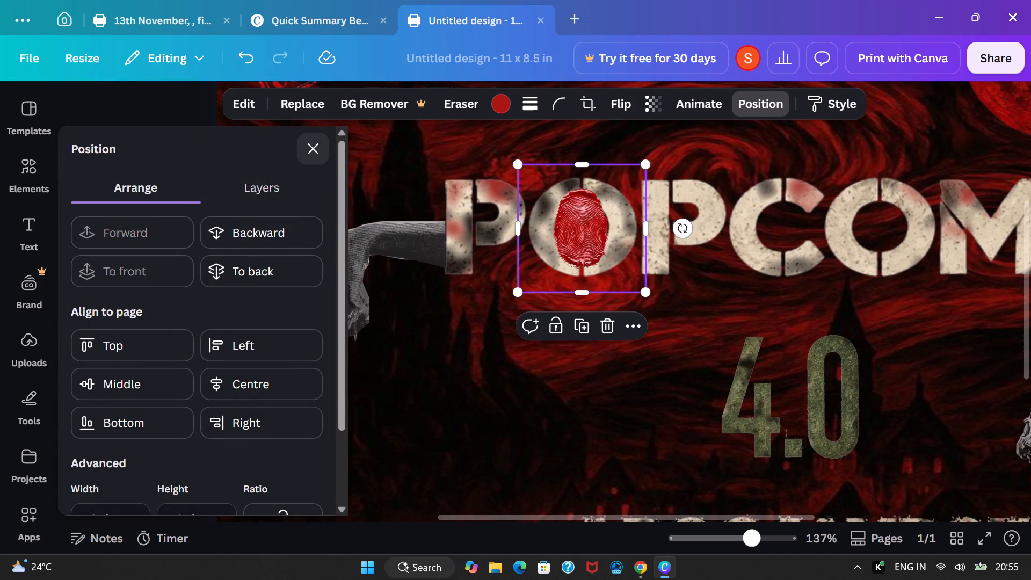
left_click(322, 144)
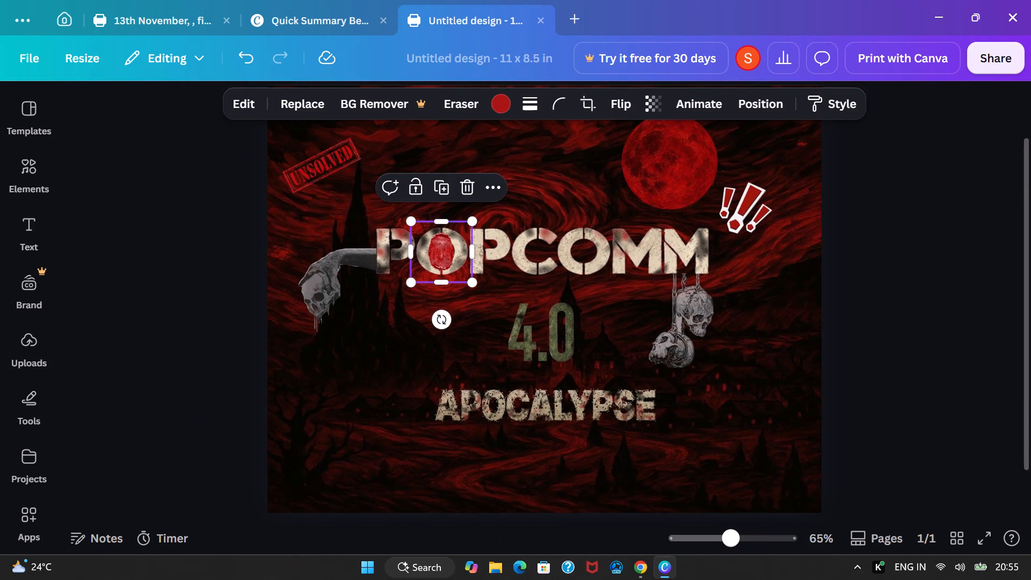
left_click(979, 273)
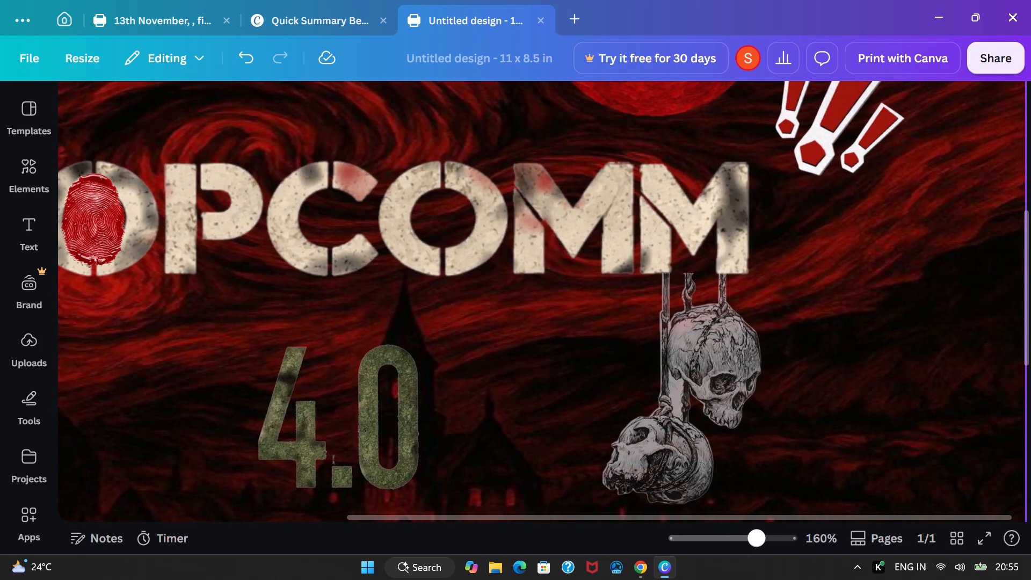
Capture a screenshot of the whole POPCOMM 4.0 Apocalypse page with nothing selected, using Snipping Tool.
right_click(810, 255)
scroll(810, 255, "up", 2)
left_click(856, 250)
scroll(856, 250, "down", 1)
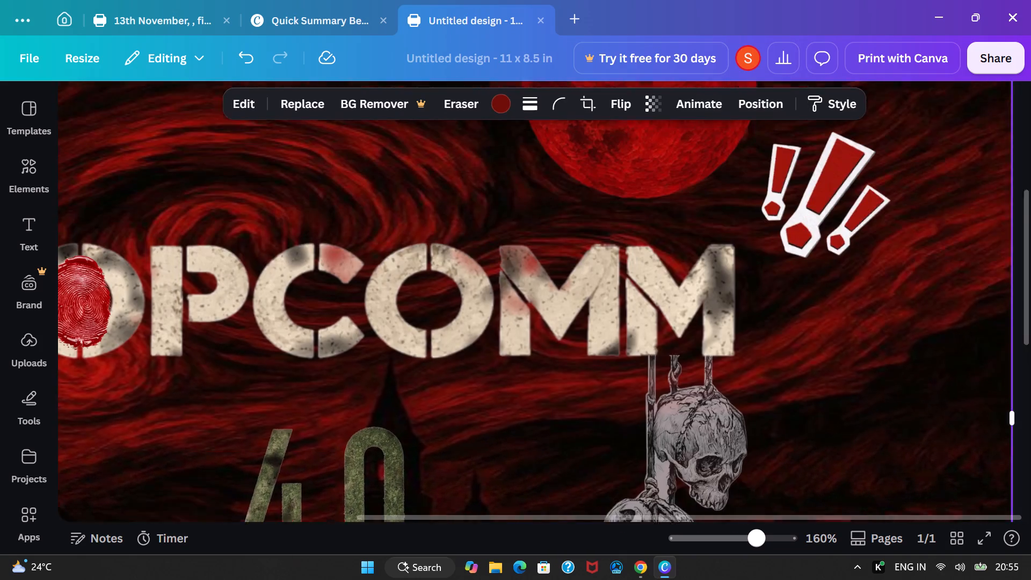
scroll(856, 250, "down", 1)
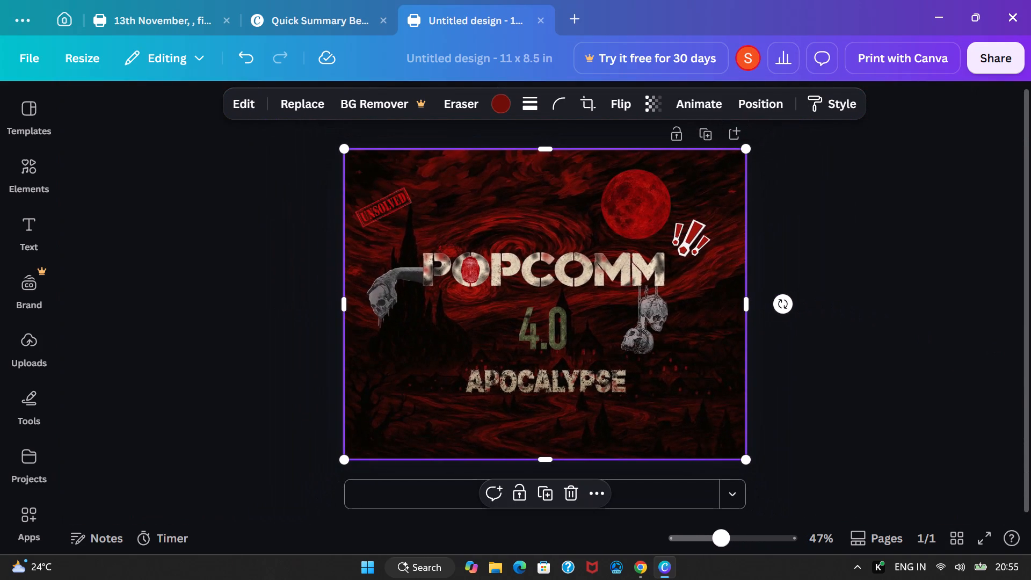
left_click(884, 245)
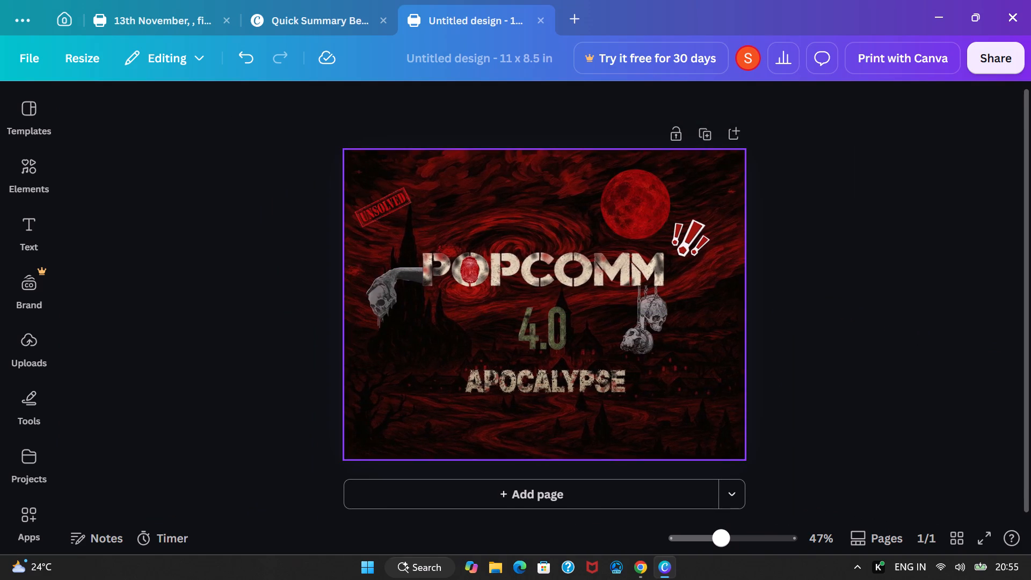
key("Print")
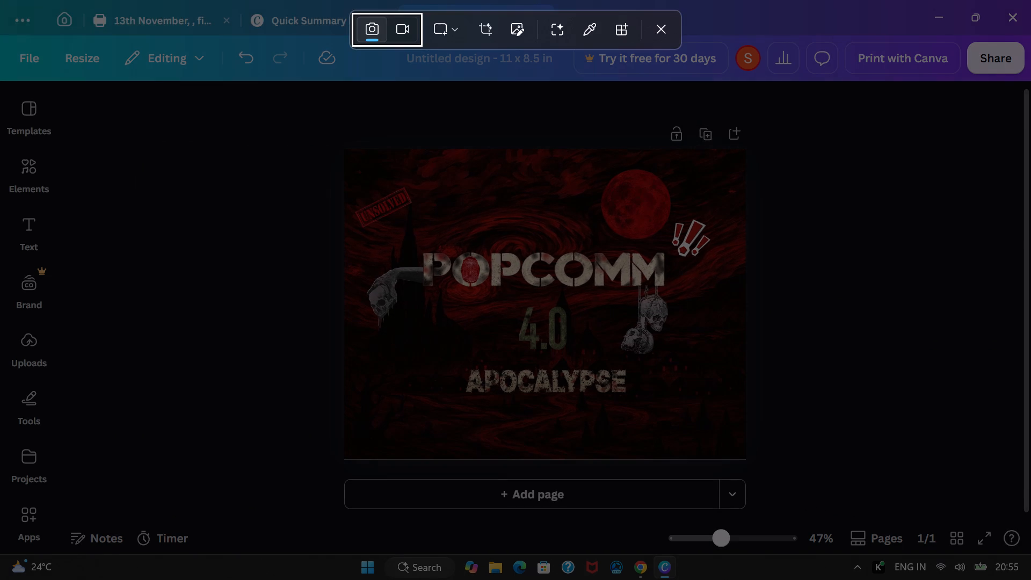
left_click_drag(339, 145, 471, 317)
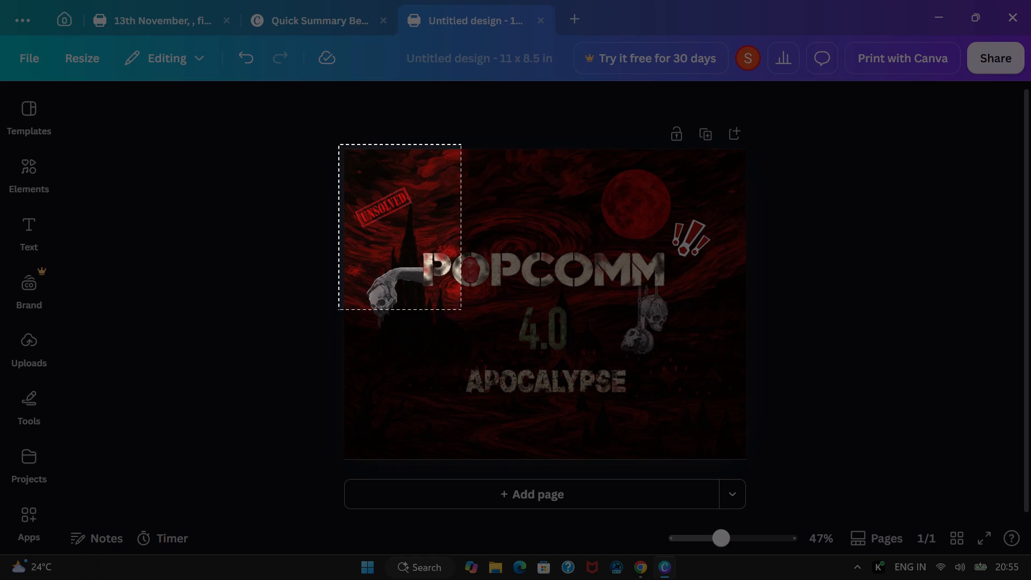
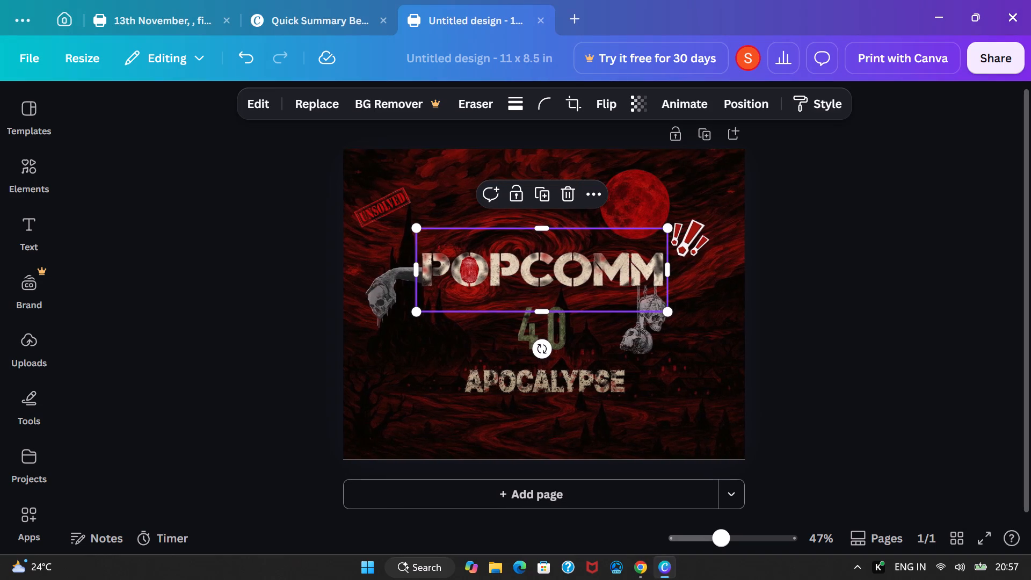
key("ctrl+v")
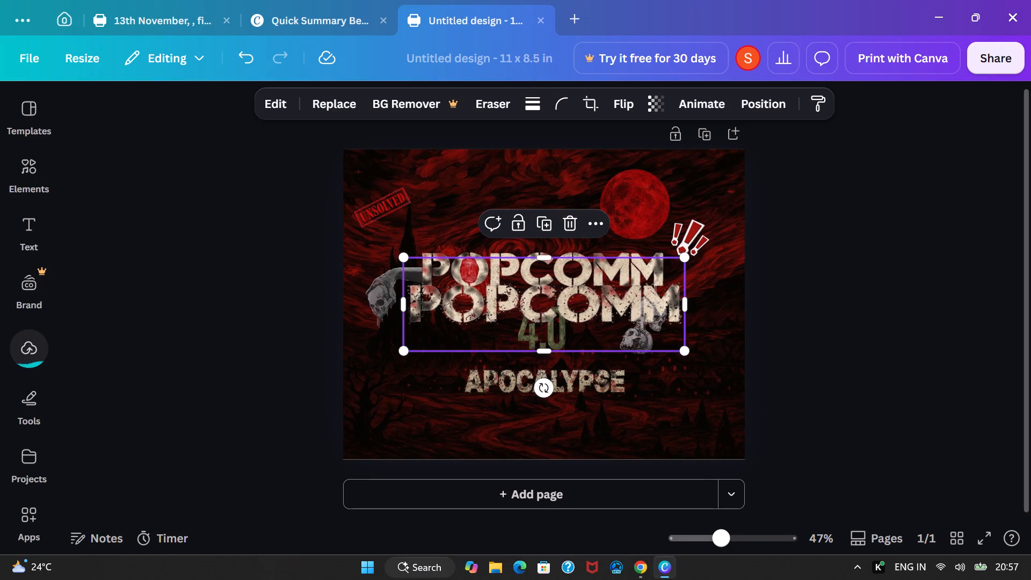
left_click_drag(525, 302, 538, 271)
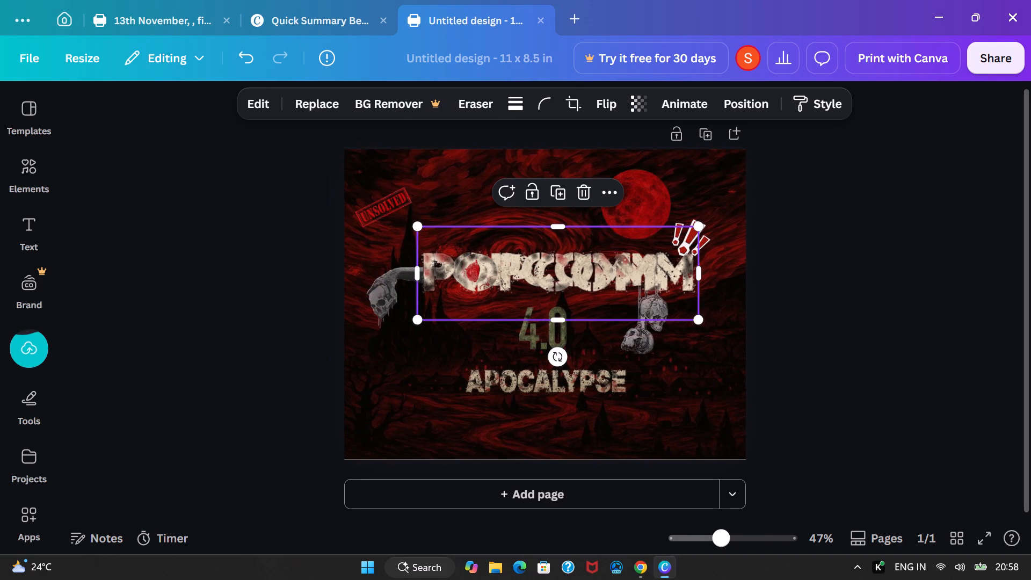
left_click_drag(697, 321, 679, 309)
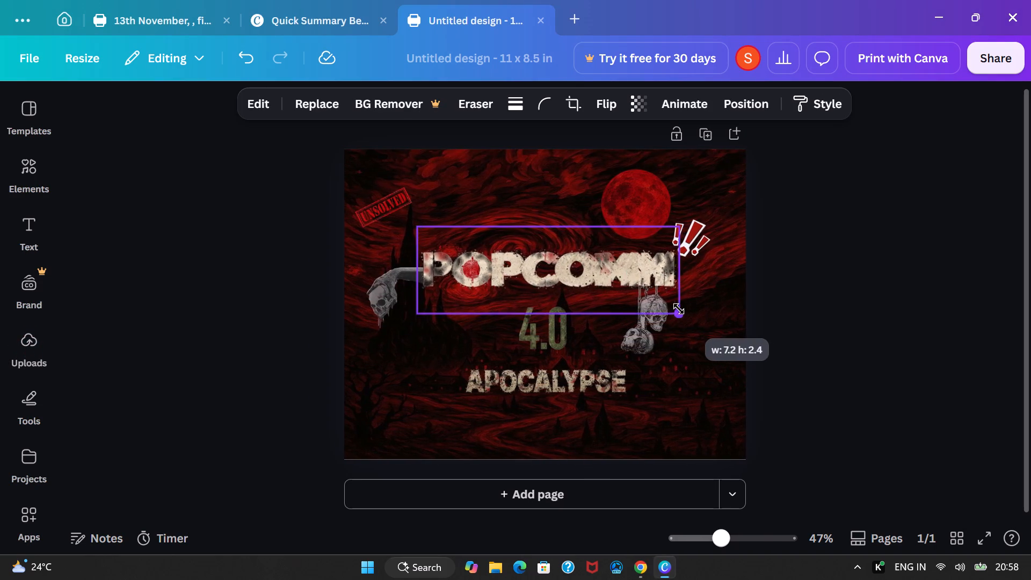
left_click_drag(679, 309, 669, 305)
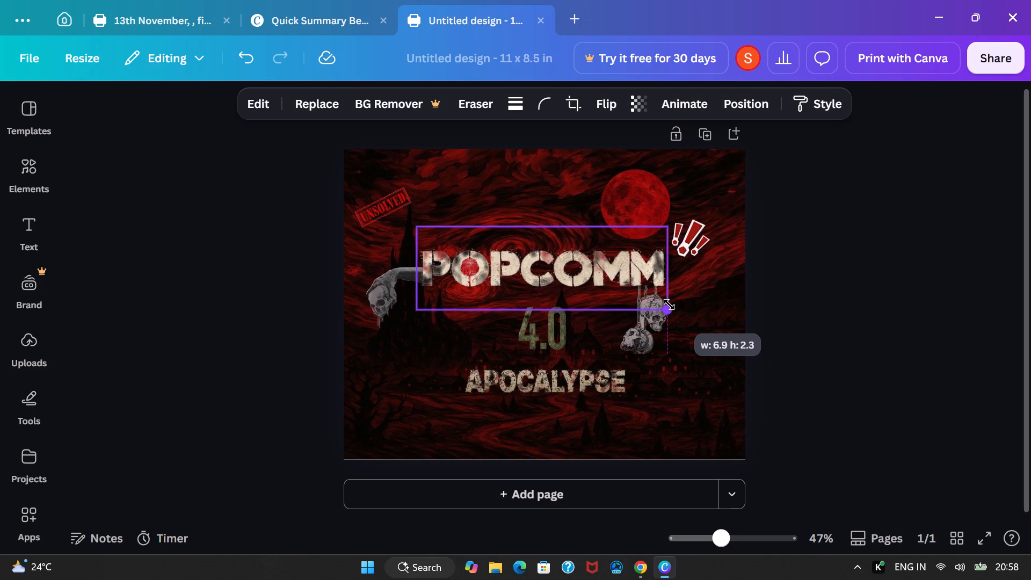
left_click_drag(669, 305, 672, 306)
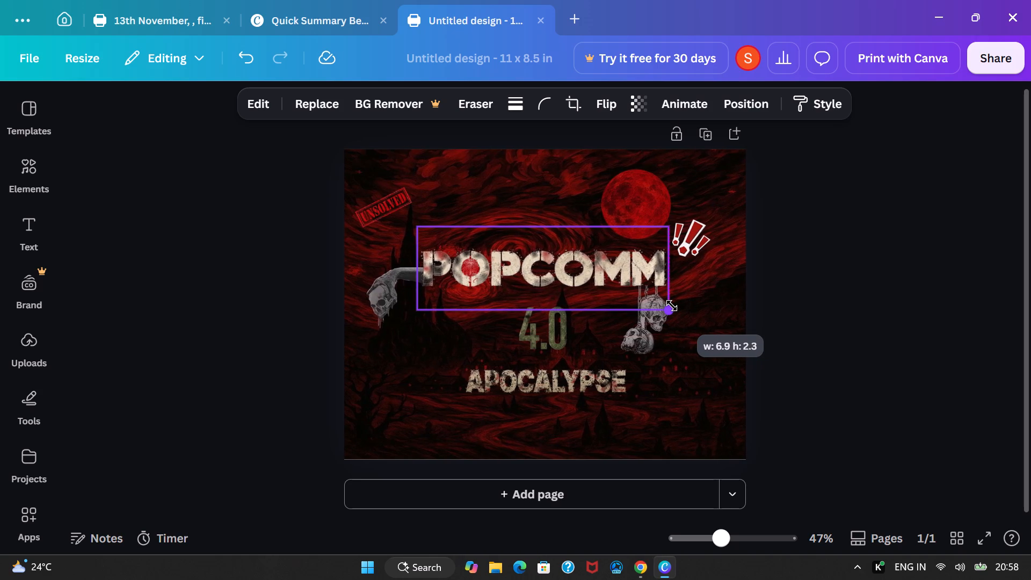
left_click_drag(672, 306, 667, 304)
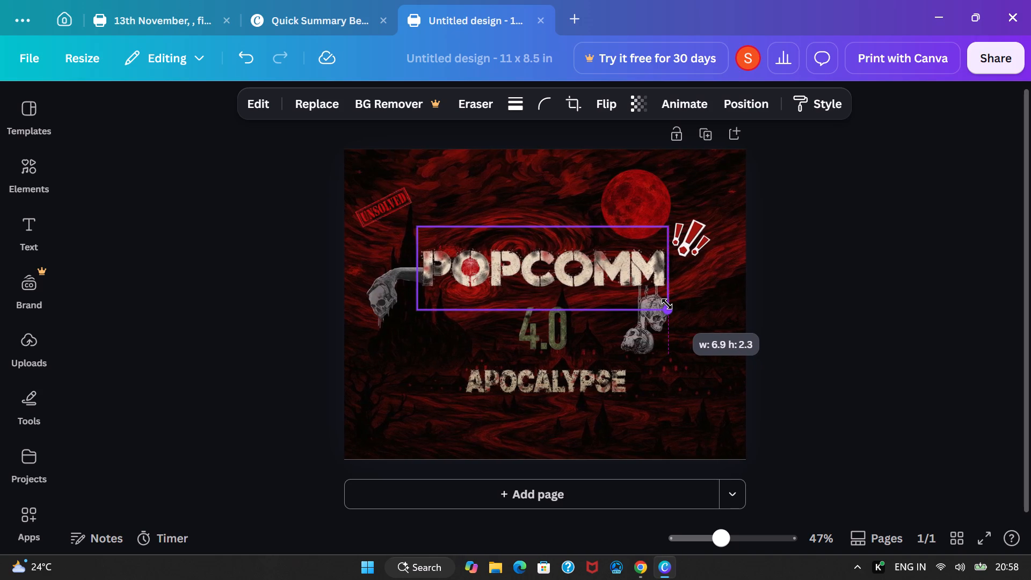
left_click_drag(667, 304, 668, 306)
left_click(800, 310)
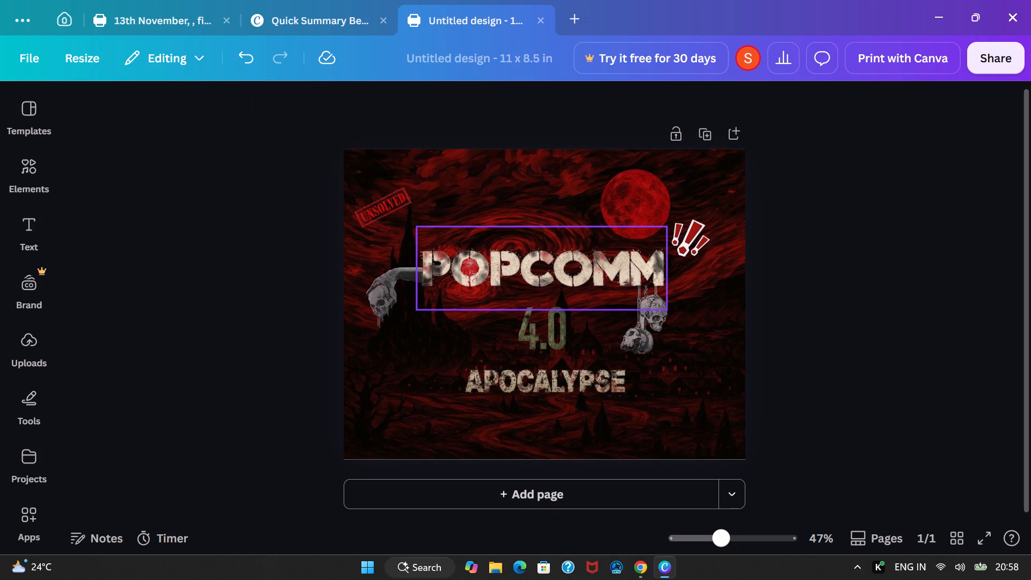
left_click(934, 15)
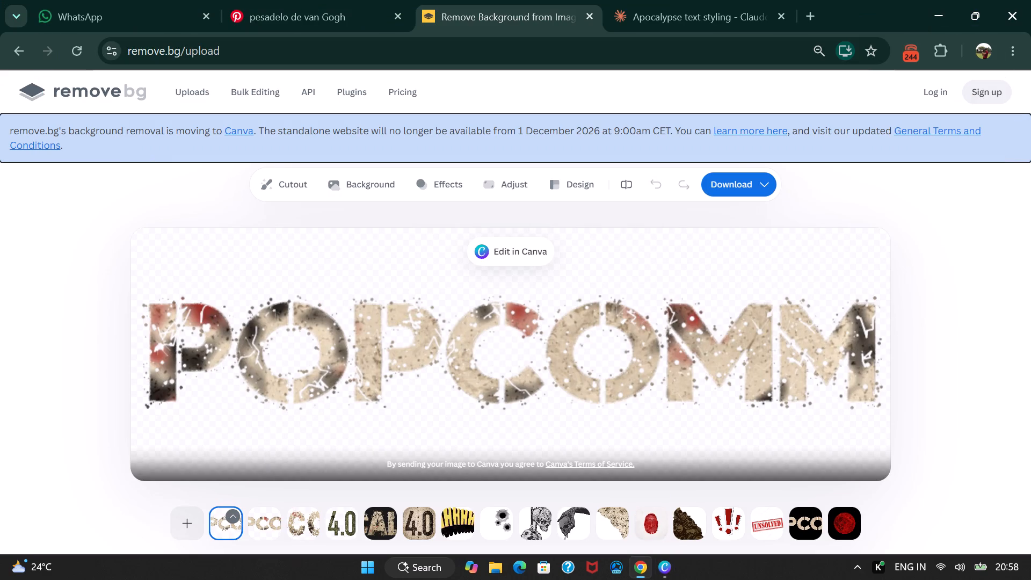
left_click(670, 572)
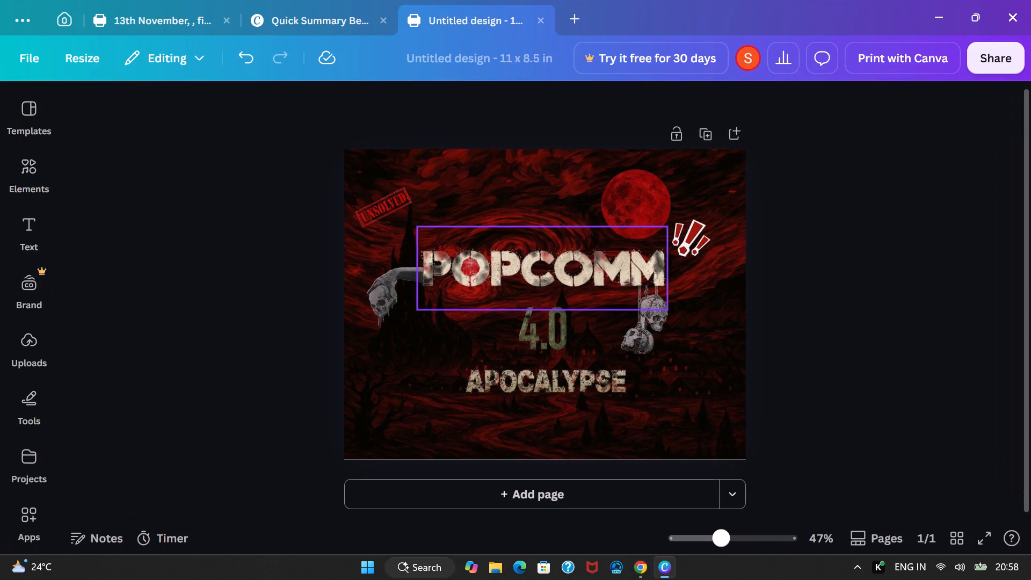
Delete the older POPCOMM lettering image overlapping the newly pasted one.
left_click(548, 278)
left_click(548, 278, "ctrl")
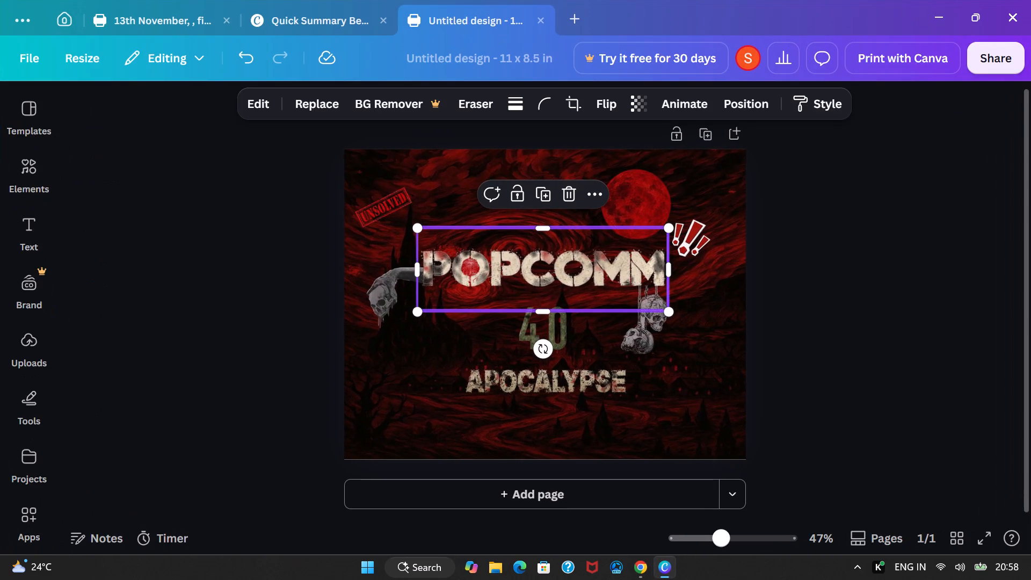
left_click(570, 194)
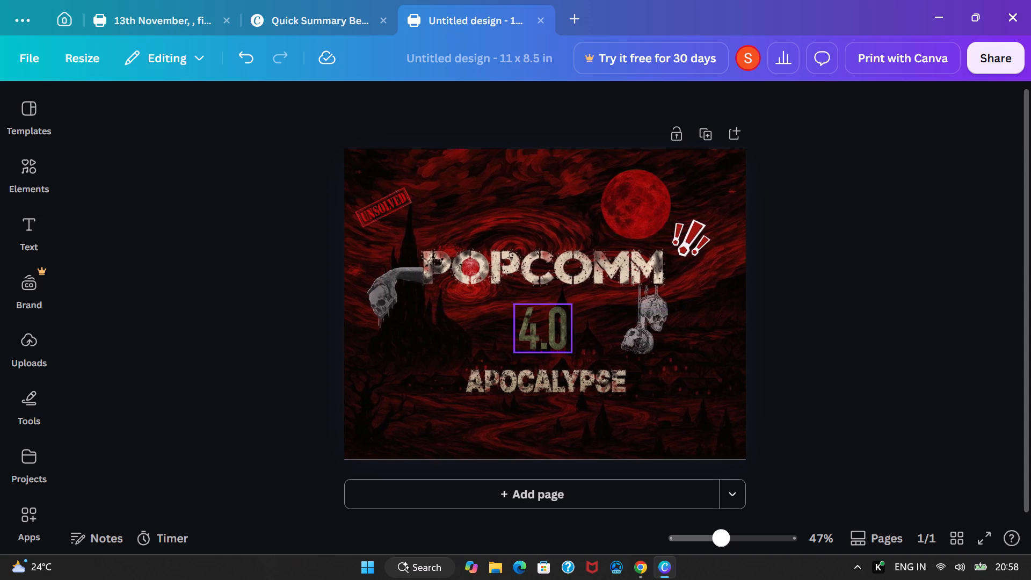
left_click(801, 289)
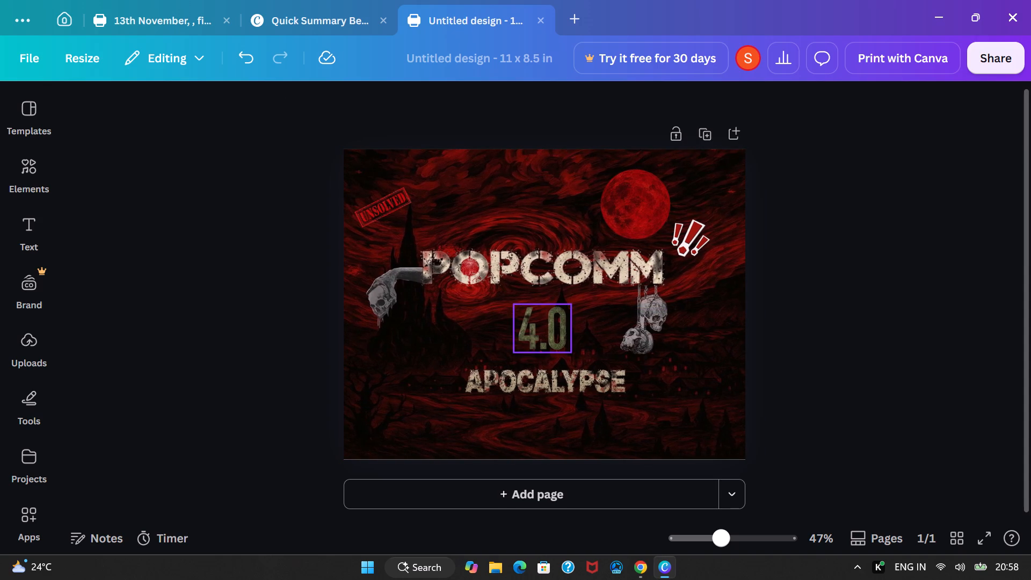
Nudge the speckled POPCOMM lettering slightly down and to the right, fitting it between the skeletal hand and the hanging skulls.
left_click(543, 278)
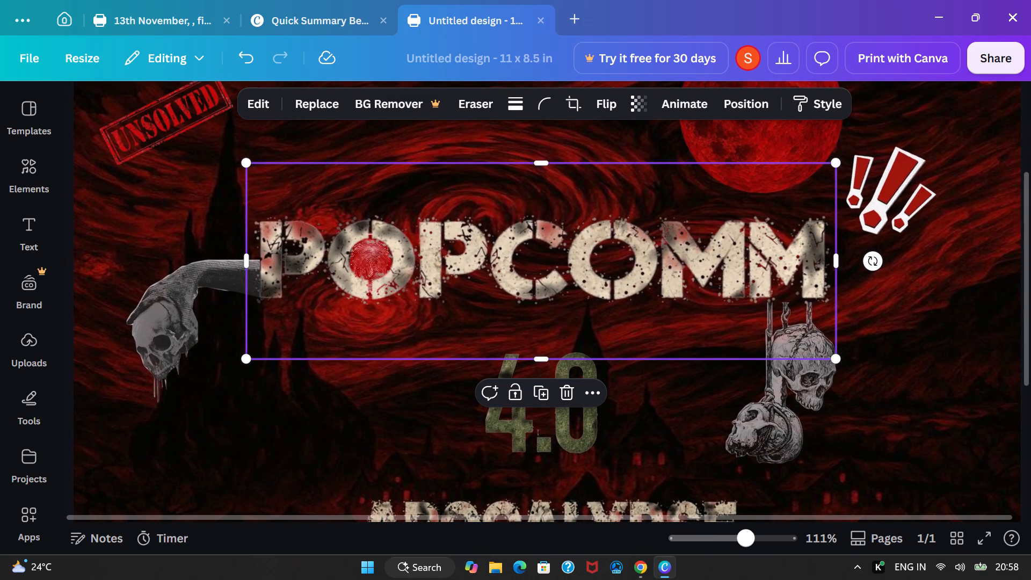
left_click_drag(401, 266, 398, 271)
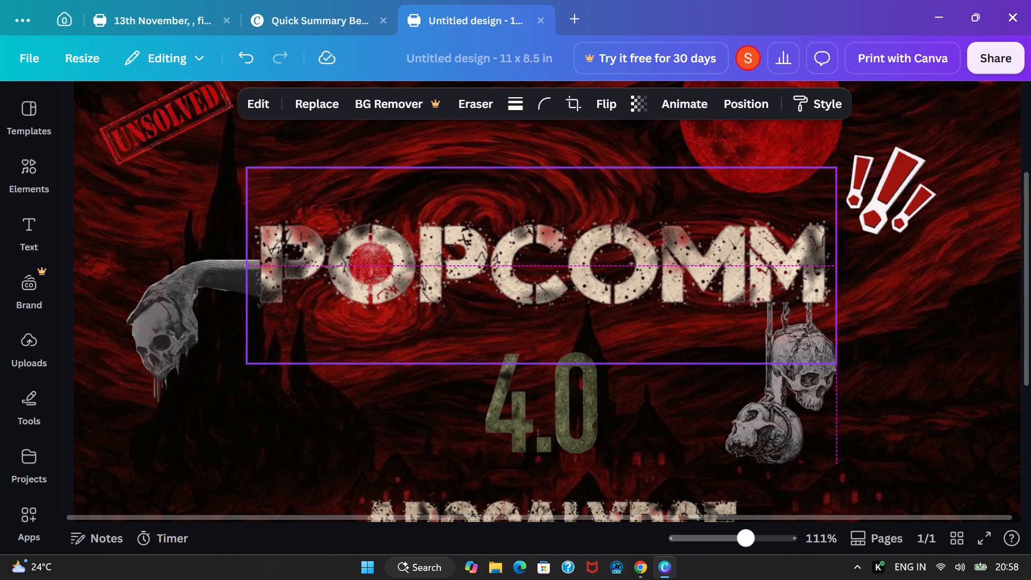
left_click_drag(398, 271, 407, 272)
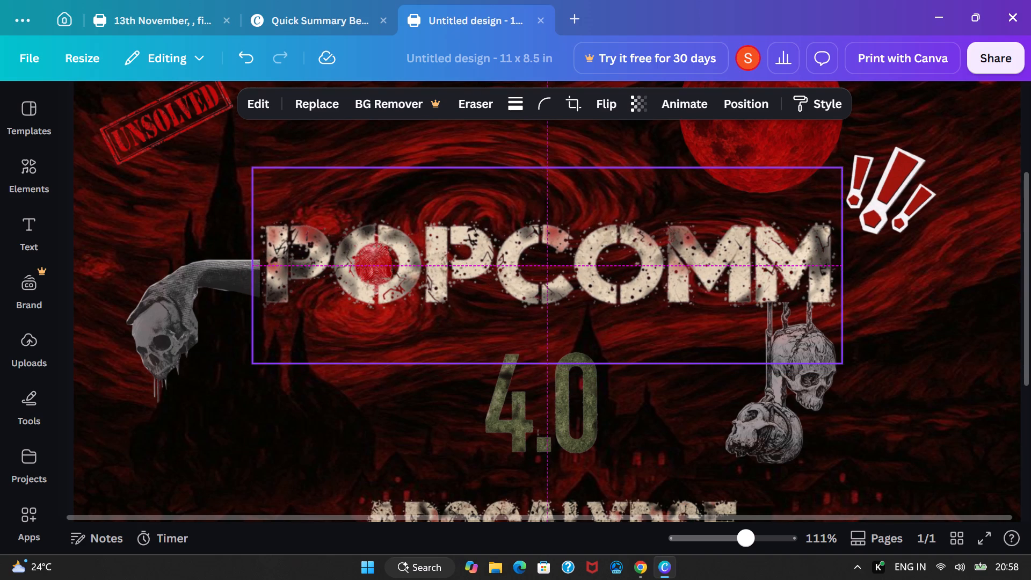
left_click_drag(407, 272, 405, 272)
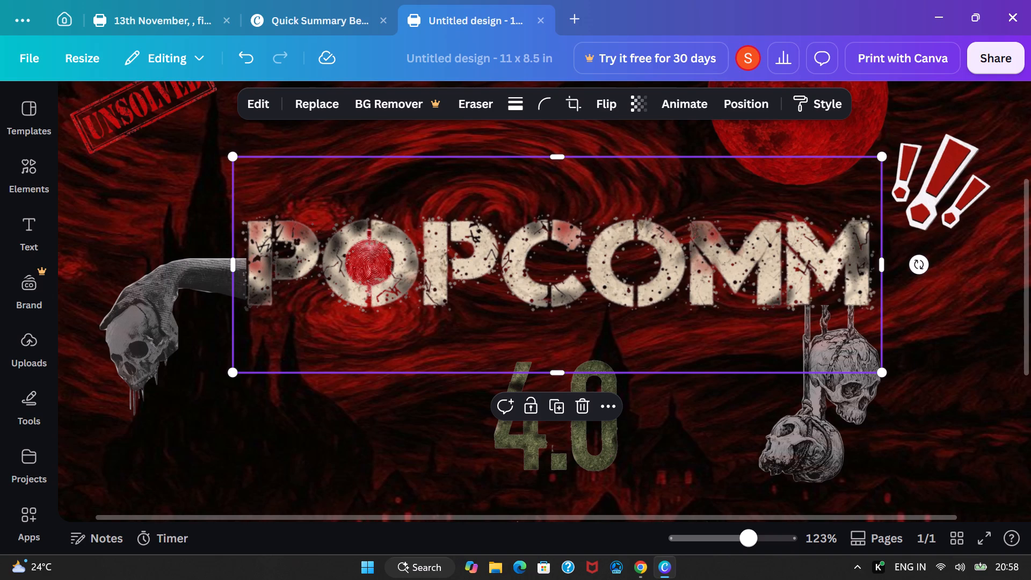
left_click_drag(510, 257, 515, 256)
Shift the hanging skulls graphic slightly right and bring it to the front of the design.
left_click(844, 379)
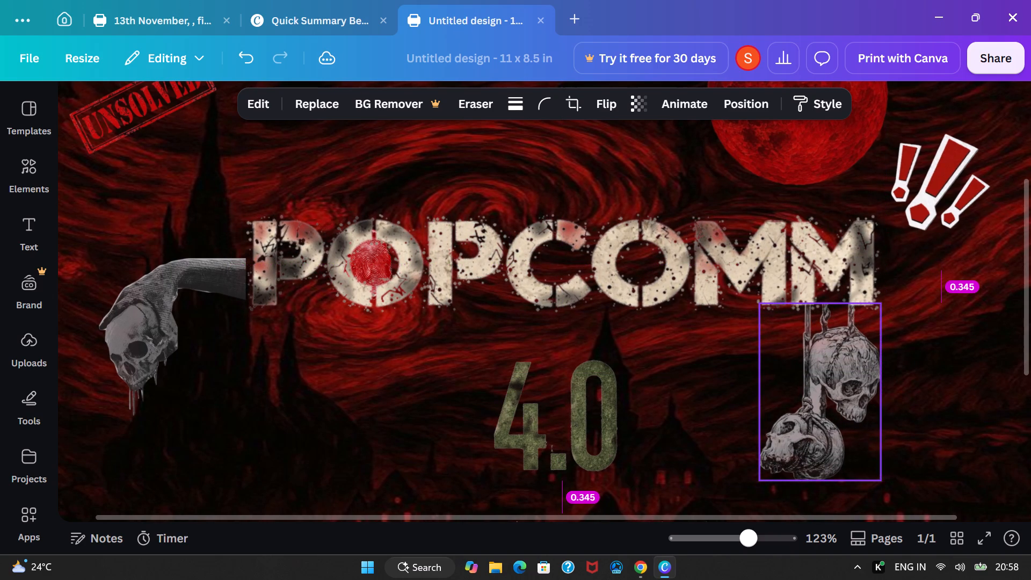
left_click(729, 97)
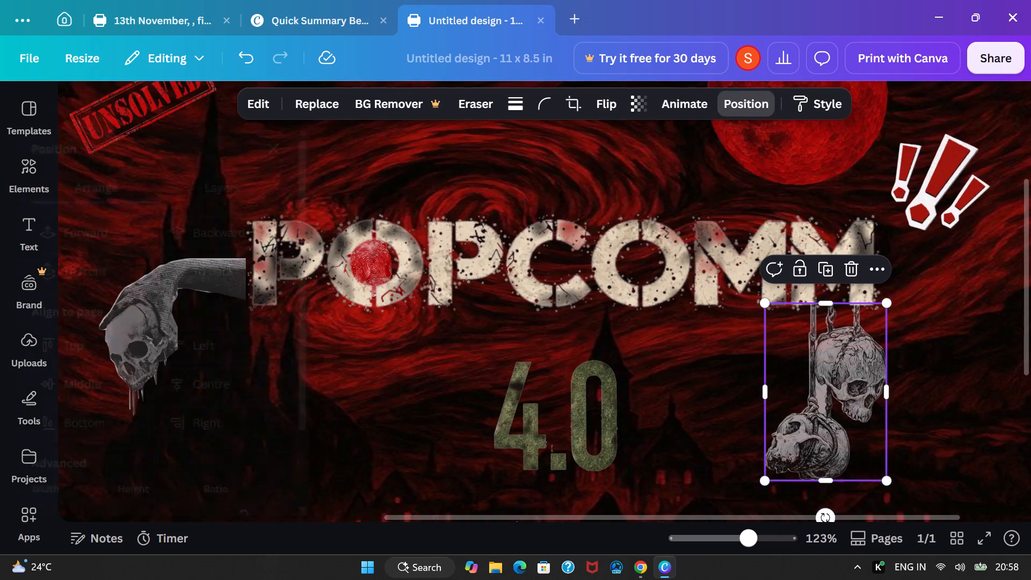
left_click(265, 266)
left_click(312, 141)
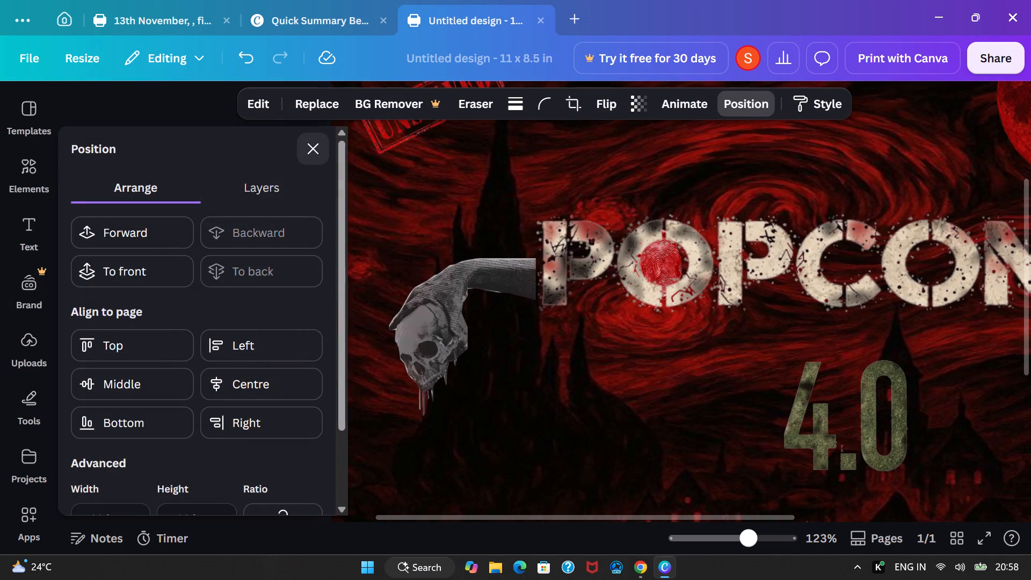
left_click(736, 108)
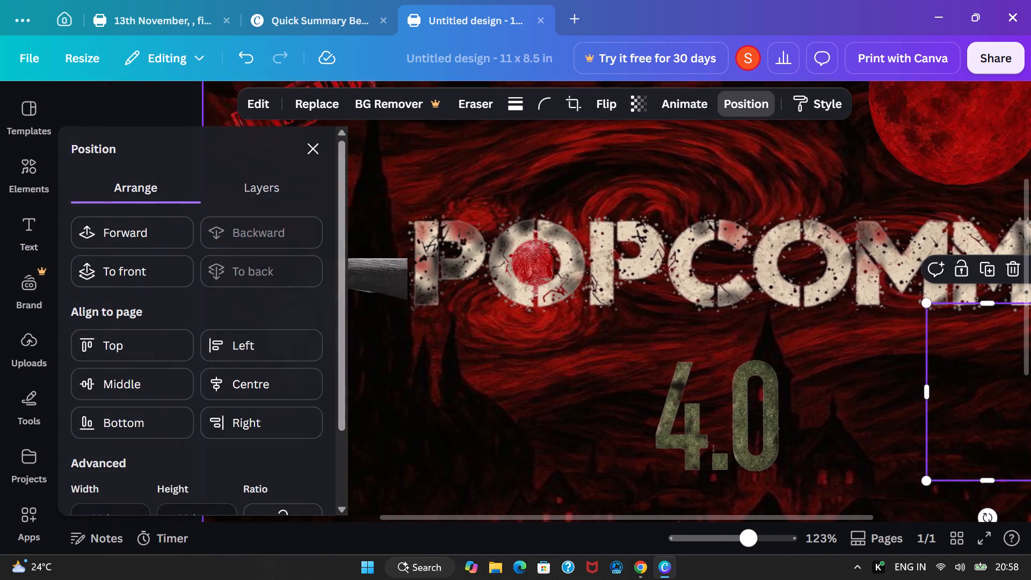
left_click(151, 266)
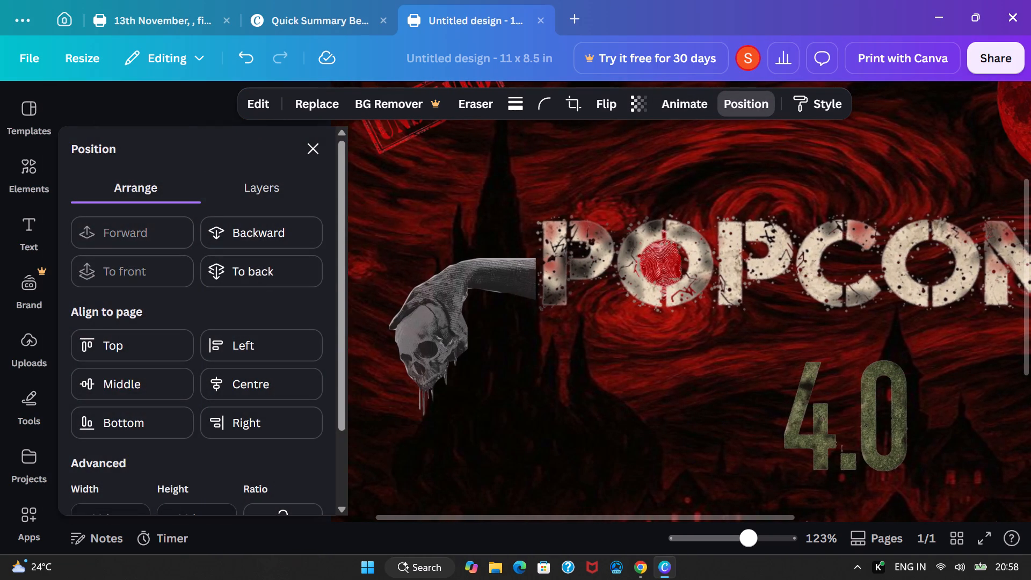
left_click(316, 146)
Move the skeletal hand graphic so its cut wrist edge meets the outer edge of POPCOMM's first P.
left_click_drag(210, 284, 215, 285)
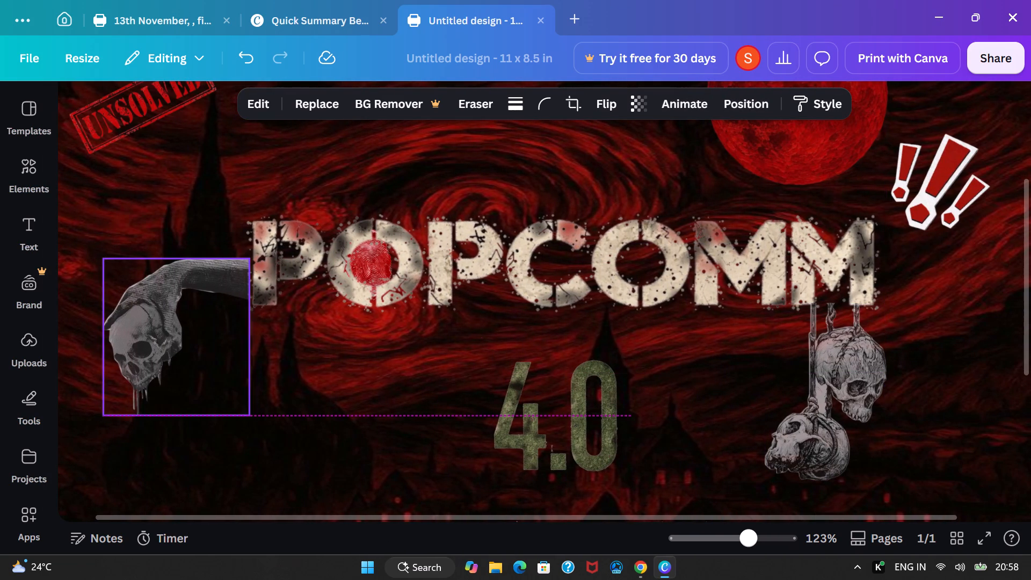
left_click_drag(215, 285, 216, 286)
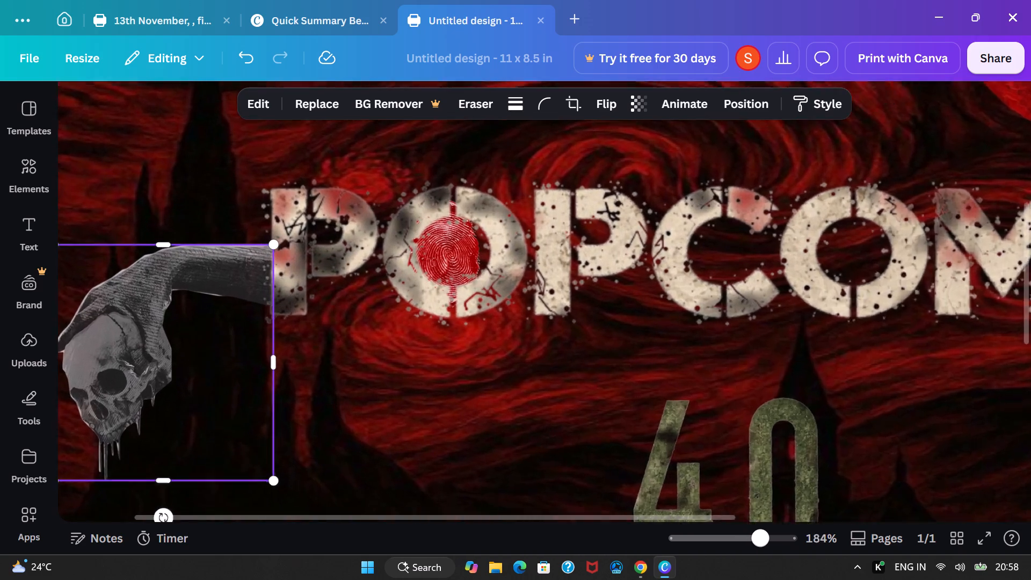
left_click_drag(245, 268, 238, 276)
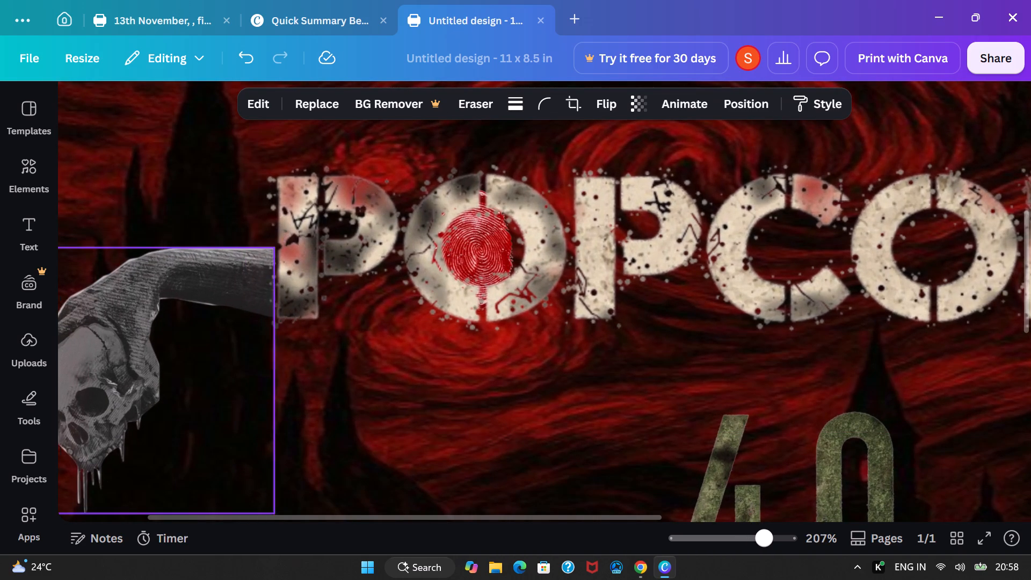
left_click_drag(238, 276, 244, 274)
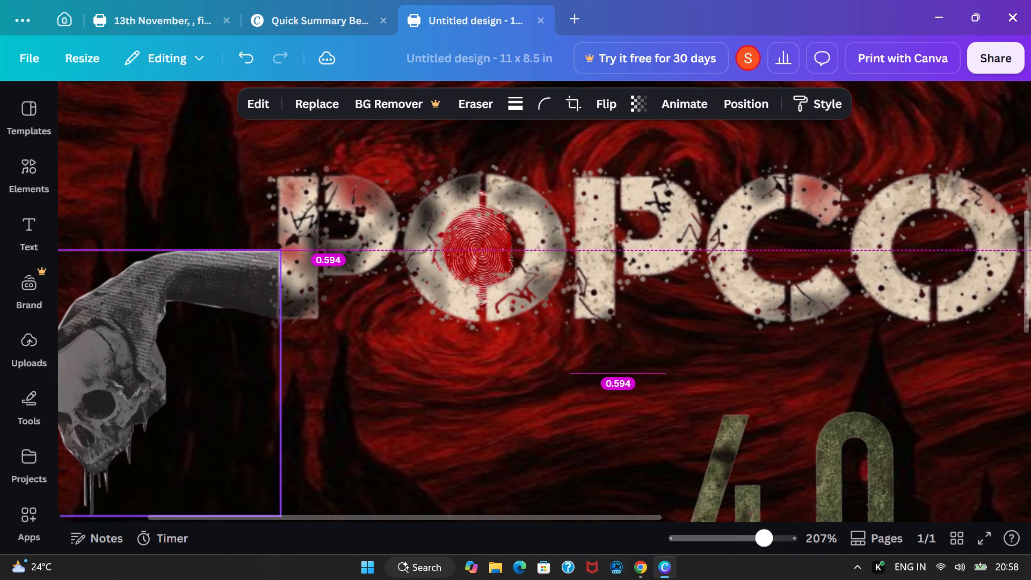
left_click_drag(244, 274, 243, 274)
left_click_drag(243, 274, 245, 274)
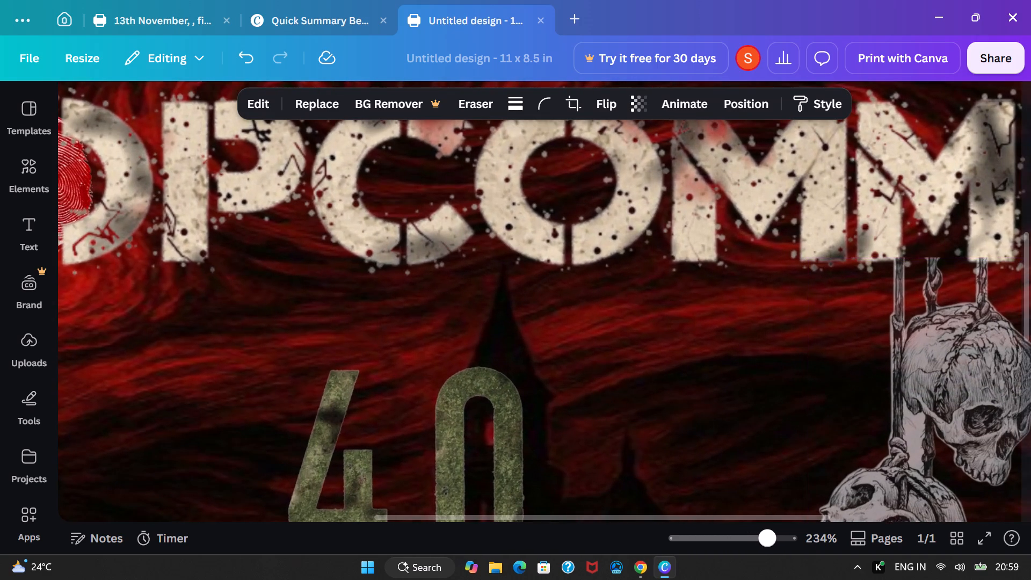
Reposition the hanging skulls slightly down and left so their ropes start at the bottom edge of POPCOMM's last M.
scroll(1023, 422, "left", 6)
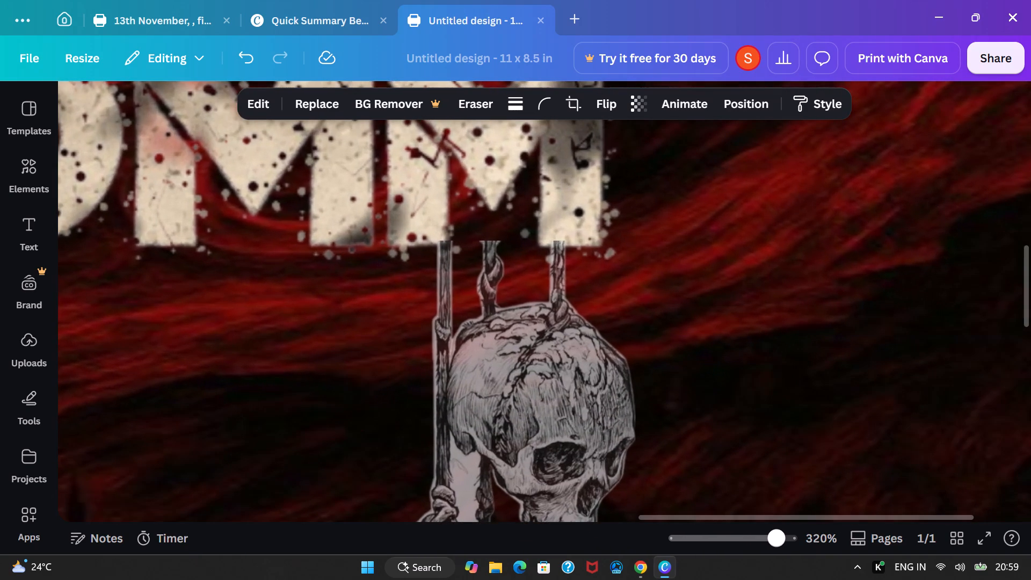
left_click_drag(599, 352, 591, 357)
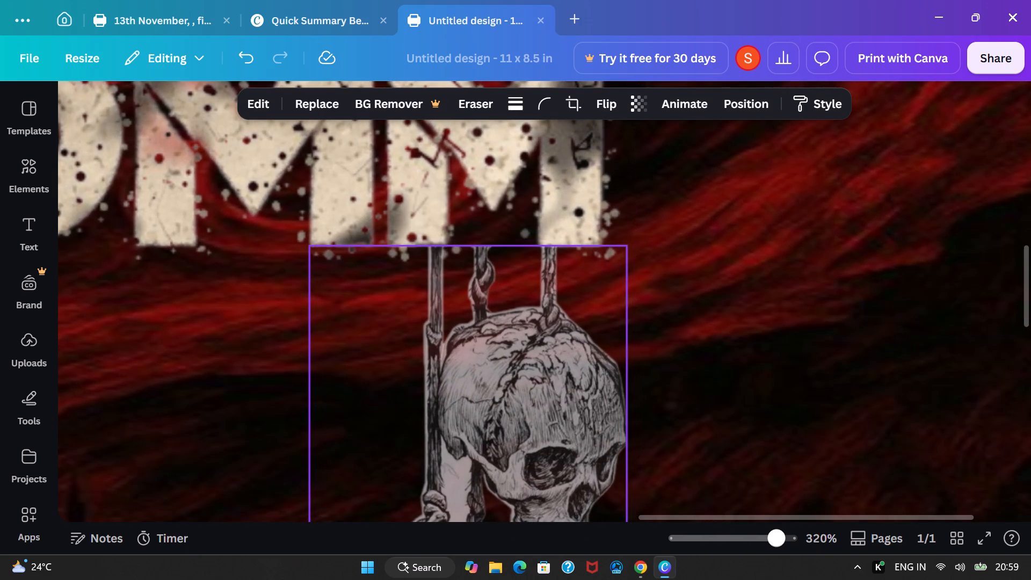
left_click_drag(591, 357, 593, 356)
left_click(593, 356)
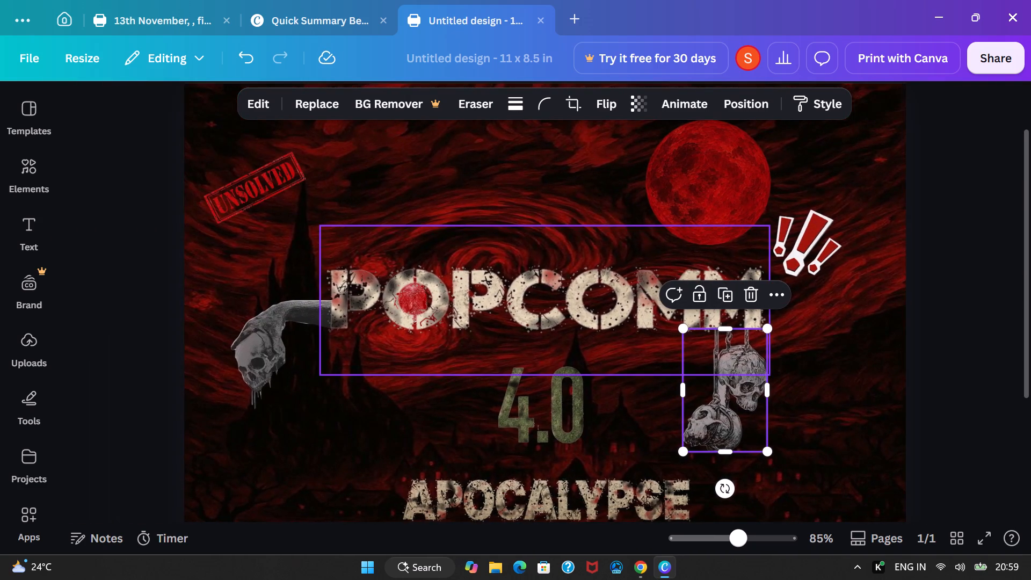
Bring the red fingerprint graphic in POPCOMM's first O to the front of the design.
left_click(412, 305)
left_click(413, 300, "ctrl")
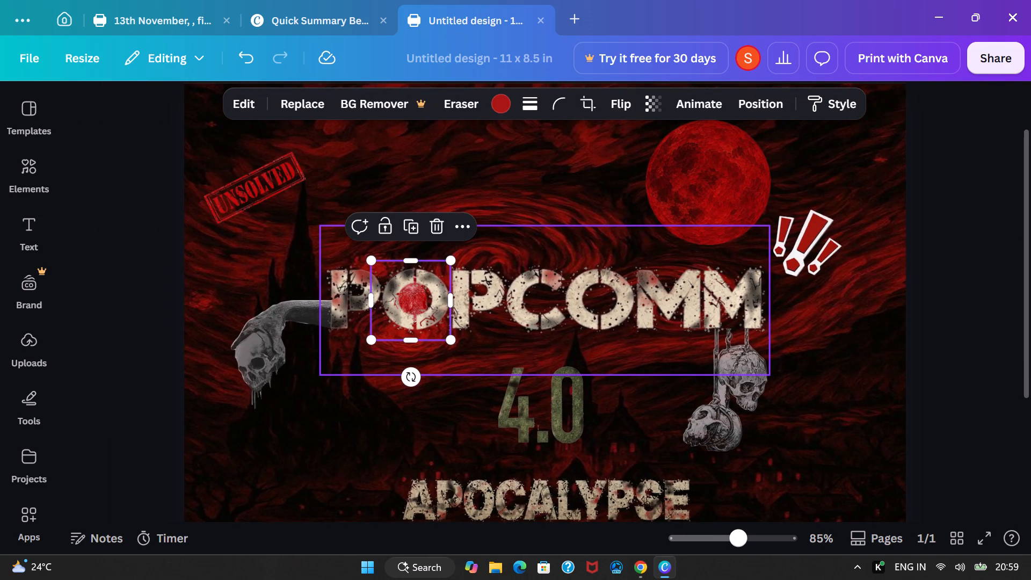
left_click(757, 100)
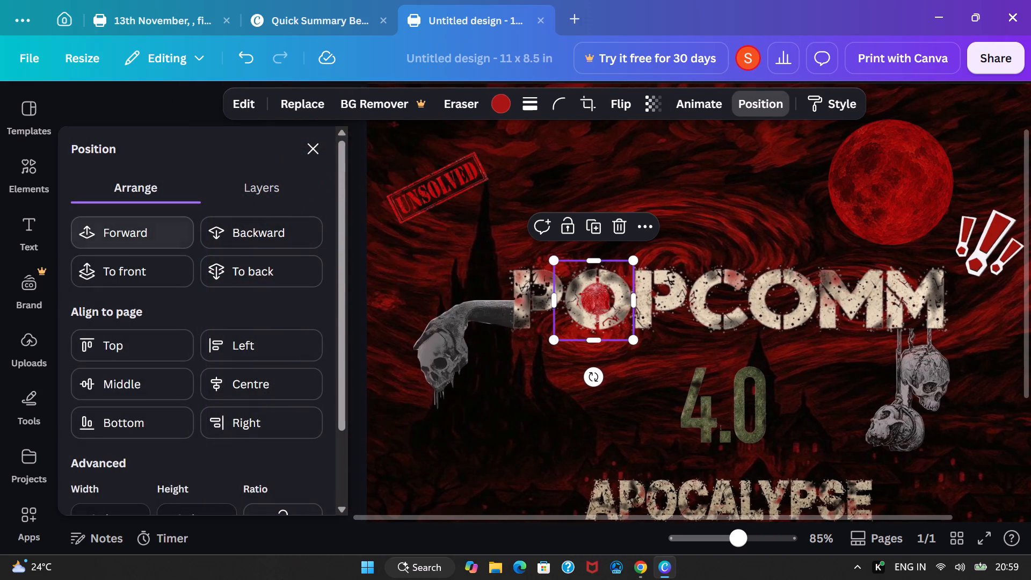
left_click(146, 262)
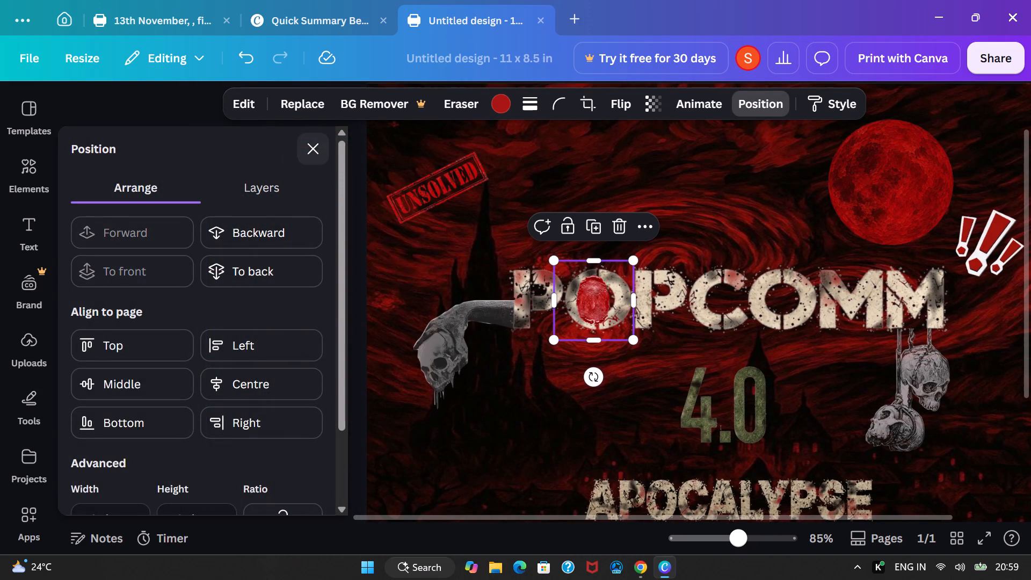
left_click(311, 150)
Resize the red fingerprint graphic to about 1.2 × 1.2 in and centre it inside POPCOMM's first O.
left_click(397, 298)
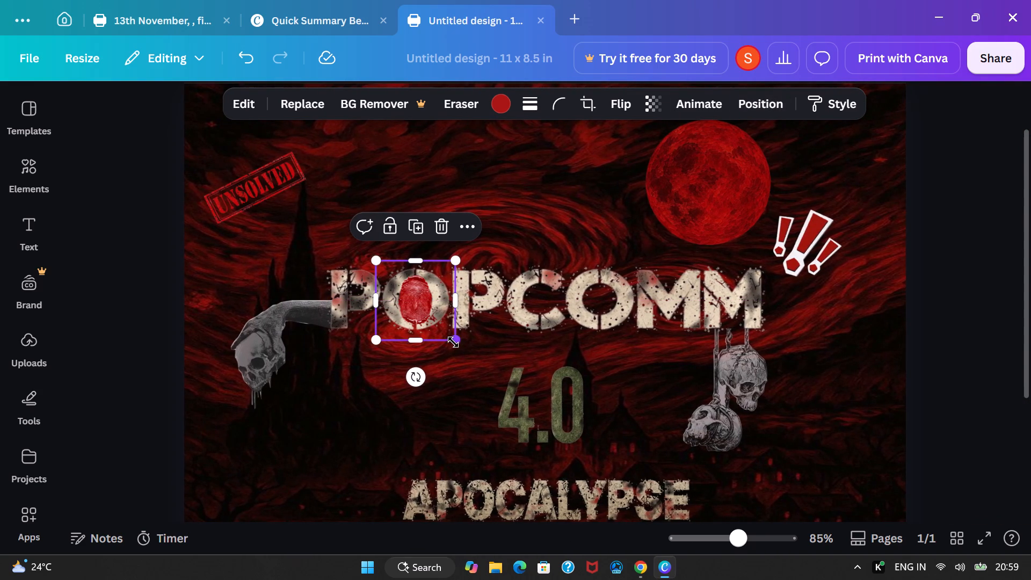
left_click_drag(454, 342, 447, 337)
left_click(411, 293)
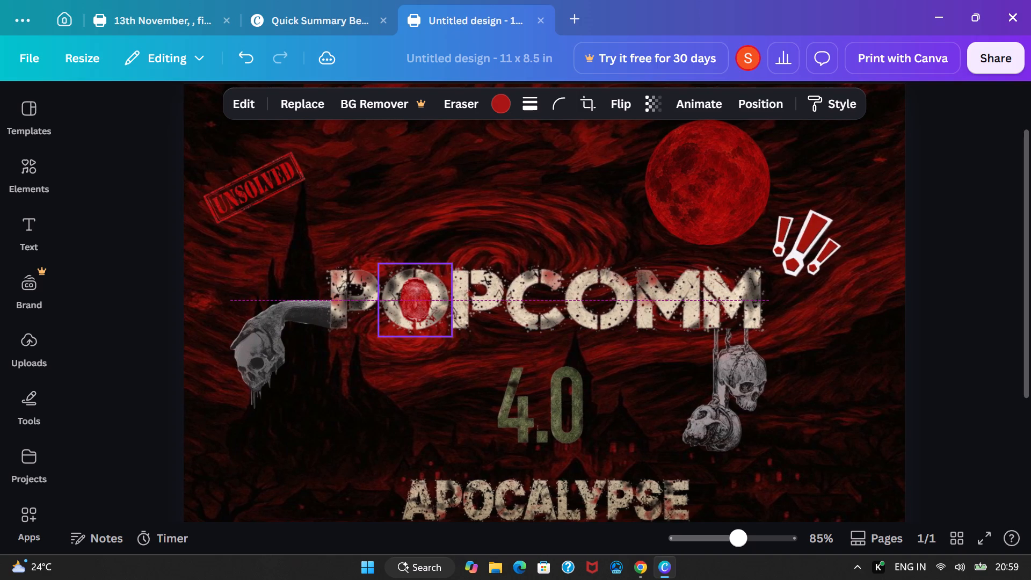
key("Up")
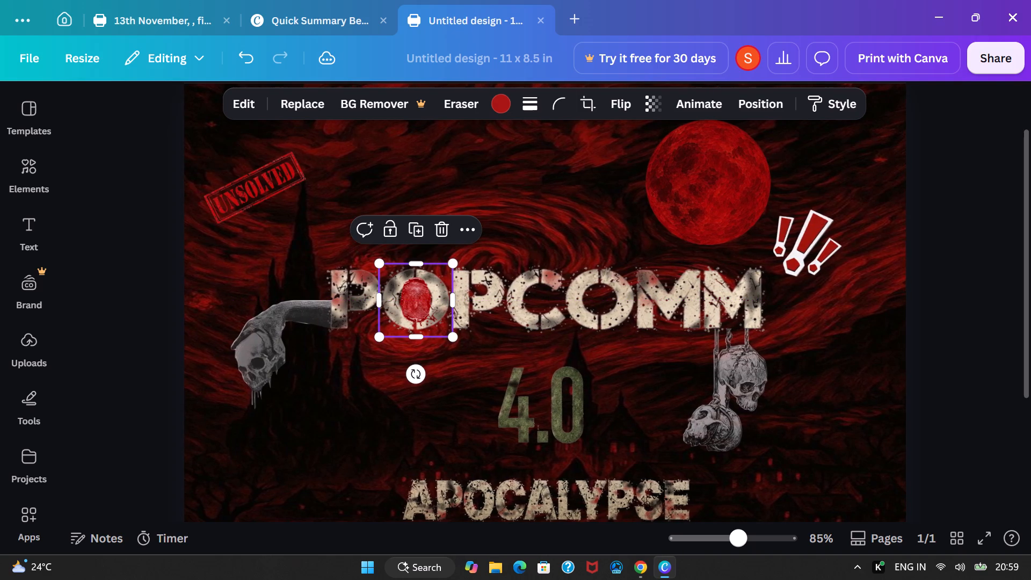
key("Up")
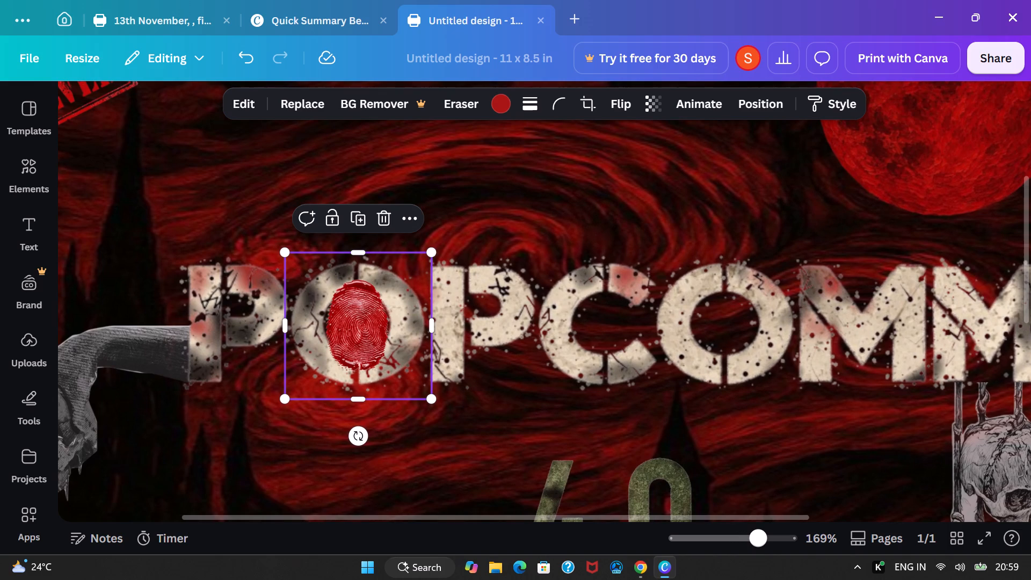
left_click_drag(435, 402, 443, 406)
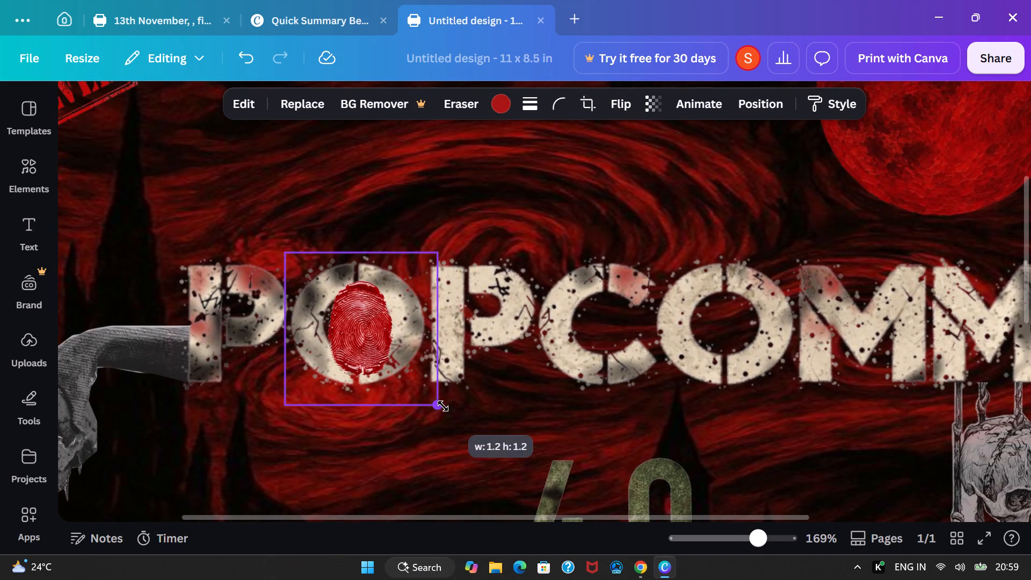
left_click_drag(443, 406, 443, 408)
left_click_drag(362, 353, 356, 343)
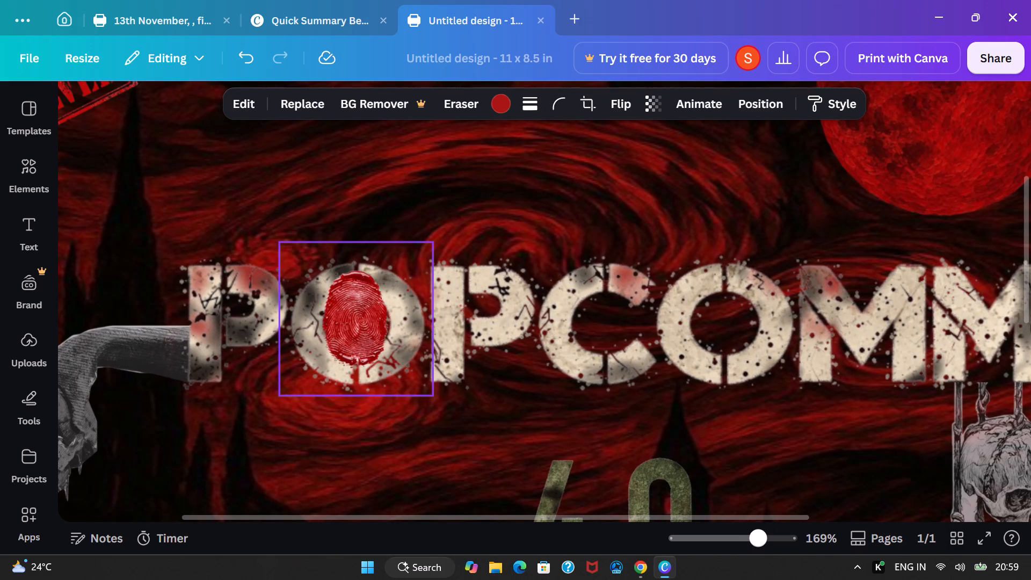
left_click_drag(356, 343, 359, 344)
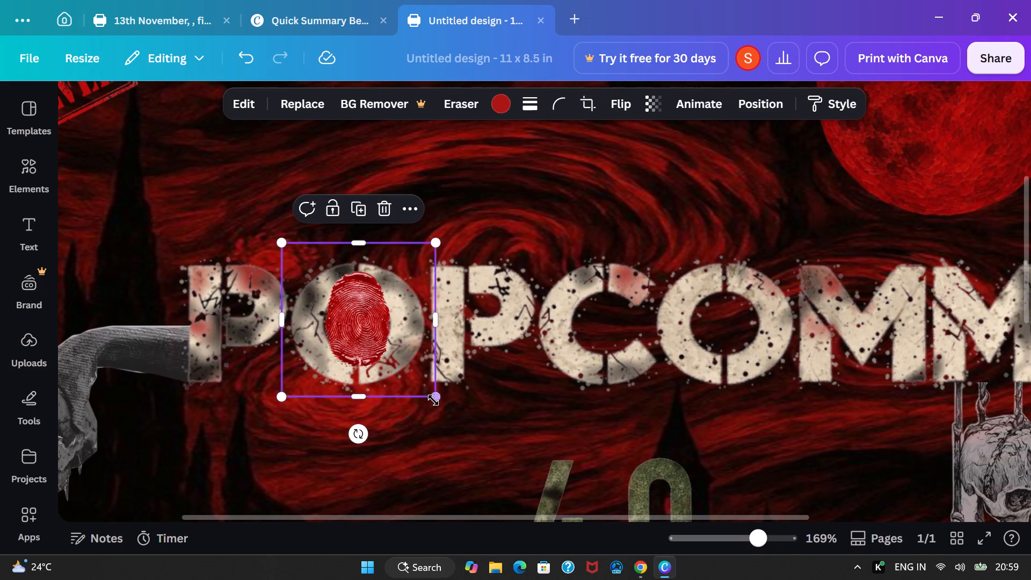
left_click_drag(434, 398, 440, 402)
left_click(371, 344)
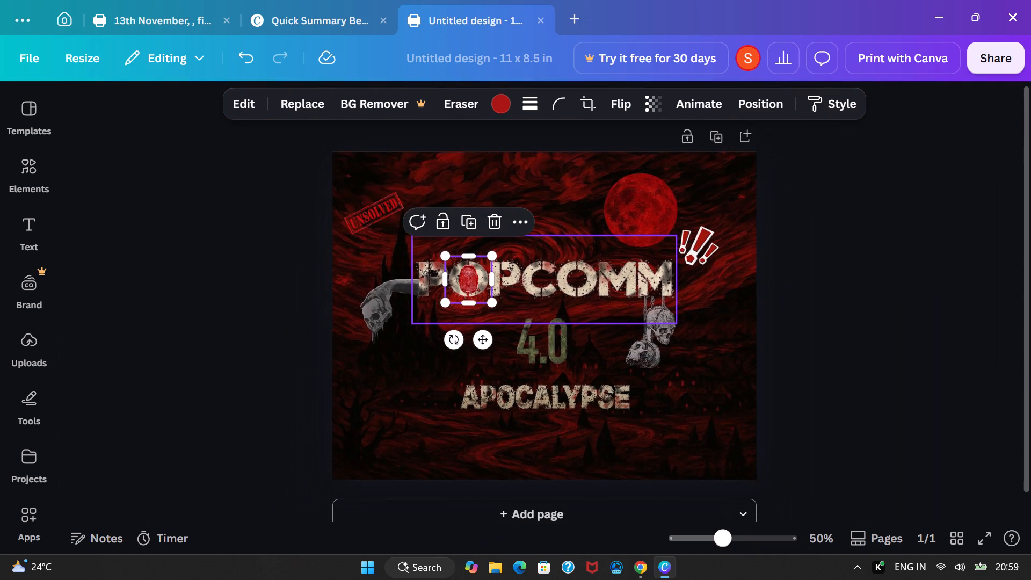
Deselect the fingerprint and start a screenshot of the whole POPCOMM 4.0 Apocalypse design with the Snipping Tool.
scroll(849, 372, "up", 1)
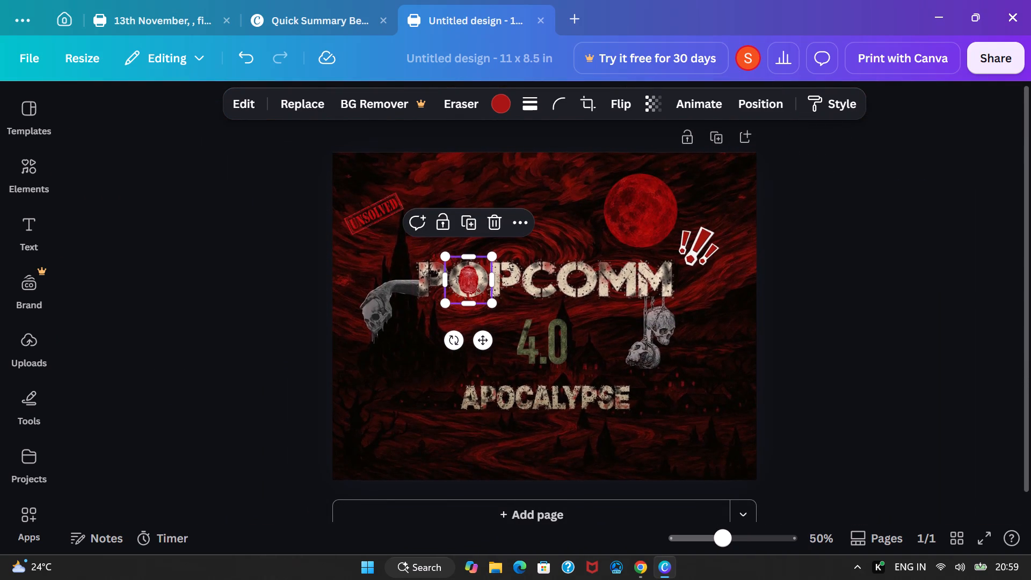
left_click(849, 372)
key("Print")
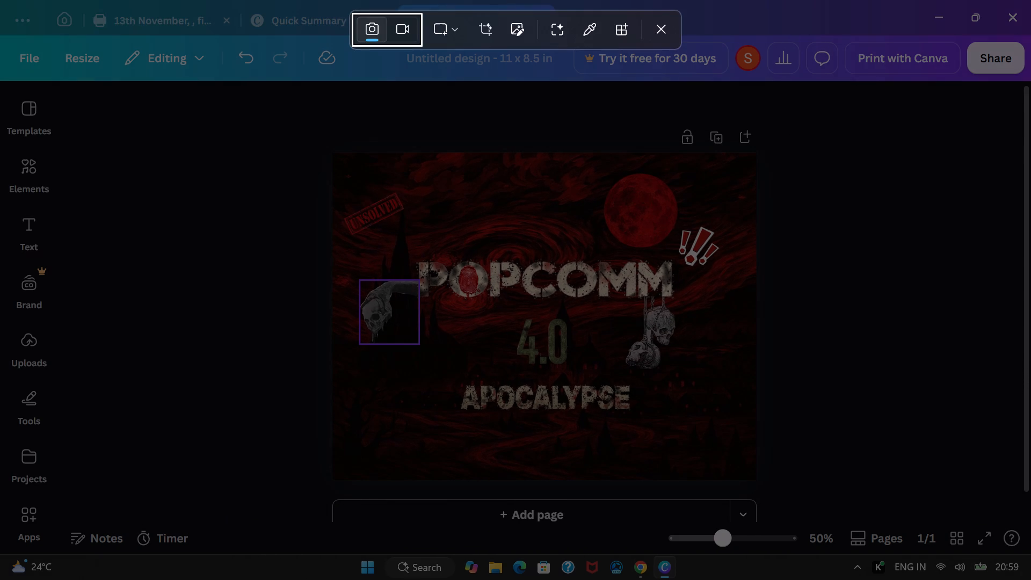
left_click(665, 30)
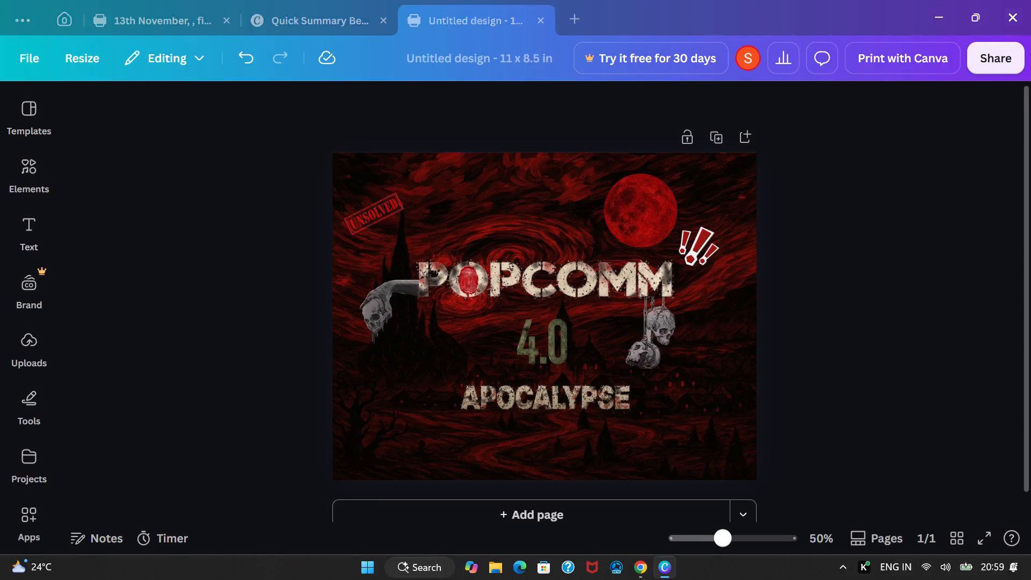
key("Print")
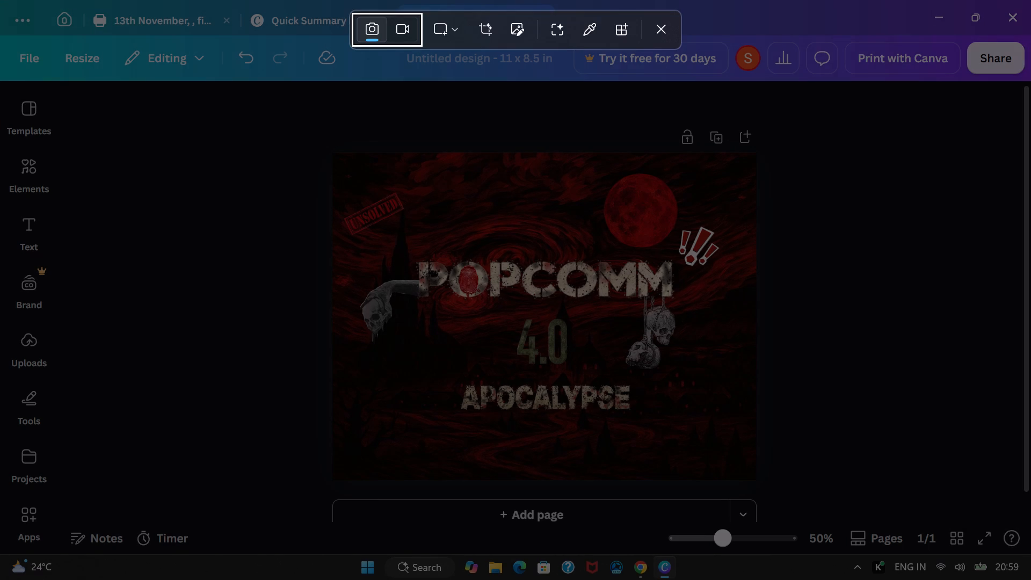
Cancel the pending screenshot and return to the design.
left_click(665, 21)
Delete the red UNSOLVED stamp graphic from the upper-left corner of the artwork.
left_click(382, 204)
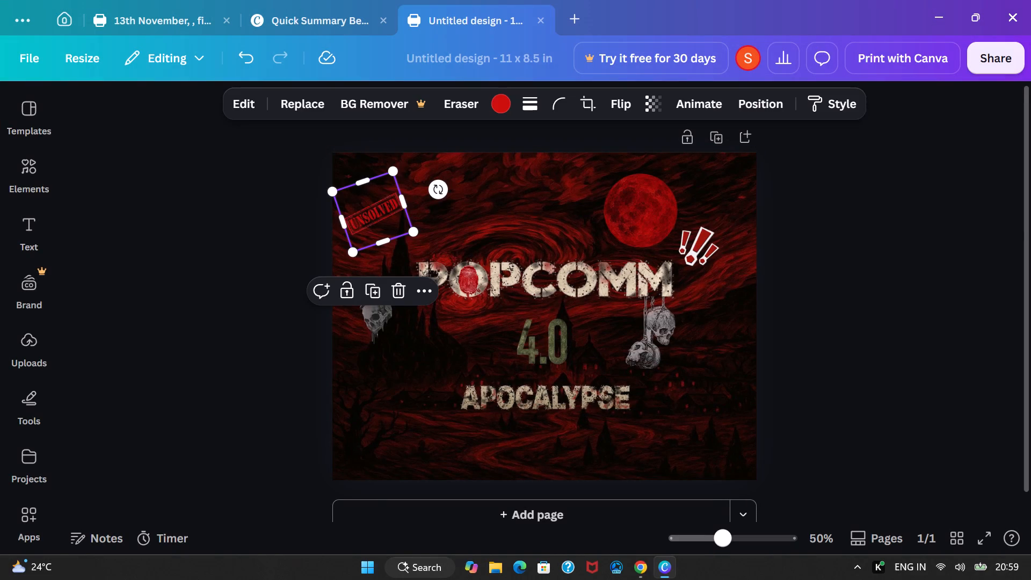
left_click(397, 285)
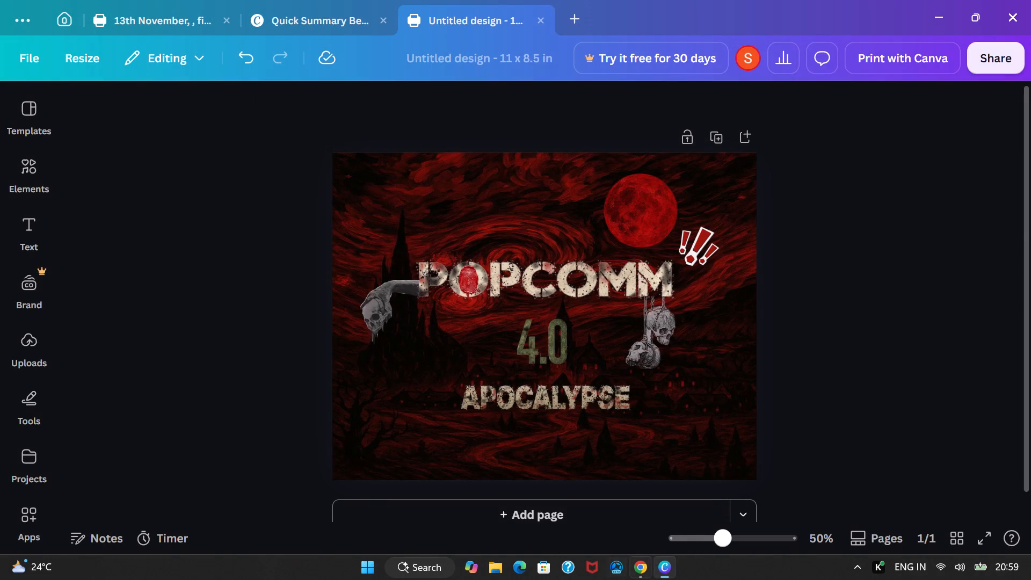
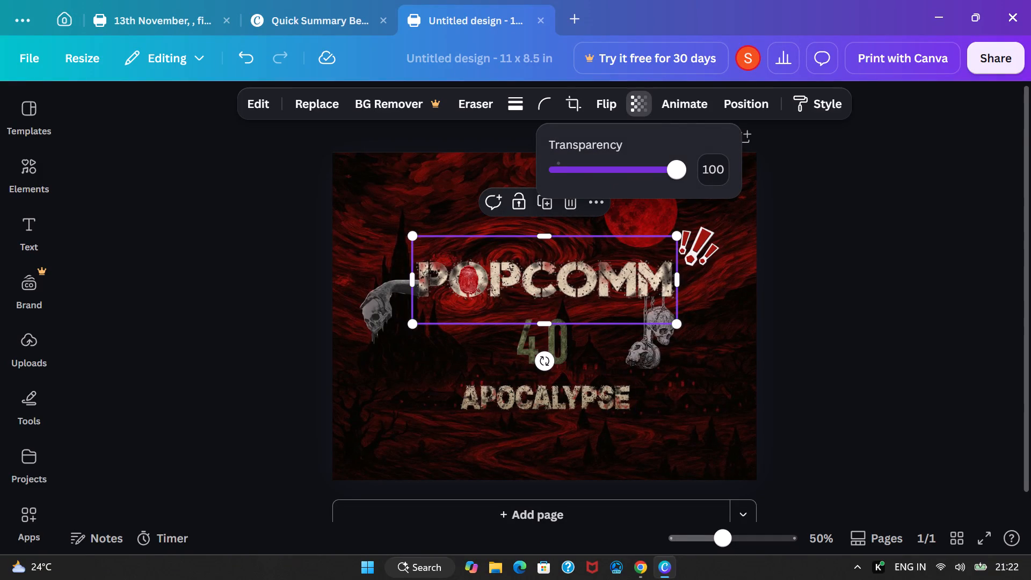
Set the POPCOMM lettering's transparency value to 100.
left_click_drag(674, 175, 740, 183)
left_click(859, 271)
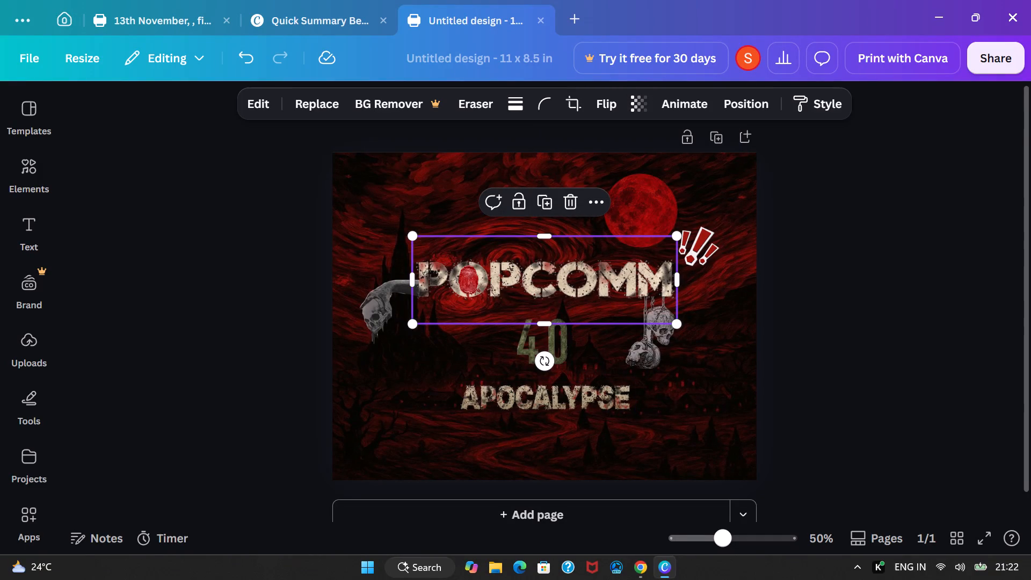
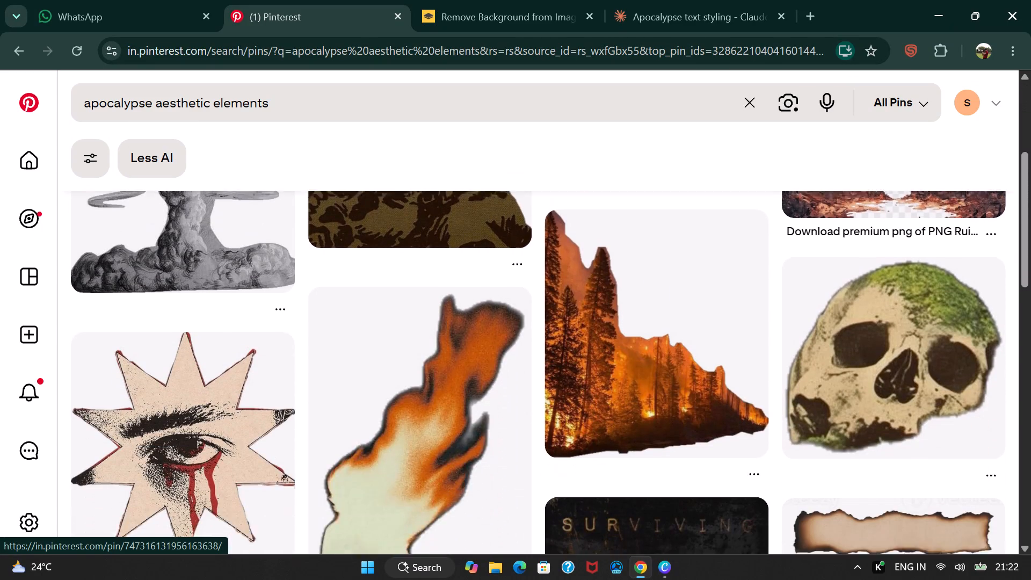
Browse Pinterest's "apocalypse aesthetic elements" results for graphics that could suit the POPCOMM 4.0 Apocalypse design.
scroll(506, 300, "down", 3)
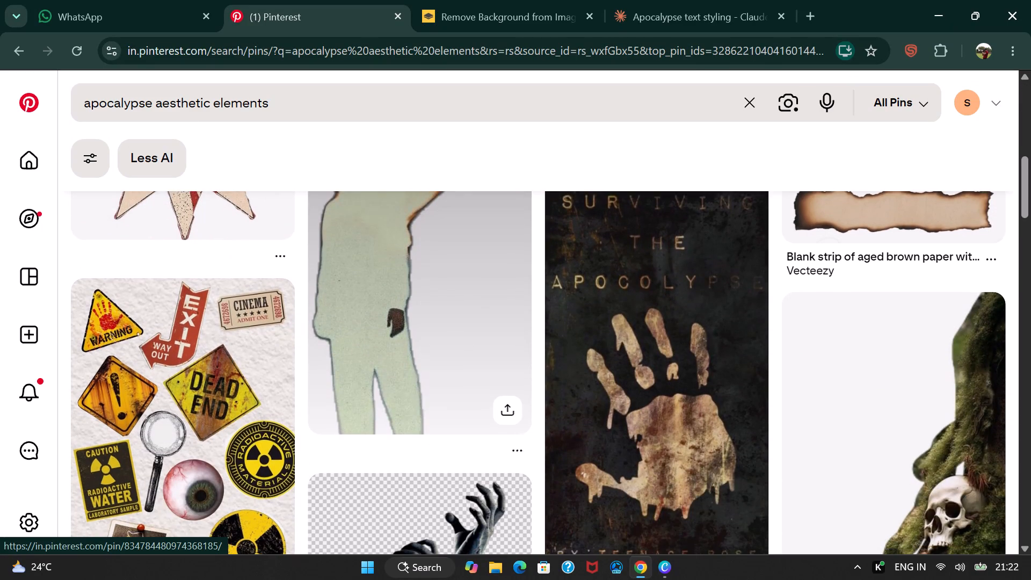
scroll(507, 302, "up", 1)
scroll(507, 302, "down", 7)
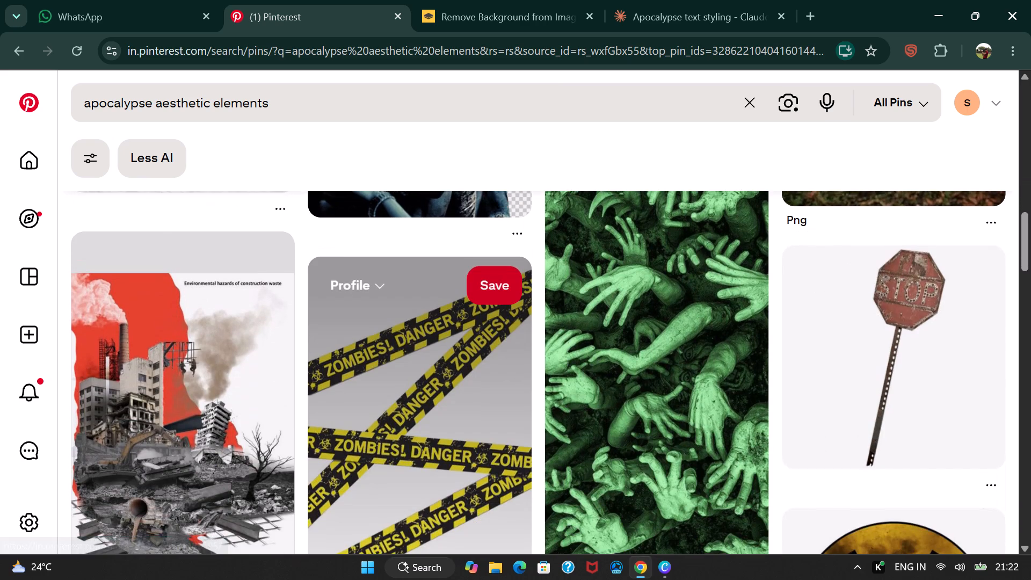
scroll(507, 302, "down", 4)
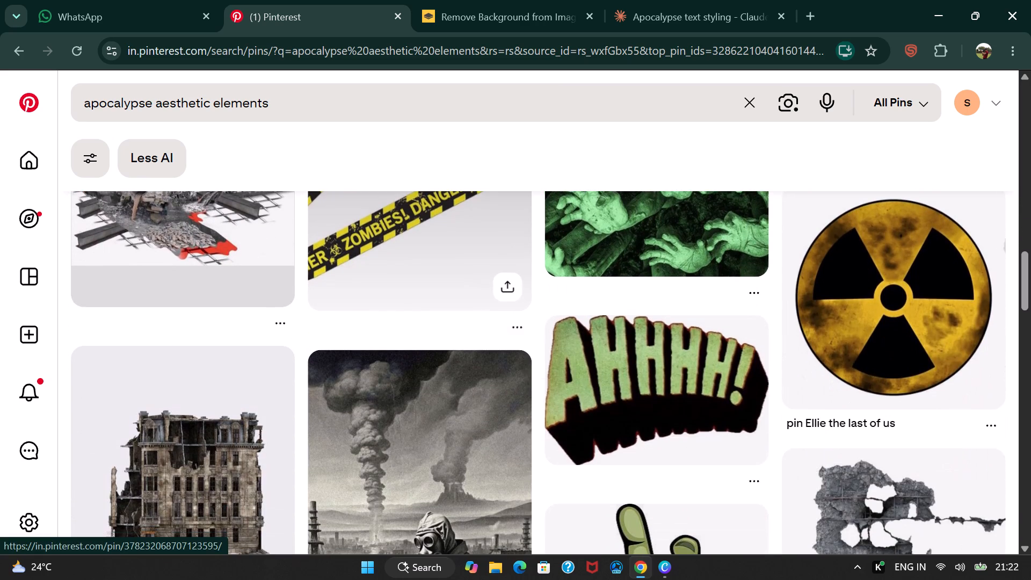
scroll(538, 330, "down", 4)
scroll(540, 340, "up", 2)
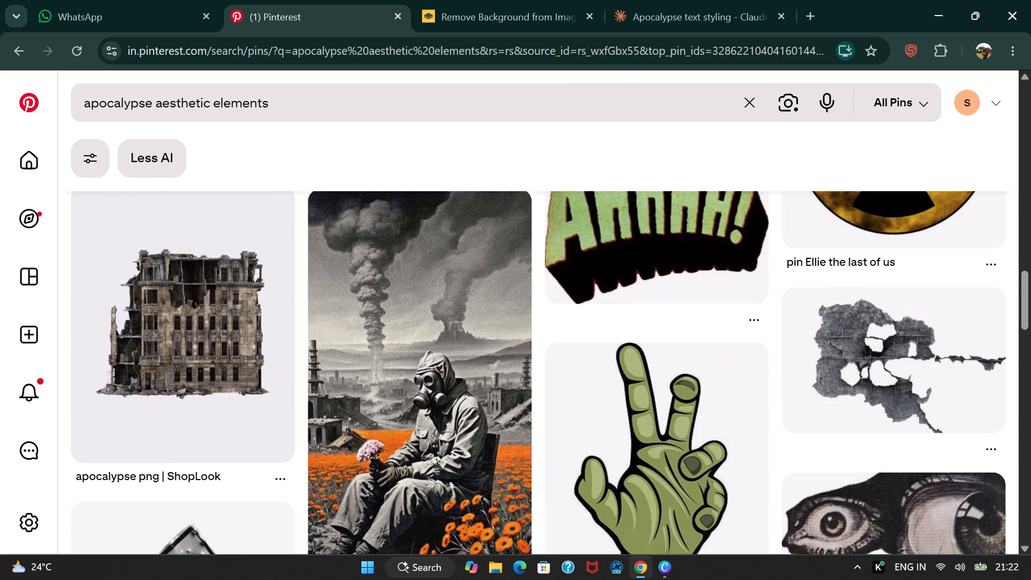
scroll(556, 391, "down", 5)
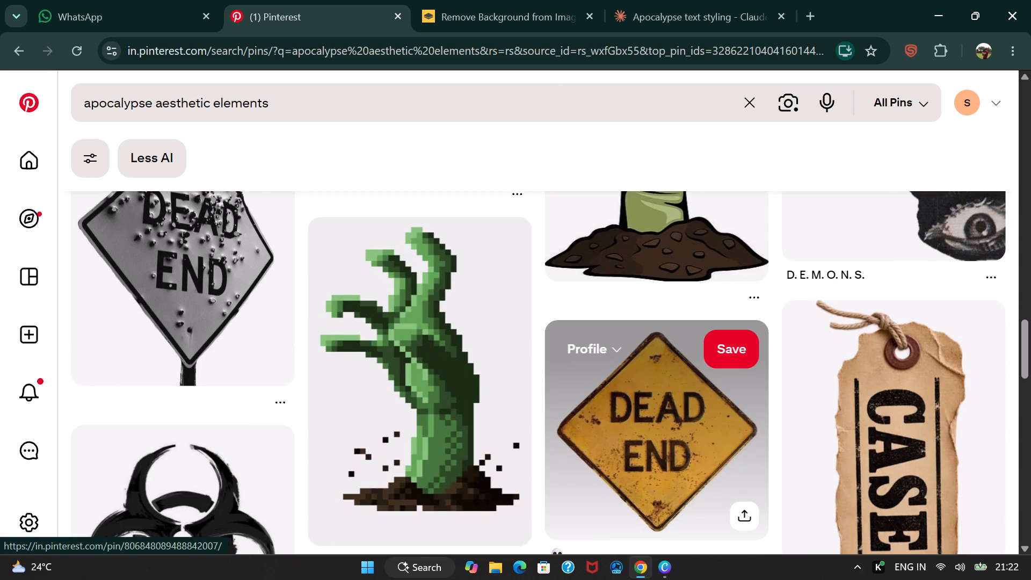
scroll(560, 406, "down", 2)
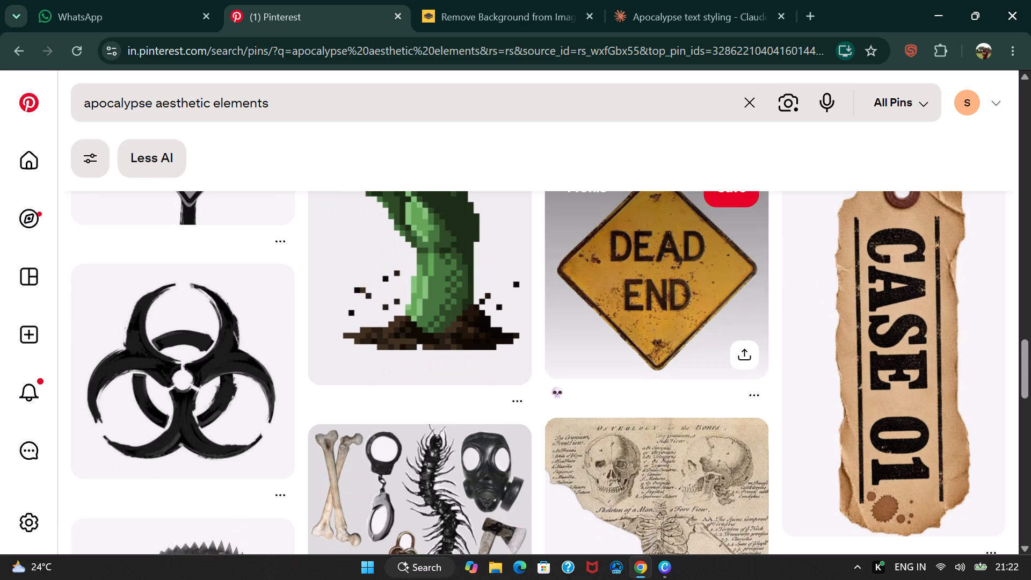
scroll(612, 481, "up", 2)
scroll(614, 479, "down", 3)
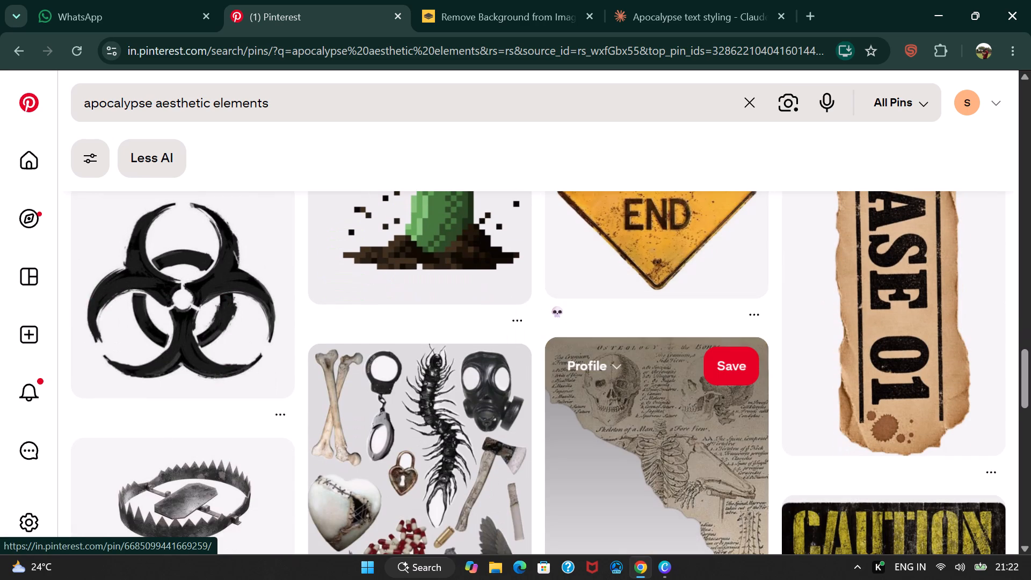
scroll(517, 356, "down", 2)
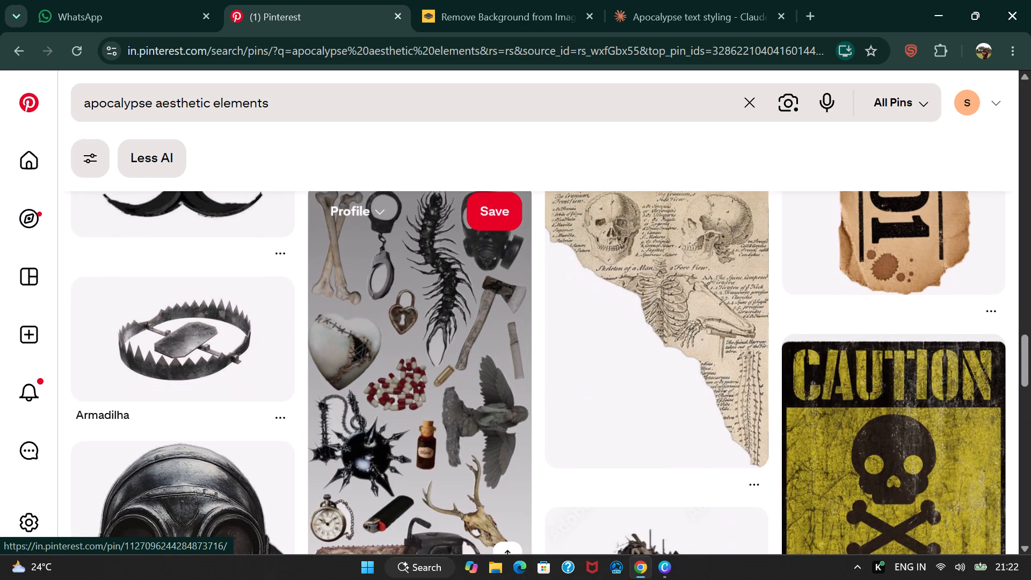
scroll(526, 371, "down", 11)
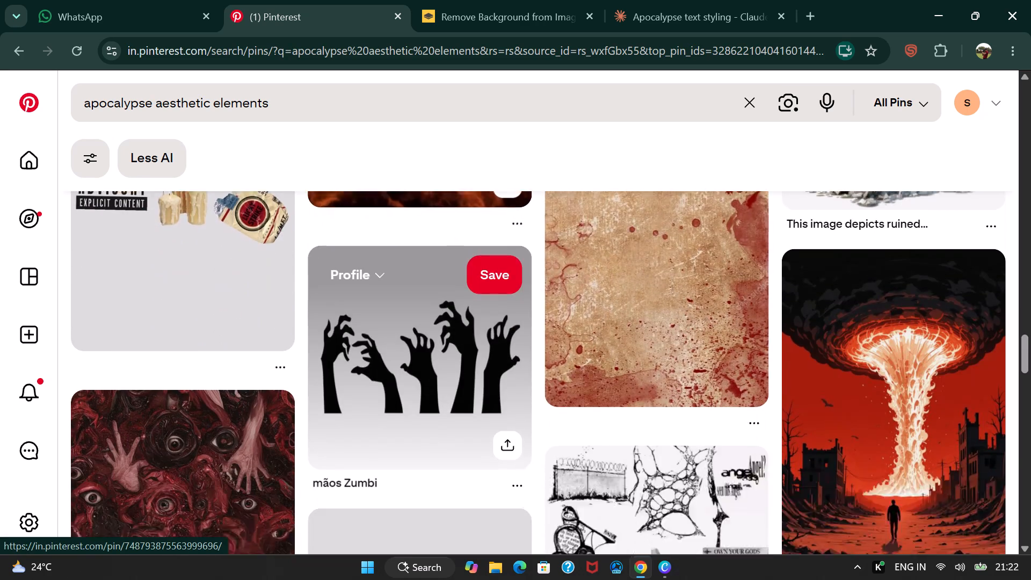
scroll(525, 378, "down", 5)
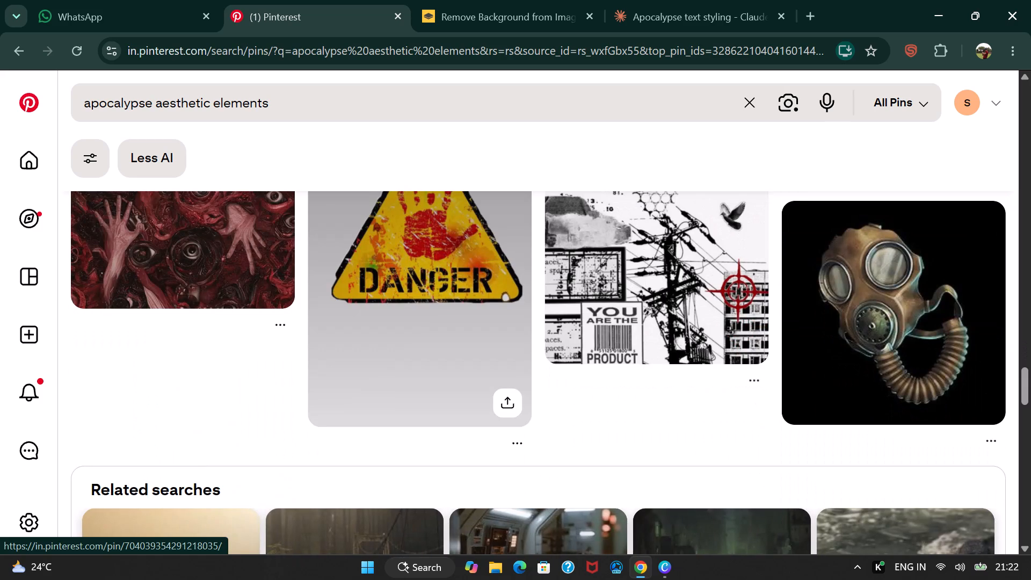
scroll(526, 380, "down", 7)
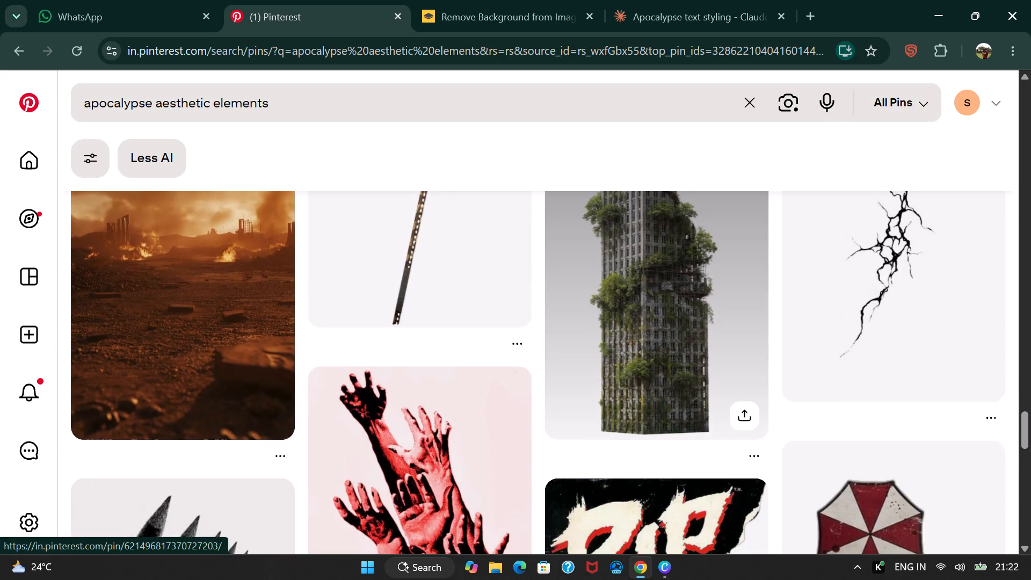
scroll(578, 380, "up", 3)
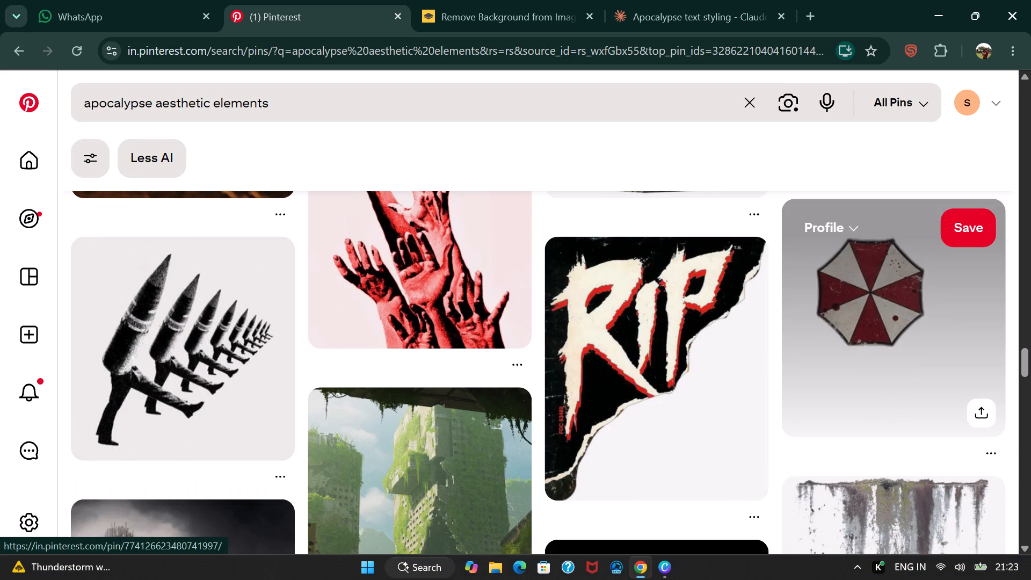
left_click(669, 571)
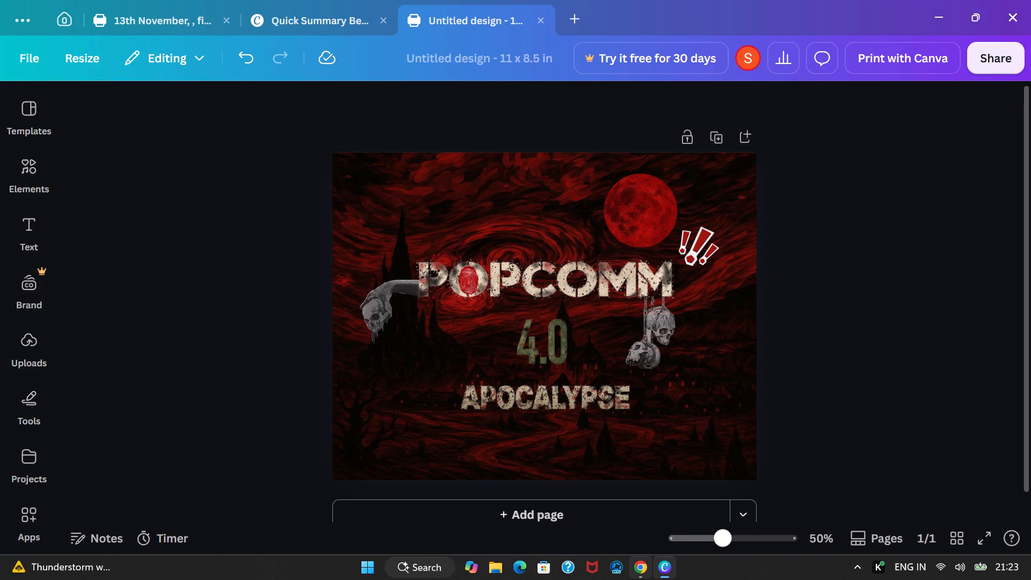
left_click(642, 566)
scroll(606, 317, "down", 3)
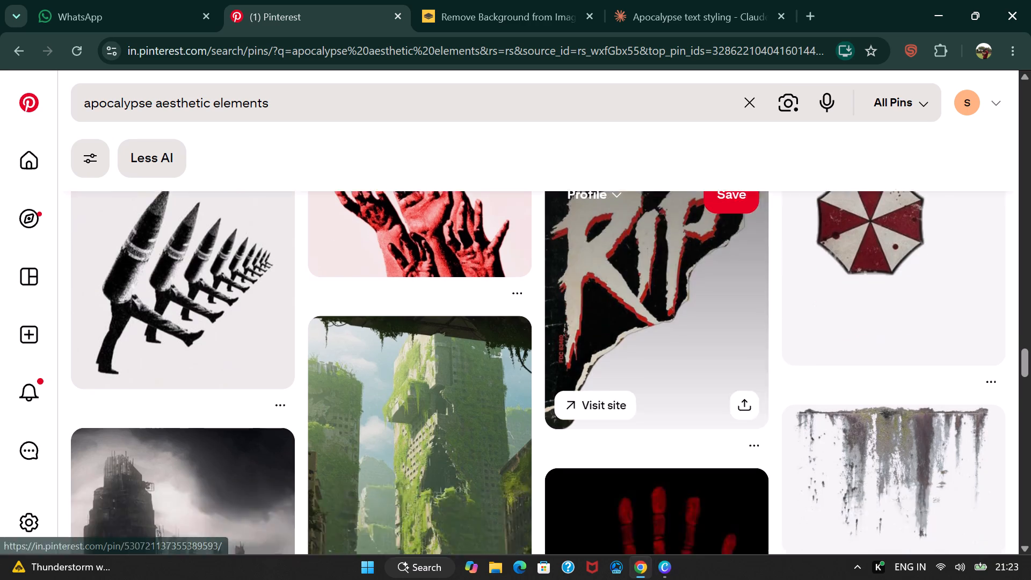
scroll(606, 318, "down", 9)
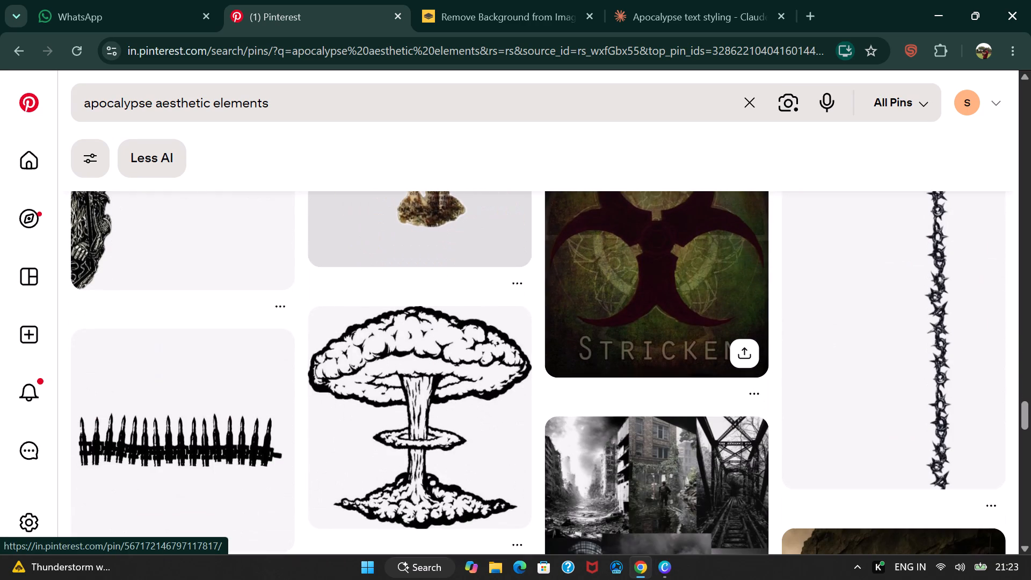
scroll(612, 348, "down", 20)
scroll(611, 342, "up", 9)
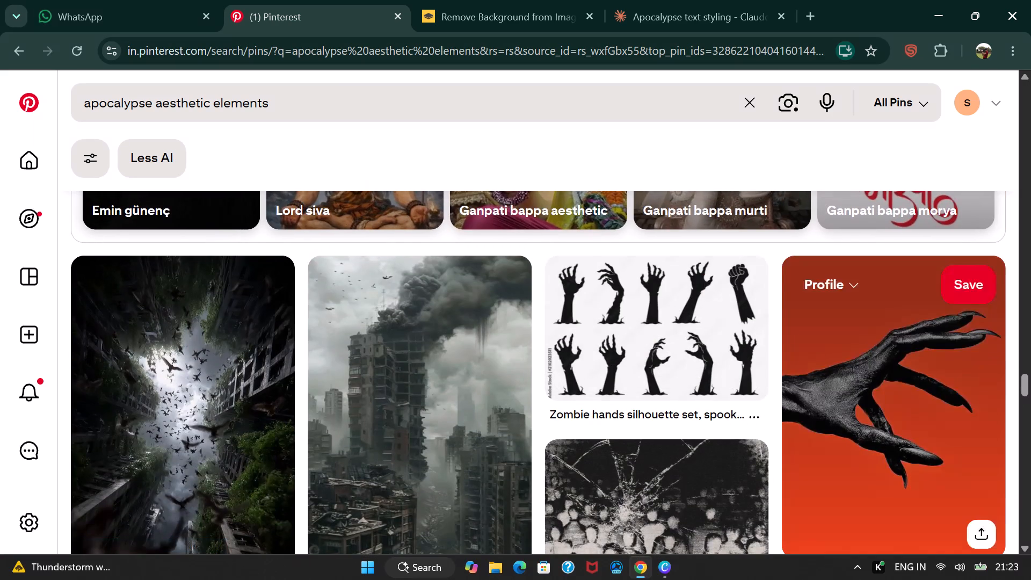
left_click(660, 559)
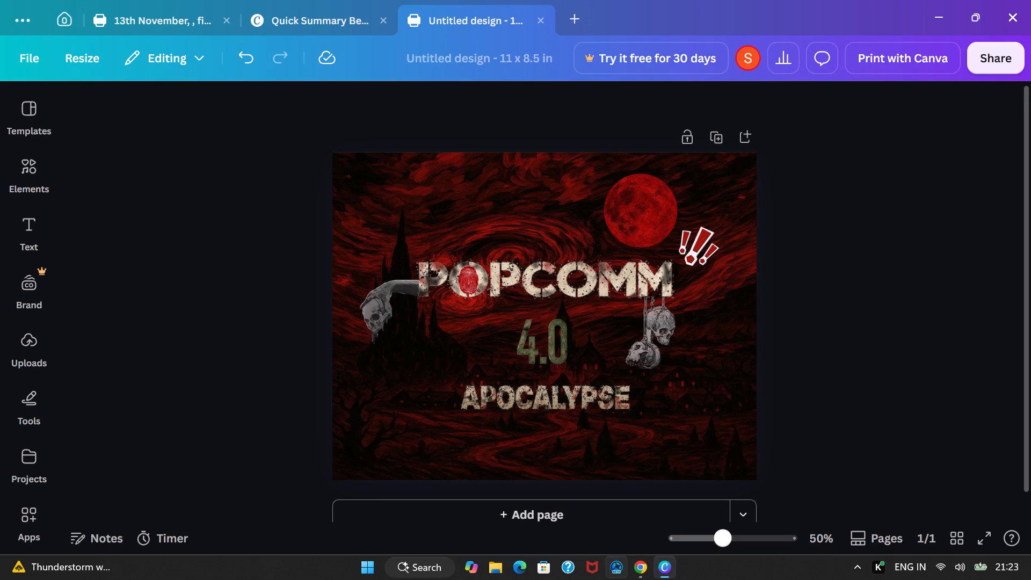
left_click(644, 573)
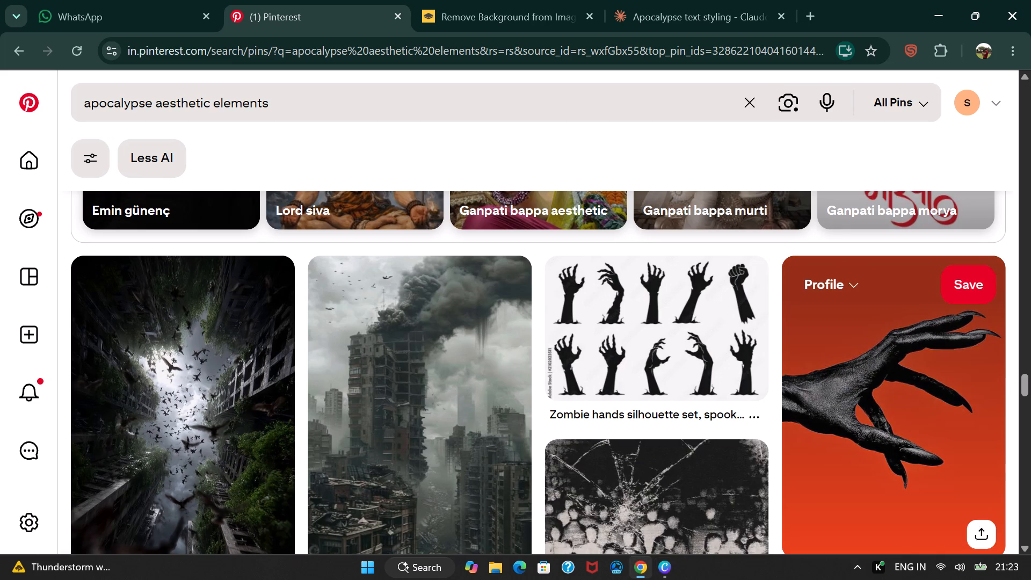
Open the pin of the black clawed hand on orange and upload its image to remove.bg for background removal.
left_click(847, 388)
left_click_drag(426, 329, 542, 0)
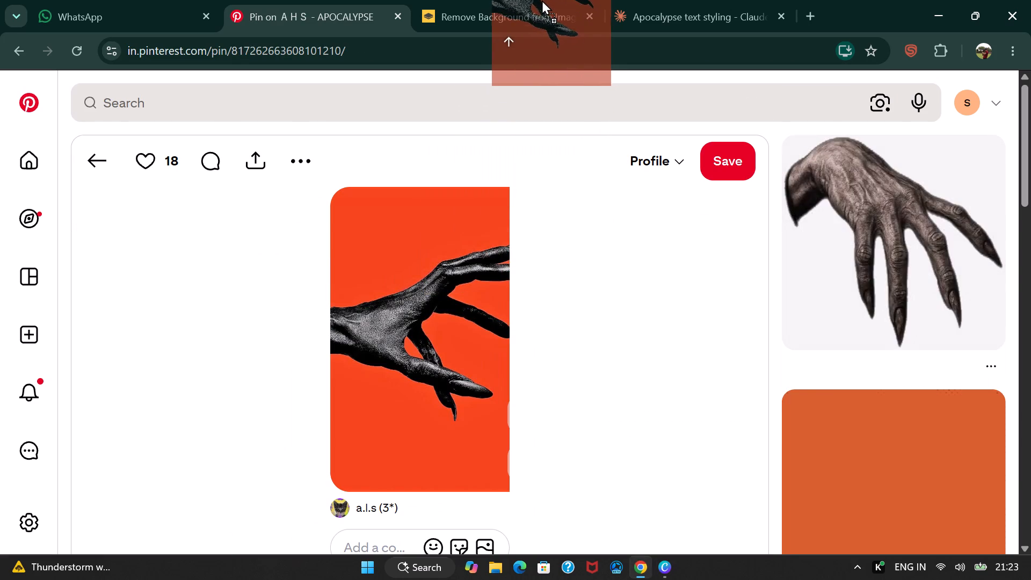
left_click_drag(542, 0, 453, 351)
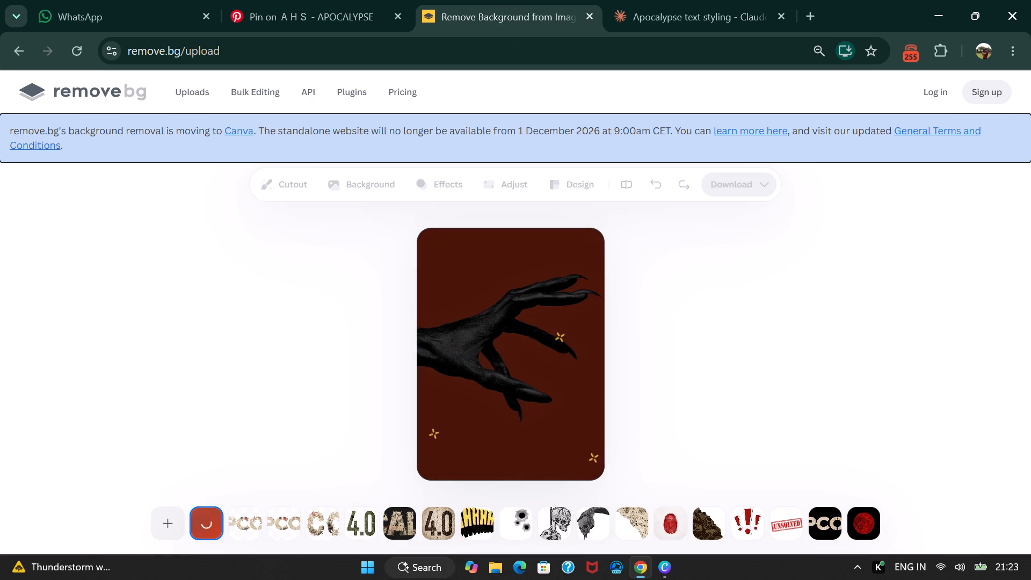
Switch to Canva and delete the hand-and-skull graphic attached to POPCOMM's first P.
left_click(660, 564)
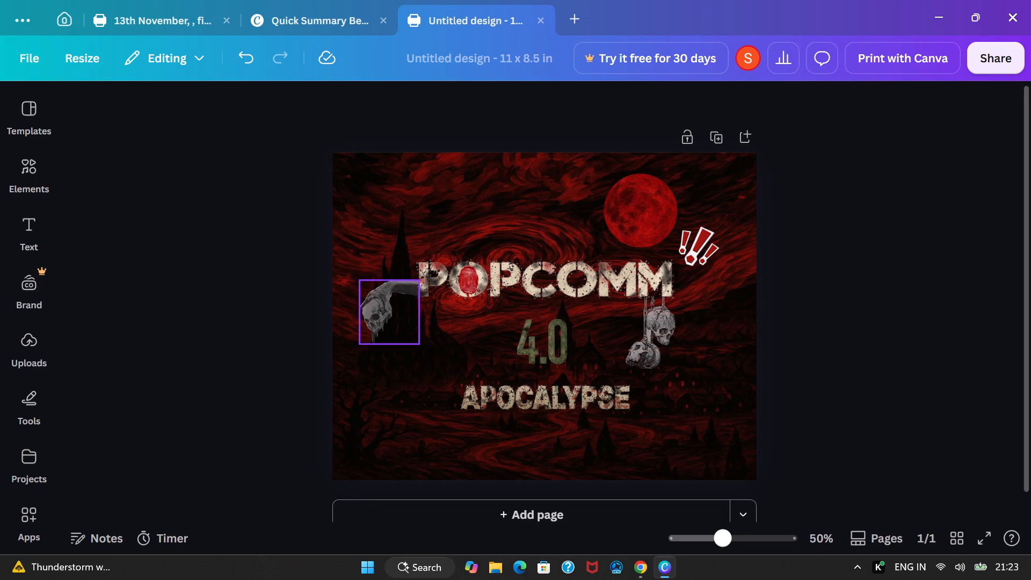
left_click(382, 302)
left_click(418, 249)
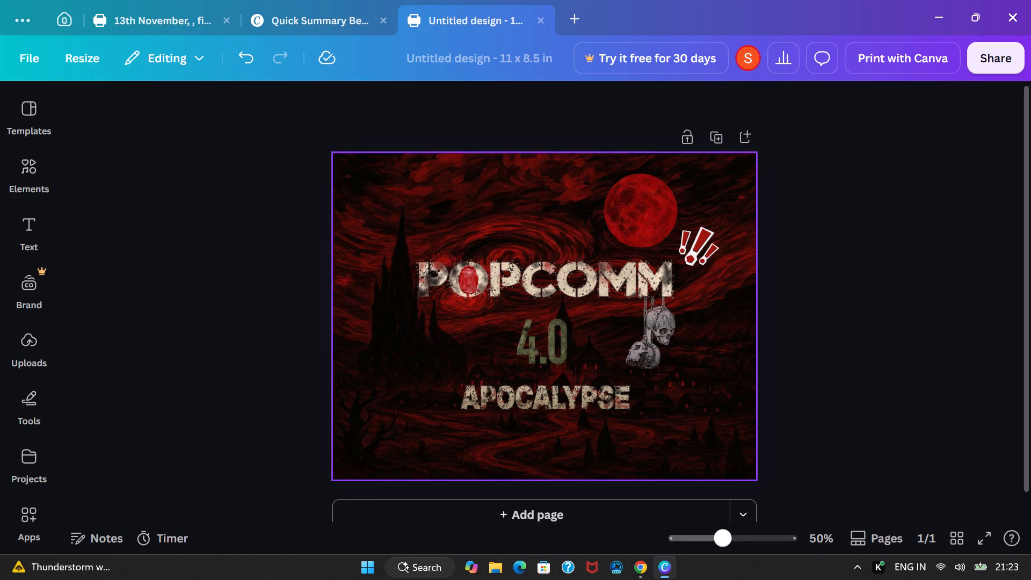
Copy the clawed hand cutout with its background removed from remove.bg and paste it into the Canva design.
left_click(634, 566)
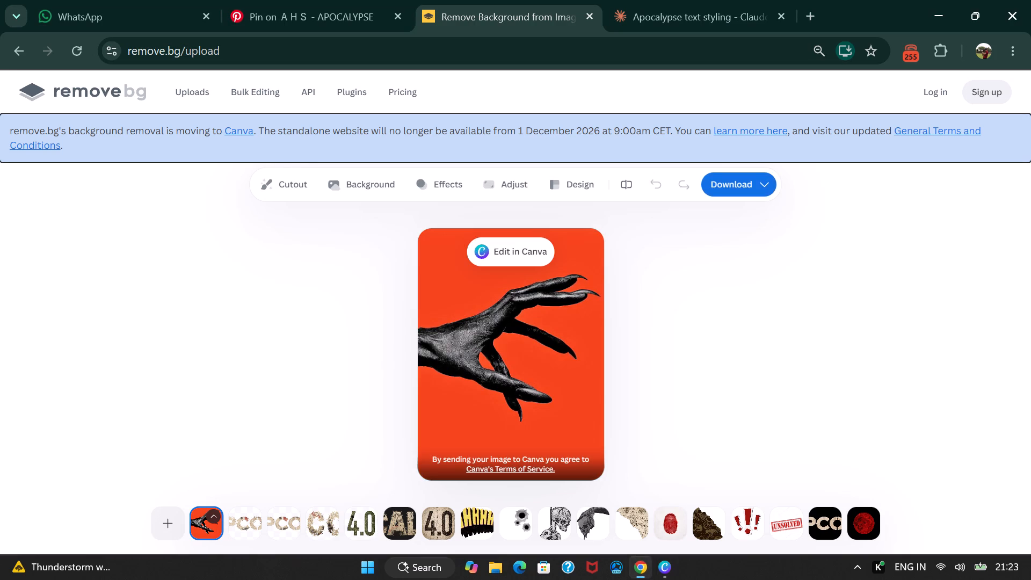
right_click(548, 384)
left_click(579, 430)
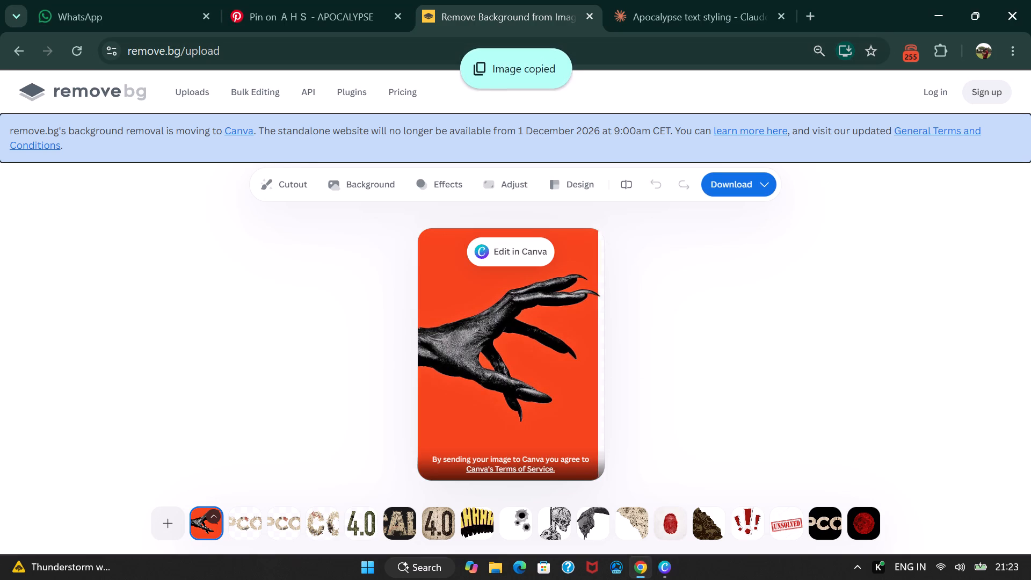
right_click(561, 380)
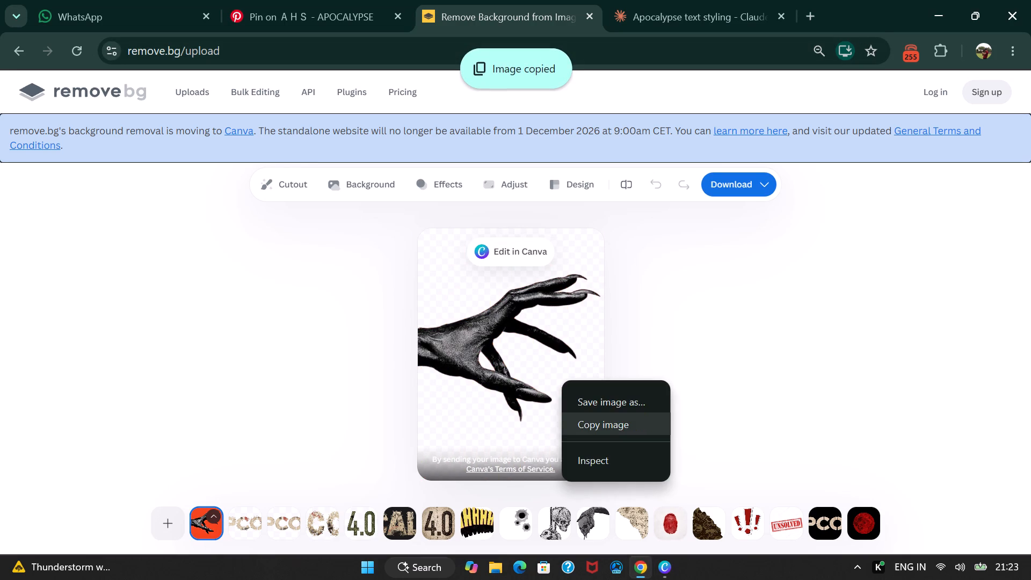
left_click(579, 422)
left_click(662, 567)
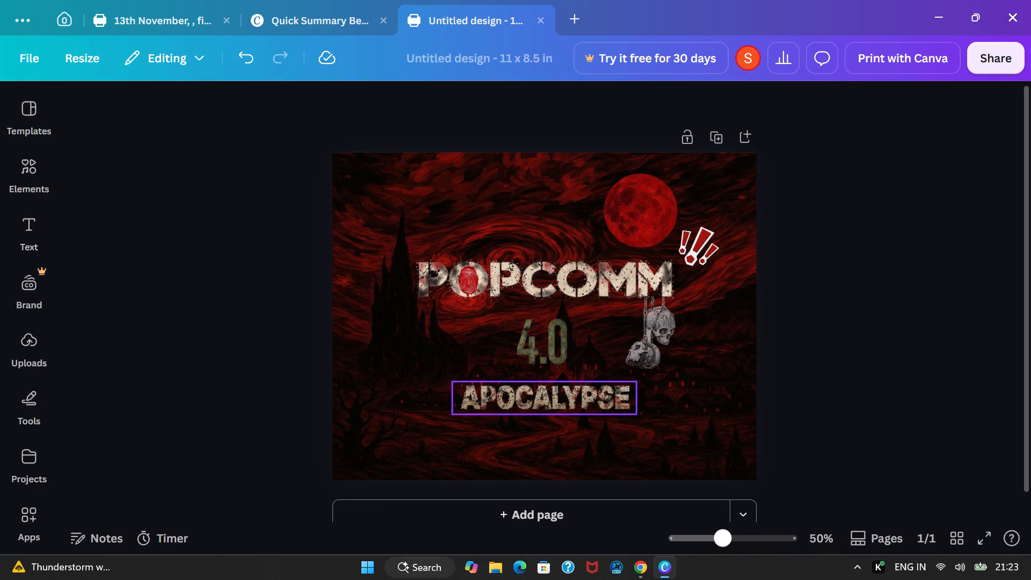
key("ctrl+v")
Place the clawed hand at the page's left edge and shrink it so its fingers end just before POPCOMM's first P.
left_click_drag(517, 304, 396, 281)
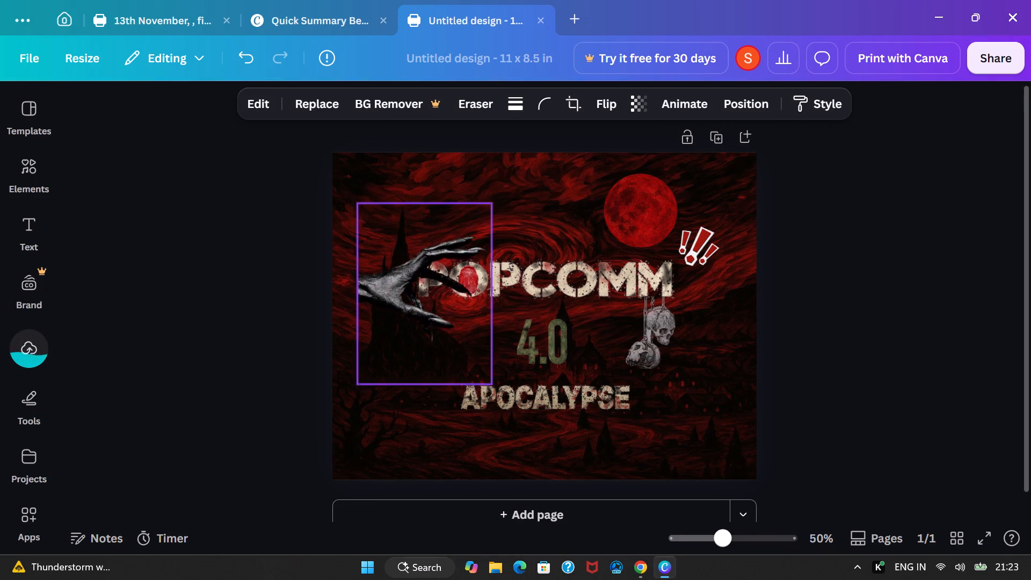
left_click_drag(396, 281, 363, 286)
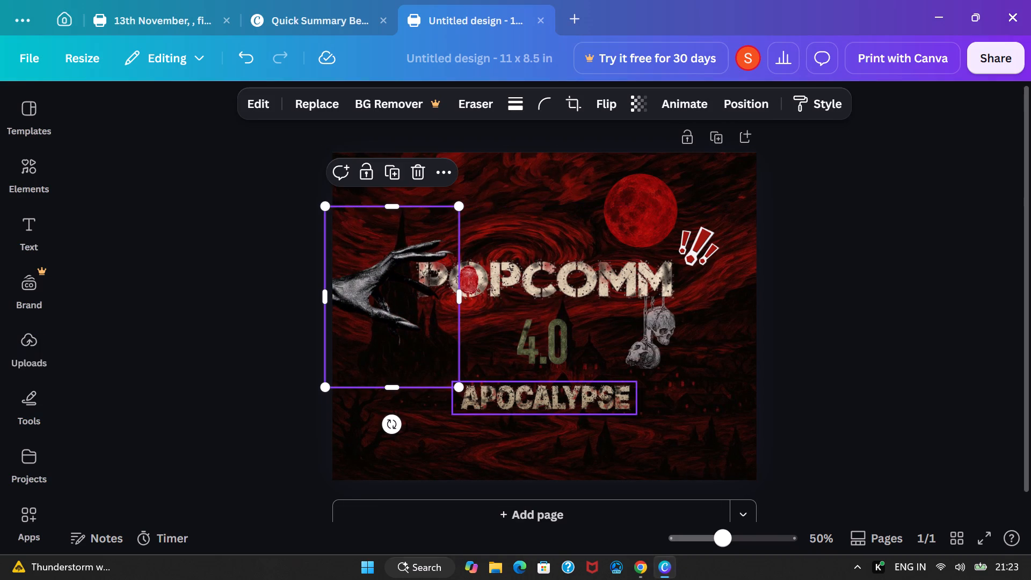
left_click_drag(459, 387, 426, 338)
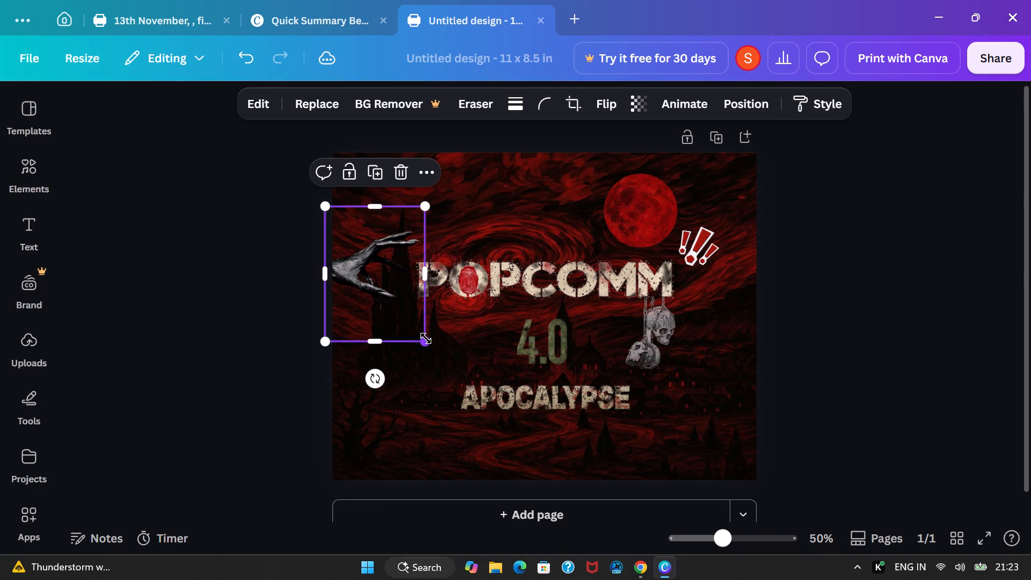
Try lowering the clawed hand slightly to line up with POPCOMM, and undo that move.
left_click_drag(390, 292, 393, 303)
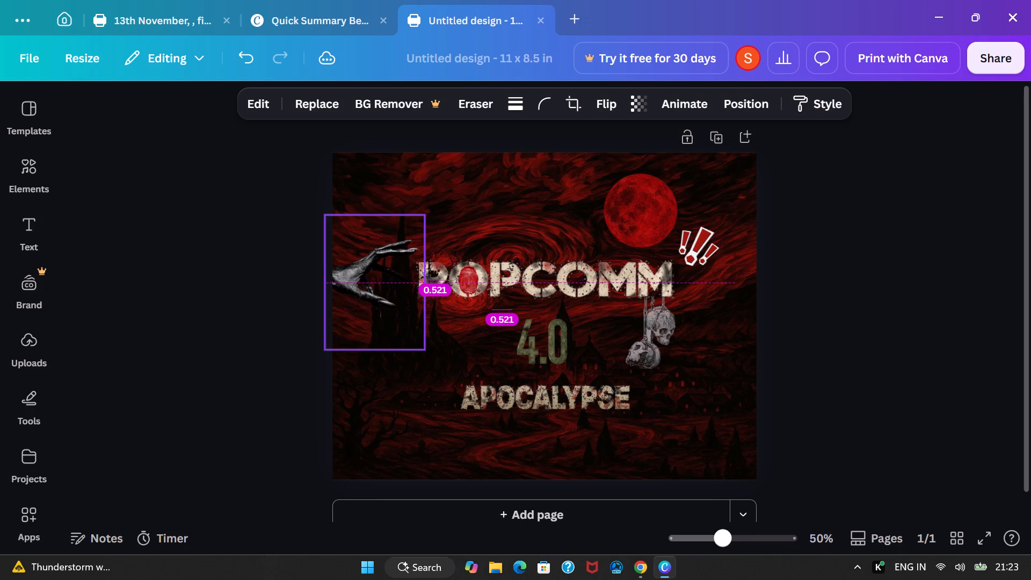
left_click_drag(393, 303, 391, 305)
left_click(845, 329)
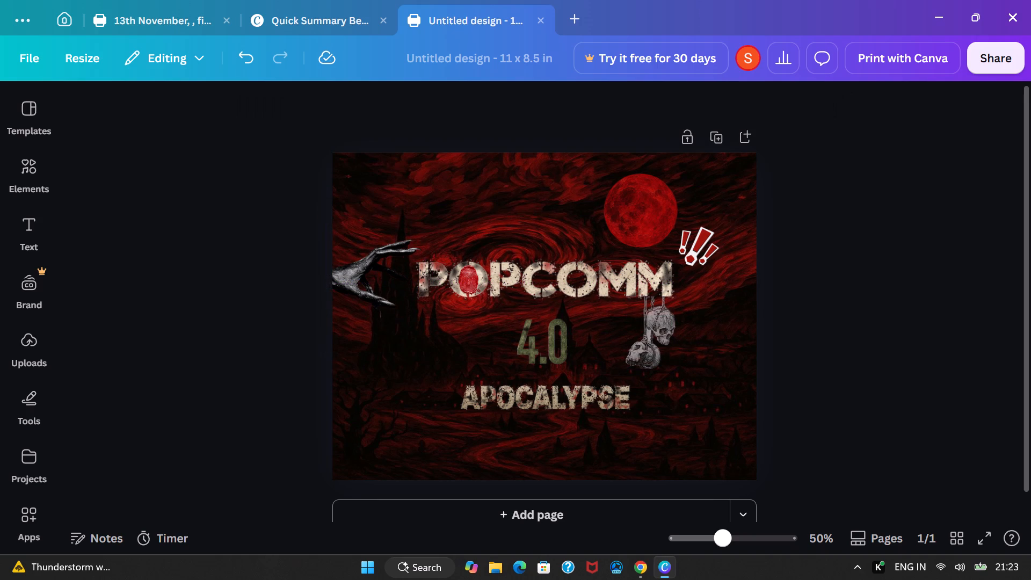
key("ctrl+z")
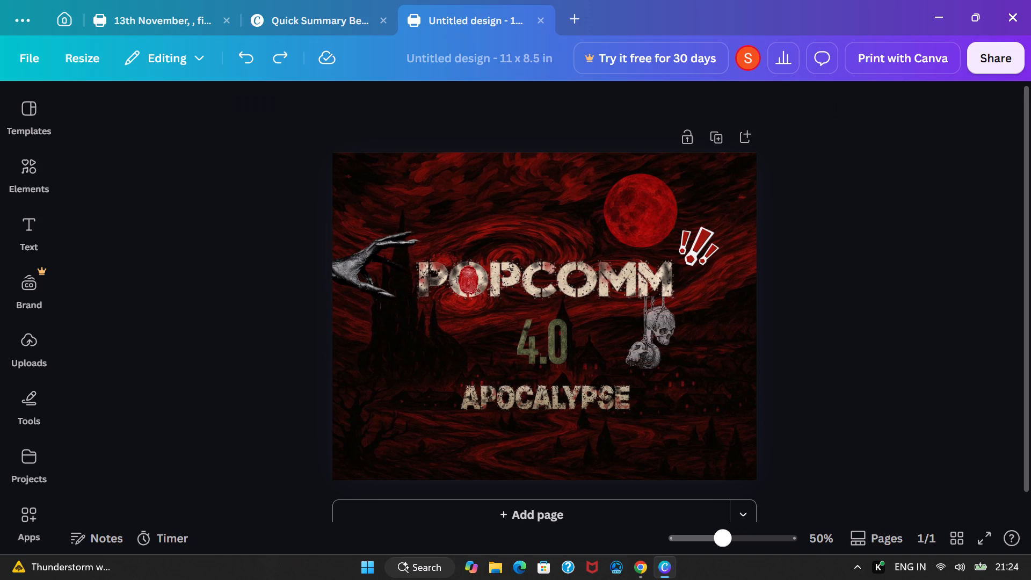
Undo the clawed hand's placement until the hand-and-skull graphic is restored beside POPCOMM's first P.
key("ctrl+z")
key("ctrl+z")
key("ctrl+z")
key("ctrl+z")
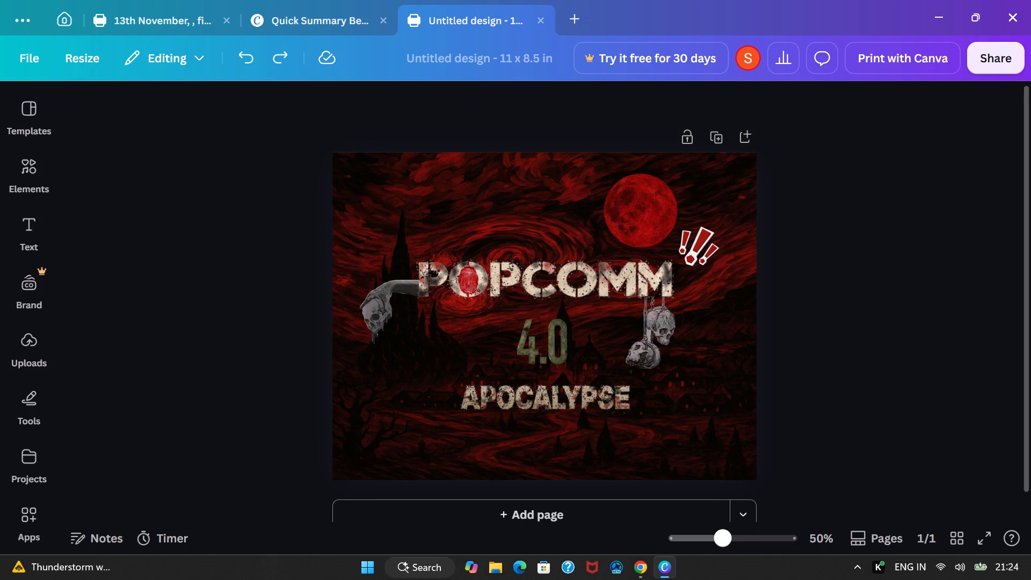
Paste the clawed hand cutout again, rotate it to -90° so its fingers reach upward, and place it at the page's bottom edge over APOCALYPSE.
key("ctrl+v")
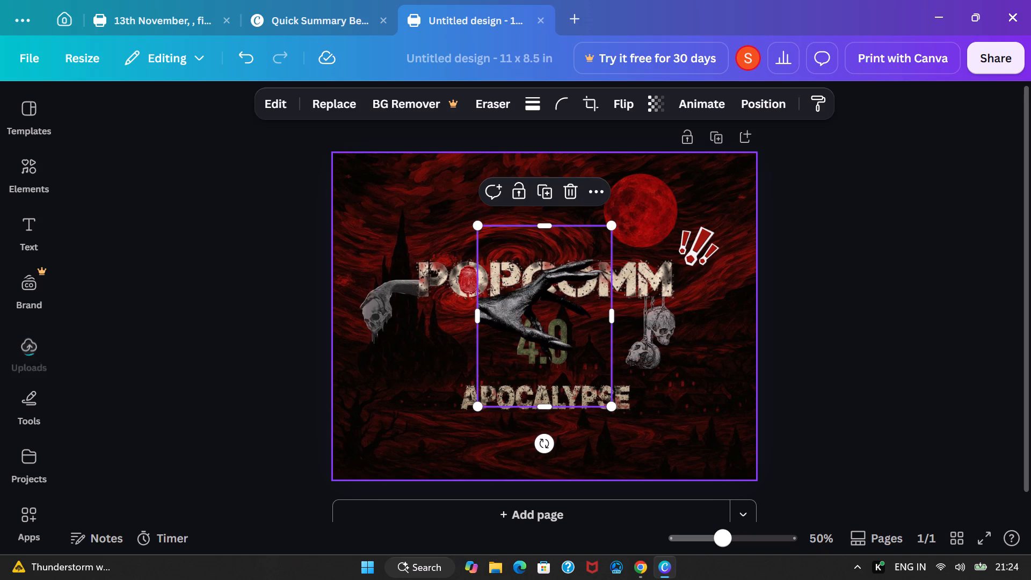
left_click_drag(544, 446, 635, 317)
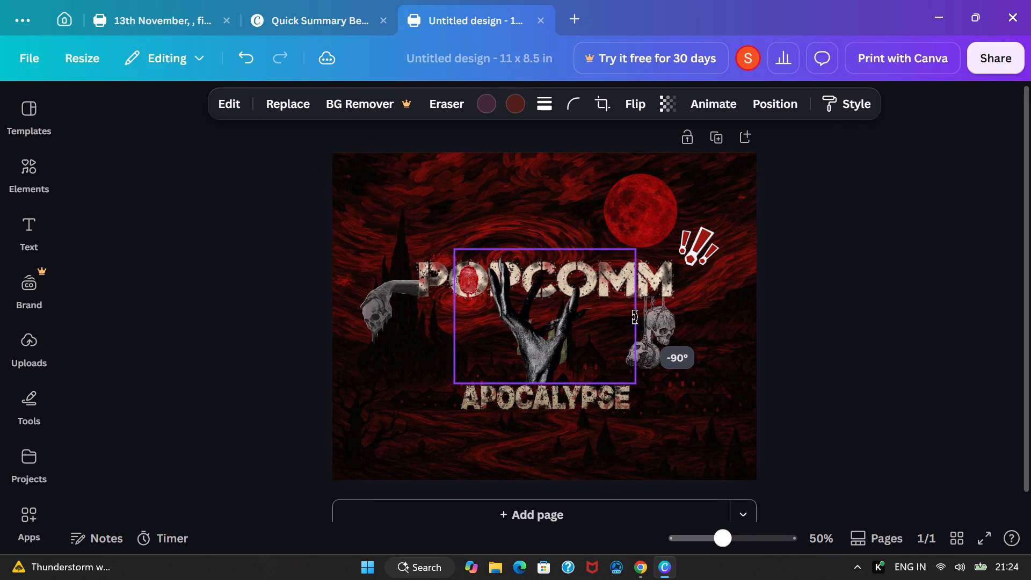
left_click_drag(635, 317, 635, 317)
left_click_drag(546, 342, 547, 450)
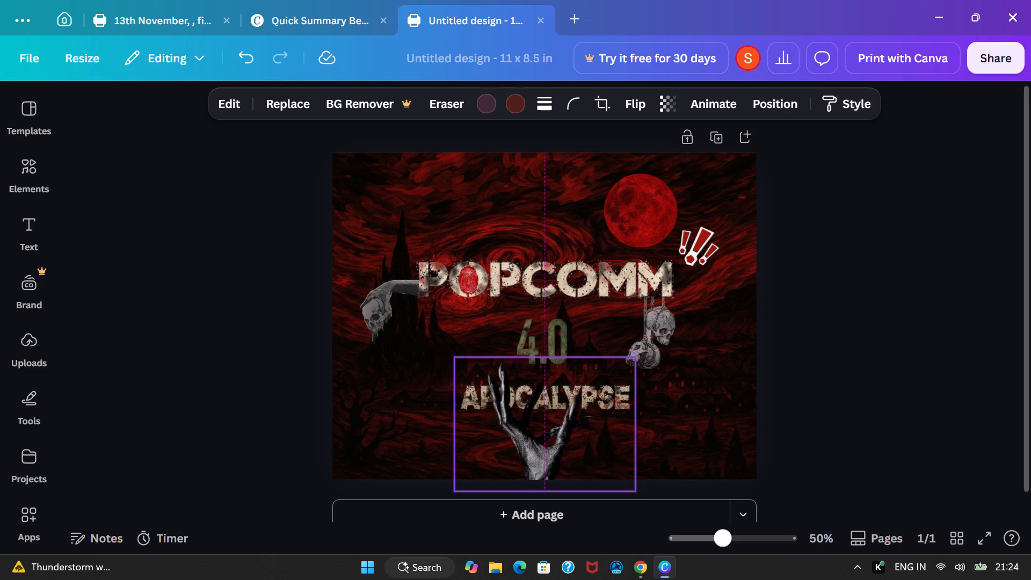
left_click_drag(547, 450, 558, 444)
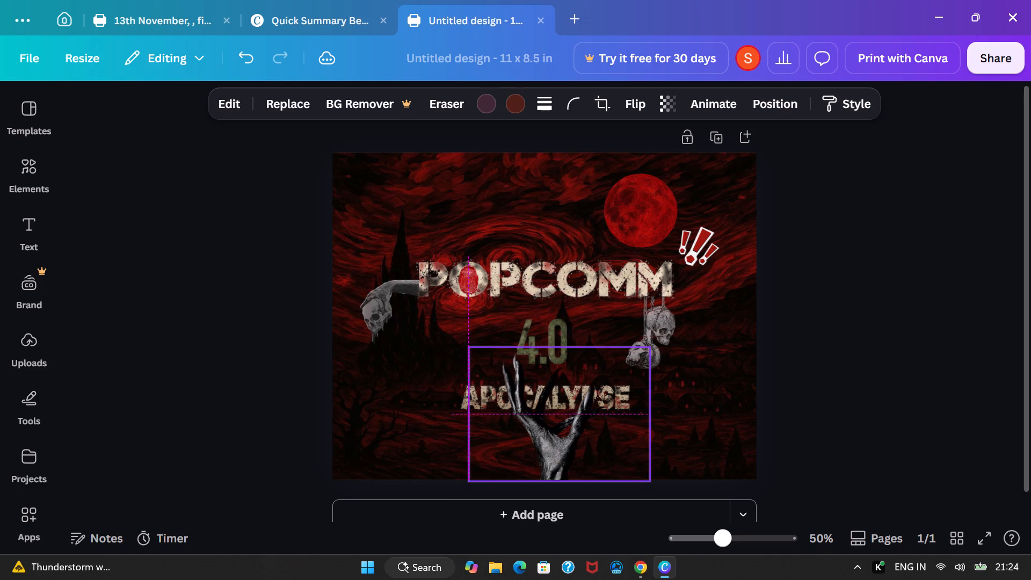
left_click_drag(558, 444, 558, 443)
Send the clawed hand backward in the layer order so it sits behind the lettering but in front of the background.
left_click(778, 101)
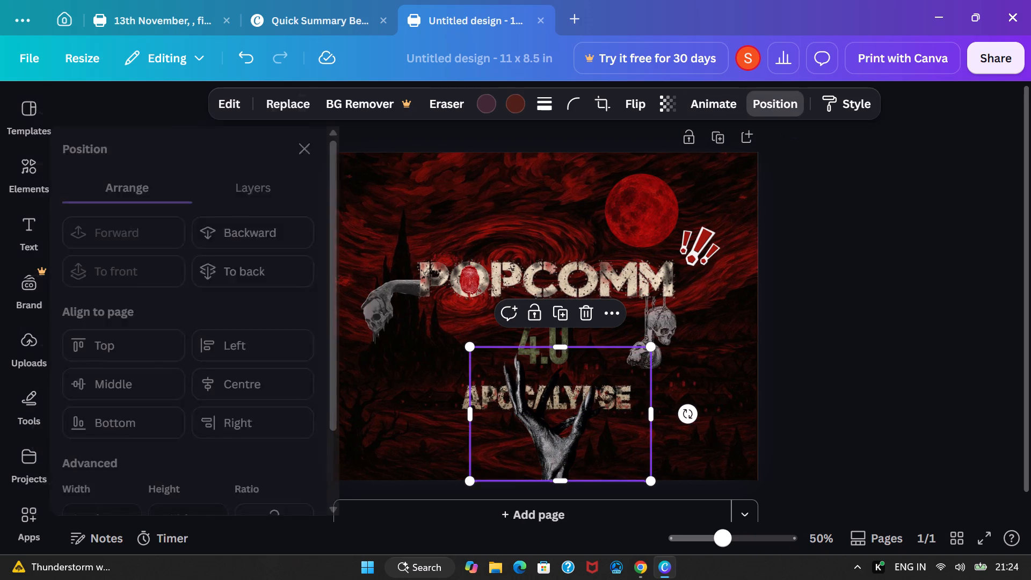
left_click(285, 236)
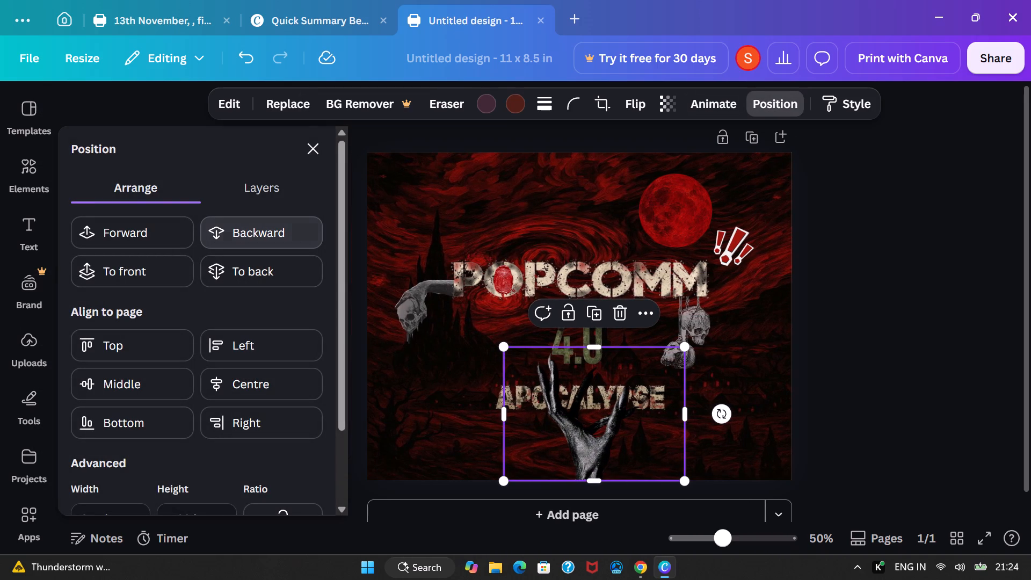
left_click(284, 231)
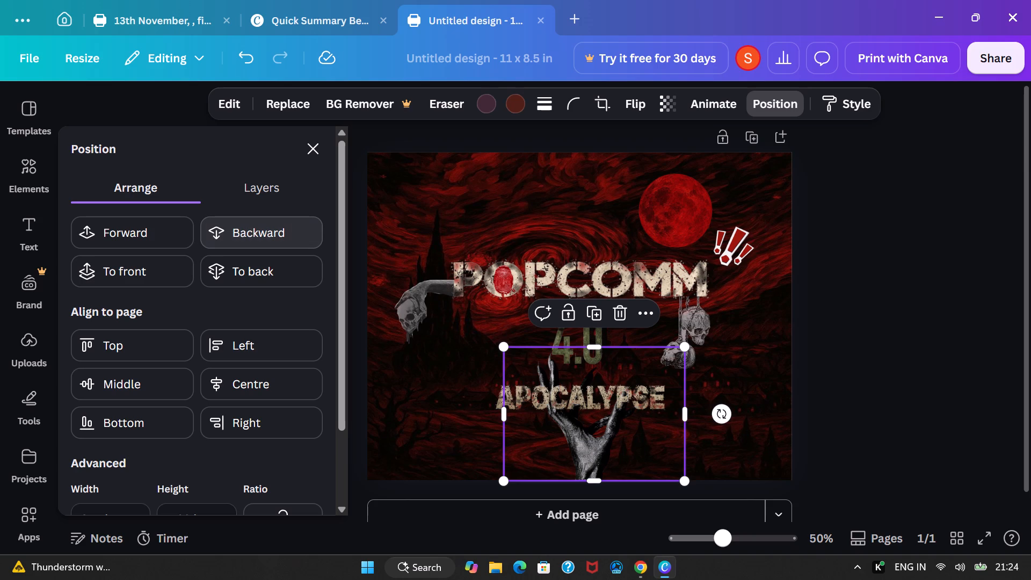
left_click(284, 231)
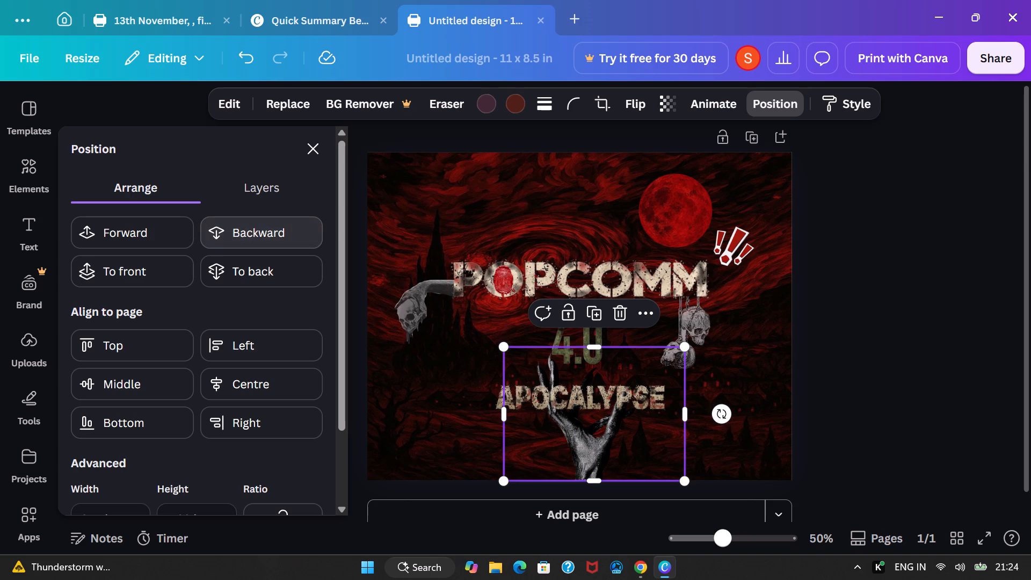
left_click(284, 231)
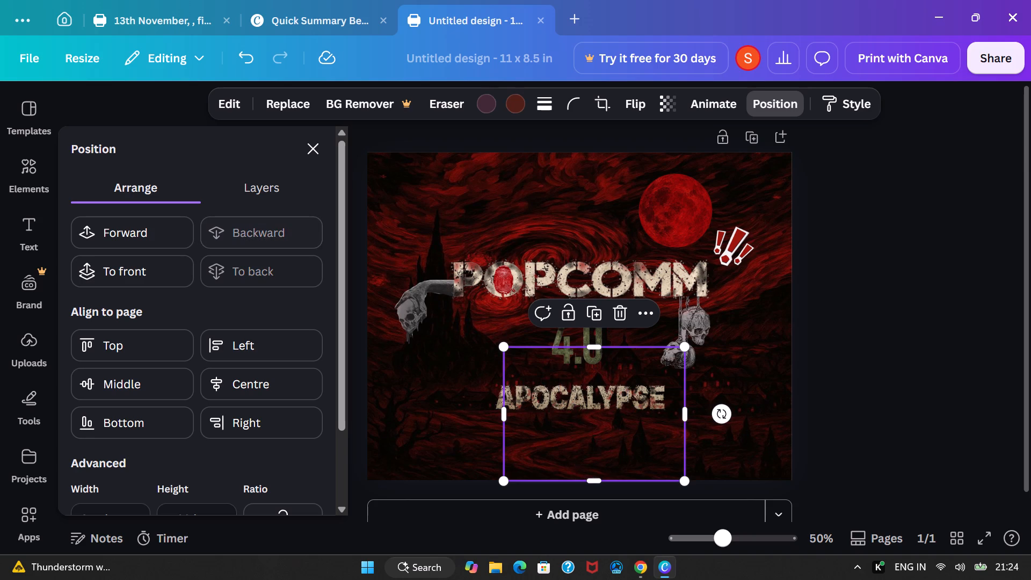
left_click(141, 237)
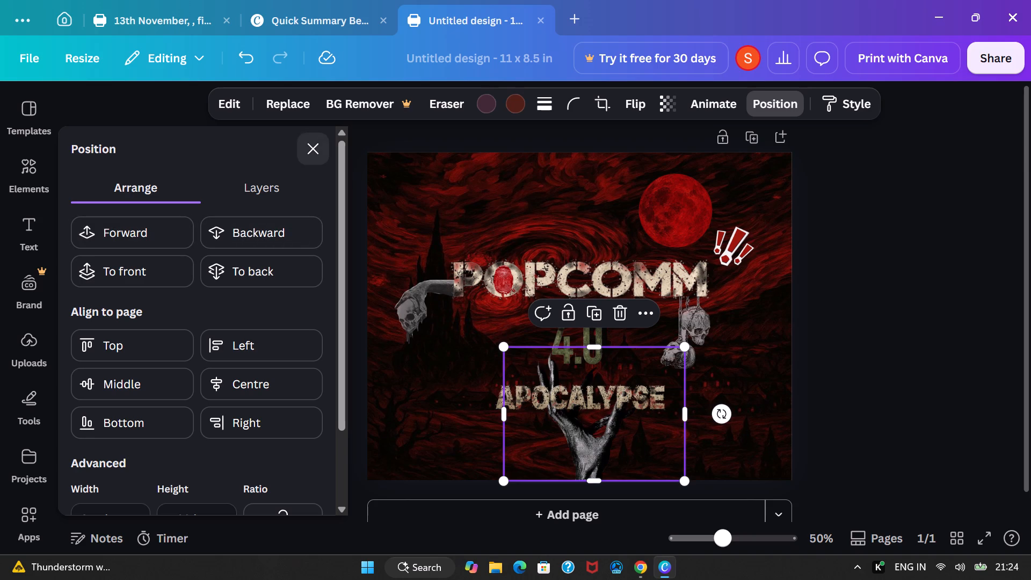
left_click(309, 150)
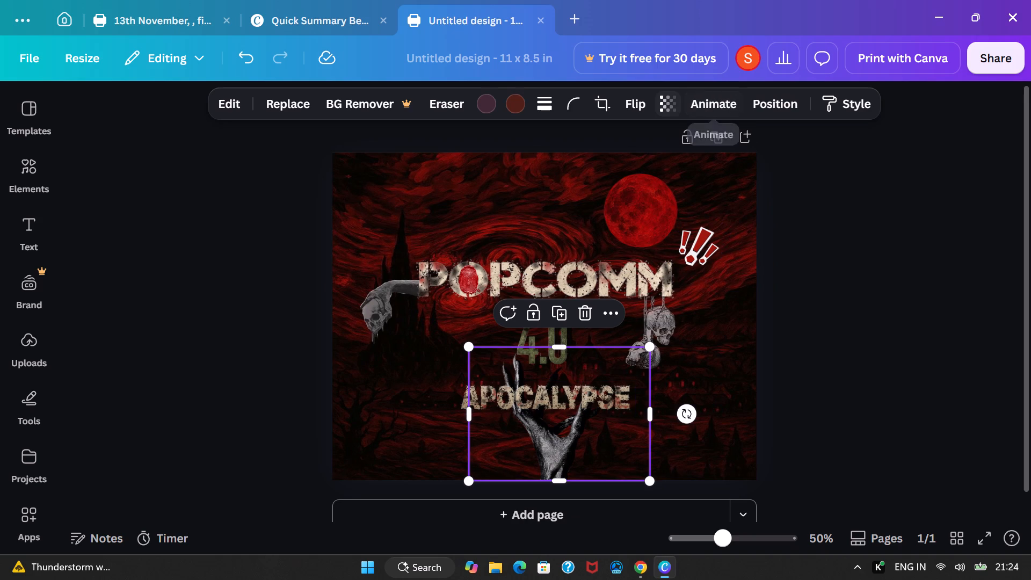
Lower the clawed hand's transparency setting to about 56 so it blends into the background.
left_click(665, 99)
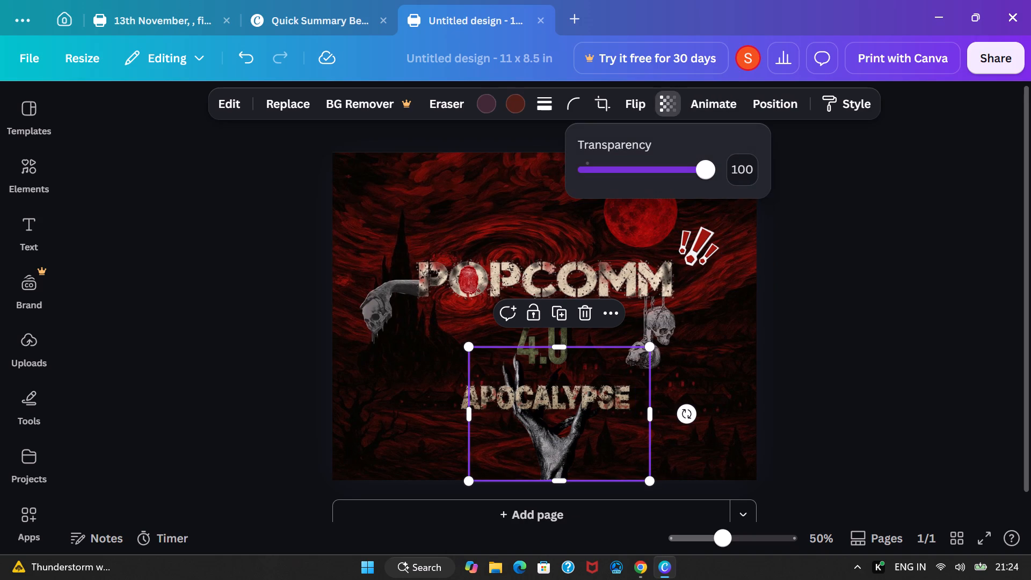
left_click_drag(706, 167, 659, 168)
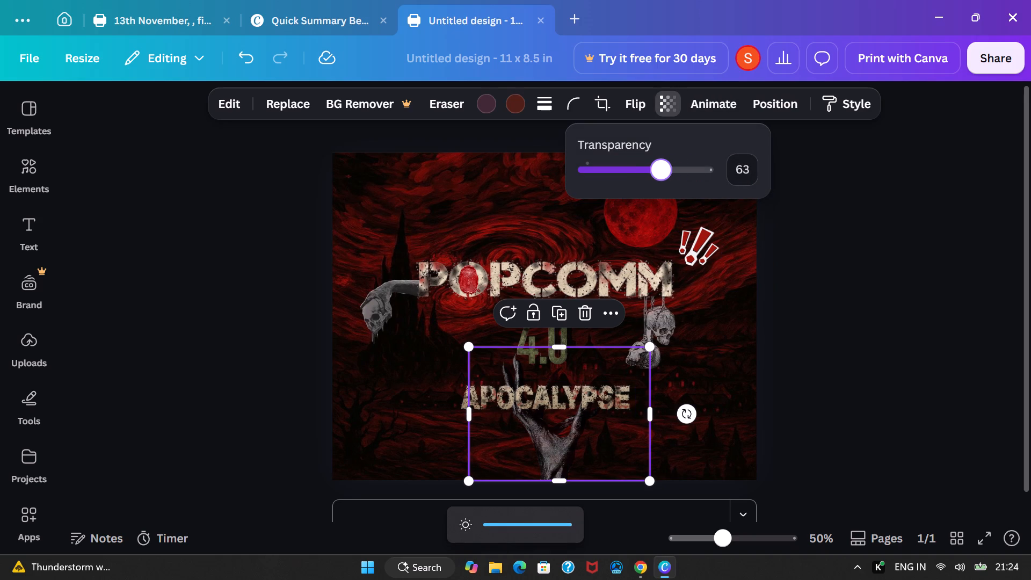
left_click_drag(659, 168, 653, 170)
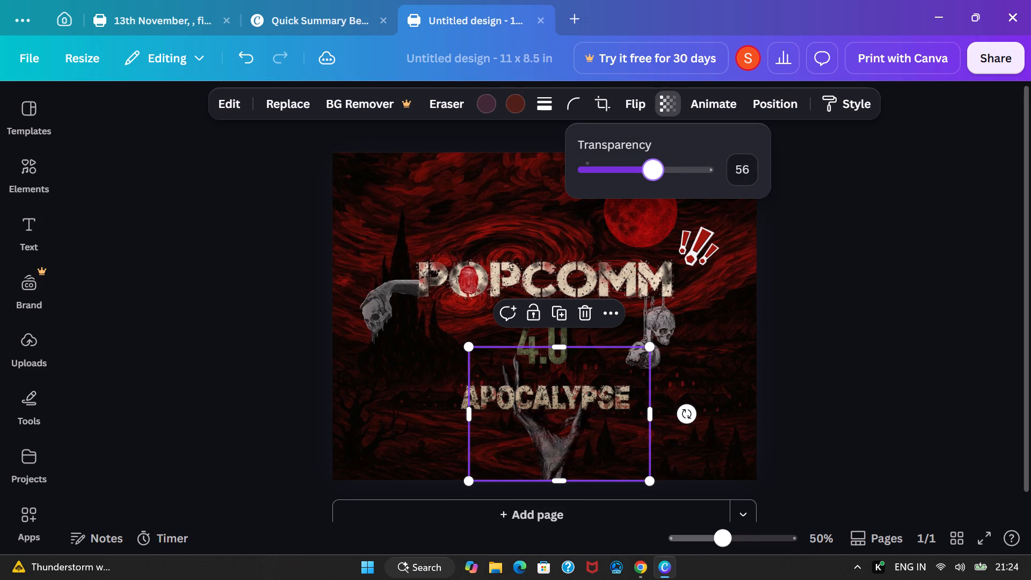
left_click_drag(653, 170, 651, 170)
Shrink the clawed hand slightly and place it on the page's bottom edge, roughly centred beneath APOCALYPSE.
left_click_drag(468, 347, 478, 358)
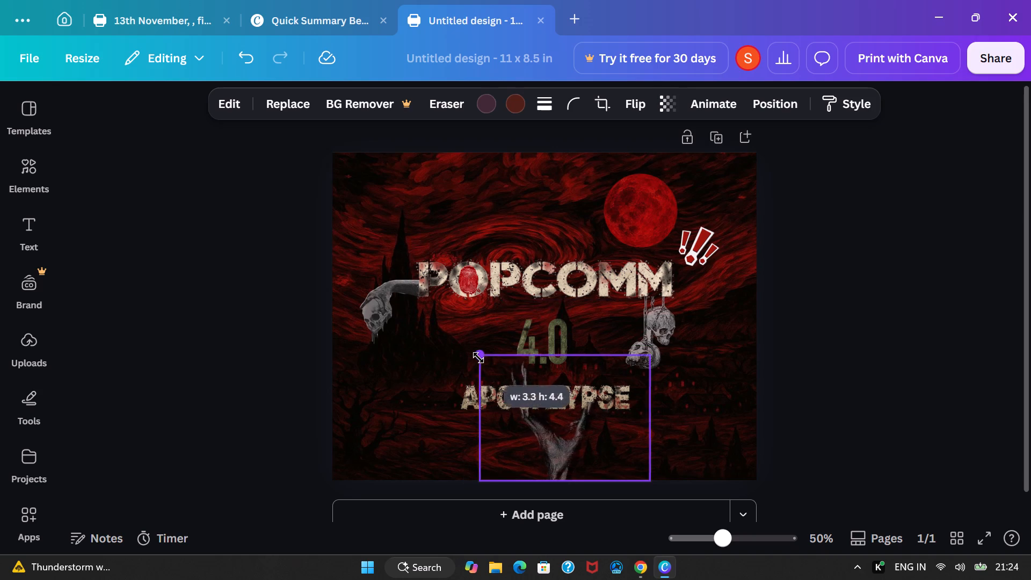
left_click_drag(478, 358, 483, 364)
left_click_drag(554, 447, 546, 446)
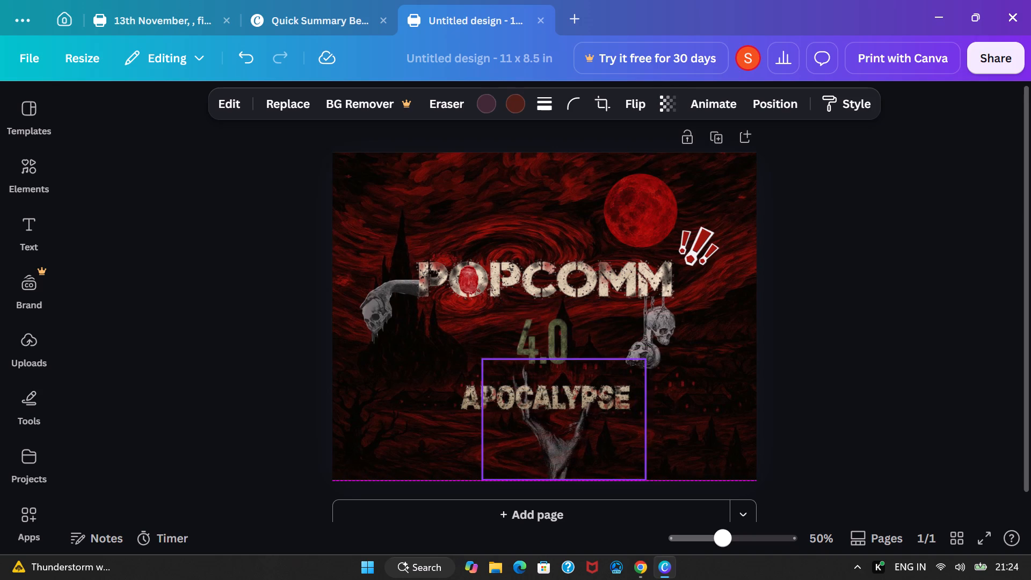
left_click_drag(546, 446, 536, 445)
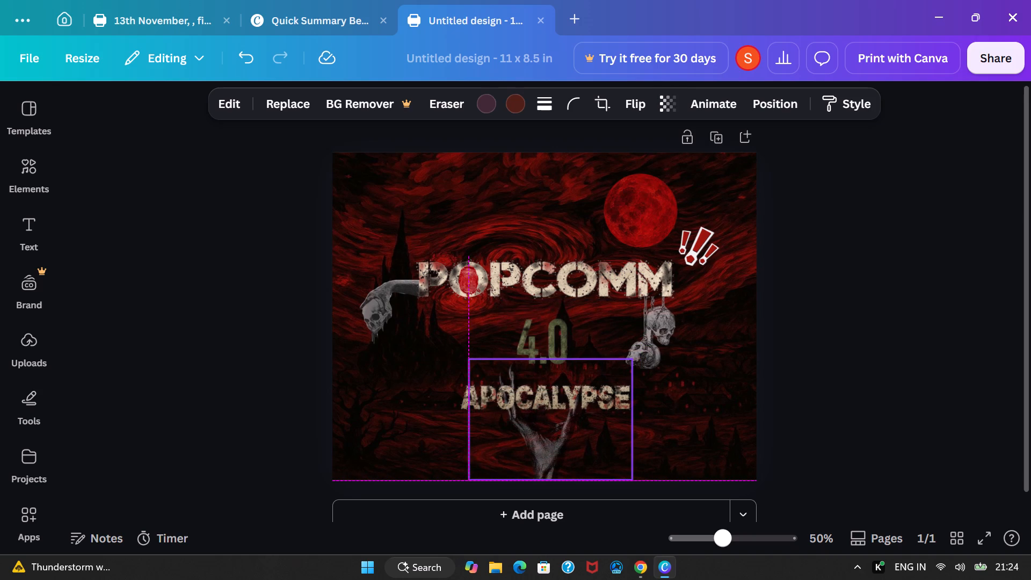
left_click_drag(536, 445, 540, 445)
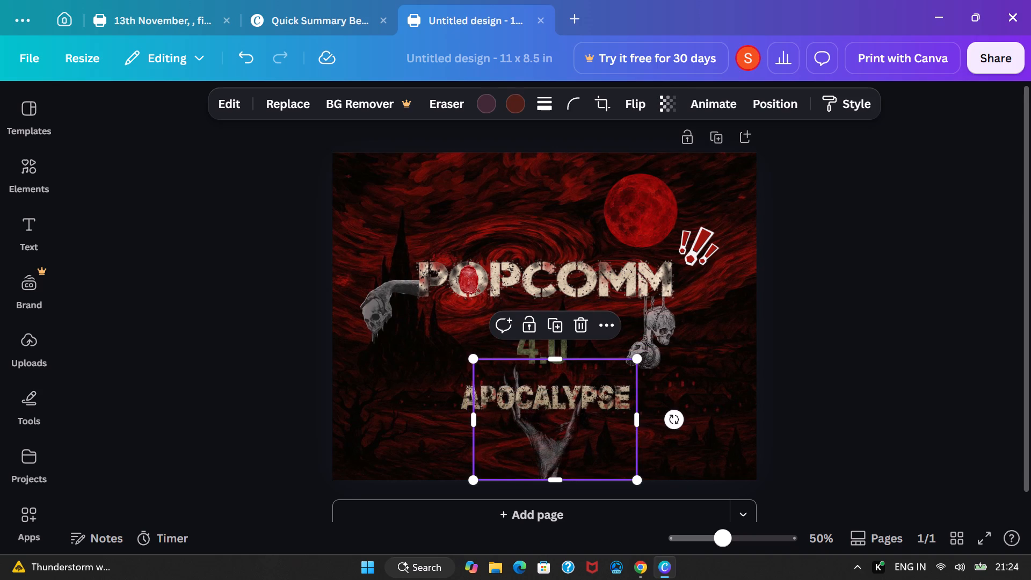
left_click(959, 328)
scroll(960, 327, "up", 3)
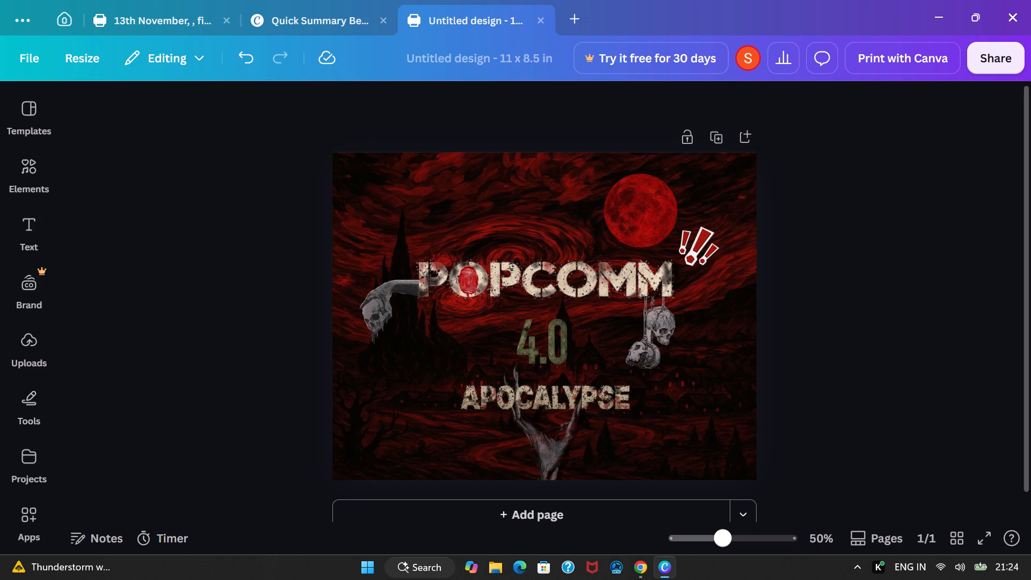
Rotate the clawed hand back to its original sideways orientation and flip it horizontally so its fingers point left.
left_click(555, 454)
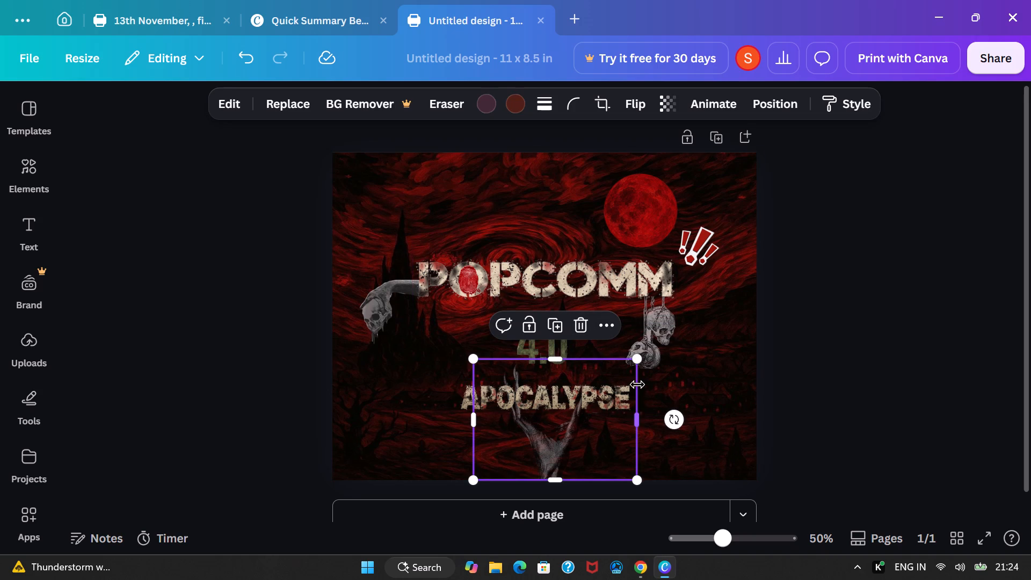
left_click_drag(676, 427, 251, 436)
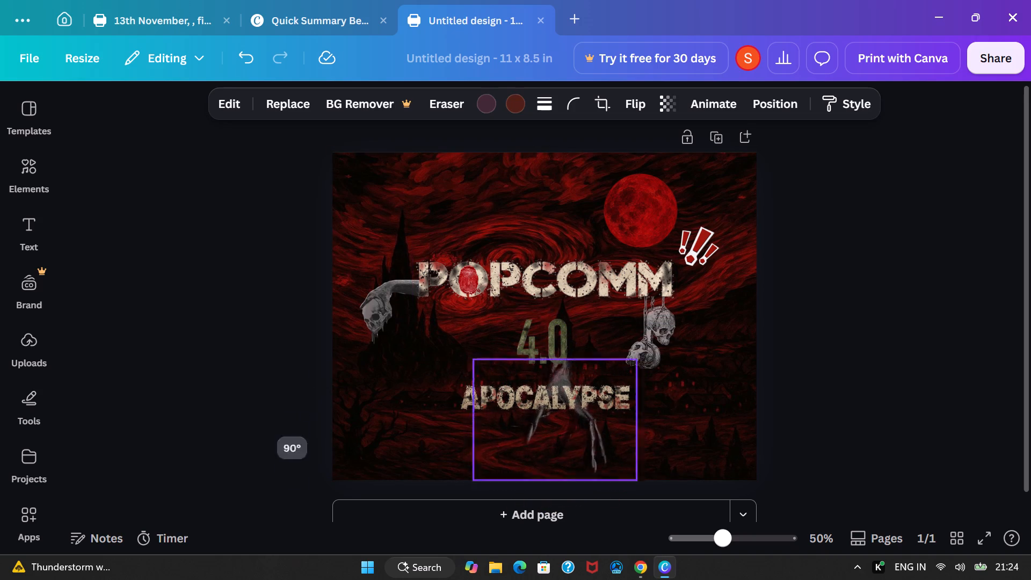
left_click_drag(251, 436, 546, 579)
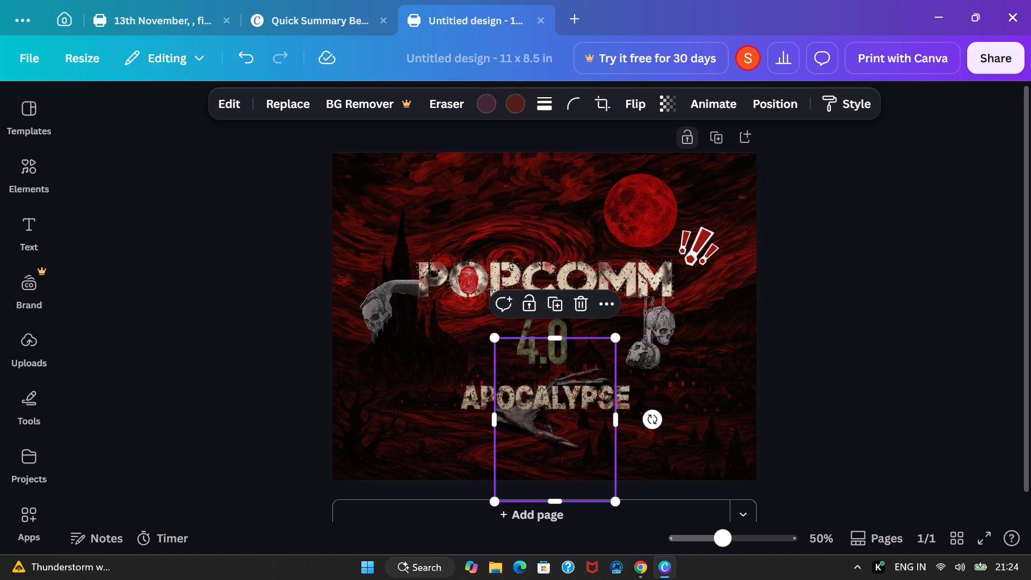
left_click(641, 104)
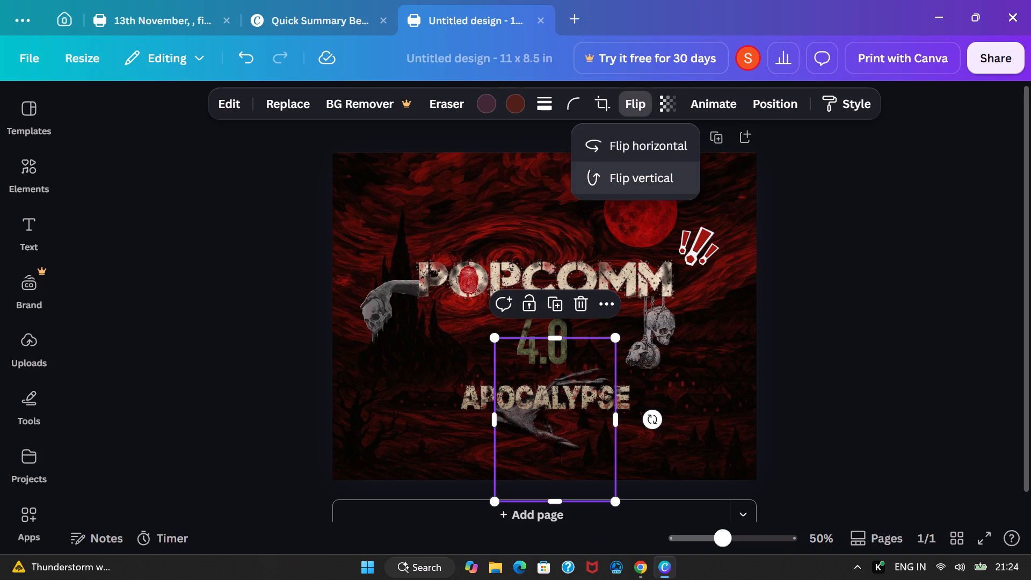
left_click(637, 146)
scroll(837, 323, "up", 3)
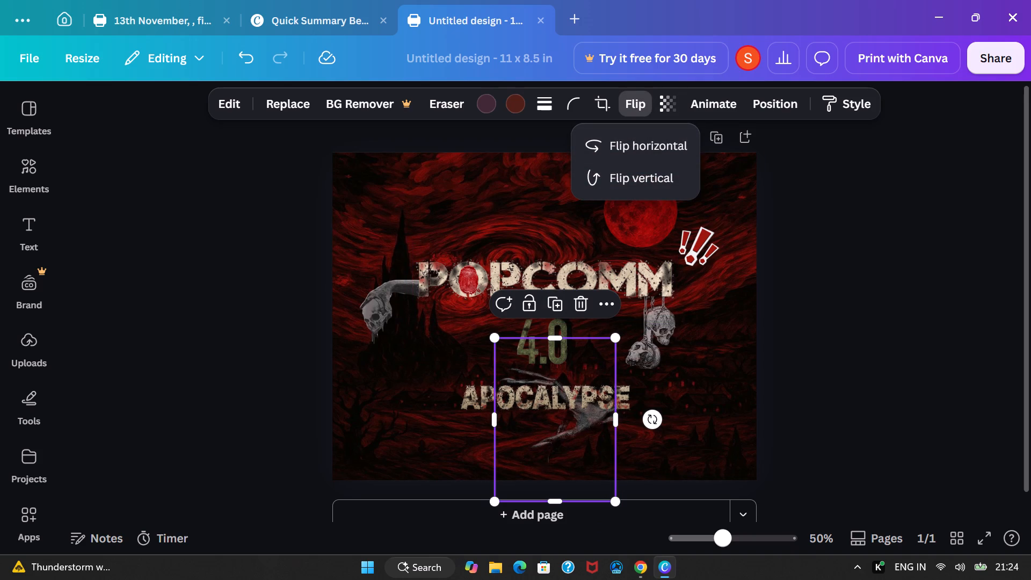
Move the clawed hand to the page's upper-right corner so it reaches in behind the red moon.
left_click_drag(585, 419, 712, 195)
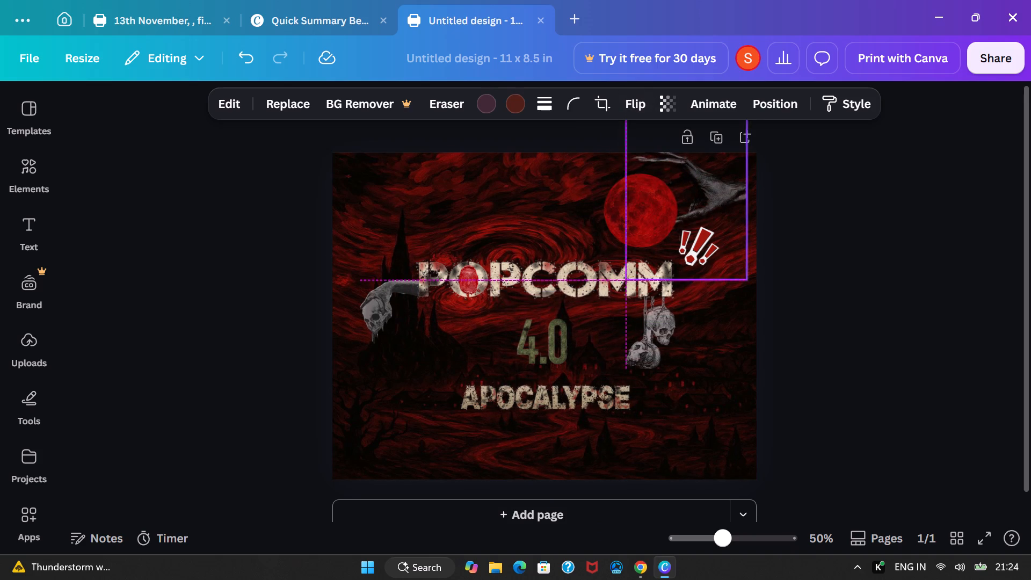
left_click_drag(712, 195, 729, 205)
Tilt the clawed hand slightly counter-clockwise and nudge it down and left toward the red moon.
scroll(824, 324, "up", 2)
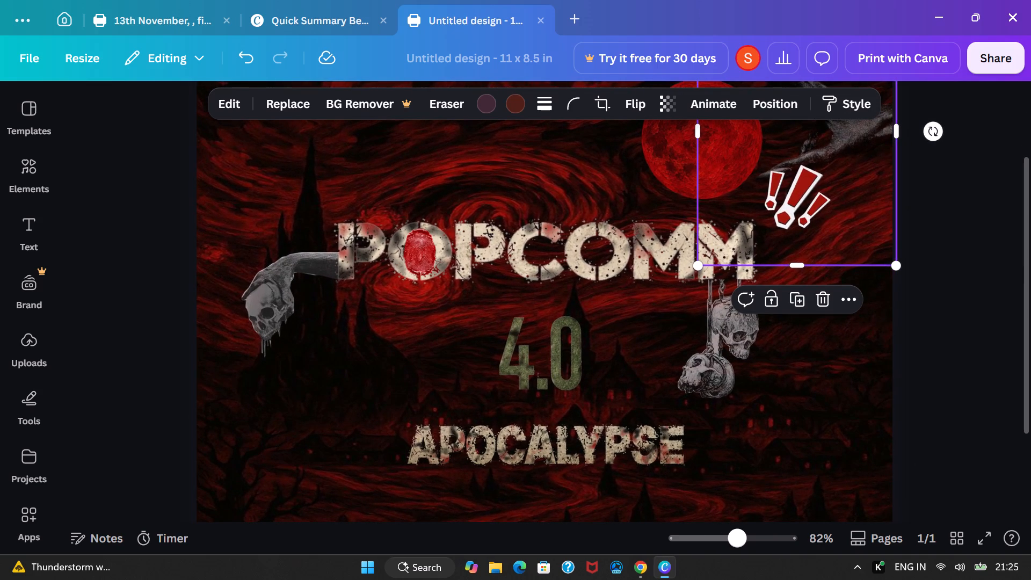
scroll(635, 536, "left", 6)
scroll(803, 429, "left", 11)
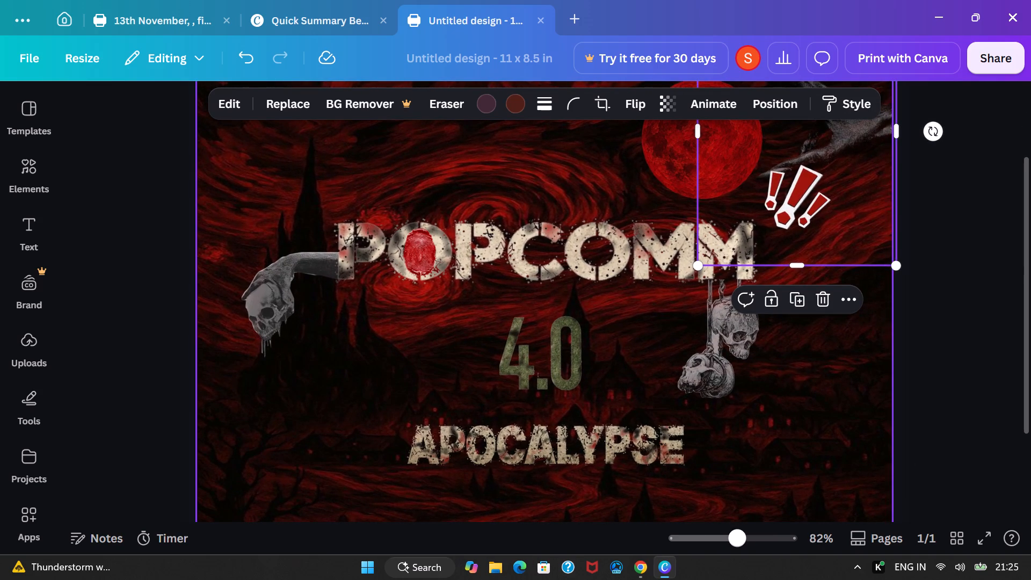
scroll(803, 429, "left", 11)
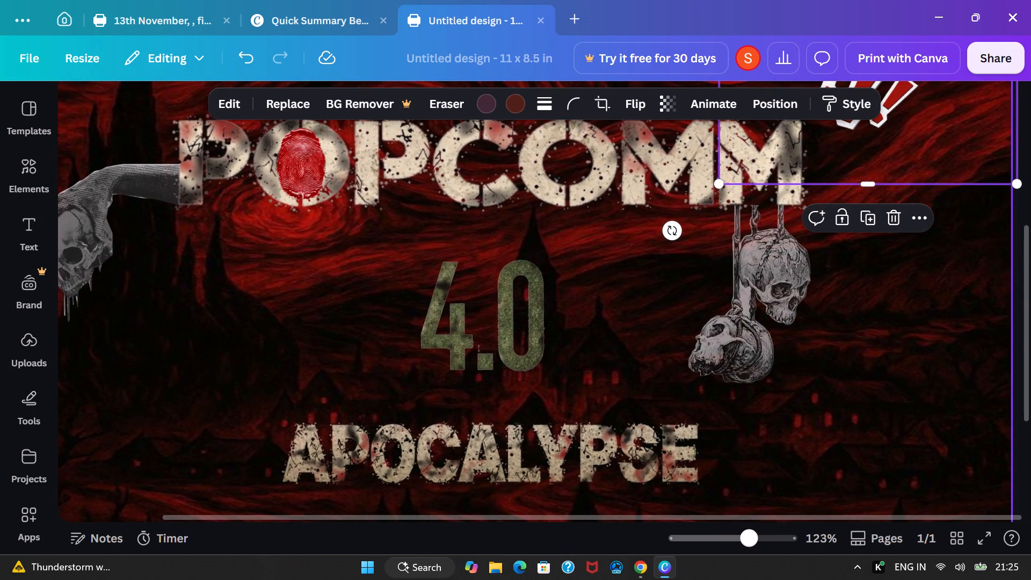
left_click_drag(1030, 328, 1022, 152)
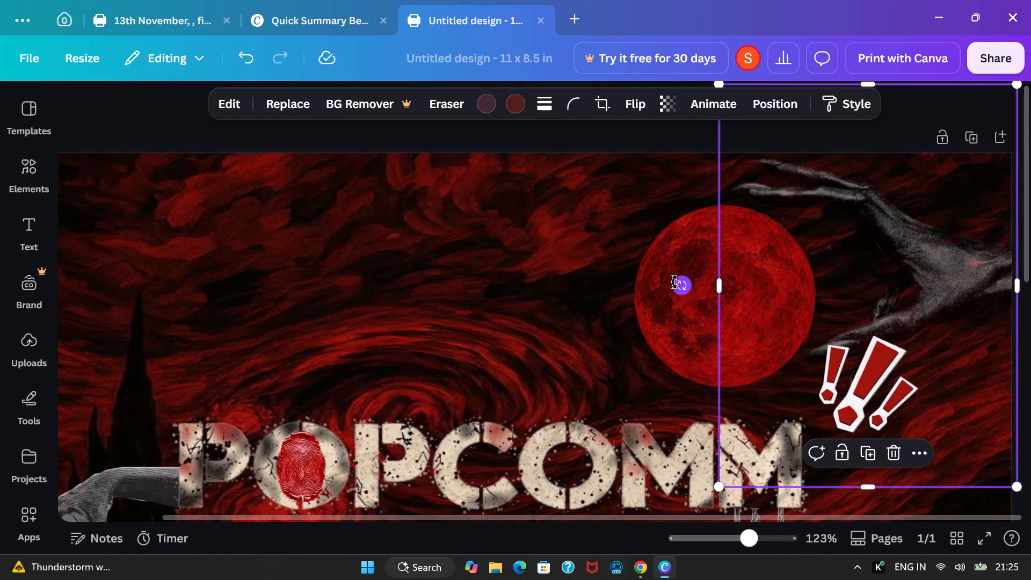
left_click_drag(678, 282, 683, 289)
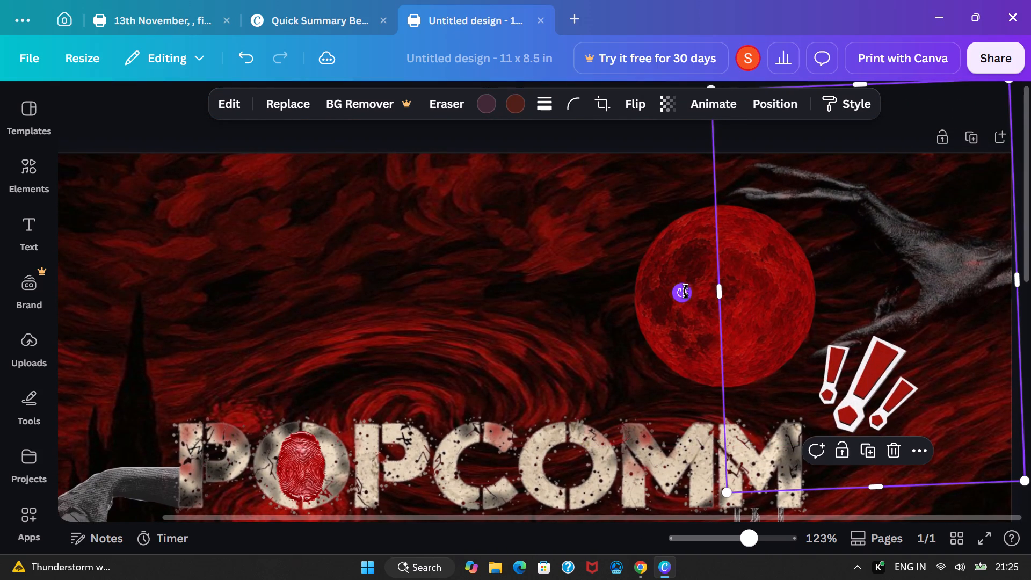
left_click_drag(934, 262, 916, 273)
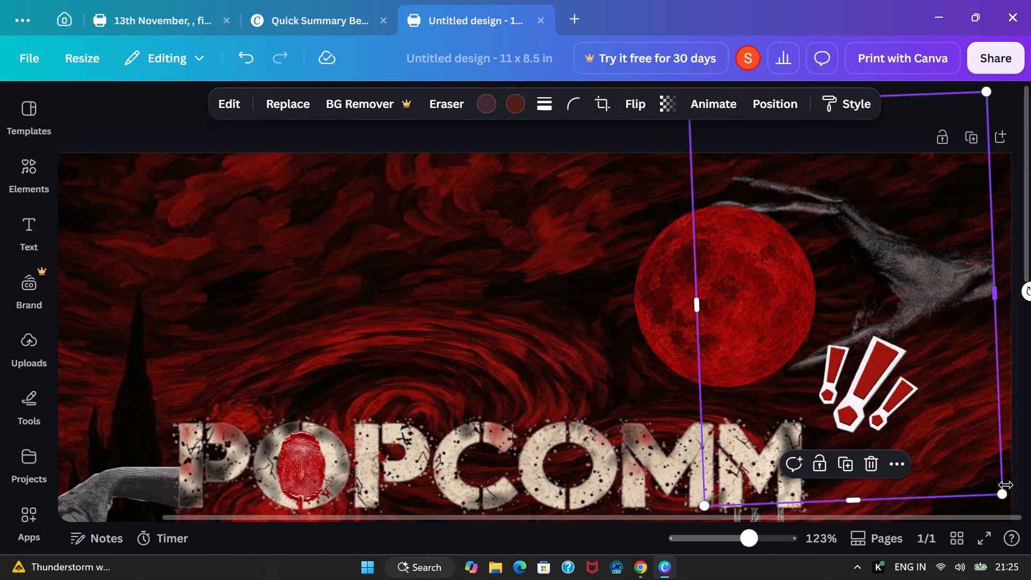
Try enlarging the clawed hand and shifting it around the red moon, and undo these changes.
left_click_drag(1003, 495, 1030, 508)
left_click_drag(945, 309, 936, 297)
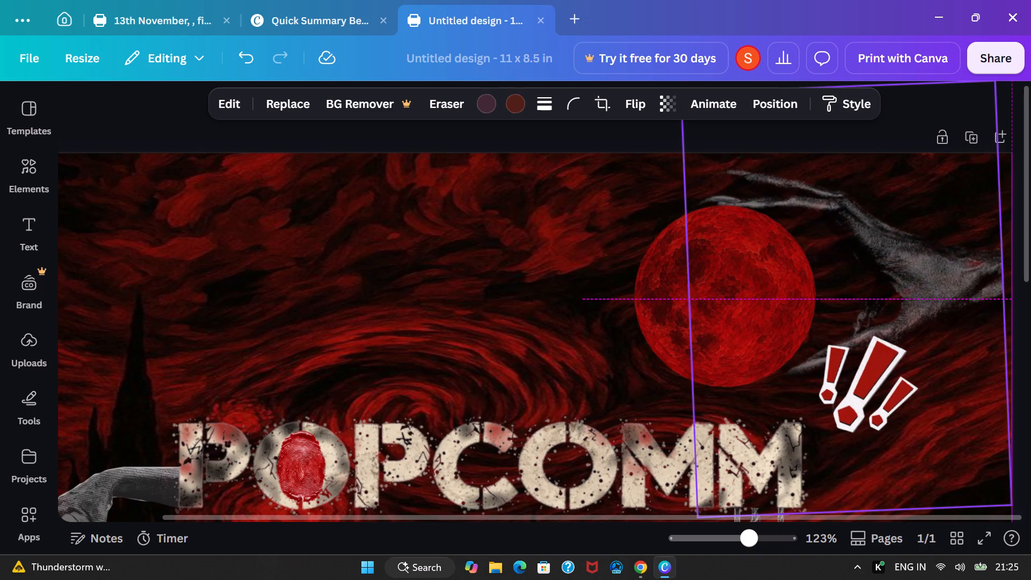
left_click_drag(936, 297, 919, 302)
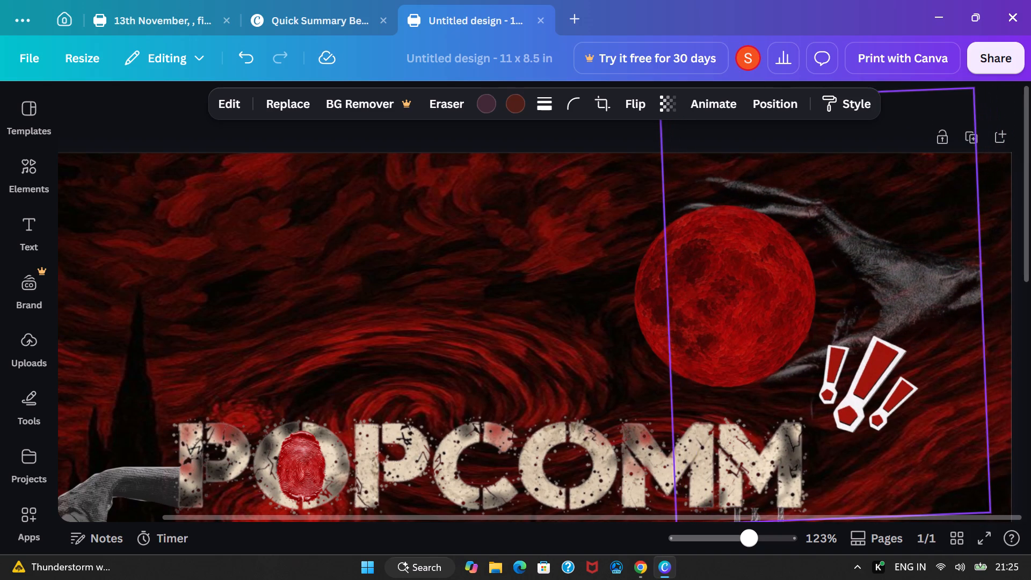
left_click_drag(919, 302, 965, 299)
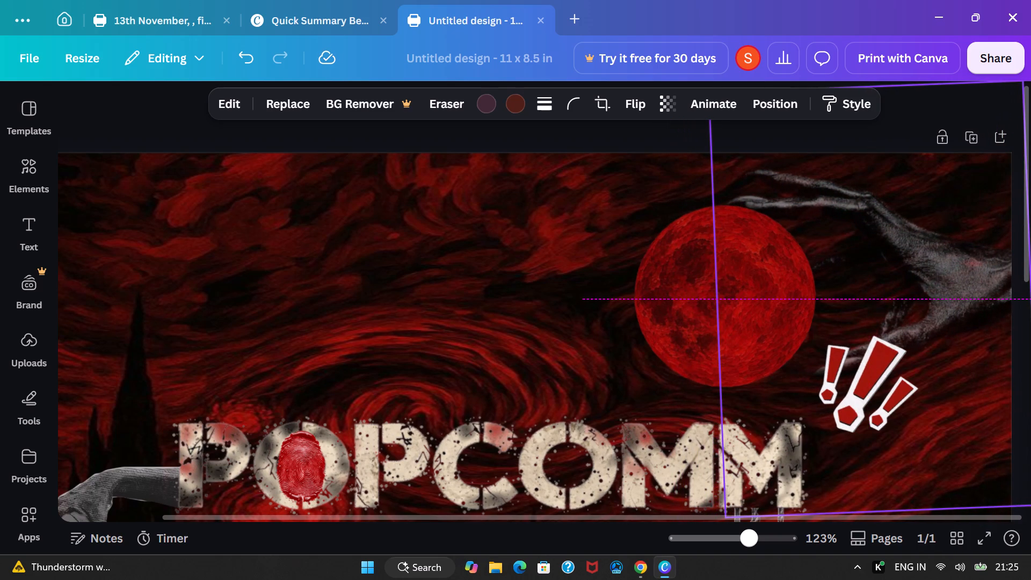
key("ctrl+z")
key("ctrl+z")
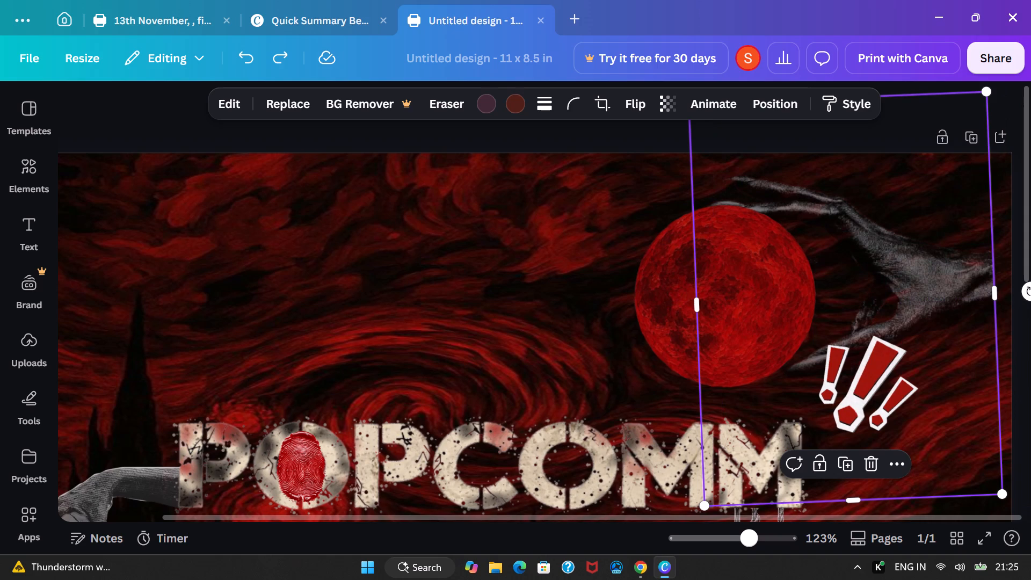
Move the tilted clawed hand slightly up and right so its wrist sits near the page's right edge.
left_click_drag(945, 287, 959, 279)
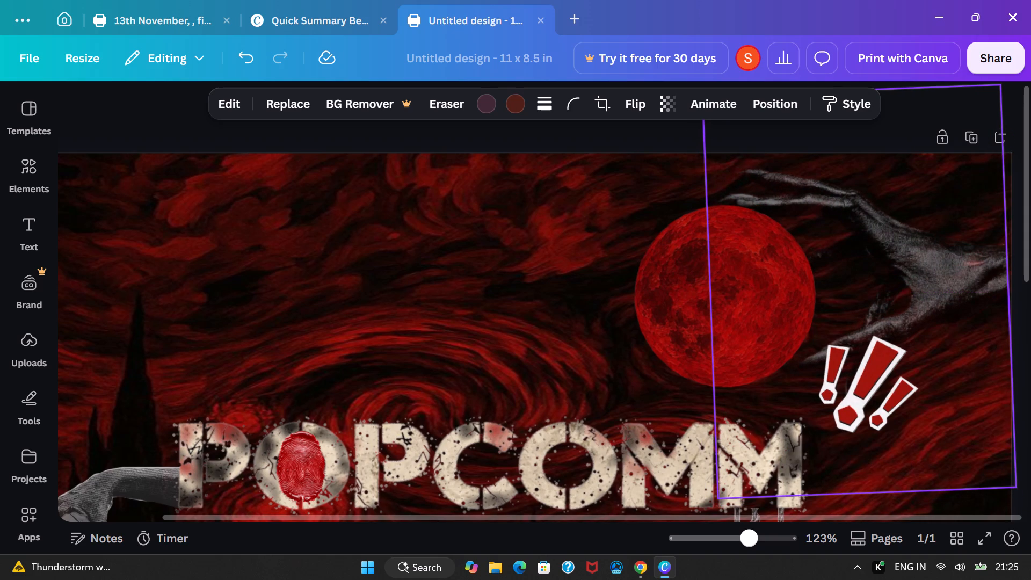
left_click_drag(959, 279, 958, 277)
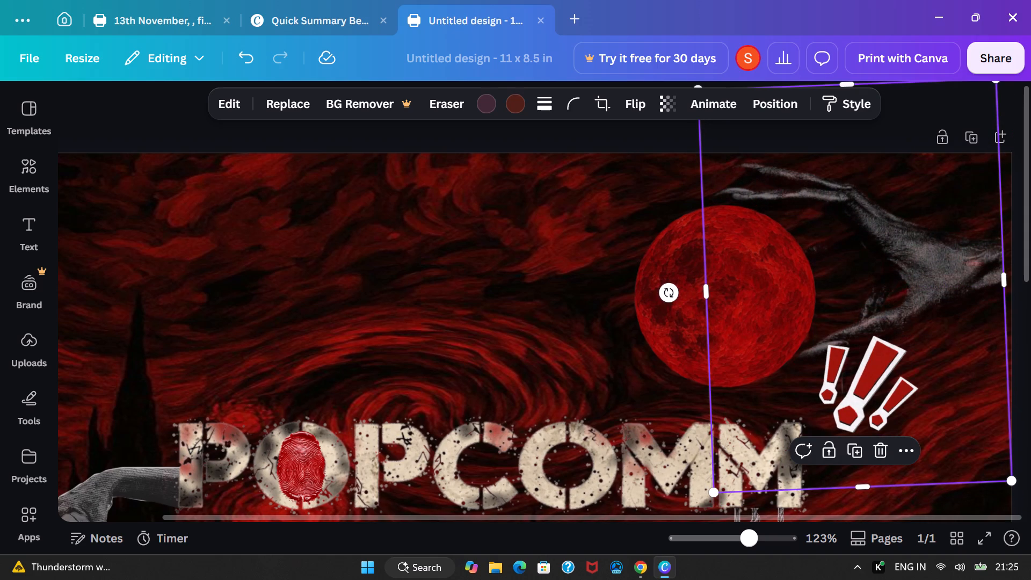
Raise the clawed hand's transparency setting to 78 so it stands out more against the sky.
left_click(672, 95)
left_click(674, 175)
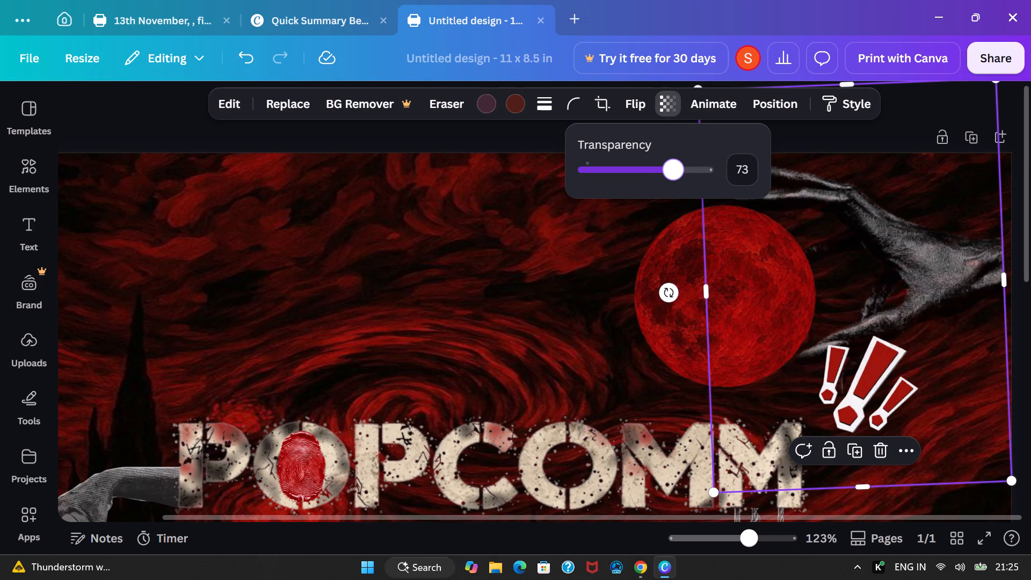
left_click(695, 178)
left_click(680, 176)
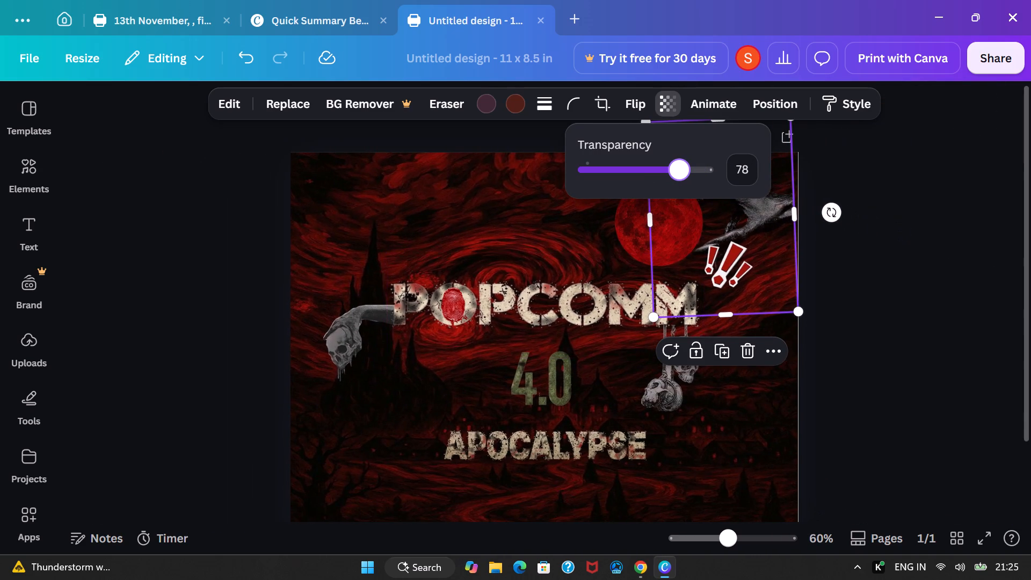
left_click(846, 298)
left_click(850, 297)
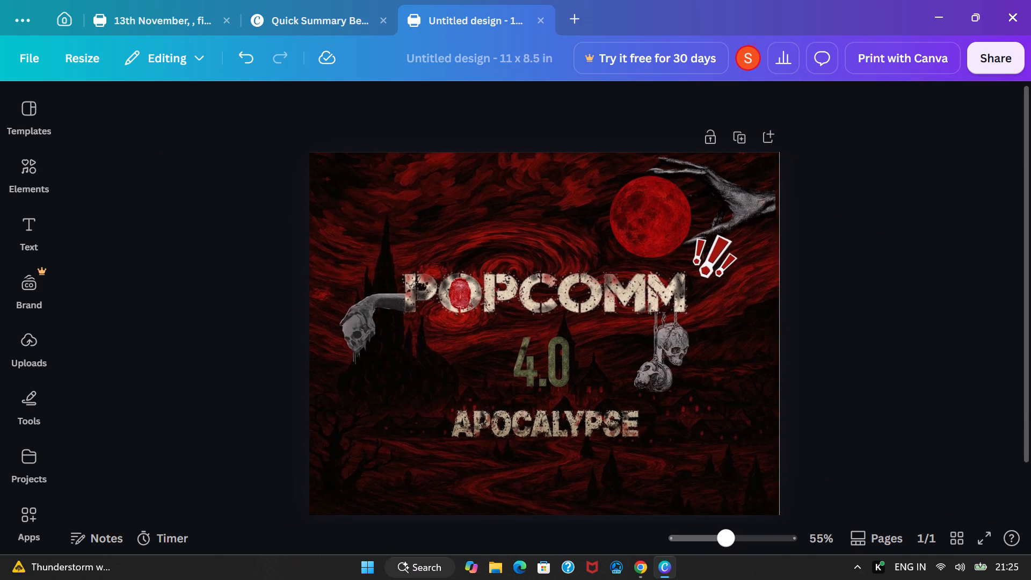
Enlarge the clawed hand slightly and reposition it so its wrist meets the page's right edge beside the moon.
left_click(738, 195)
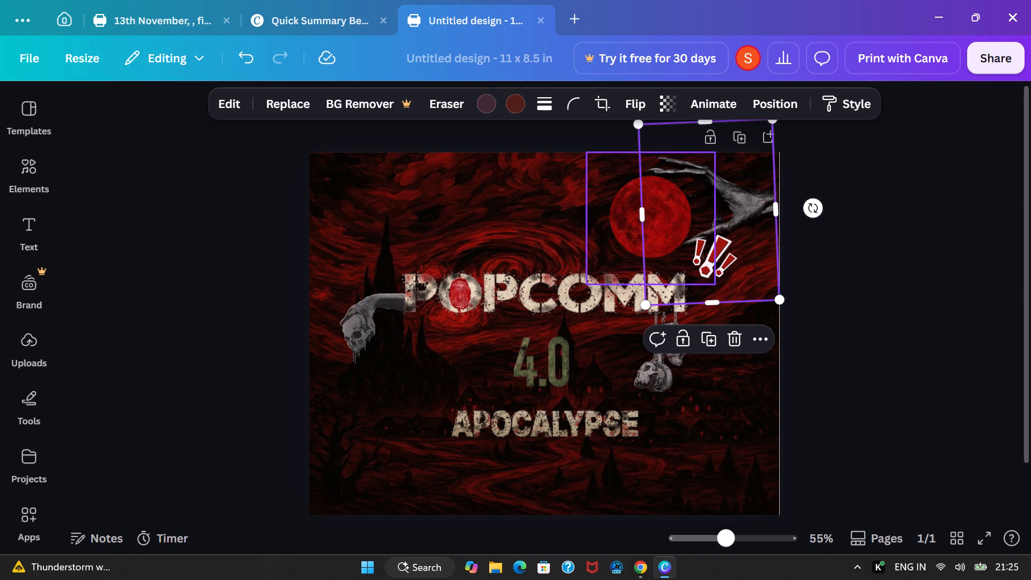
left_click_drag(780, 299, 801, 311)
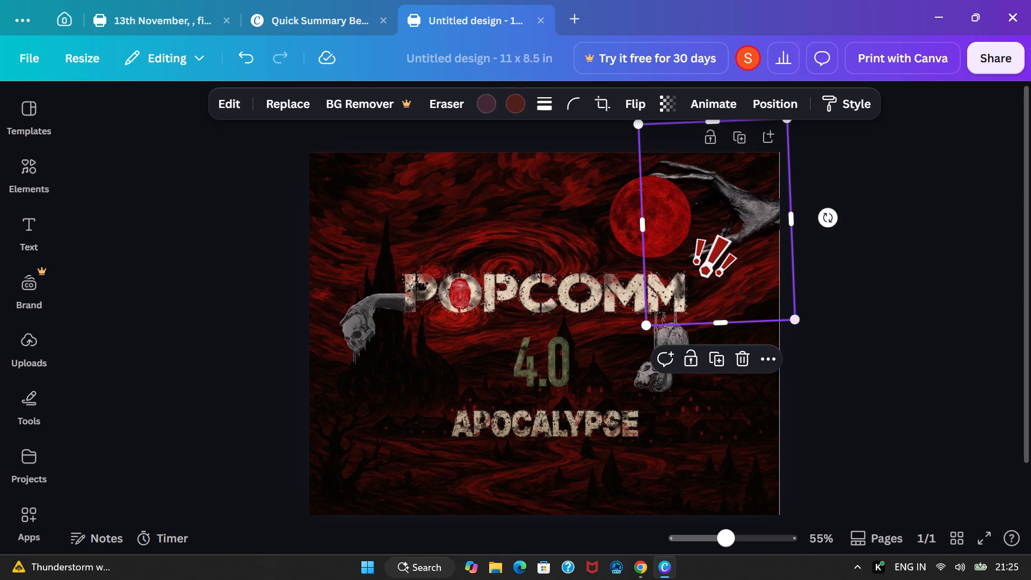
left_click_drag(757, 216, 747, 216)
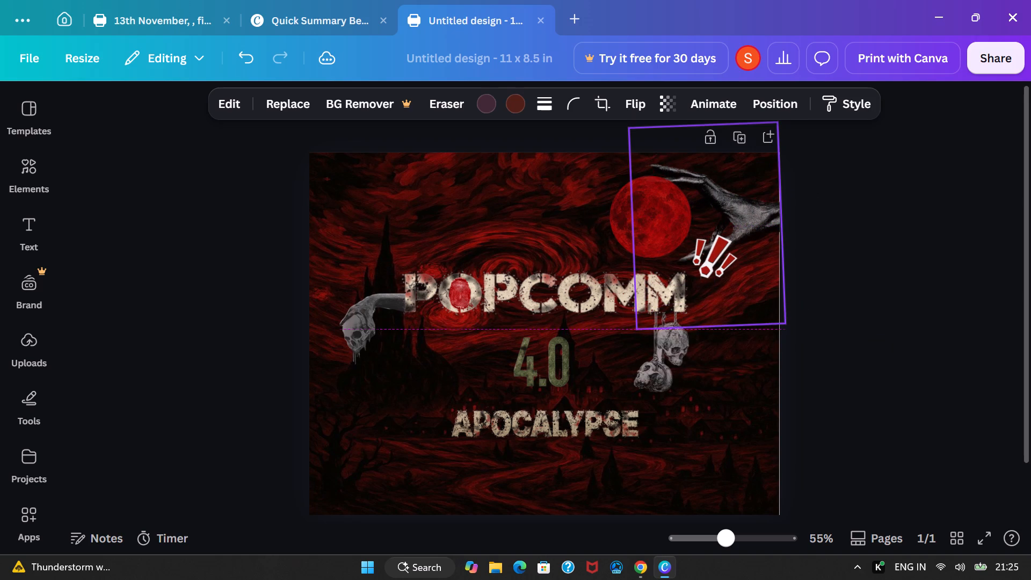
left_click_drag(747, 216, 747, 215)
left_click(831, 275)
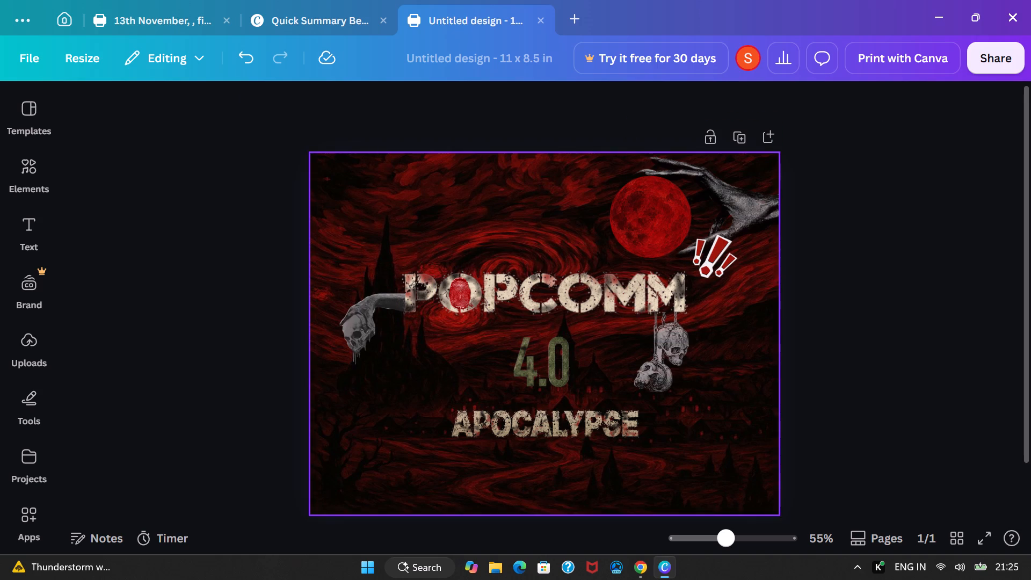
Switch to Pinterest in Chrome and look through the pins related to the black clawed hand for further graphics.
left_click(641, 574)
left_click(301, 0)
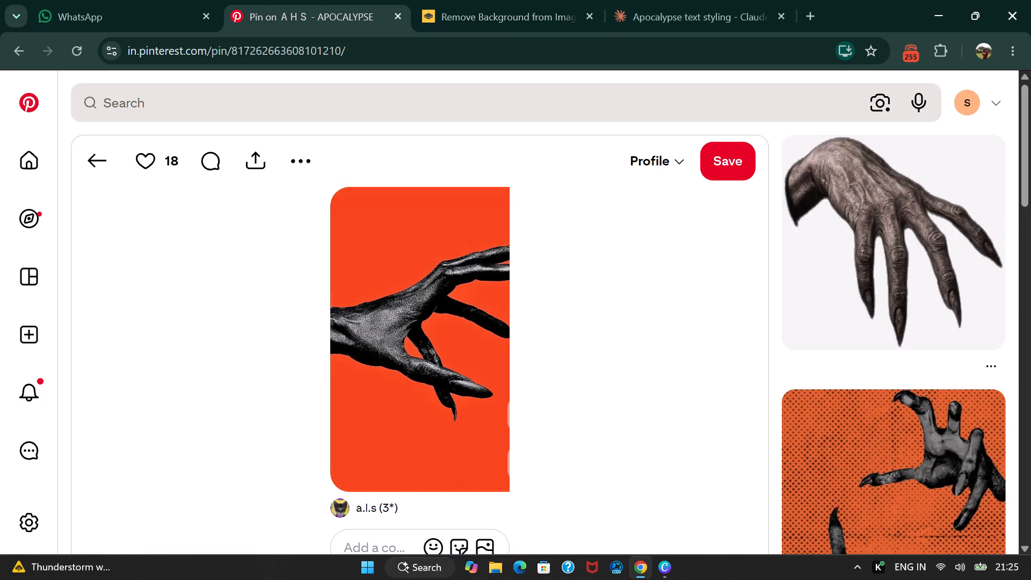
scroll(495, 352, "down", 8)
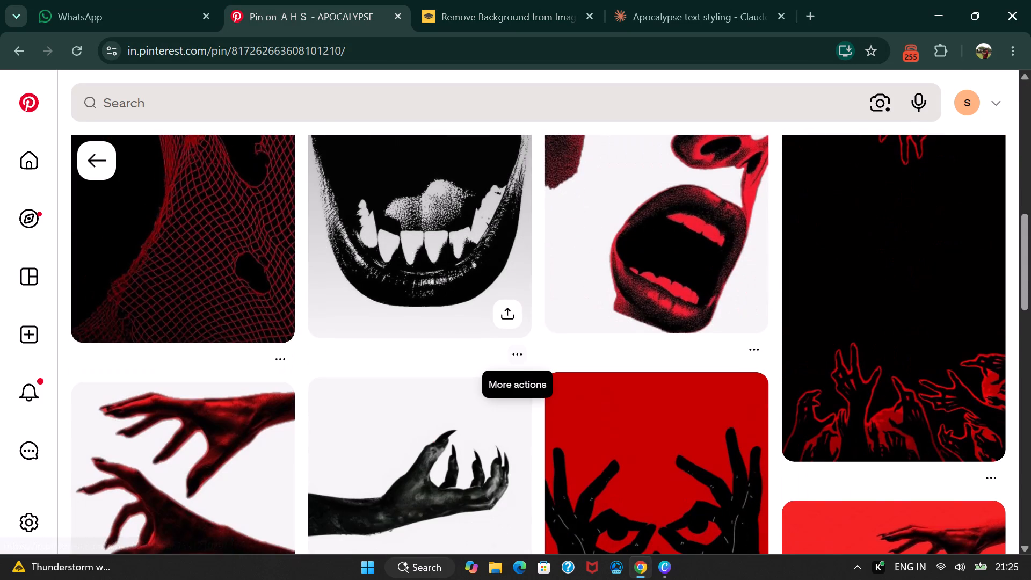
scroll(510, 345, "up", 2)
left_click(660, 567)
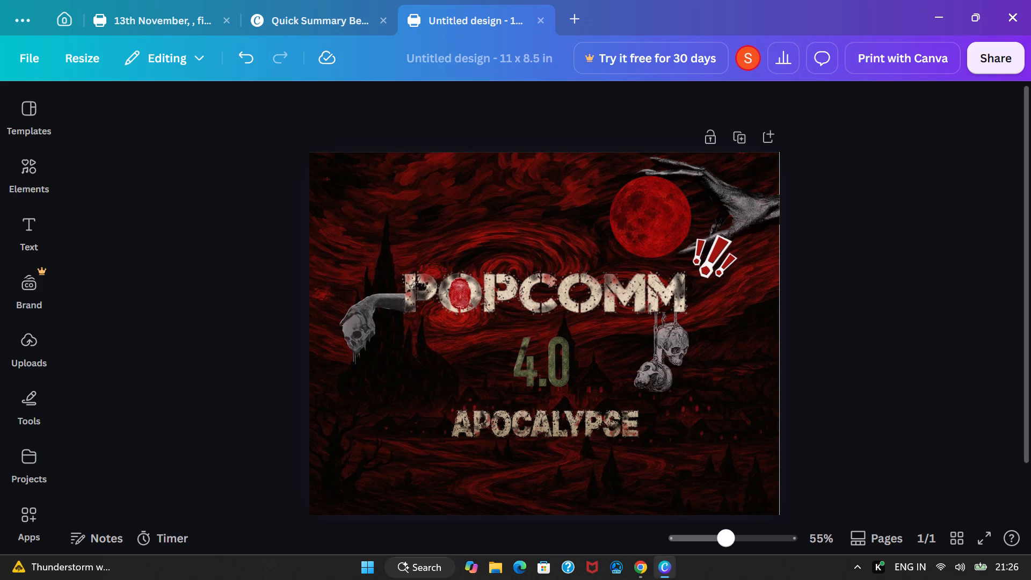
left_click(642, 573)
scroll(586, 383, "down", 5)
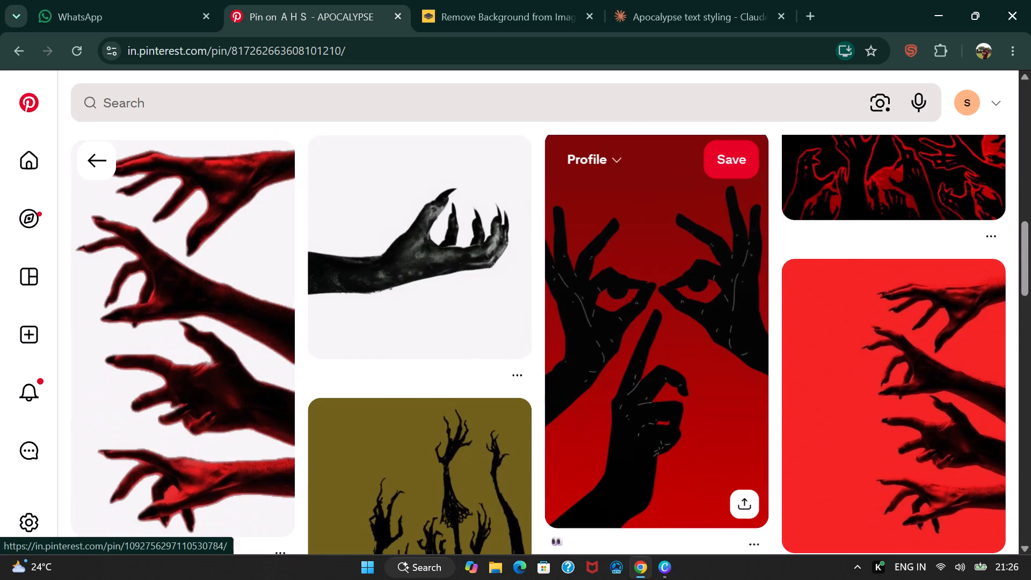
scroll(586, 380, "up", 3)
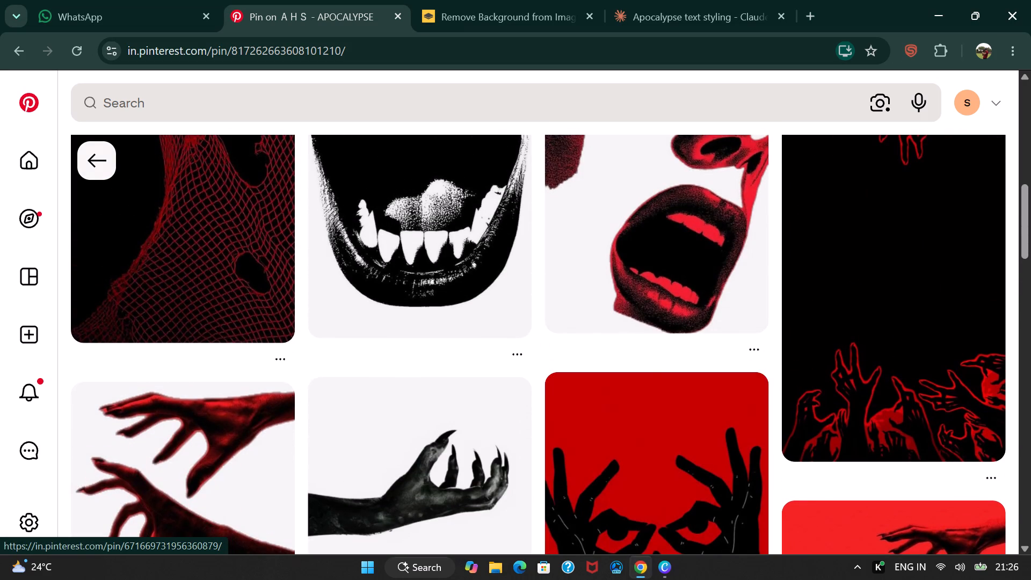
Return to the "apocalypse aesthetic elements" search on Pinterest and look through its pins for additional graphics.
left_click(89, 159)
scroll(377, 354, "down", 9)
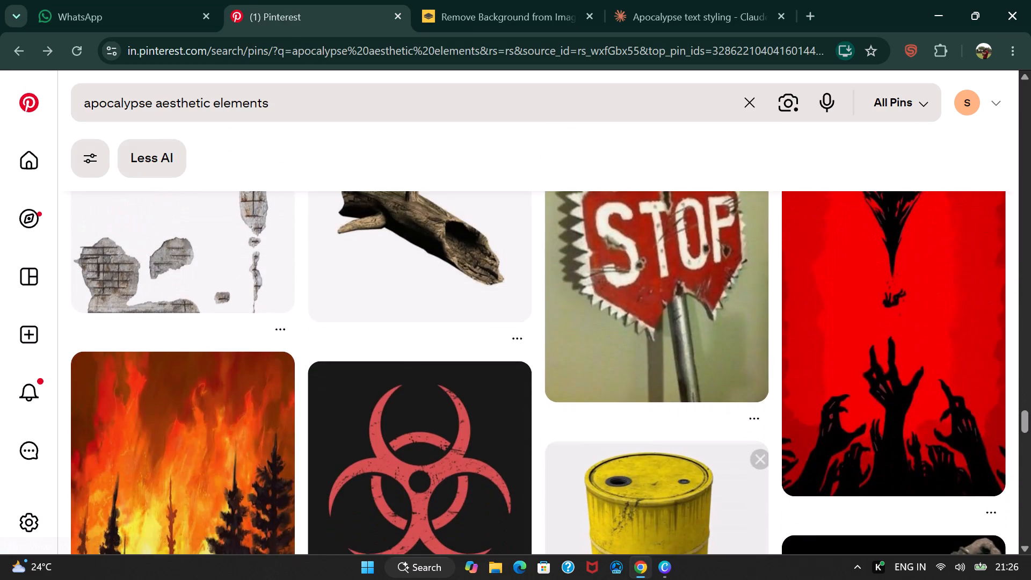
scroll(419, 358, "up", 3)
scroll(315, 374, "down", 6)
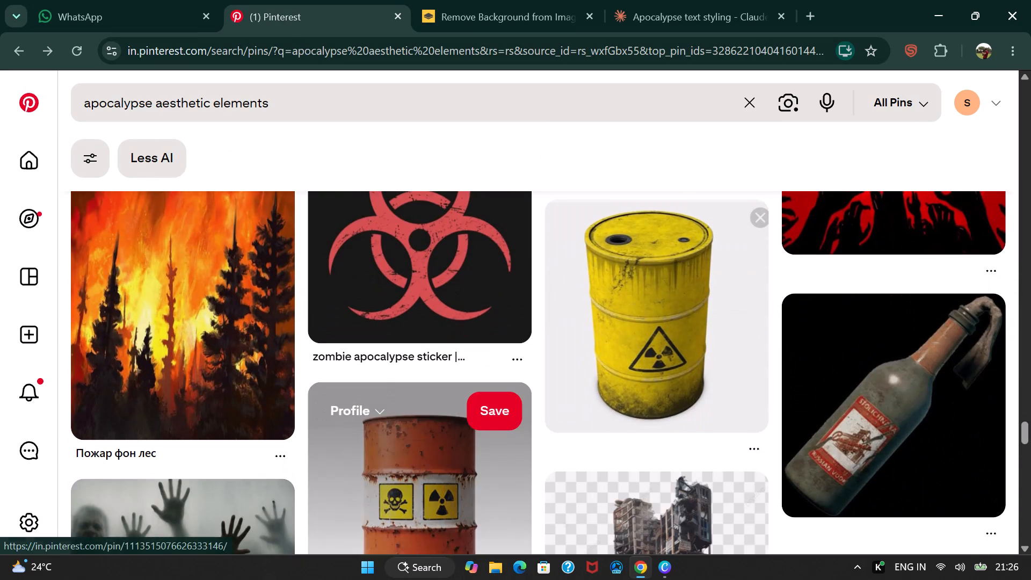
scroll(328, 440, "down", 12)
scroll(329, 440, "up", 7)
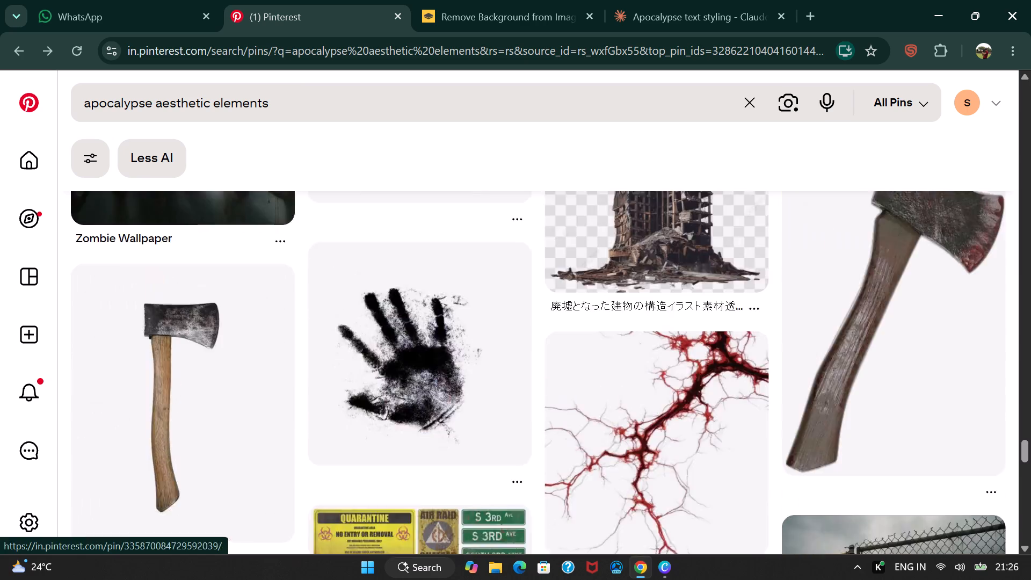
scroll(329, 440, "up", 20)
scroll(329, 440, "up", 20)
scroll(329, 440, "up", 9)
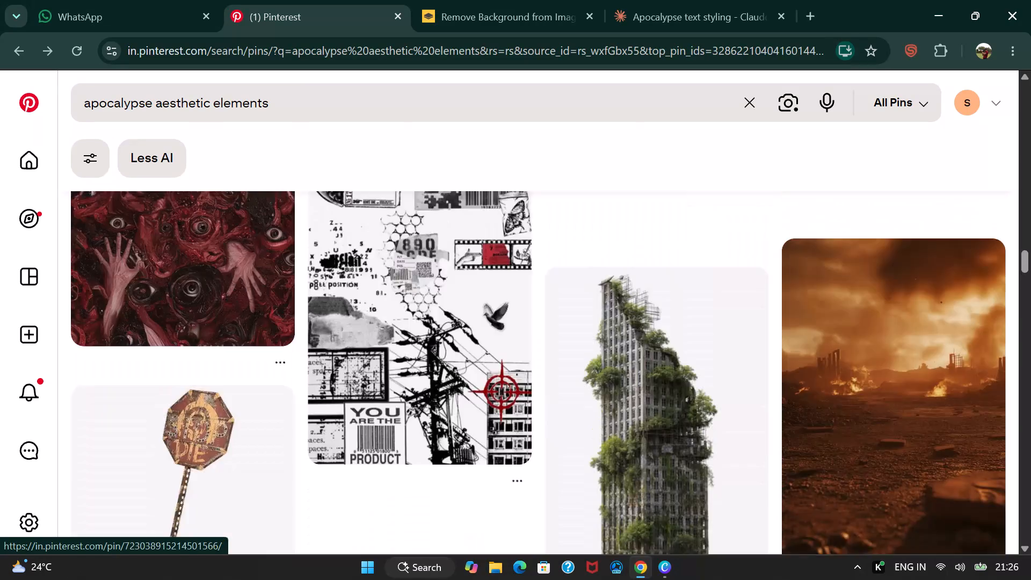
scroll(329, 441, "up", 20)
scroll(329, 441, "up", 20)
scroll(329, 441, "up", 9)
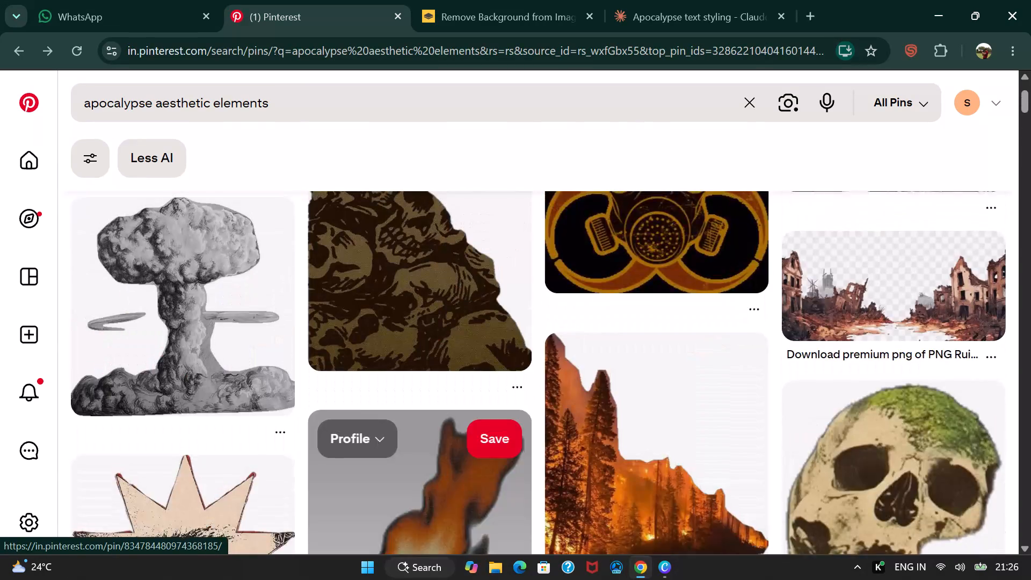
scroll(329, 441, "up", 14)
Open the brown skull-pile pin on Pinterest and look through its related pins for further horror graphics.
left_click(411, 298)
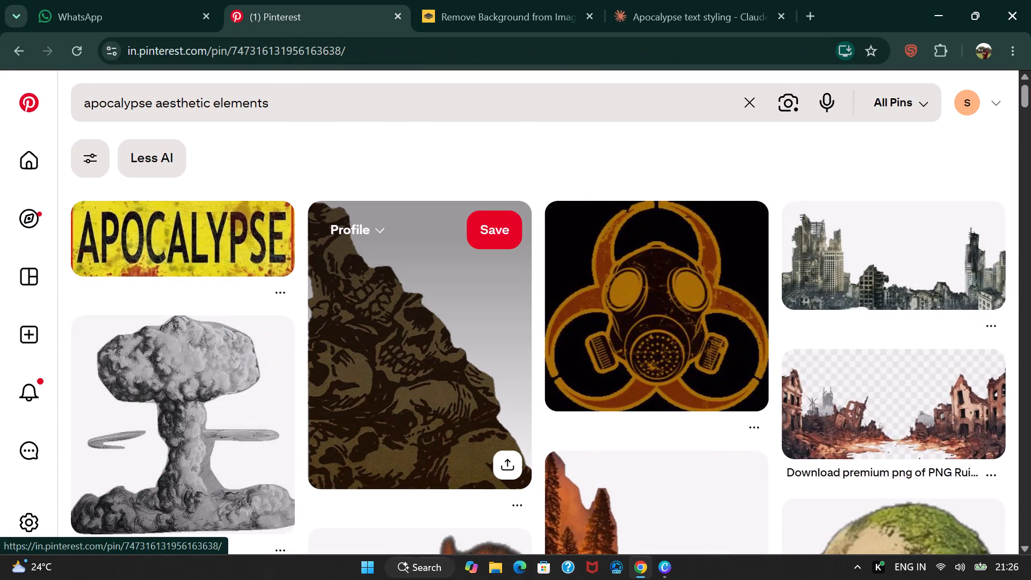
scroll(420, 304, "down", 14)
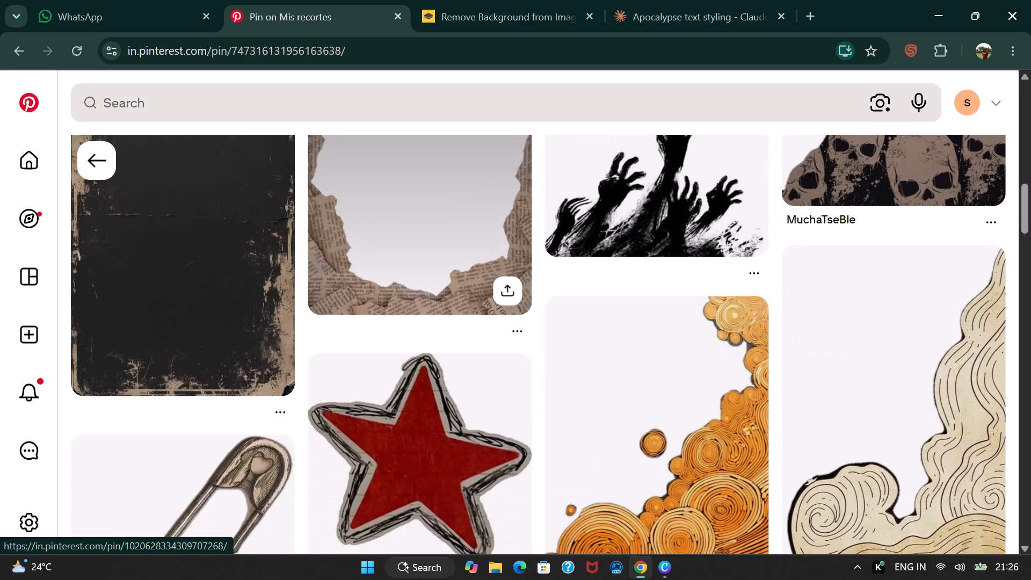
scroll(456, 327, "down", 19)
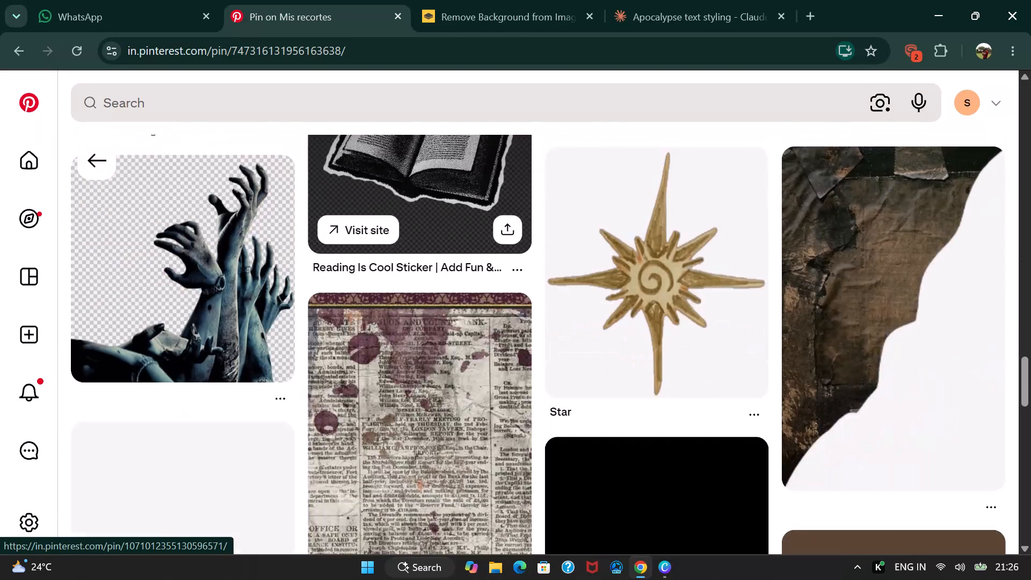
scroll(457, 327, "down", 14)
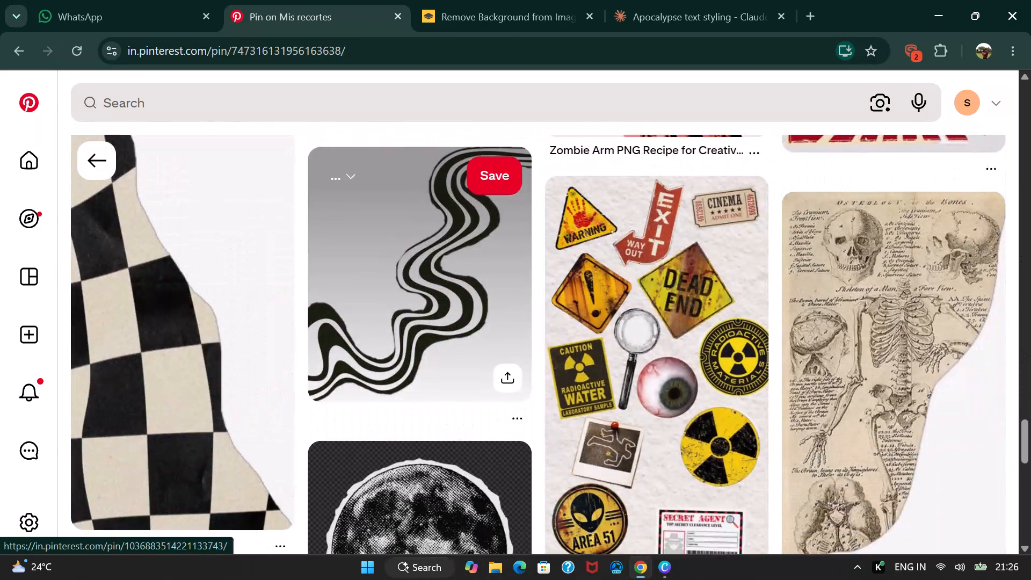
scroll(457, 327, "down", 1)
scroll(457, 327, "up", 12)
scroll(453, 318, "down", 8)
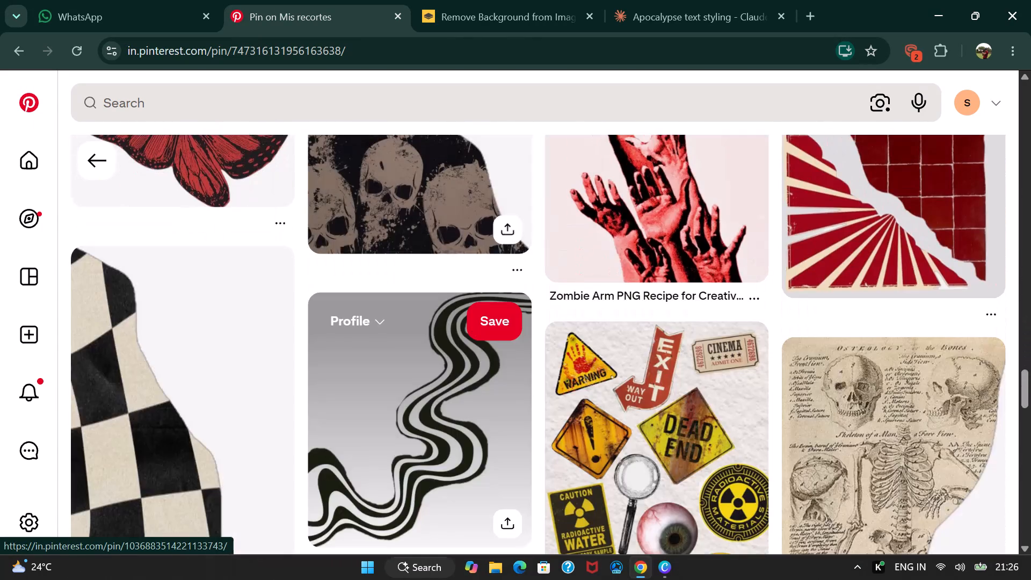
scroll(455, 321, "down", 16)
scroll(431, 336, "up", 3)
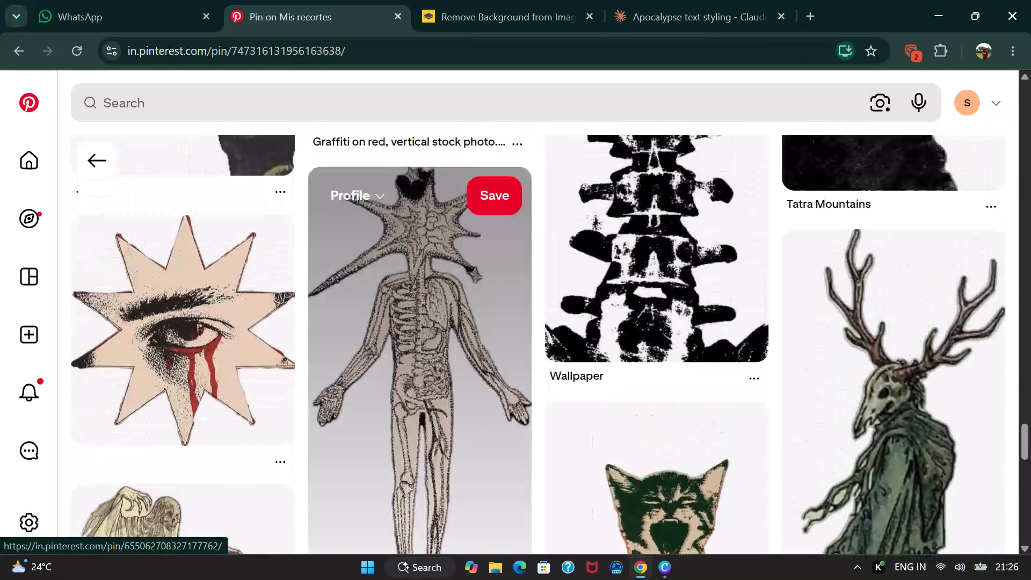
scroll(431, 335, "up", 1)
scroll(432, 329, "down", 7)
scroll(432, 330, "up", 7)
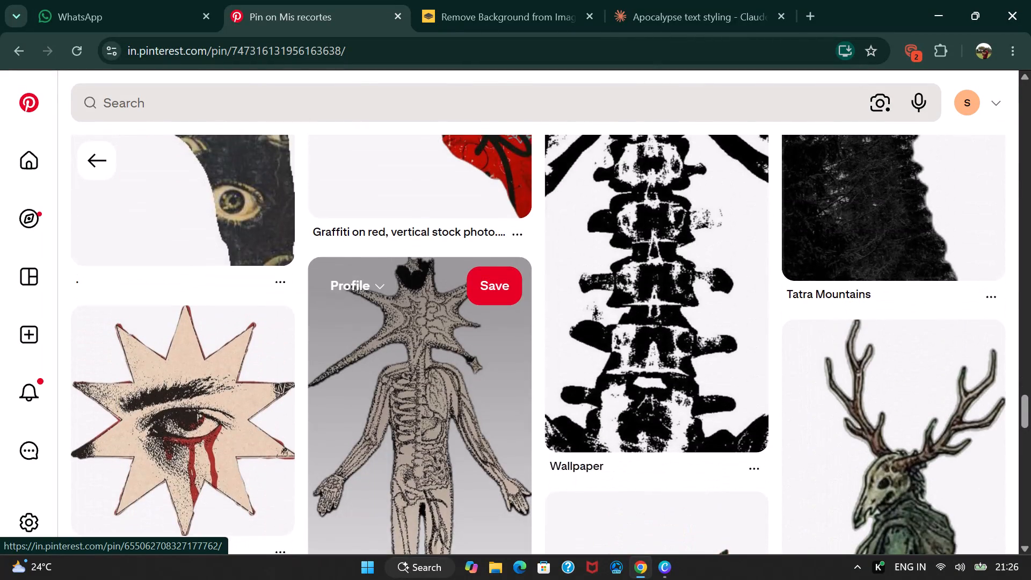
scroll(433, 330, "down", 2)
left_click(663, 574)
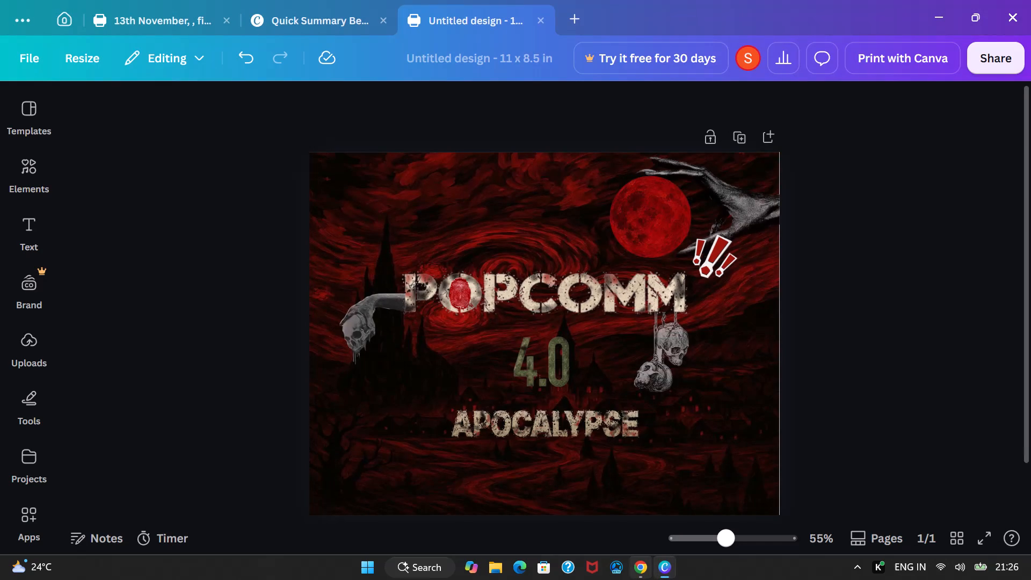
left_click(640, 570)
scroll(636, 436, "down", 6)
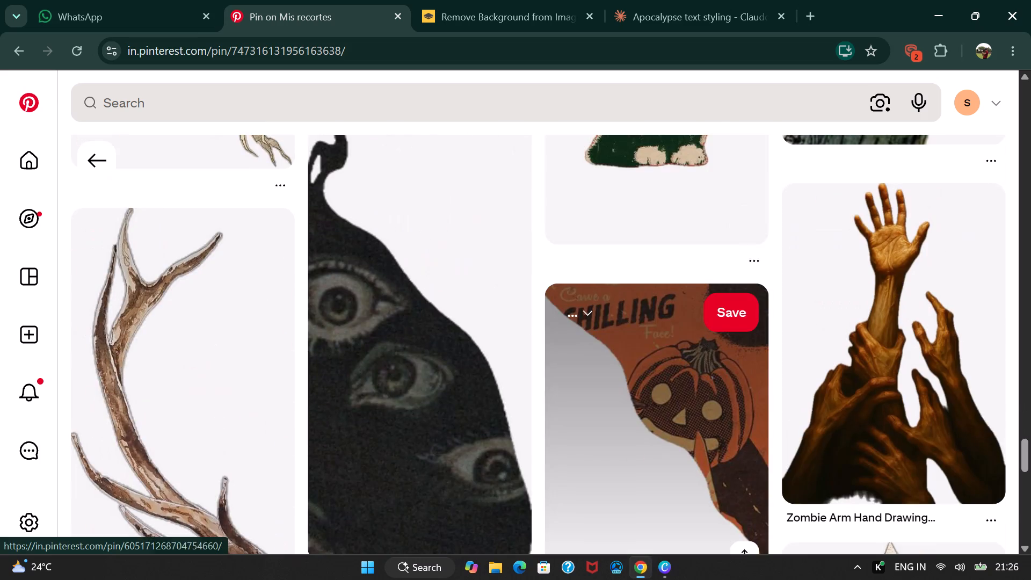
scroll(637, 433, "down", 12)
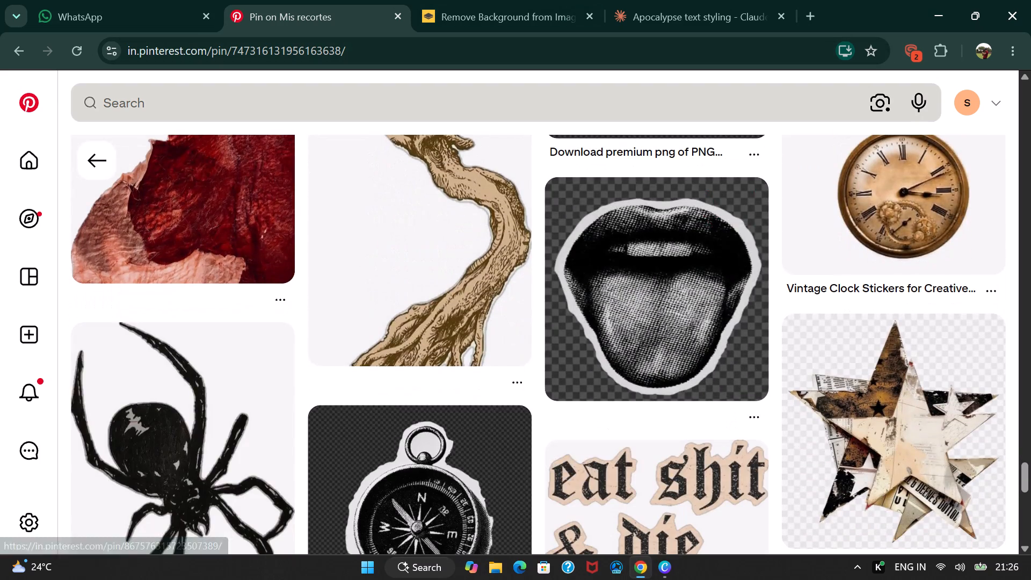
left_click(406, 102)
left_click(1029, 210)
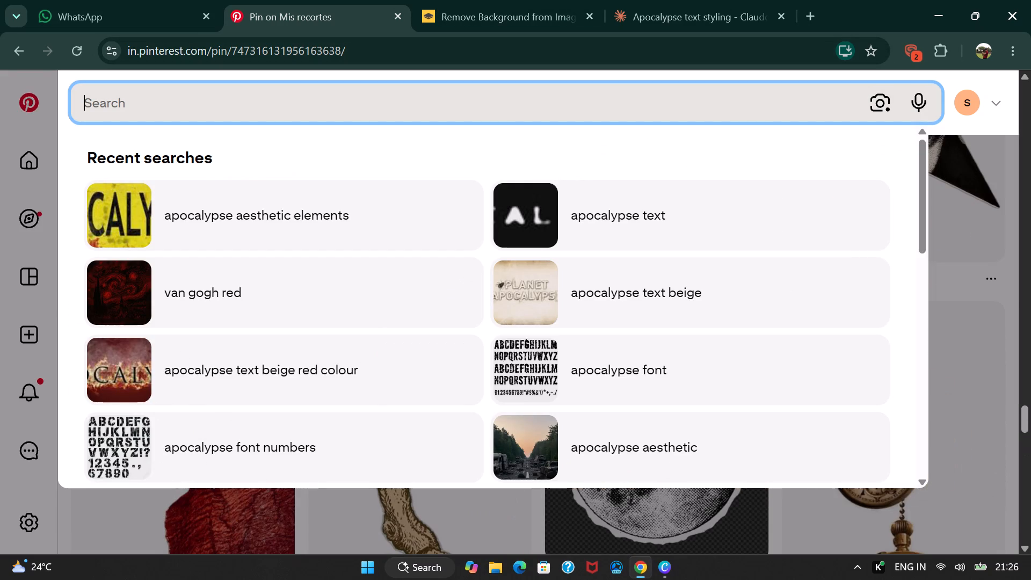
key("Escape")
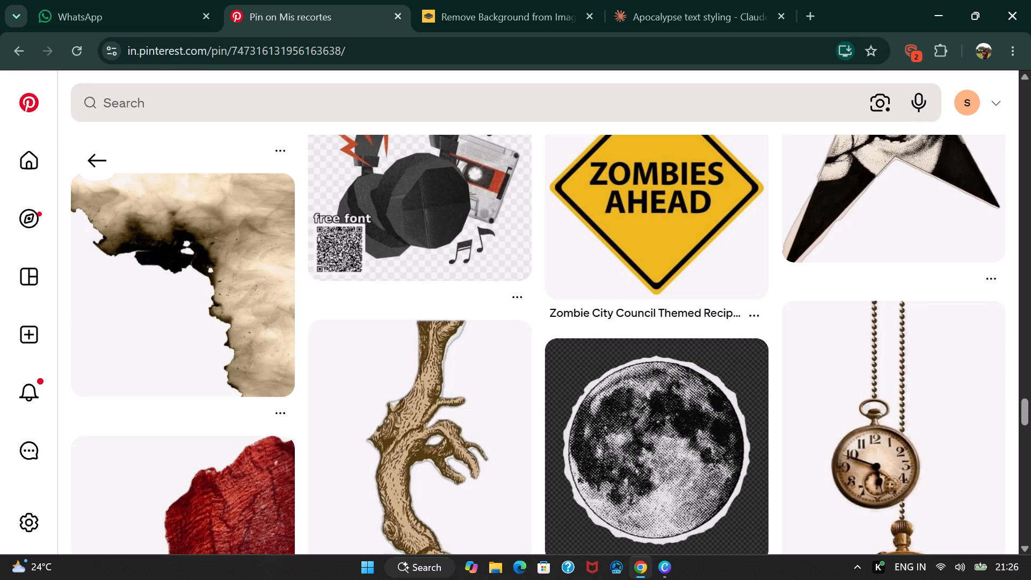
Return to the earlier Pinterest results and extend the search to "apocalypse aesthetic elements texts".
left_click(88, 153)
left_click(285, 110)
key("space")
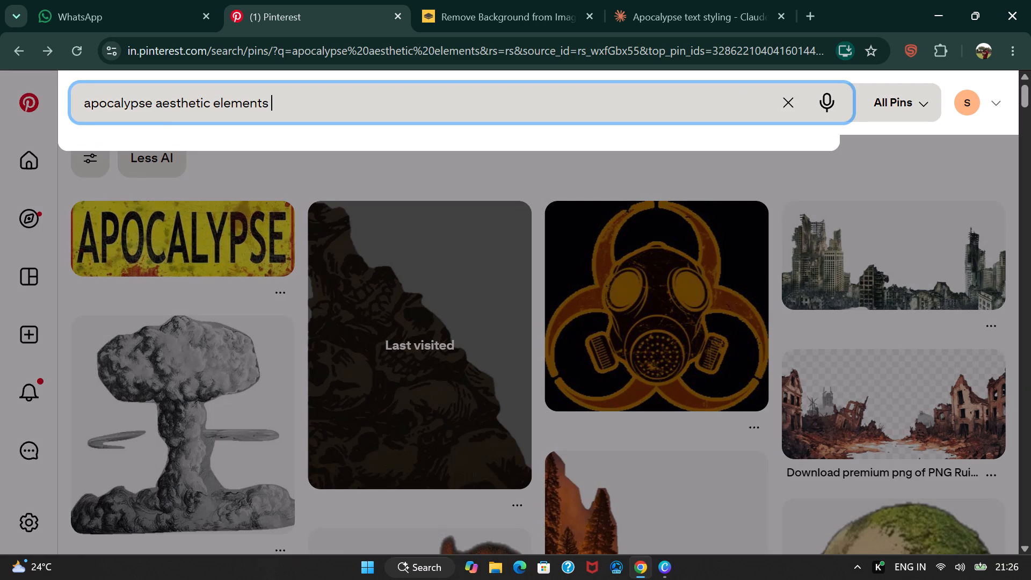
type("texts")
key("Return")
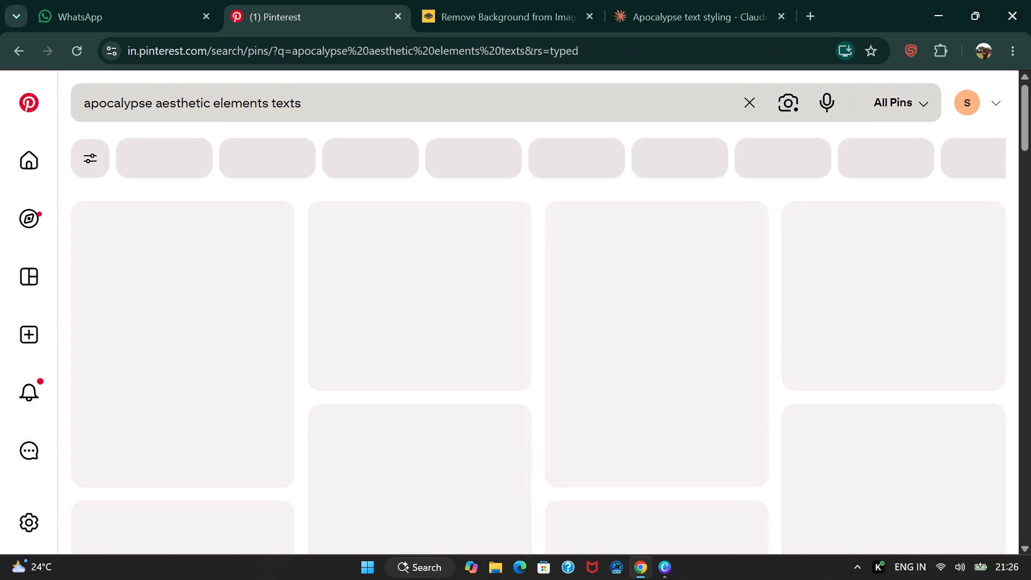
Look through the pins of the texts search for apocalypse lettering and warning-sign graphics.
scroll(355, 269, "down", 2)
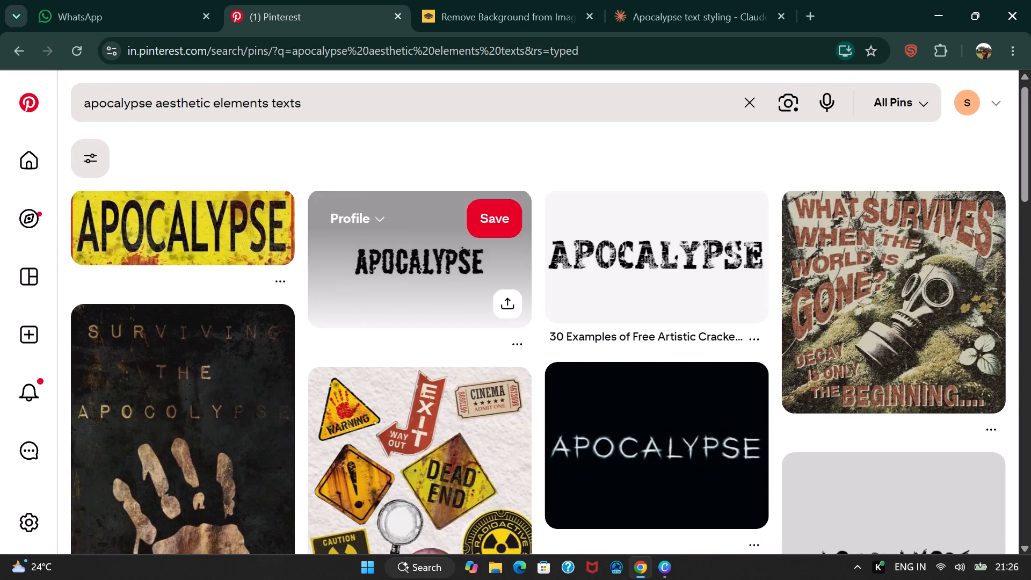
scroll(360, 272, "down", 12)
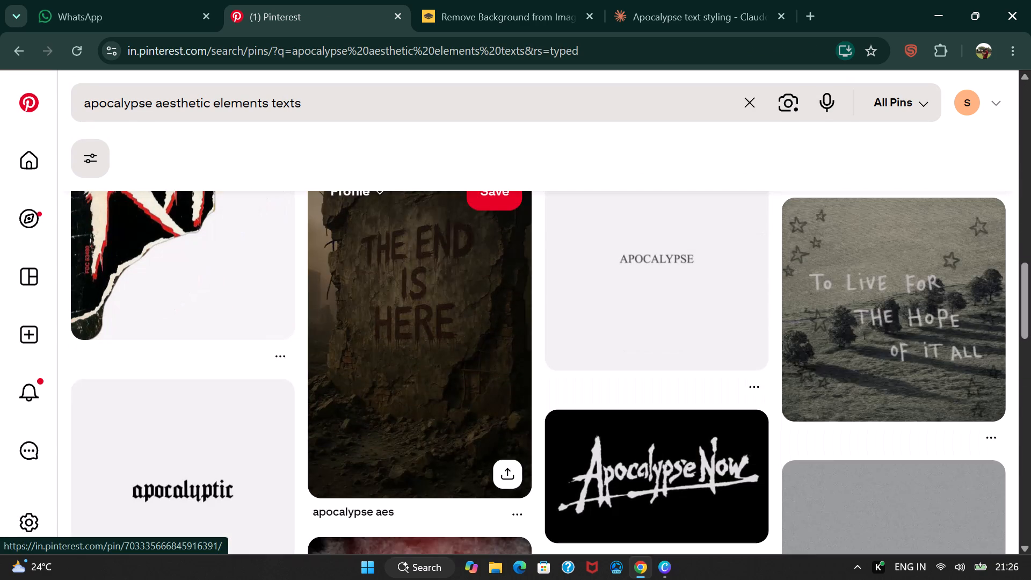
scroll(424, 280, "up", 5)
scroll(356, 285, "down", 7)
scroll(288, 295, "down", 6)
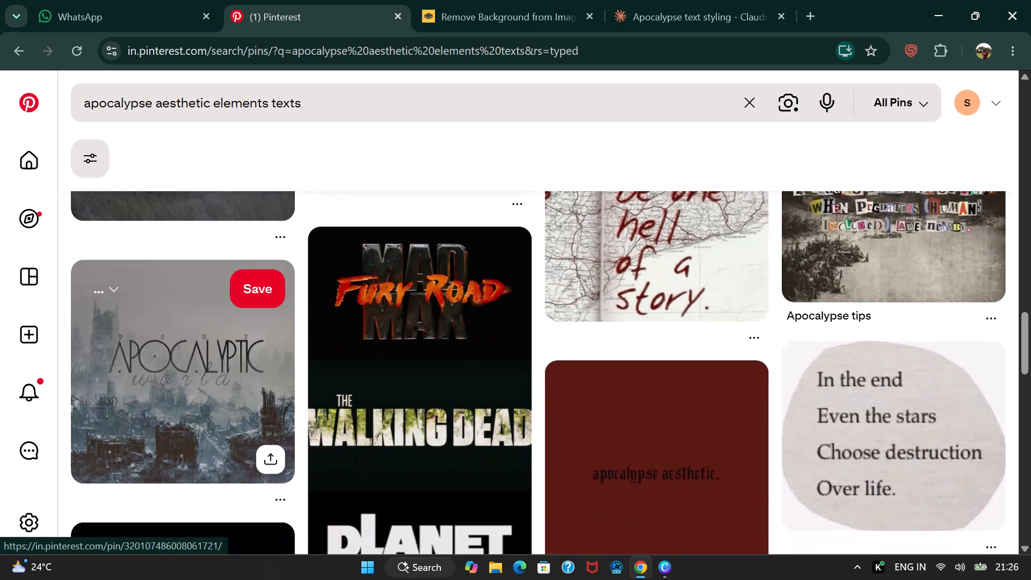
scroll(288, 295, "down", 9)
scroll(288, 295, "up", 3)
scroll(288, 295, "down", 3)
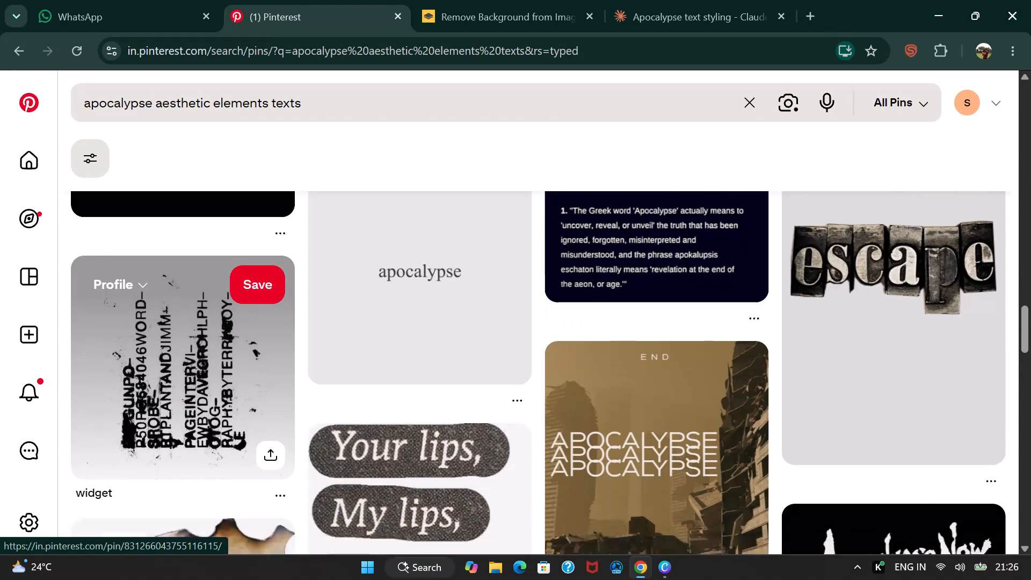
scroll(288, 295, "down", 2)
scroll(288, 295, "up", 5)
scroll(315, 314, "down", 5)
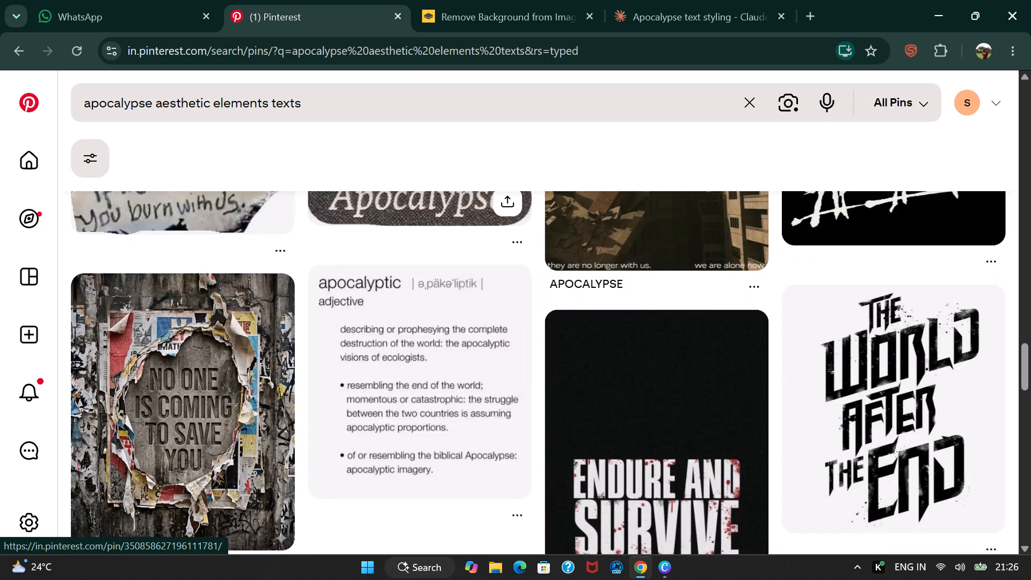
scroll(312, 302, "down", 16)
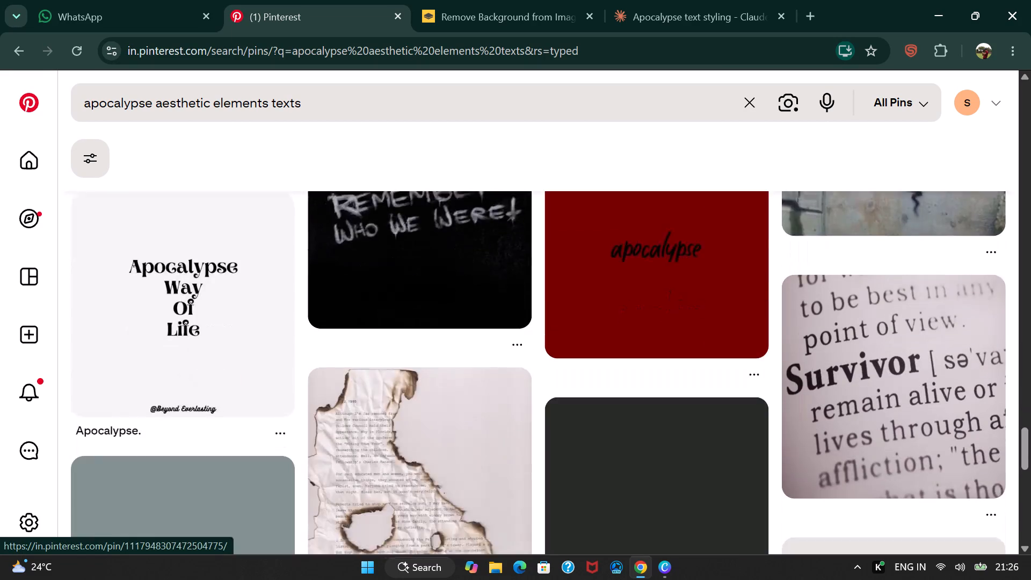
scroll(315, 310, "down", 9)
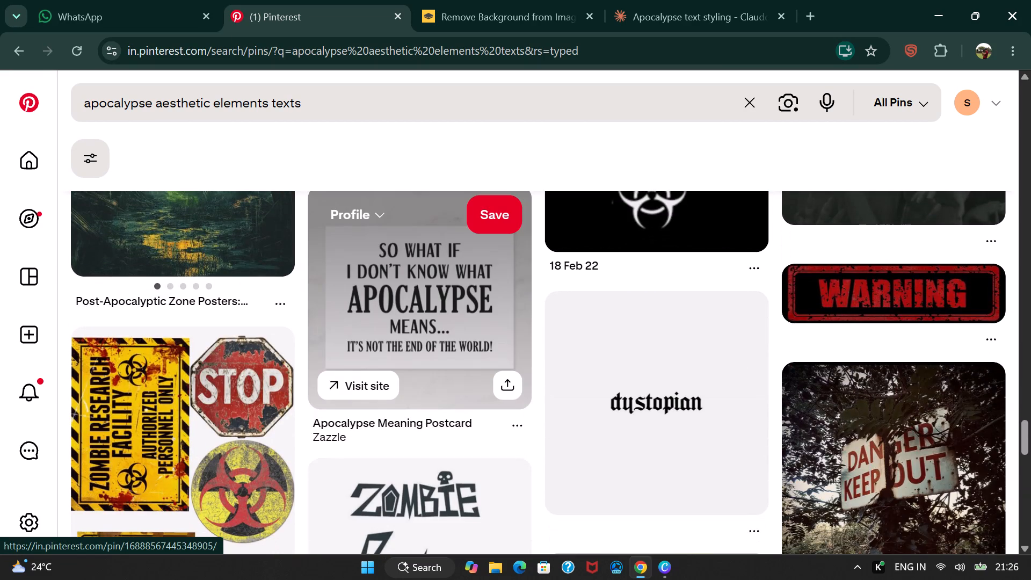
scroll(315, 310, "down", 5)
scroll(376, 315, "up", 6)
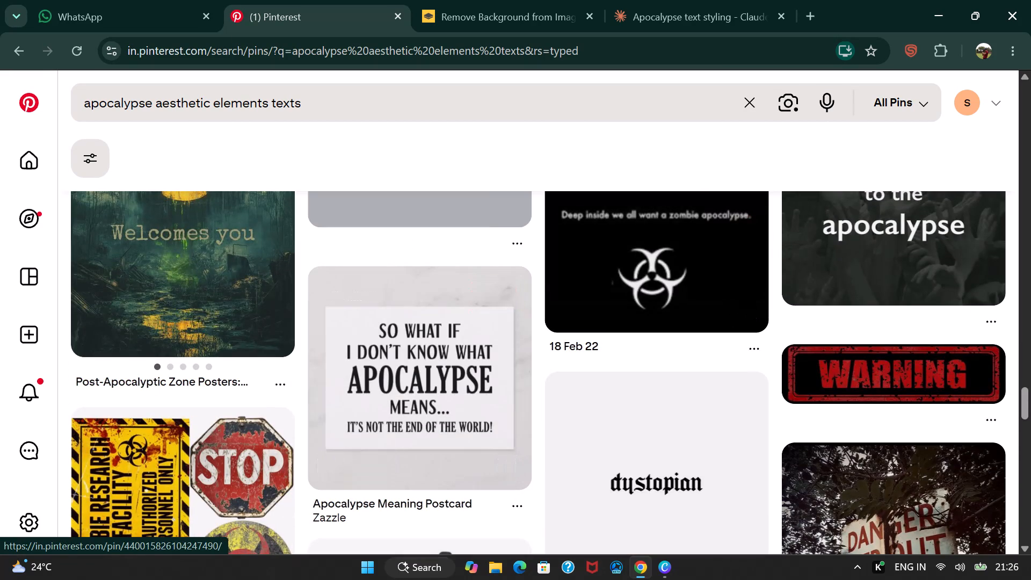
Open the red-on-black WARNING label pin, look through its related pins, and glance back at the Canva design for comparison.
left_click(796, 374)
left_click(883, 367)
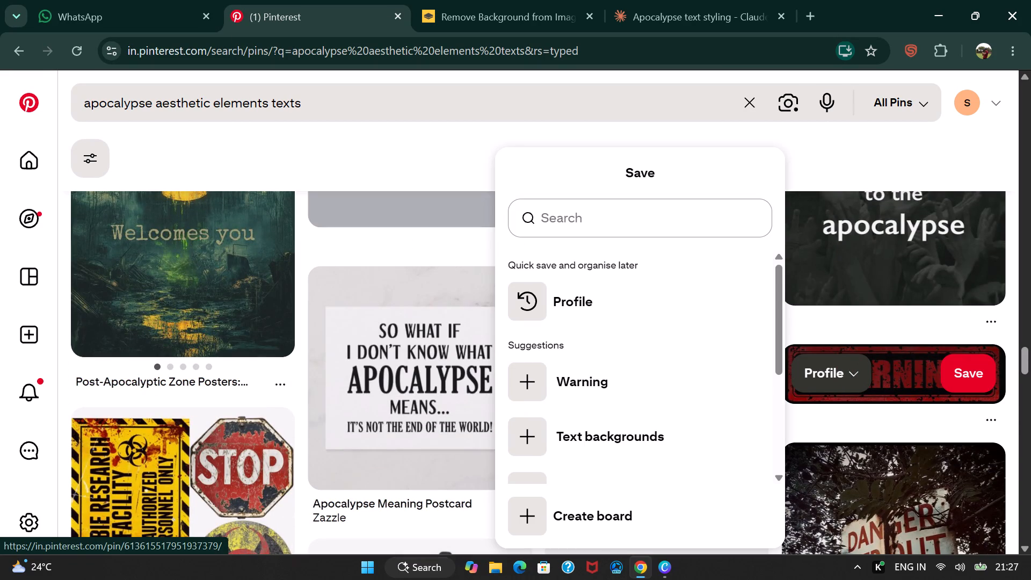
left_click(883, 367)
scroll(504, 332, "down", 5)
scroll(499, 319, "up", 3)
scroll(510, 332, "down", 4)
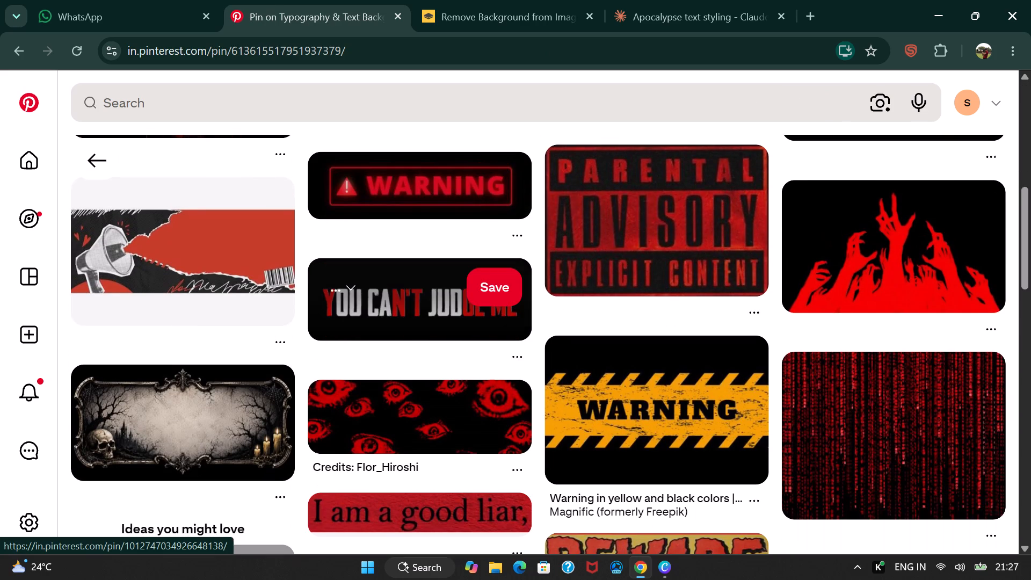
scroll(504, 336, "down", 5)
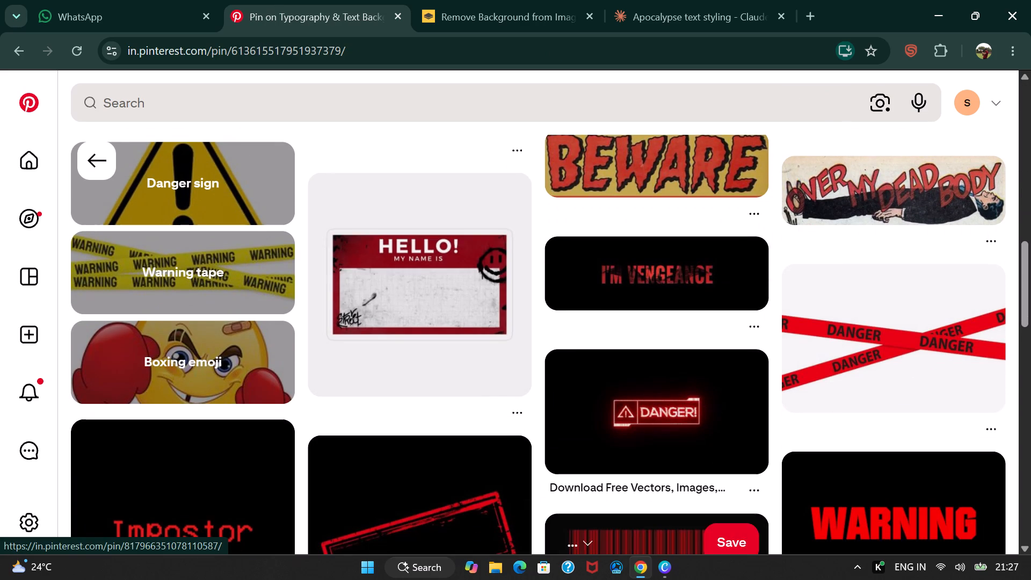
left_click(662, 557)
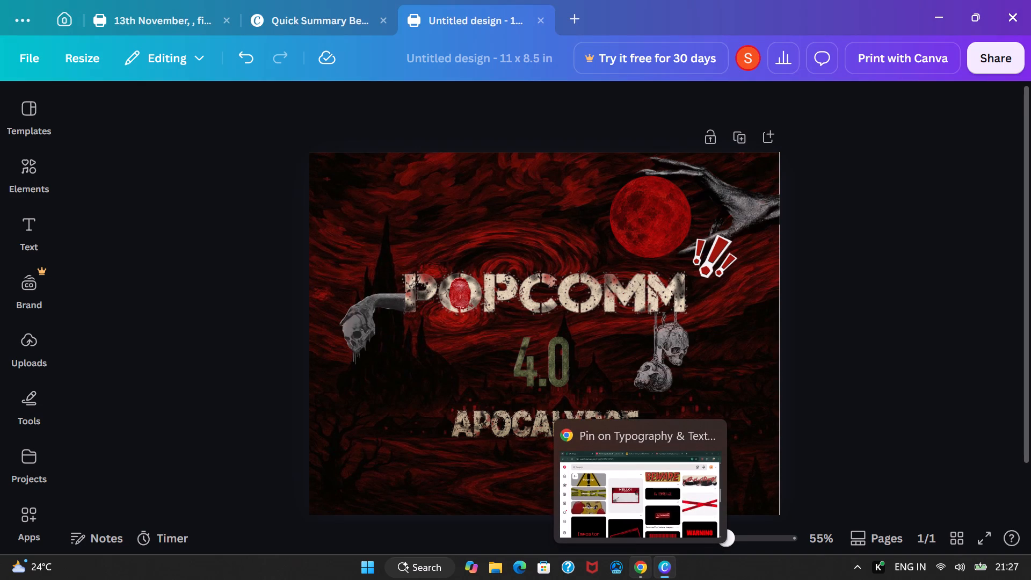
left_click(640, 574)
Open the crossed red DANGER tape pin, remove its background in remove.bg, and copy the cutout image.
left_click(881, 334)
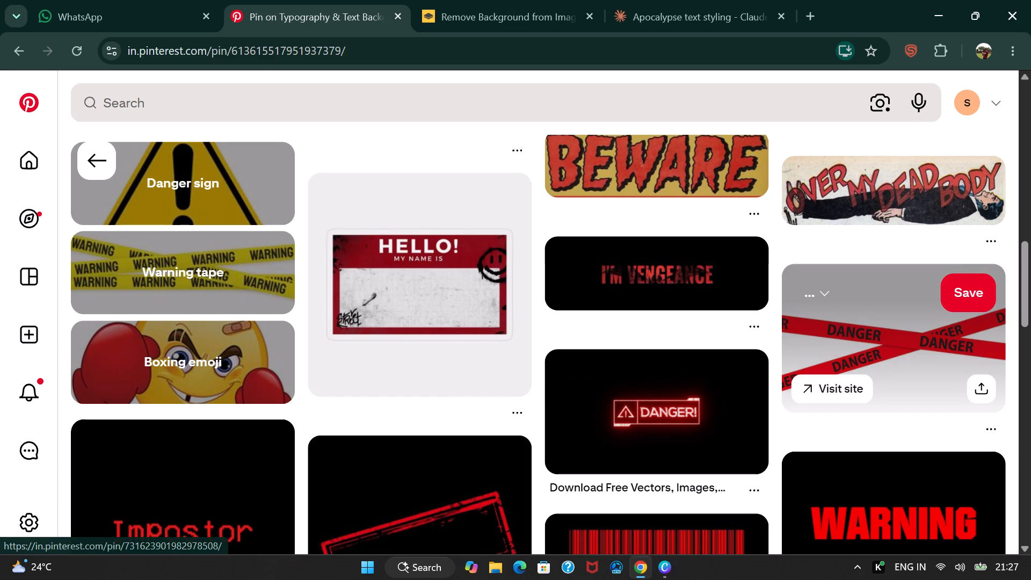
left_click_drag(385, 317, 529, 13)
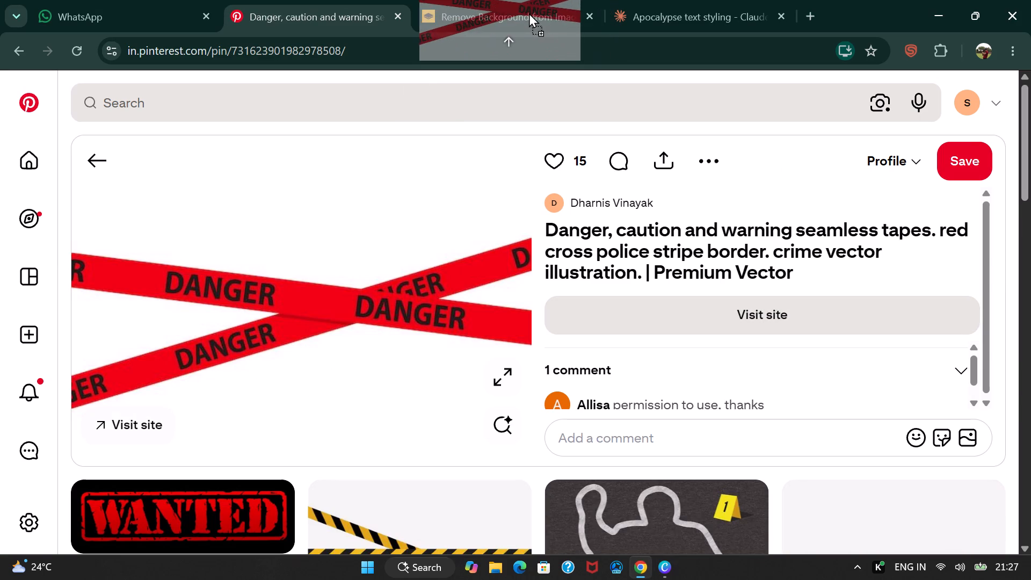
left_click_drag(529, 13, 534, 311)
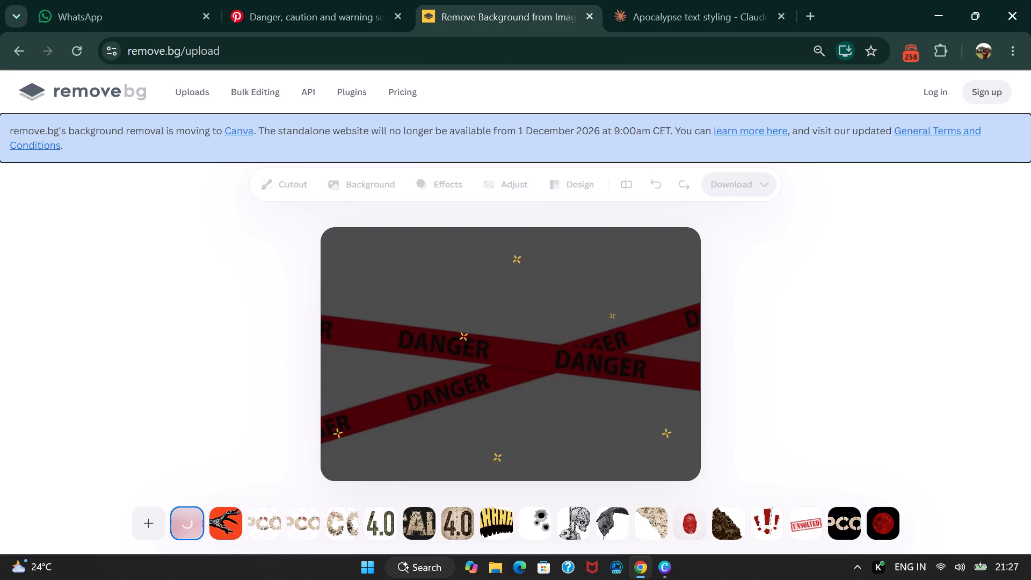
scroll(505, 334, "down", 1)
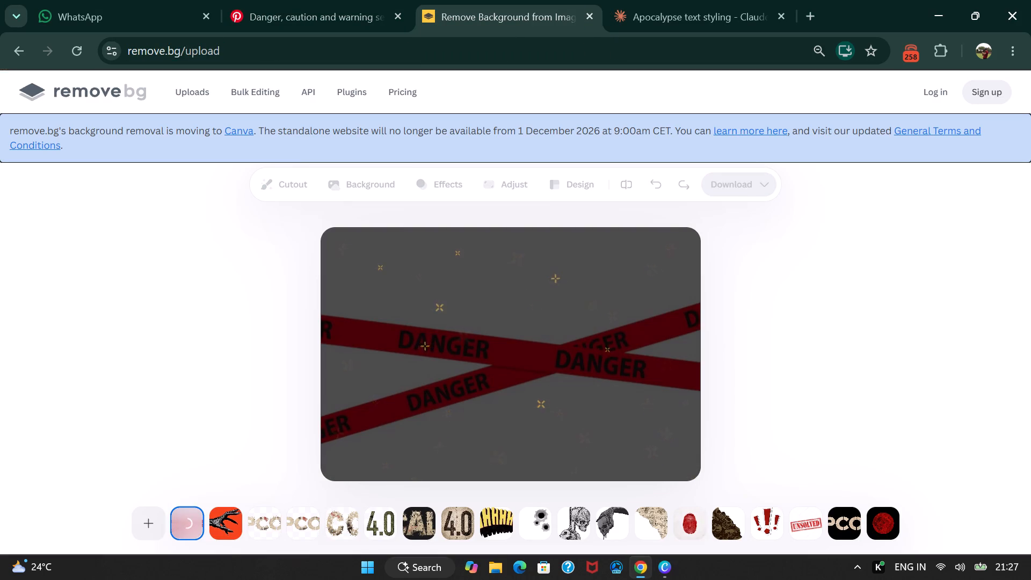
right_click(496, 345)
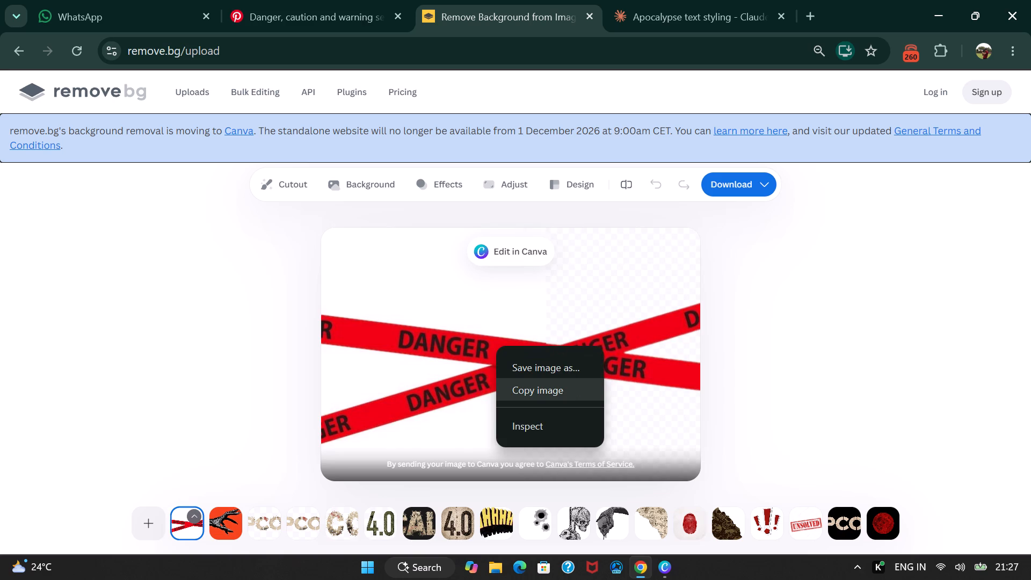
left_click(526, 390)
Switch to the Canva design, paste the crossed DANGER tape cutout, shrink it and place it over the red moon.
left_click(668, 579)
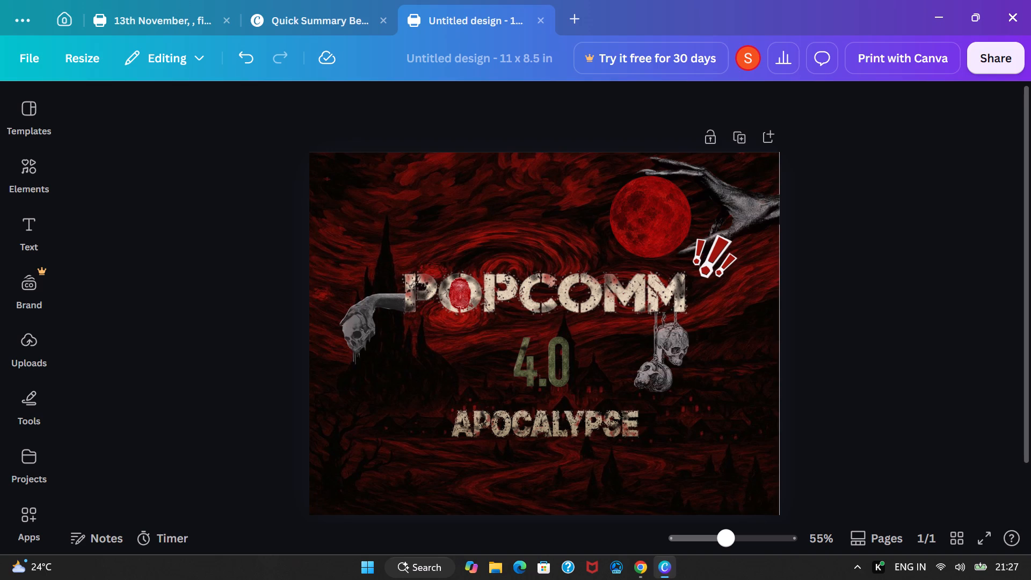
key("ctrl+v")
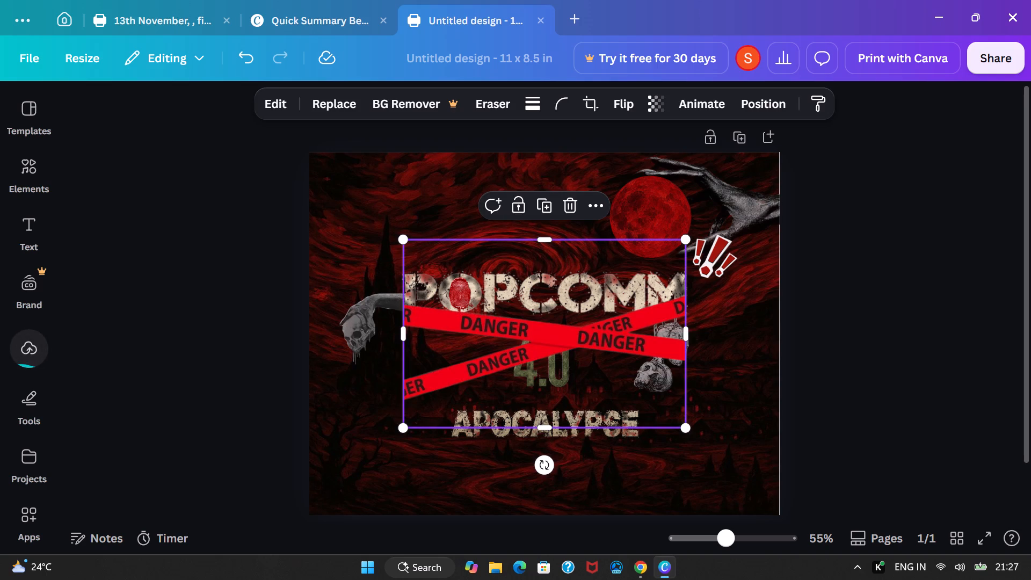
left_click_drag(685, 429, 551, 339)
left_click_drag(482, 286, 662, 212)
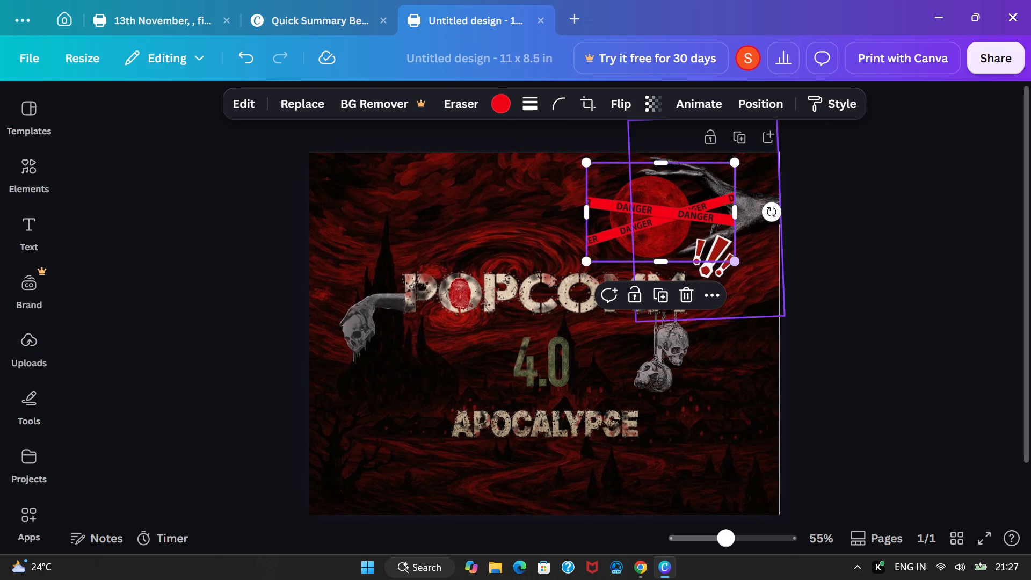
left_click_drag(736, 263, 648, 243)
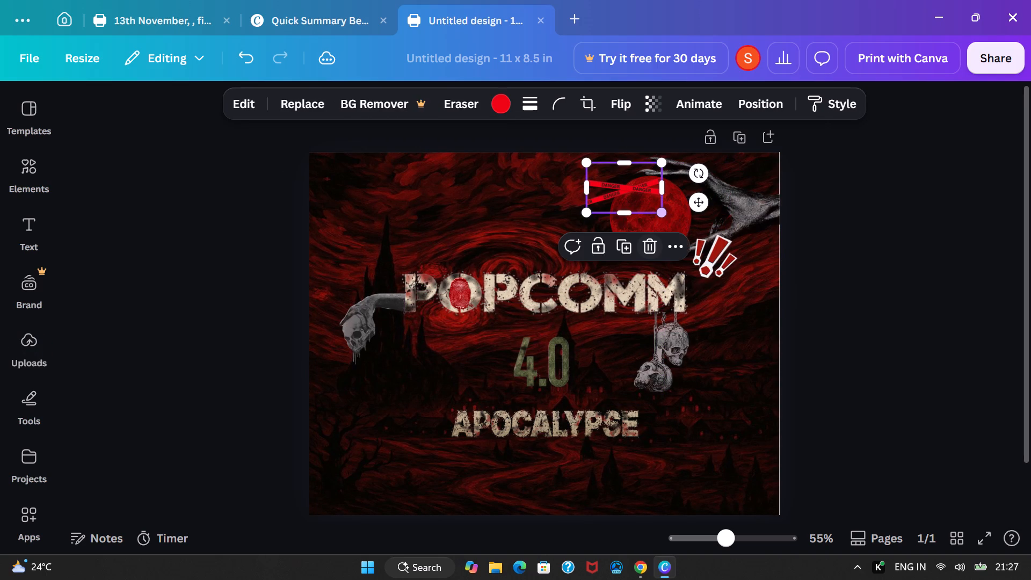
left_click_drag(625, 185, 652, 209)
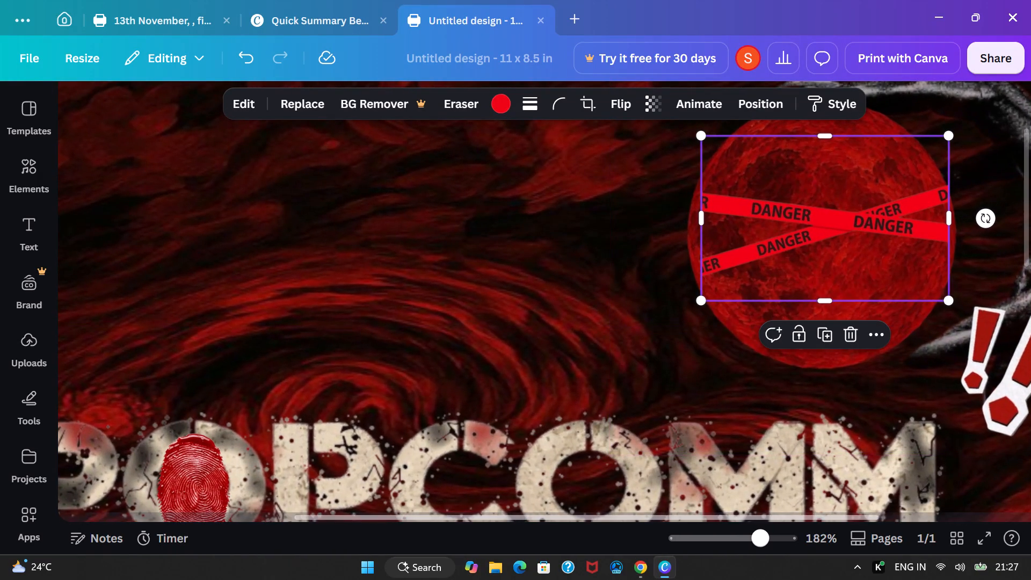
Nudge the DANGER tape so it sits centred across the red moon.
left_click_drag(647, 516, 731, 523)
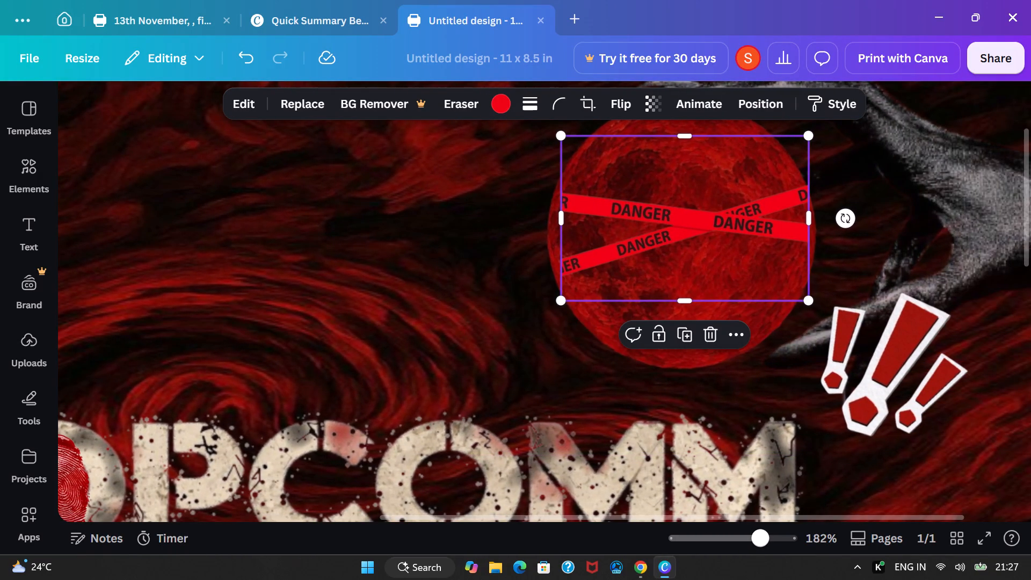
left_click_drag(705, 216, 696, 219)
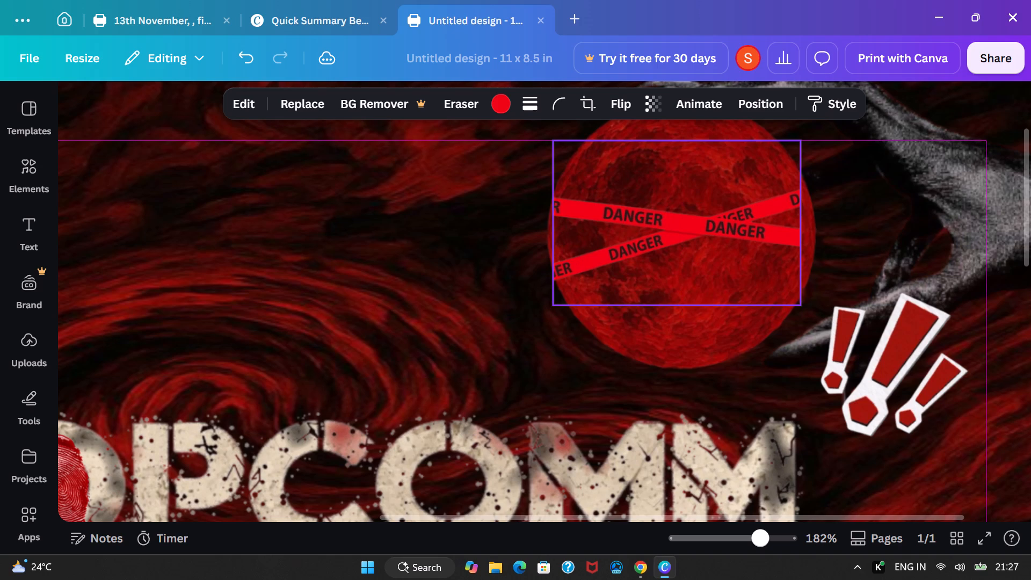
left_click_drag(696, 219, 697, 219)
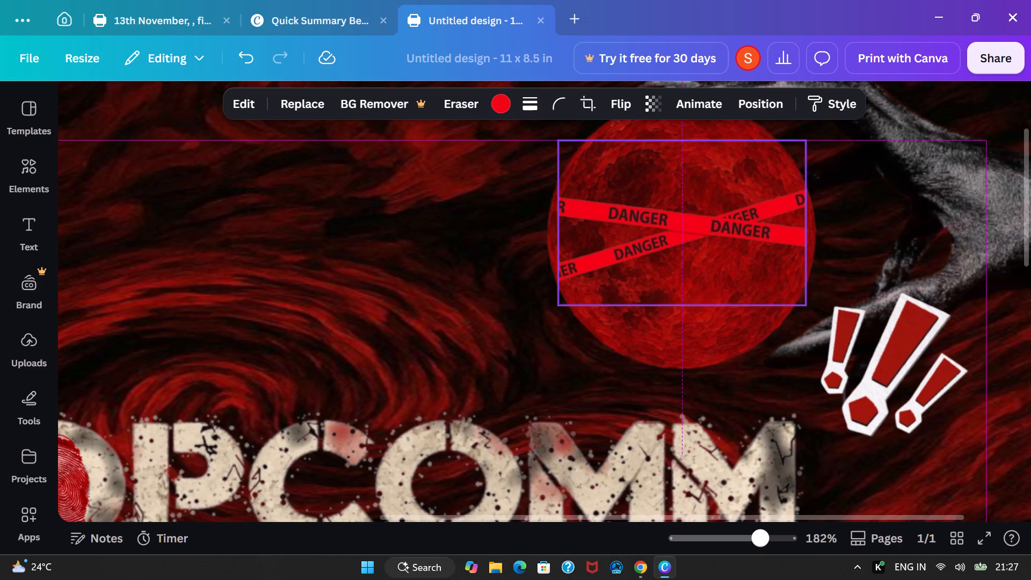
left_click_drag(697, 219, 698, 220)
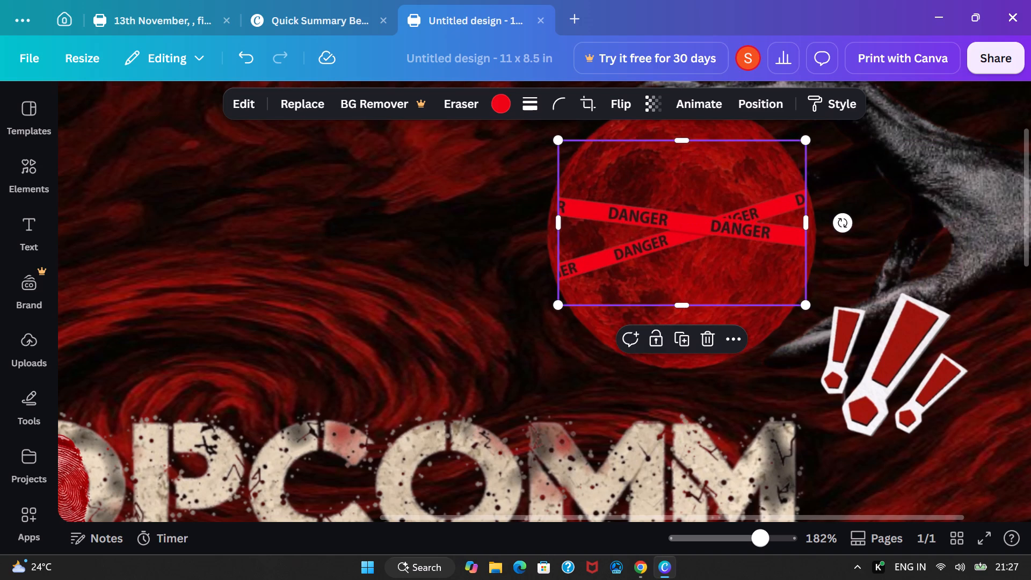
left_click_drag(640, 288, 639, 288)
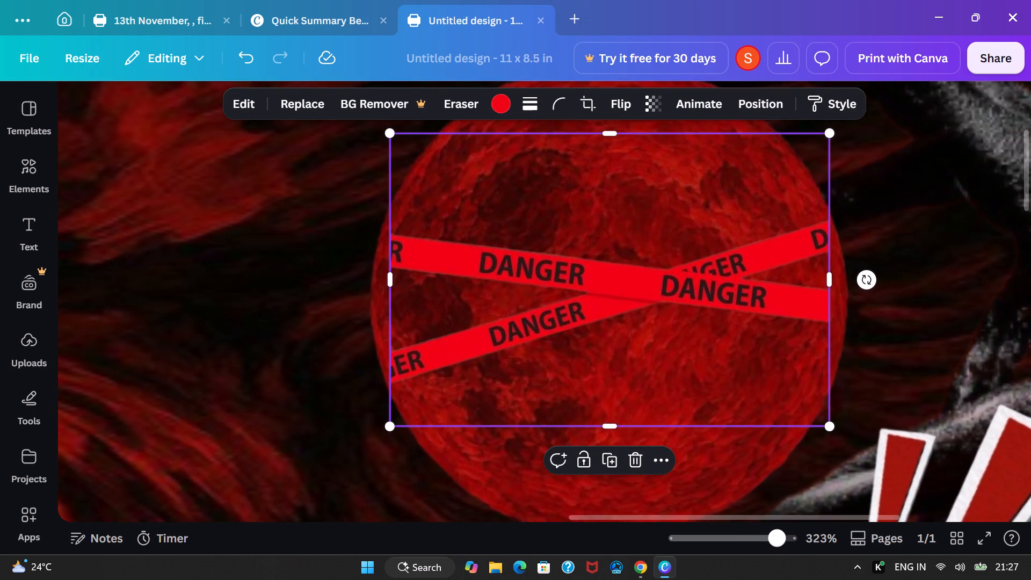
left_click_drag(639, 288, 631, 279)
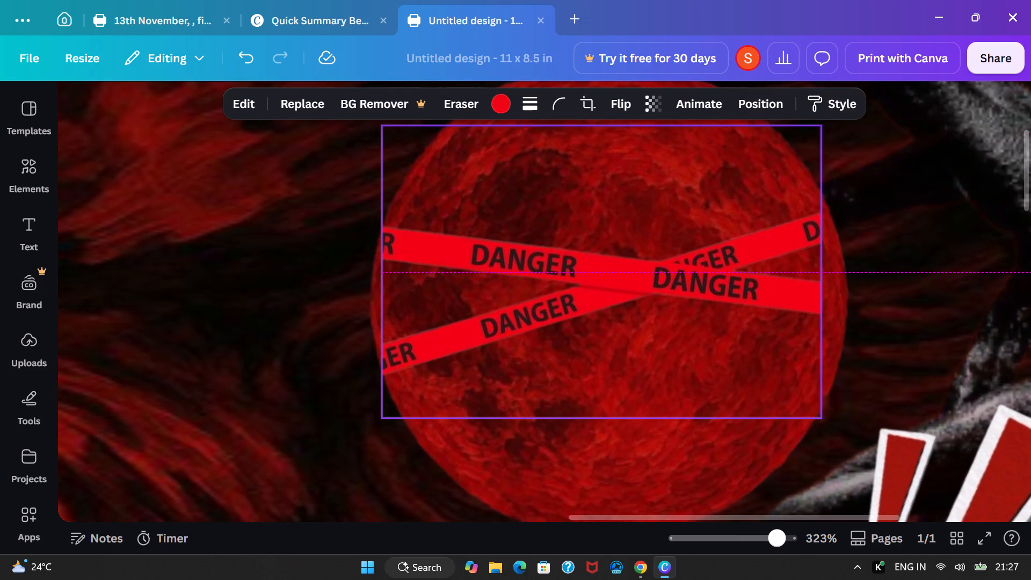
left_click_drag(631, 279, 633, 279)
Enlarge the DANGER tape to about 1.8 by 1.2 in so it spans the moon's width, and recentre it on the moon.
left_click_drag(822, 420, 838, 426)
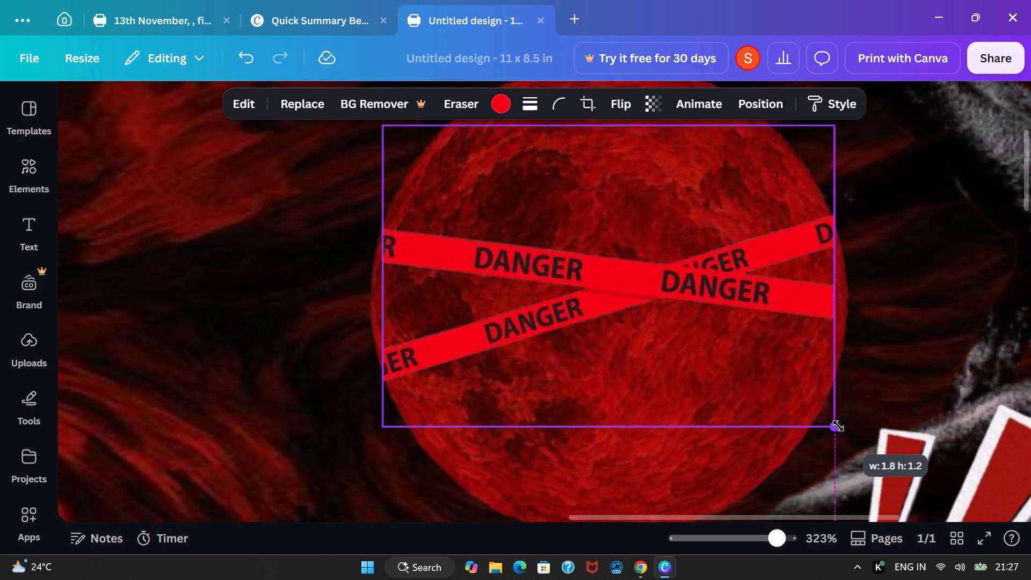
left_click_drag(838, 426, 841, 427)
left_click_drag(670, 280, 671, 289)
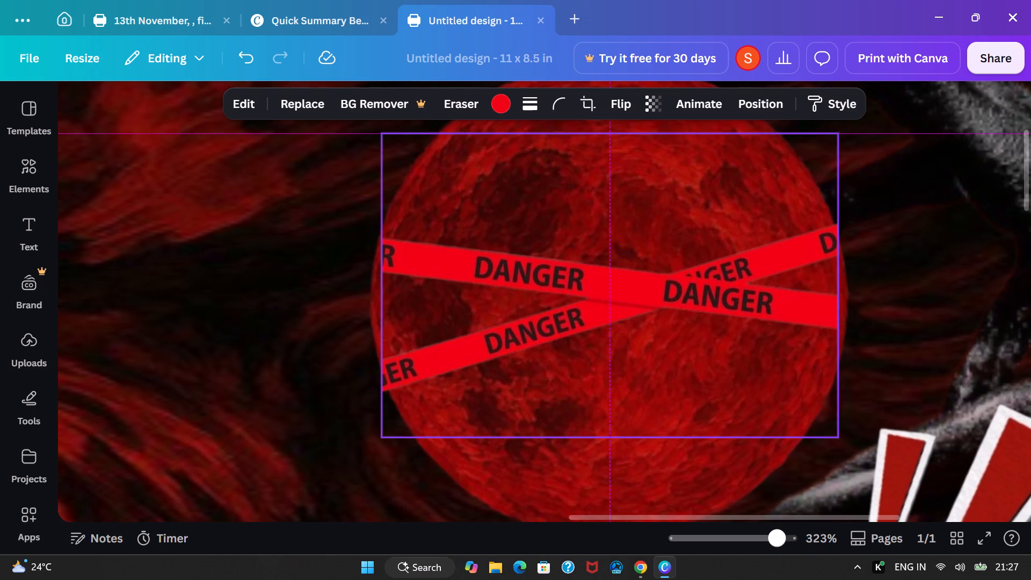
left_click_drag(671, 289, 671, 294)
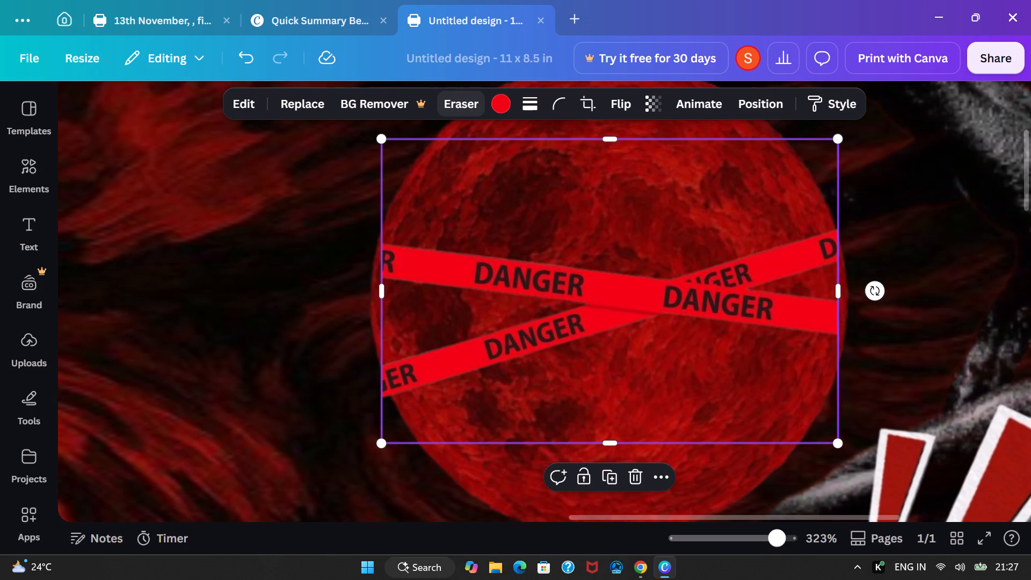
left_click(462, 102)
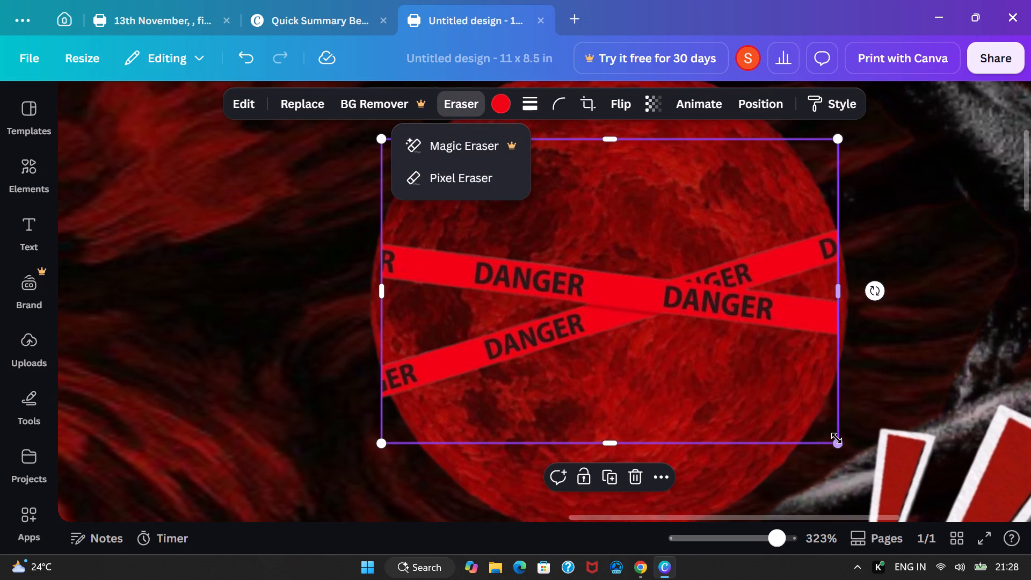
left_click_drag(838, 446, 850, 452)
left_click_drag(628, 301, 626, 299)
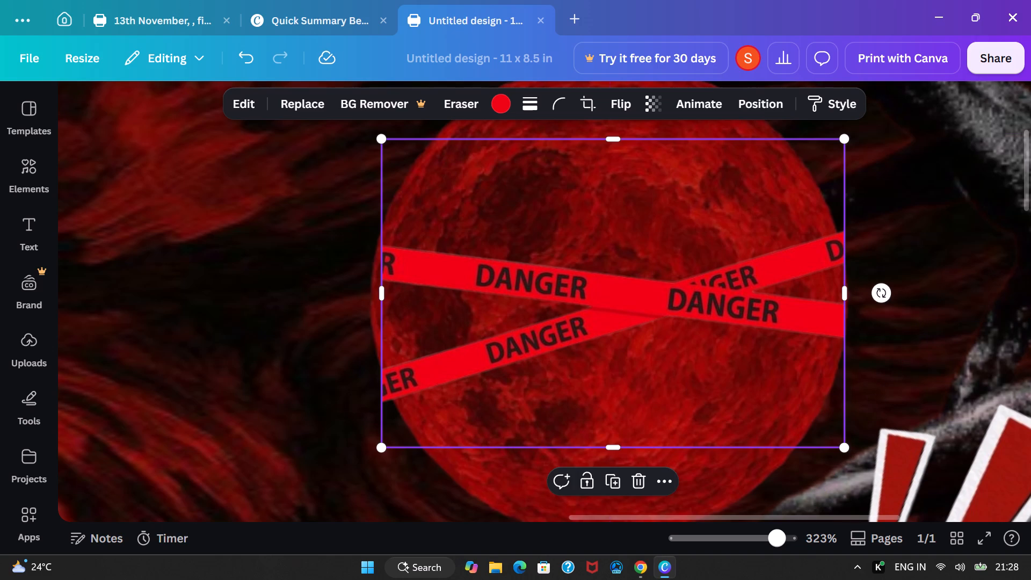
left_click_drag(626, 299, 622, 298)
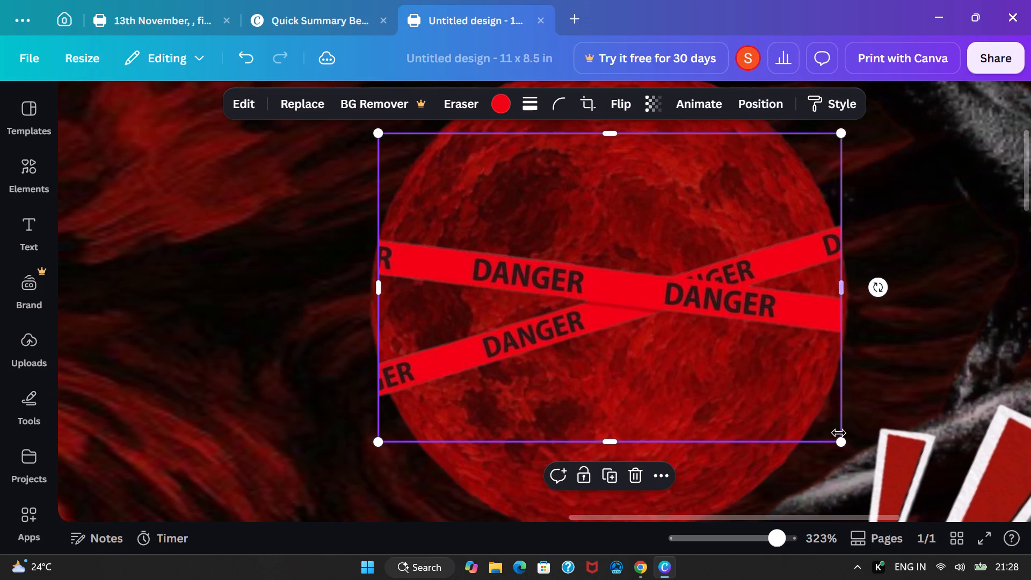
left_click_drag(842, 439, 848, 442)
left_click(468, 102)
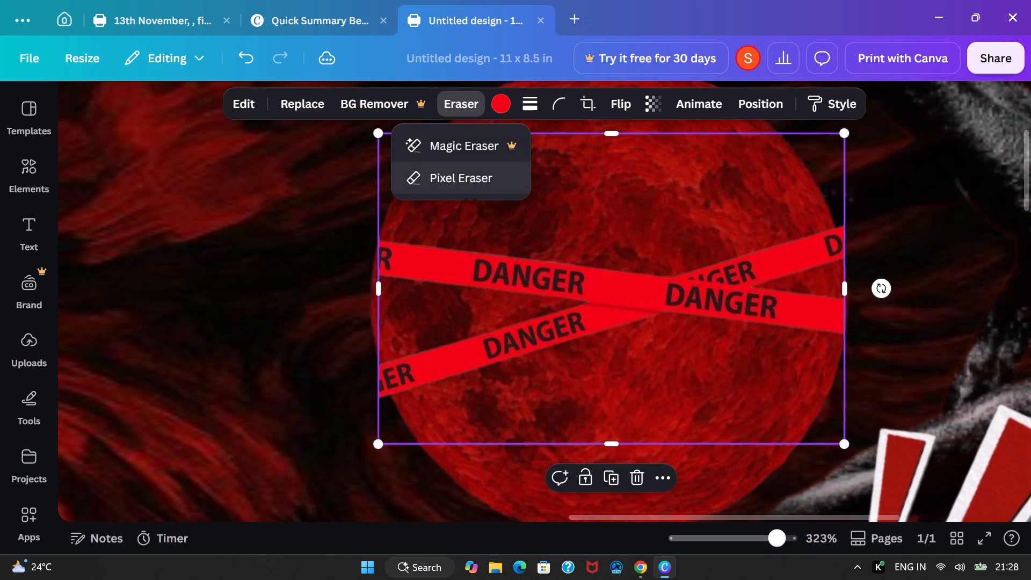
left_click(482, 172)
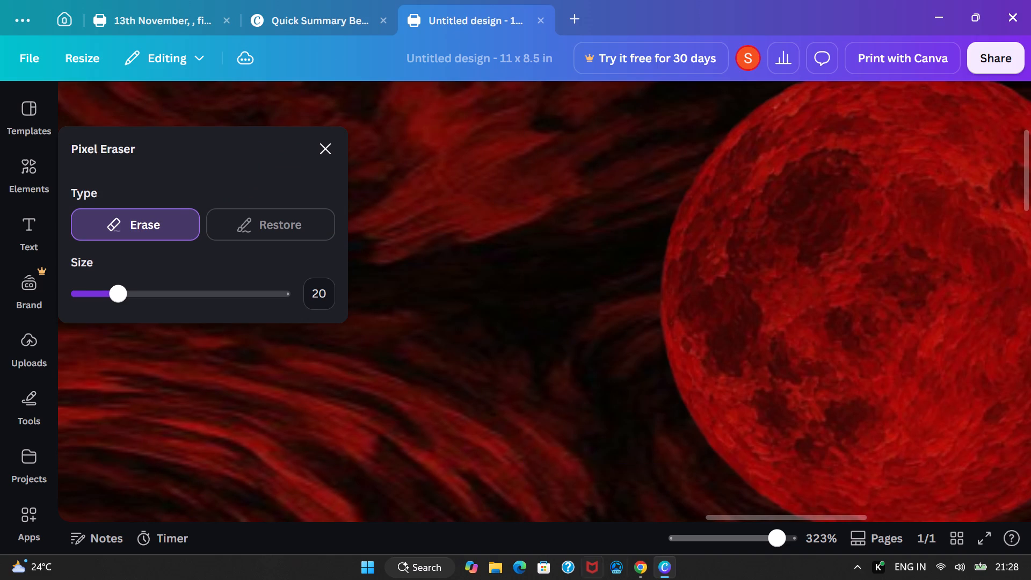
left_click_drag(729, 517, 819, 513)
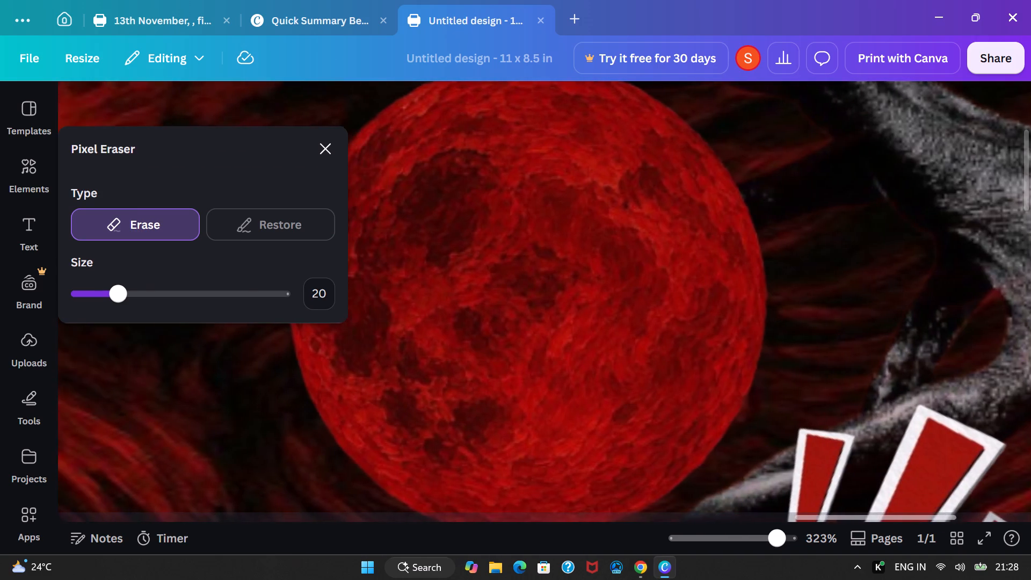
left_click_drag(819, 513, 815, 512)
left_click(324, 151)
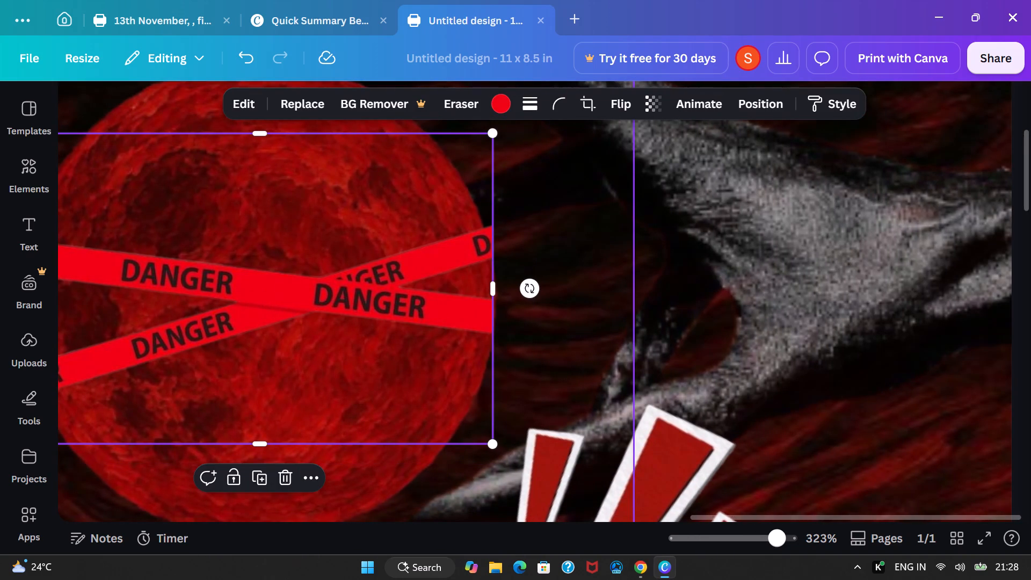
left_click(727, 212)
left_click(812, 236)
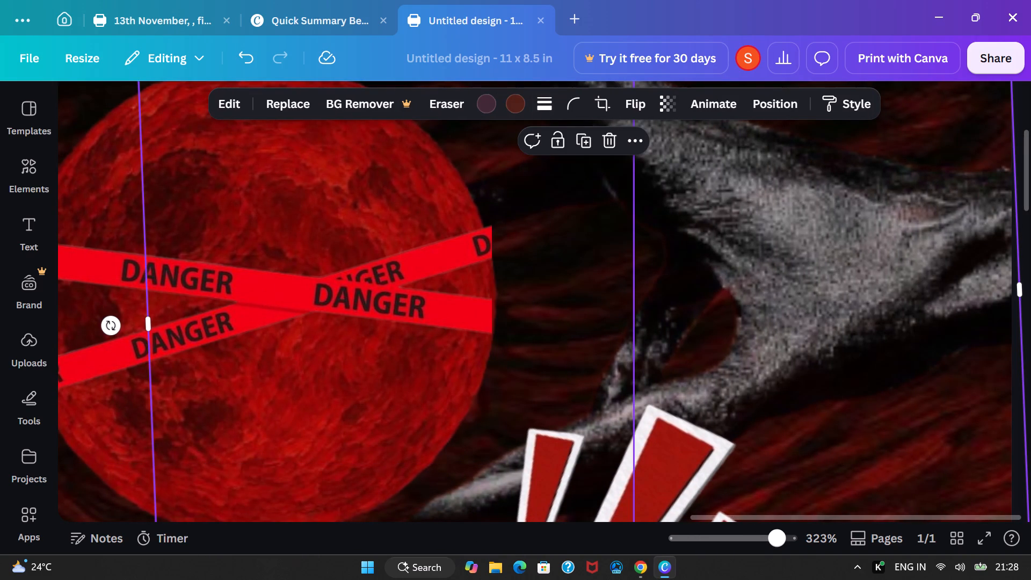
Trim the DANGER tape ends at the moon's right edge with the Pixel Eraser so they follow its curve.
left_click(375, 276)
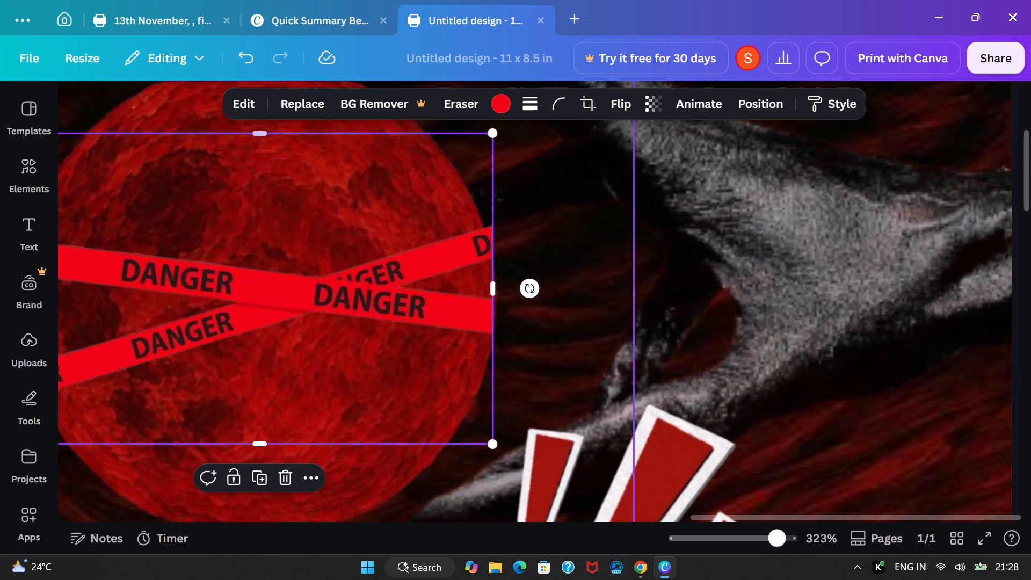
left_click(453, 90)
left_click(454, 102)
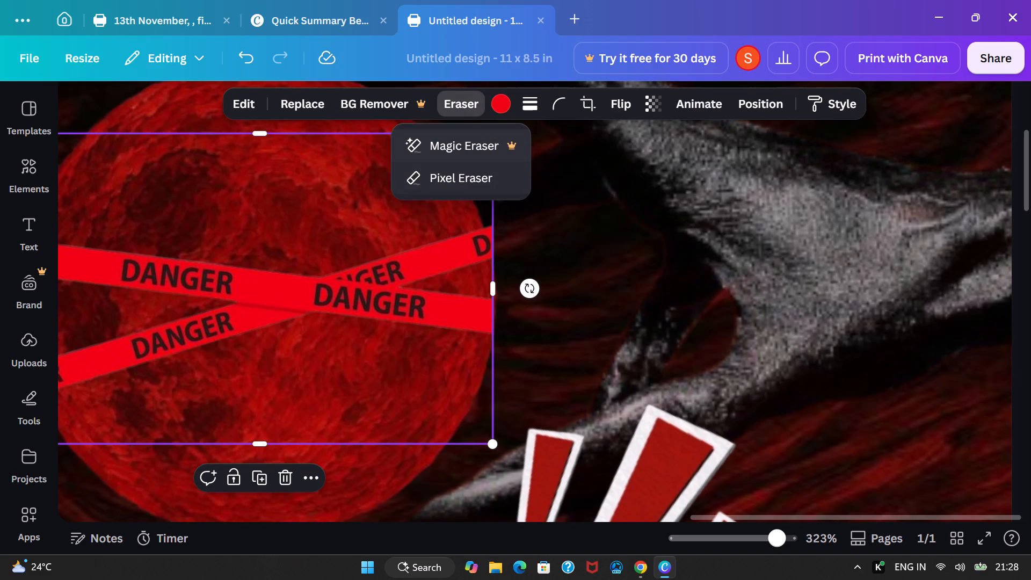
left_click(457, 175)
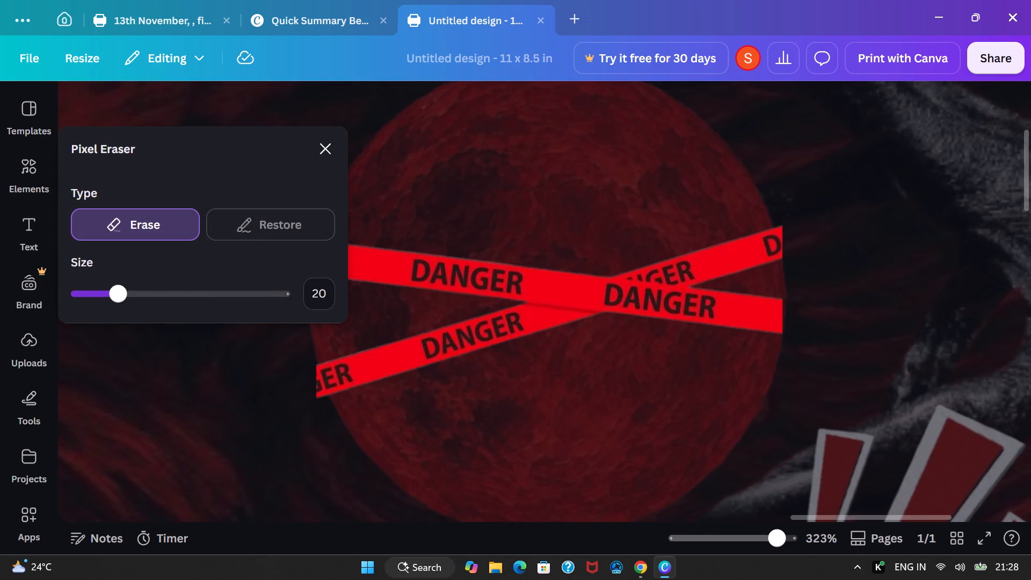
left_click_drag(780, 224, 785, 228)
left_click_drag(785, 228, 791, 251)
left_click_drag(791, 251, 809, 371)
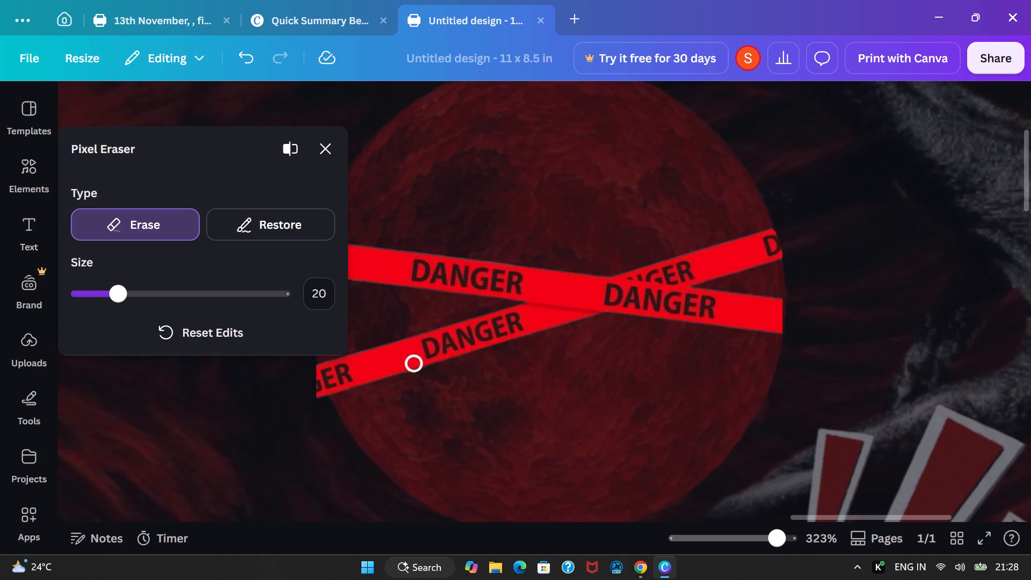
Erase the corner of the lower DANGER tape end that overhangs the moon's left edge, and finish erasing.
left_click_drag(323, 404, 319, 400)
left_click_drag(319, 400, 311, 373)
left_click_drag(311, 373, 319, 397)
left_click_drag(319, 397, 326, 418)
left_click_drag(323, 408, 320, 398)
left_click_drag(320, 398, 311, 378)
left_click_drag(311, 378, 306, 360)
left_click(324, 154)
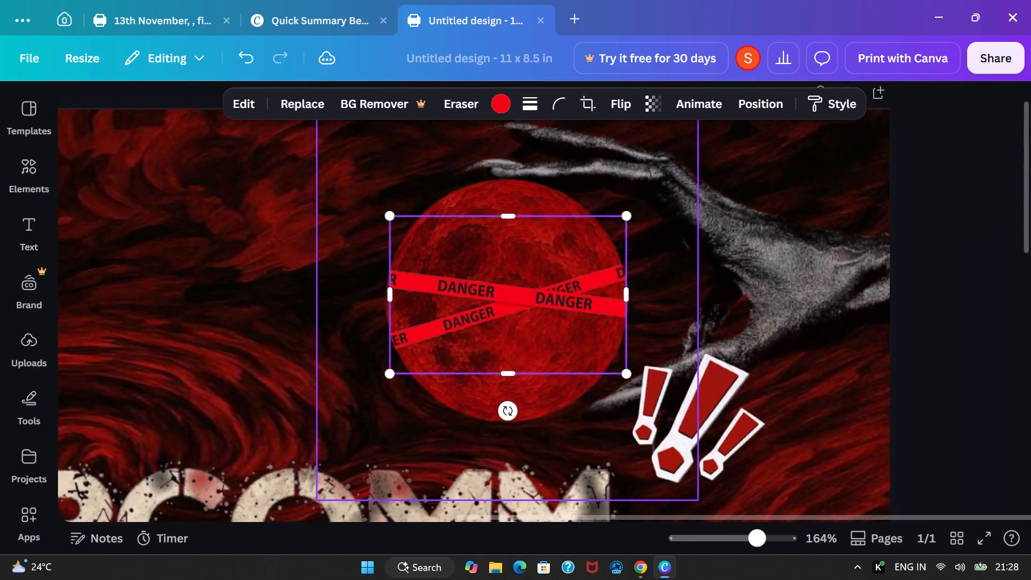
Reduce the opacity of the DANGER tape across the red moon to about 72.
left_click(892, 284)
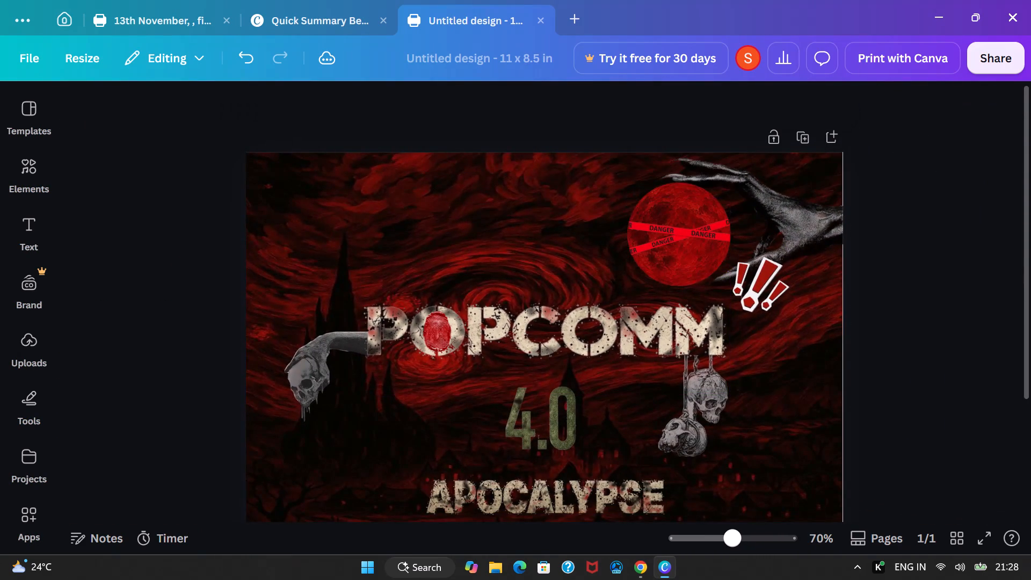
left_click(690, 226)
left_click(662, 102)
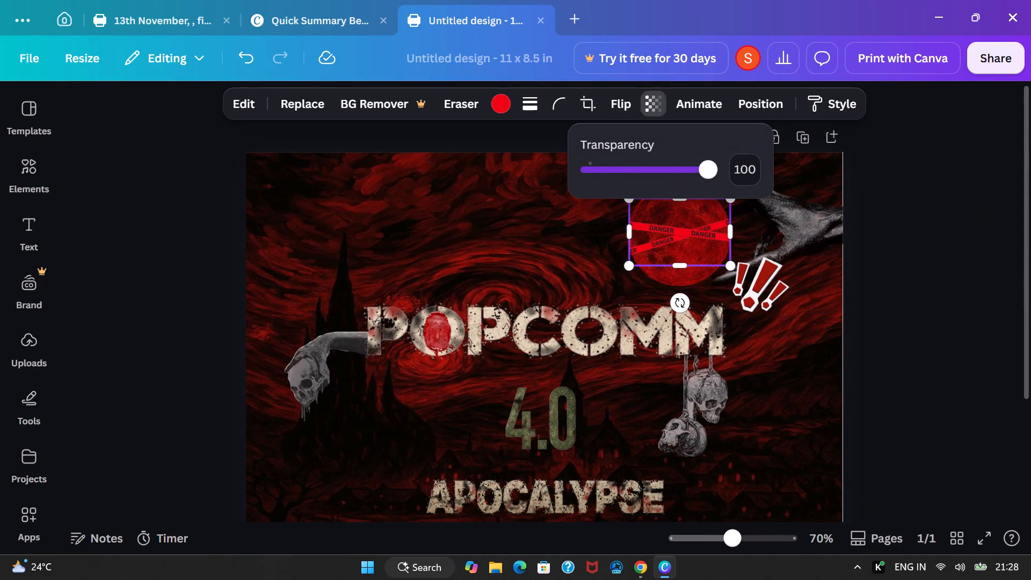
left_click_drag(704, 170, 668, 183)
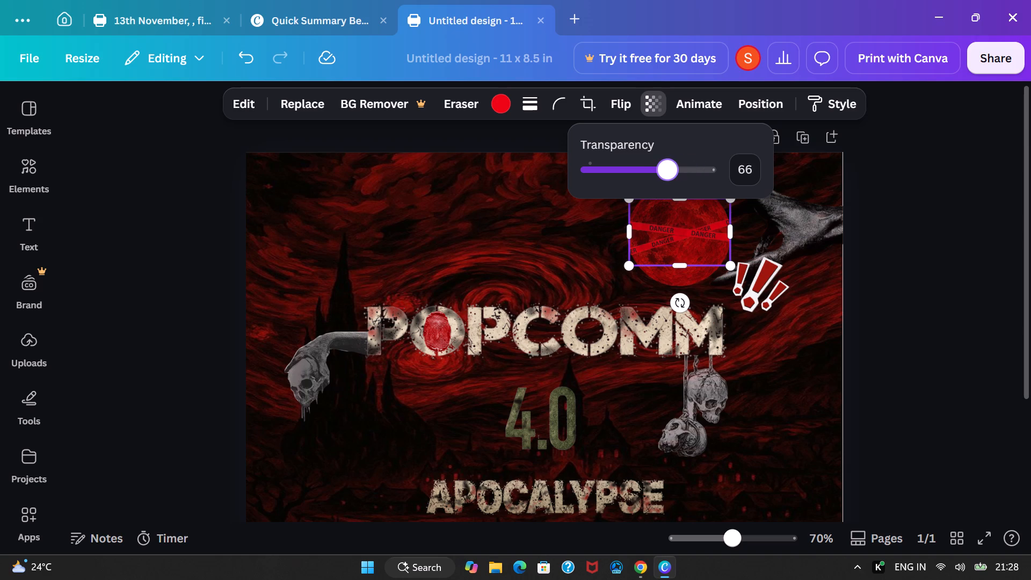
left_click_drag(668, 183, 675, 191)
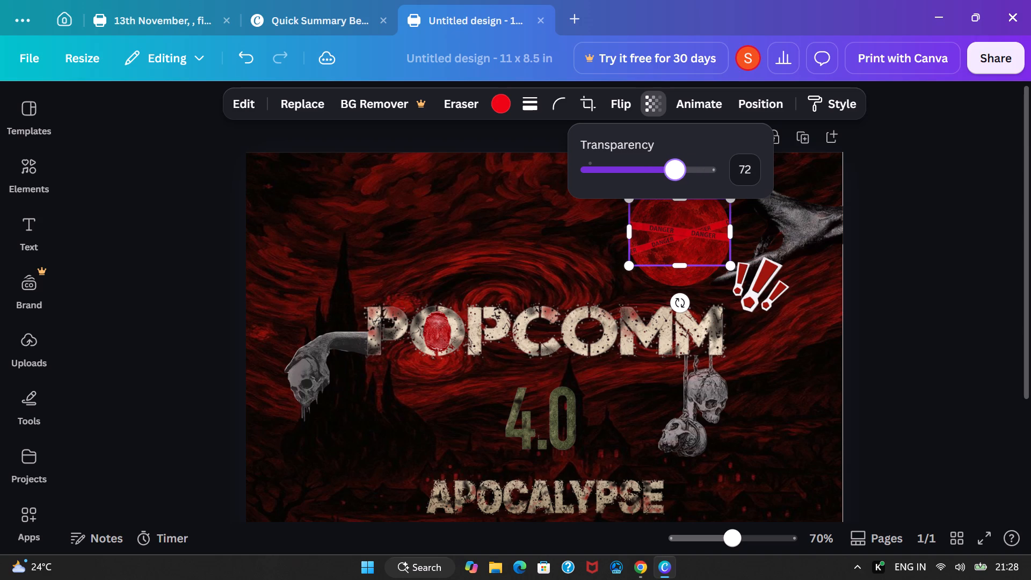
left_click_drag(675, 191, 674, 191)
left_click(933, 258)
left_click(932, 258)
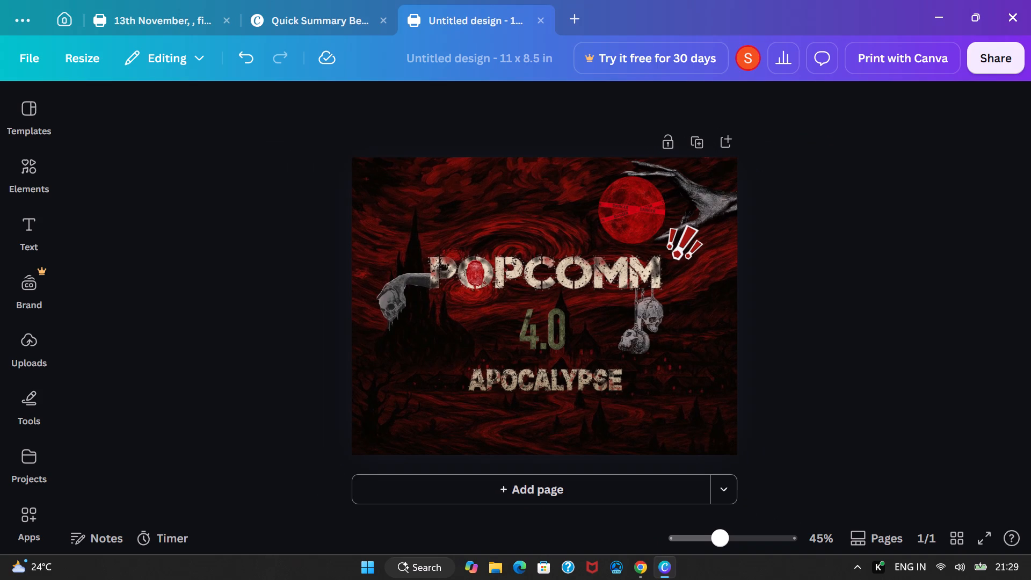
Switch to Pinterest in Chrome and browse the pins related to the danger and warning signs for another horror graphic.
left_click(634, 568)
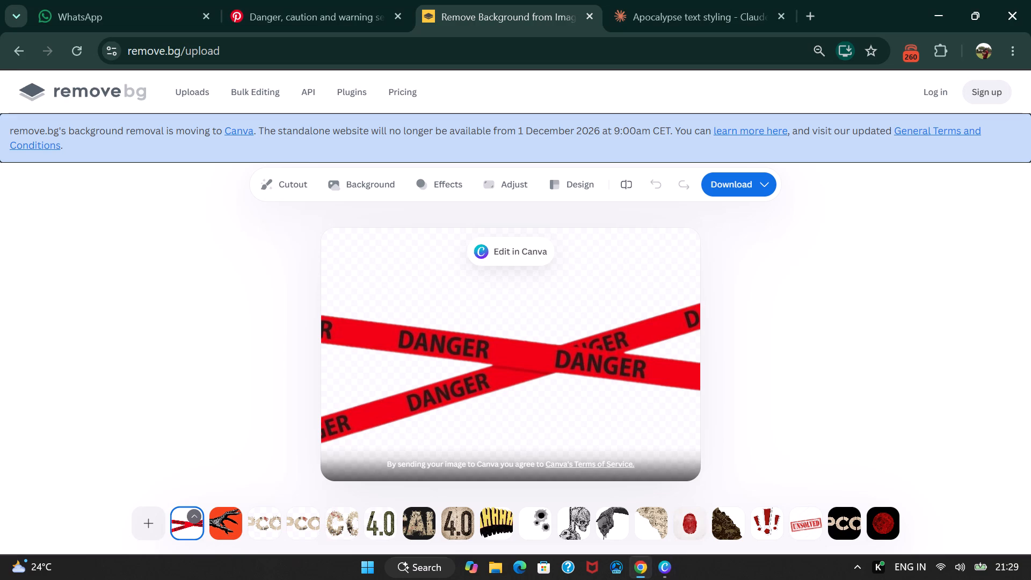
left_click(326, 0)
scroll(452, 407, "down", 4)
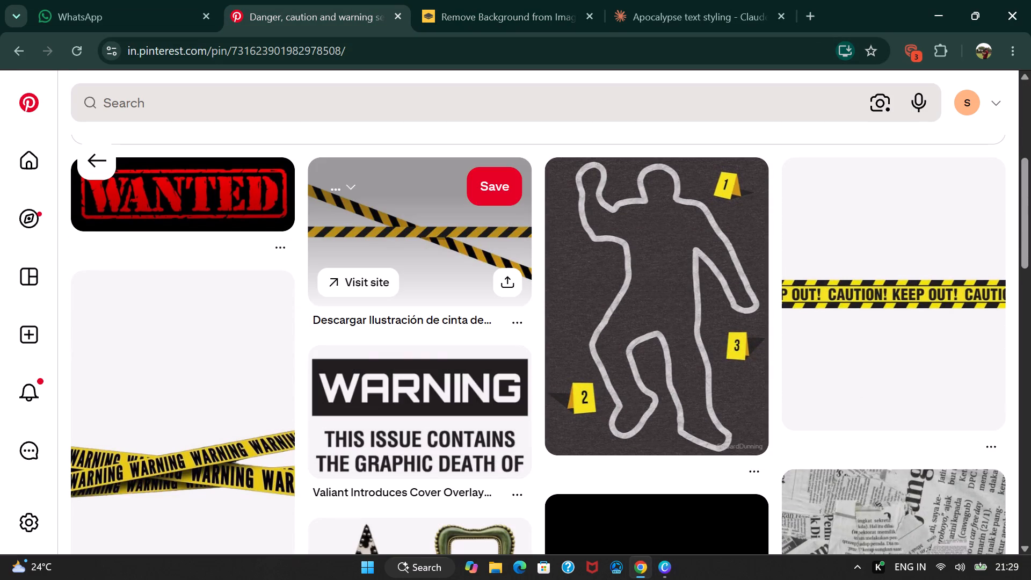
scroll(418, 339, "down", 8)
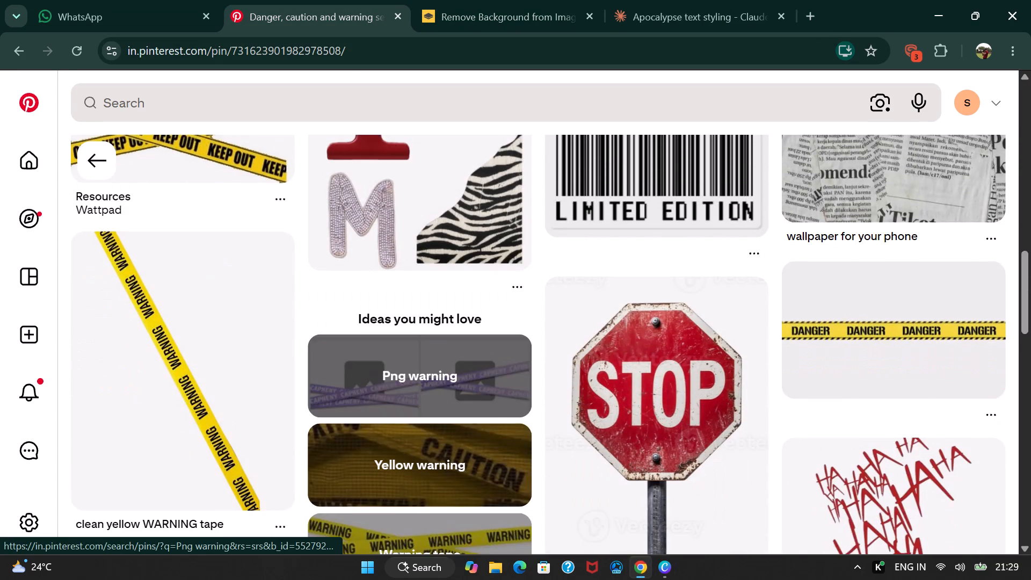
scroll(425, 342, "down", 12)
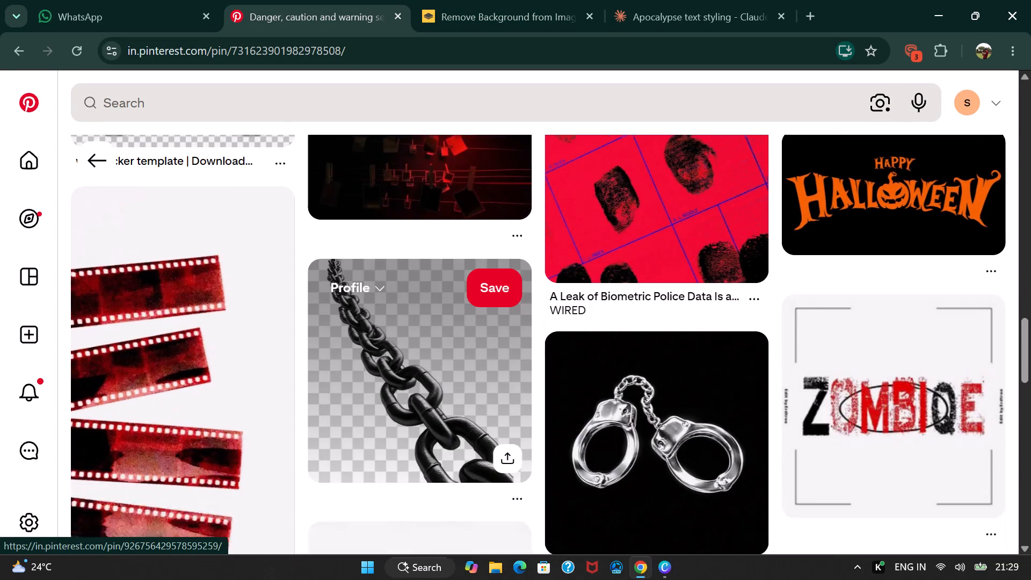
scroll(438, 360, "down", 3)
scroll(438, 361, "up", 5)
scroll(438, 361, "down", 7)
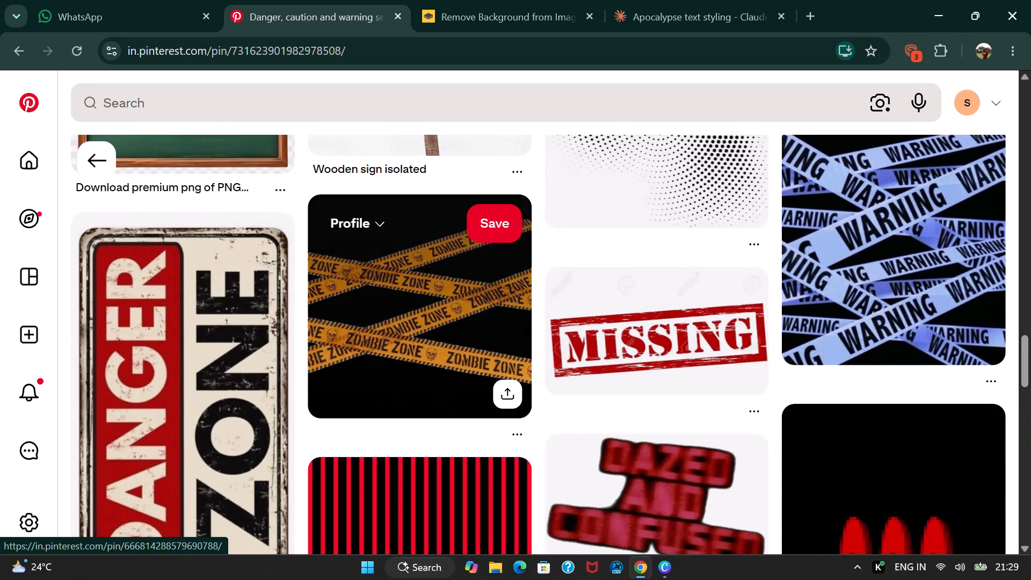
scroll(438, 390, "down", 3)
scroll(439, 391, "up", 2)
Open the red MISSING stamp pin, browse its related stamps, and open the SUSPECT stamp pin.
left_click(620, 272)
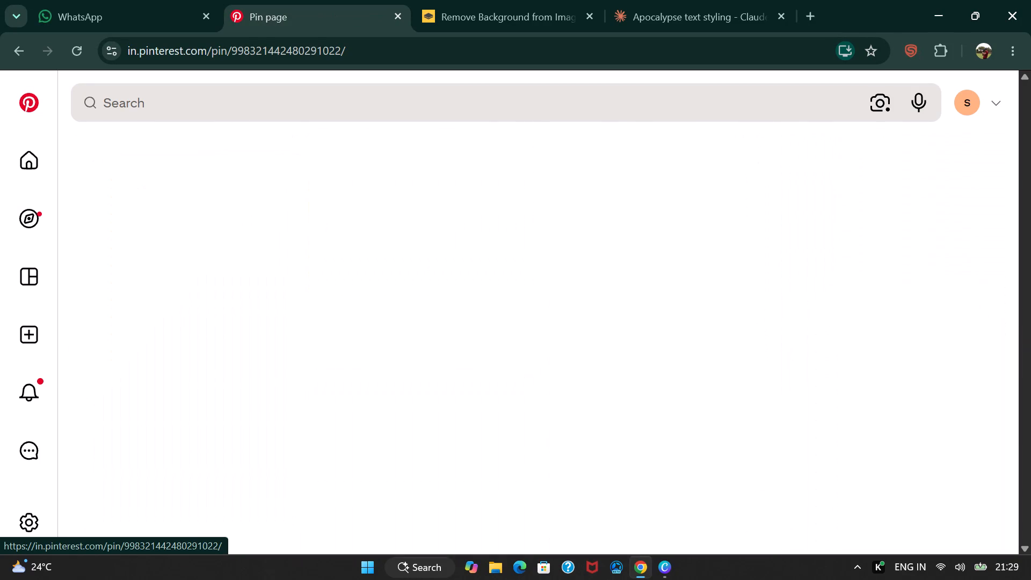
scroll(586, 325, "down", 2)
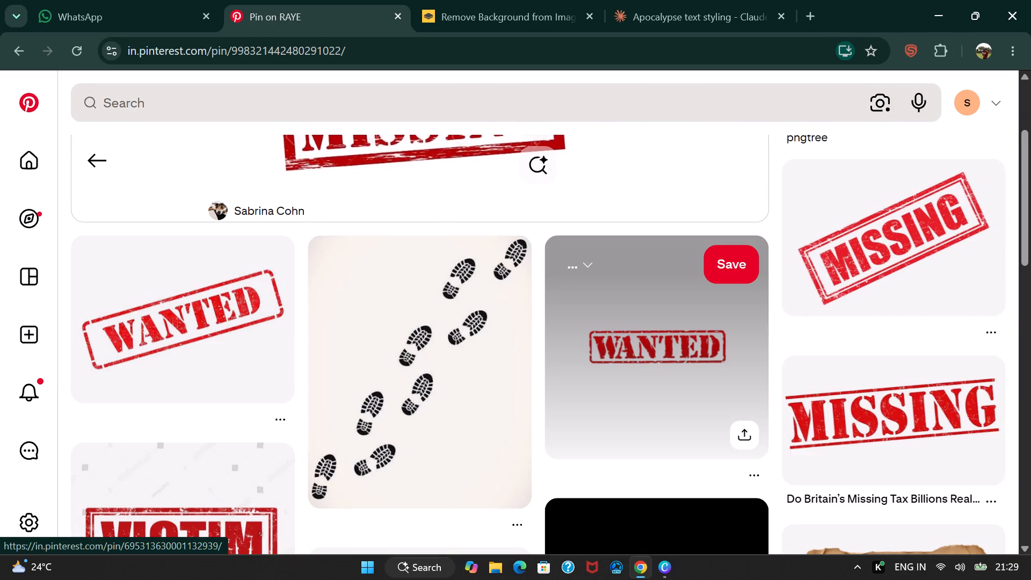
scroll(586, 327, "down", 2)
scroll(586, 327, "up", 3)
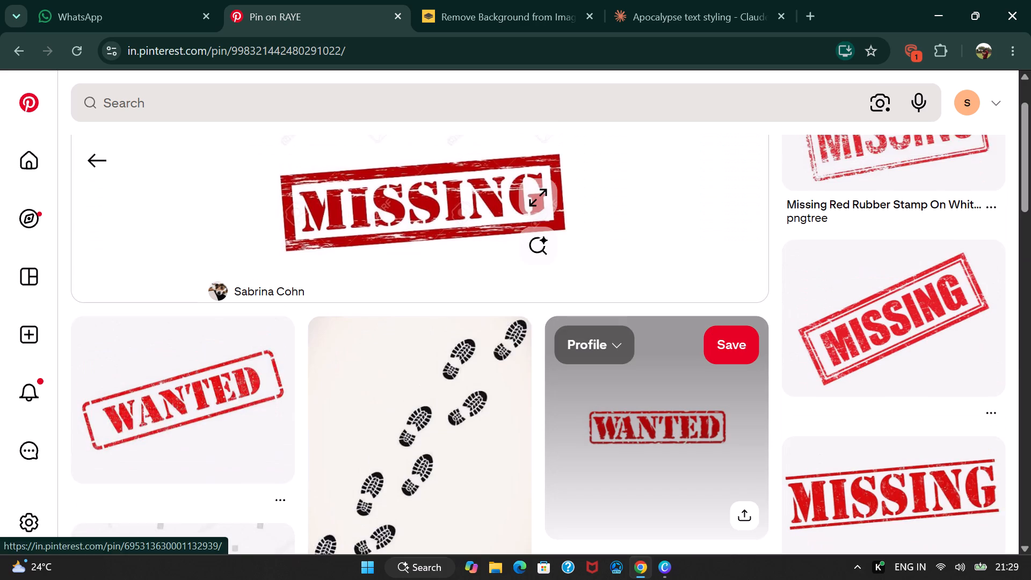
scroll(586, 327, "down", 5)
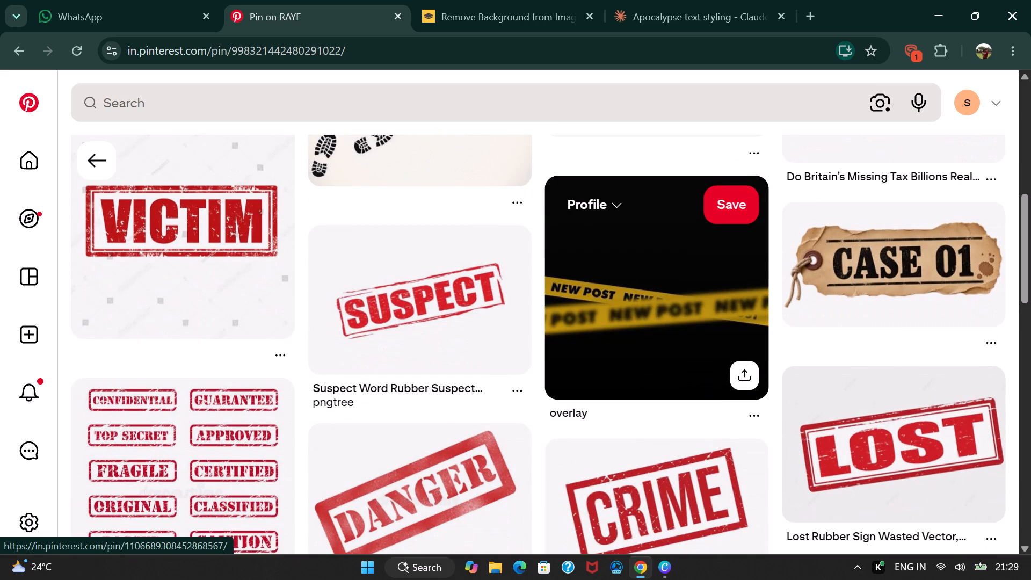
left_click(458, 300)
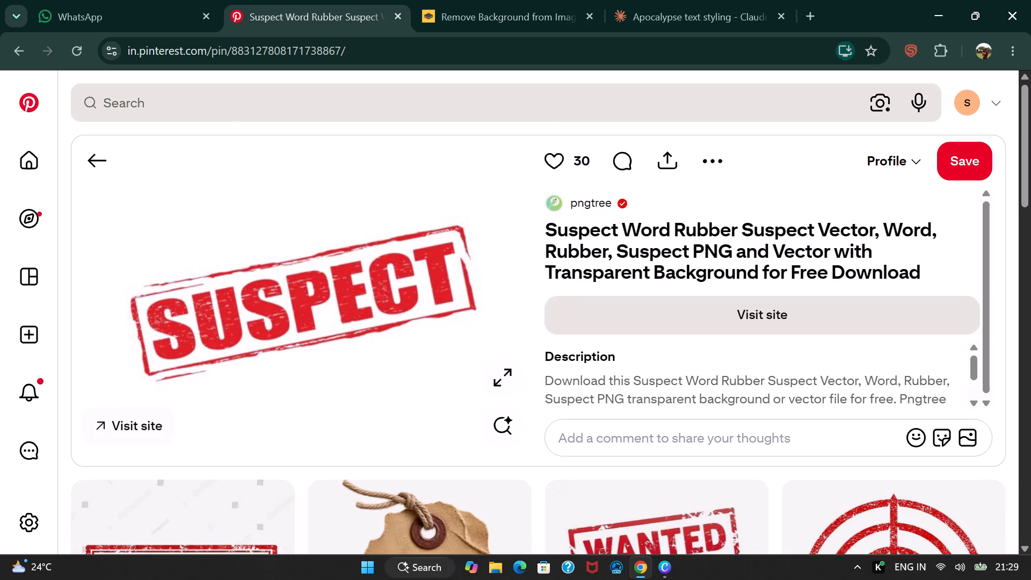
Look up the meaning of "suspect" on Google in a new tab, and close that tab.
left_click(821, 18)
left_click(788, 52)
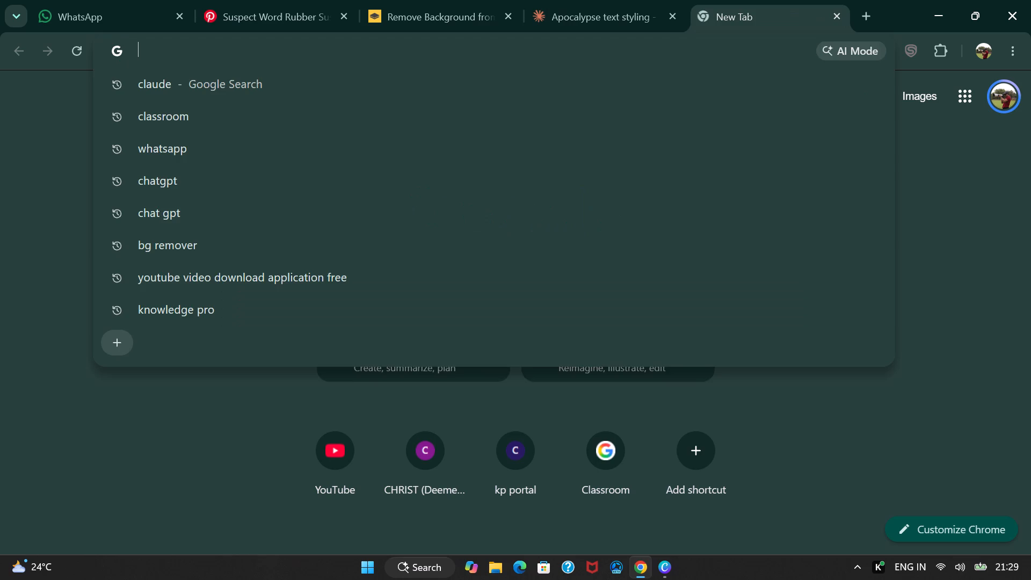
type("menzing of siuspecy")
key("Return")
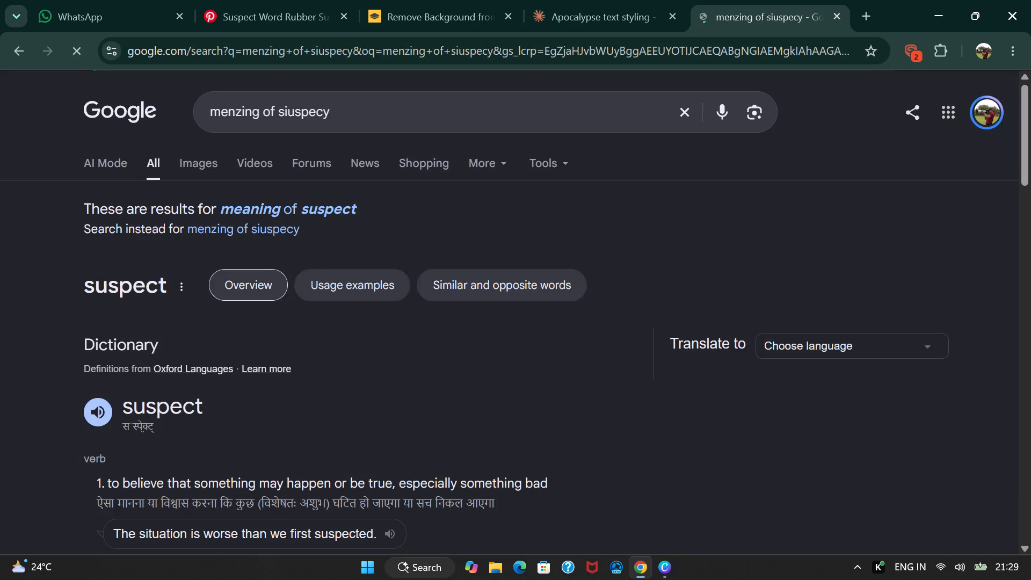
left_click(616, 117)
left_click(524, 461)
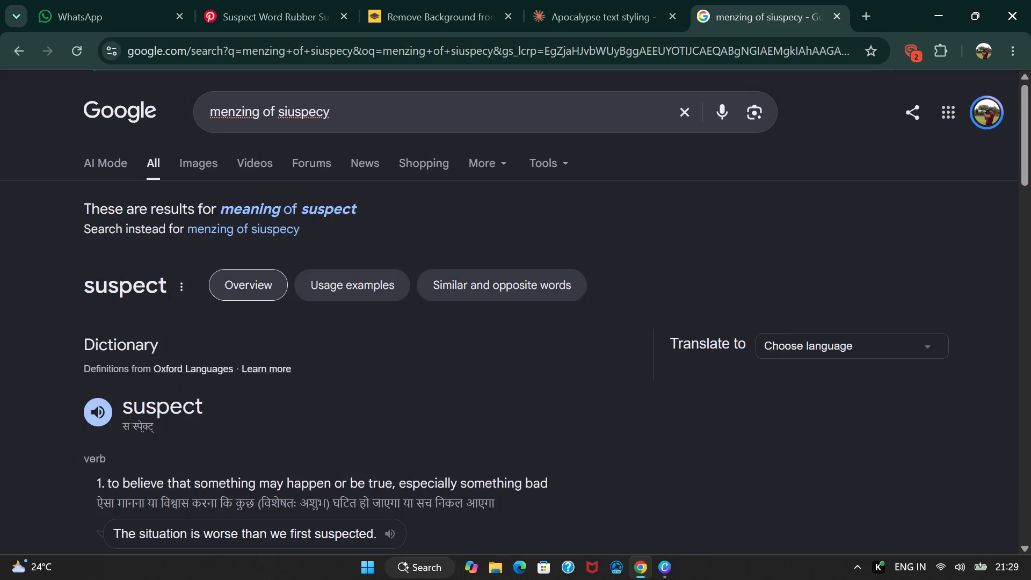
left_click(834, 13)
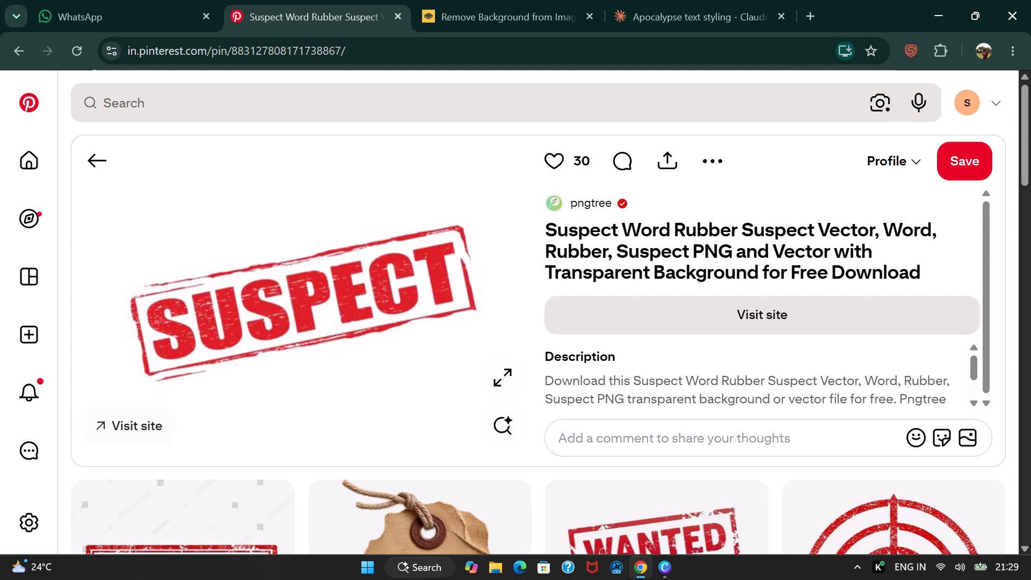
Browse the red rubber-stamp graphics related to the SUSPECT pin and the SUSPICIOUS pin for a suitable word.
scroll(324, 316, "down", 4)
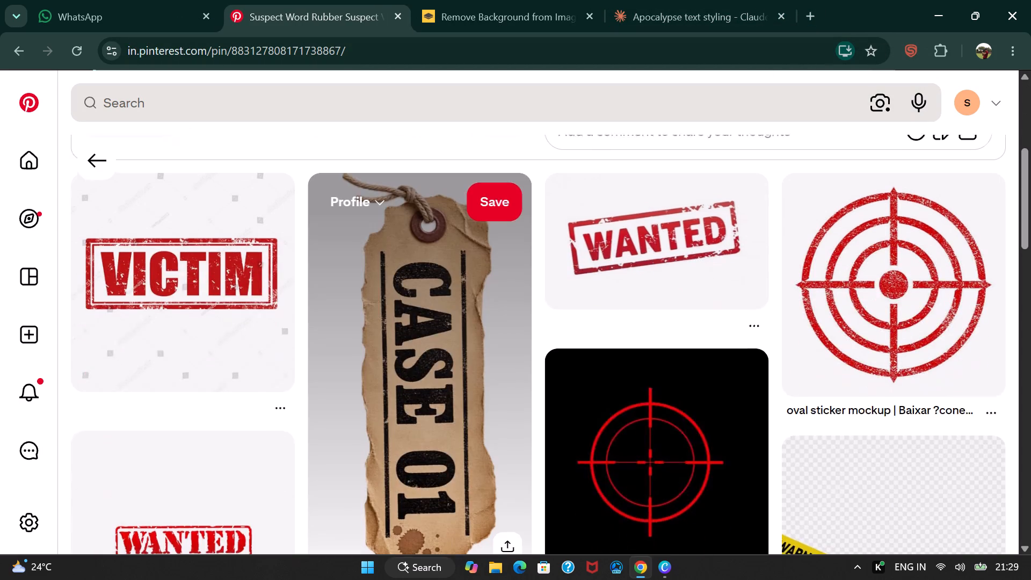
scroll(325, 317, "down", 8)
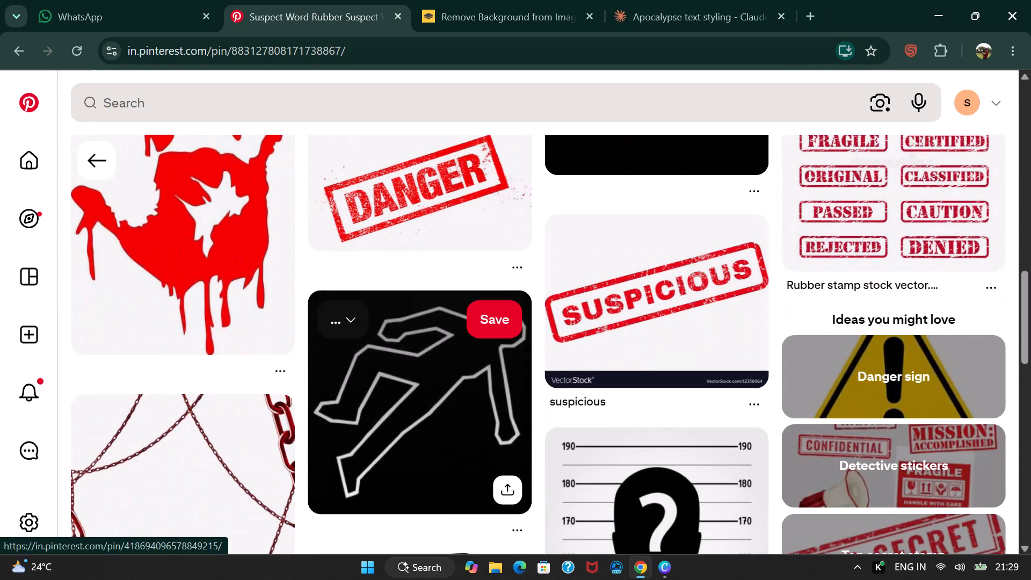
scroll(325, 317, "up", 14)
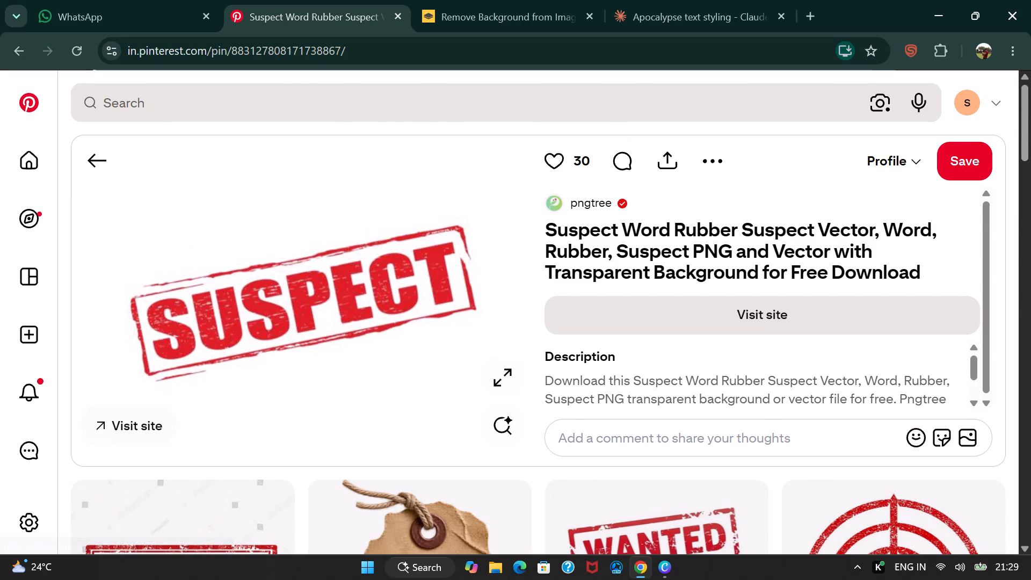
scroll(322, 323, "down", 7)
scroll(434, 338, "down", 3)
left_click(643, 416)
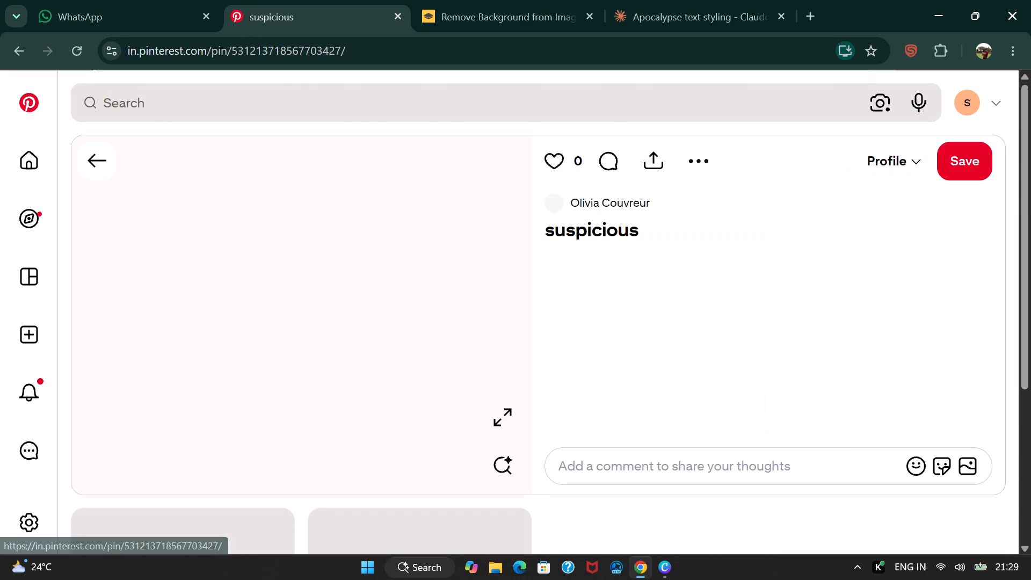
scroll(533, 282, "down", 5)
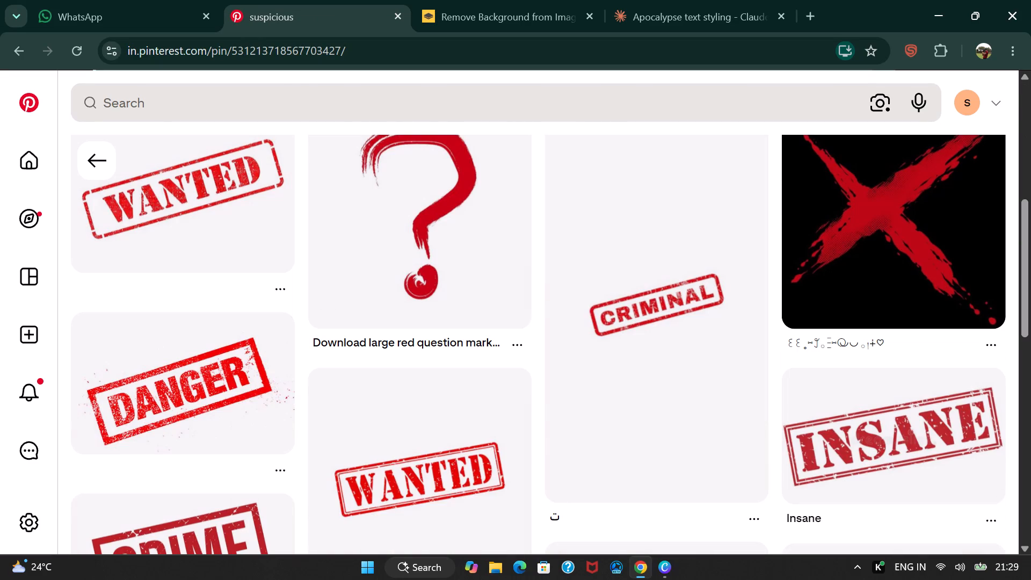
scroll(539, 289, "down", 4)
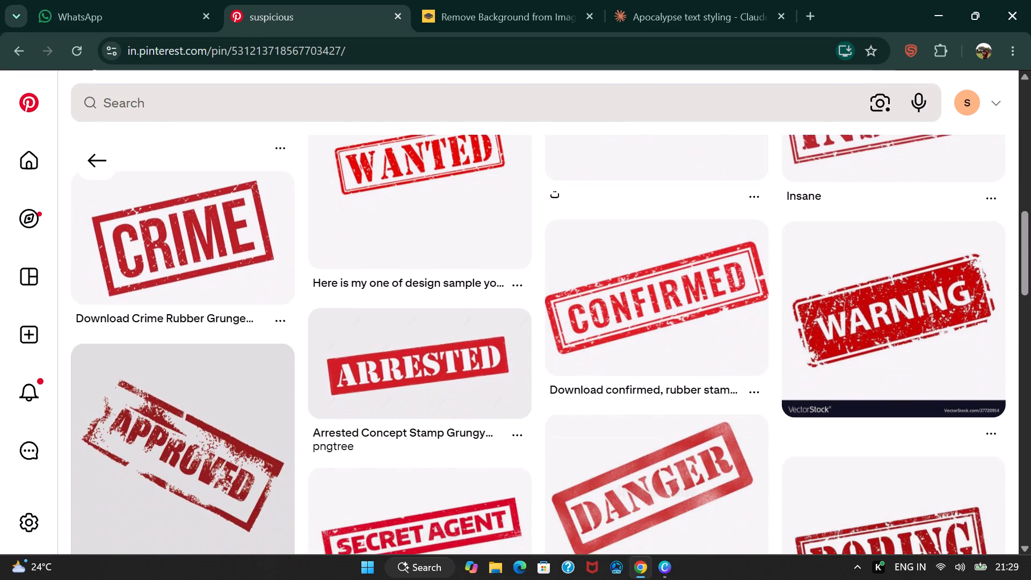
scroll(540, 296, "up", 2)
Open the red INSANE stamp pin and bring its image into remove.bg to remove the background.
left_click(871, 293)
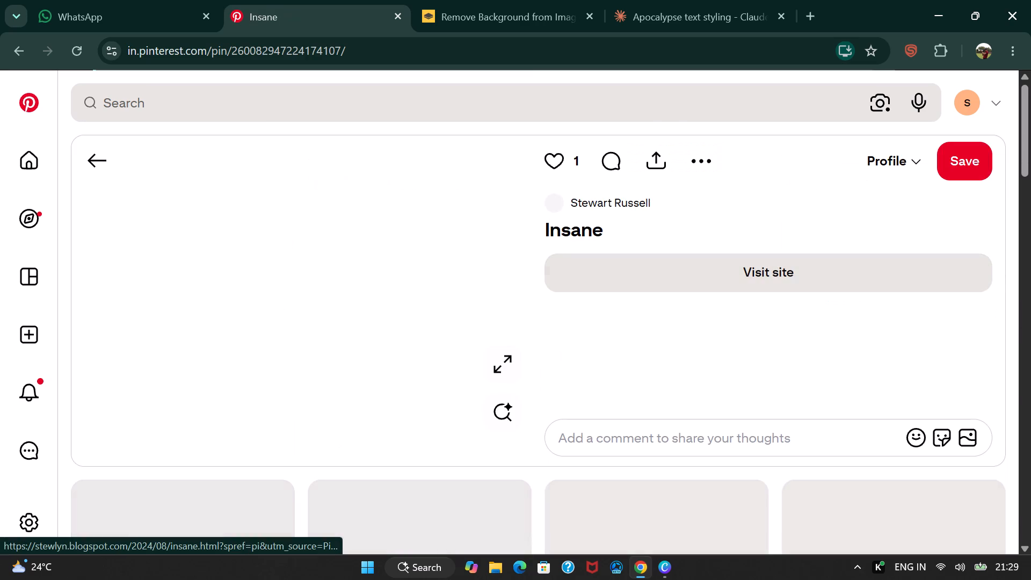
scroll(402, 299, "down", 4)
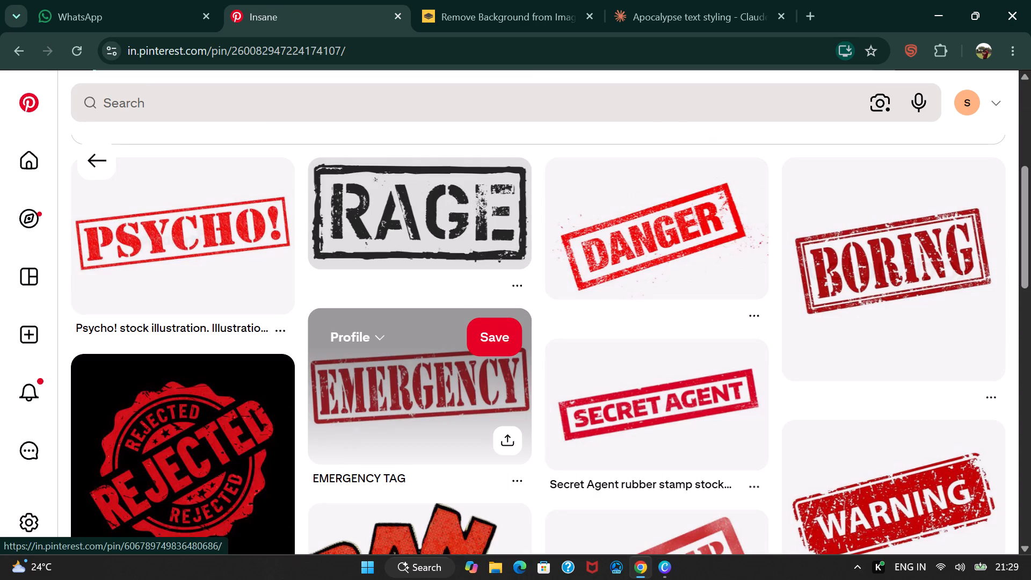
scroll(432, 310, "down", 3)
scroll(432, 310, "up", 4)
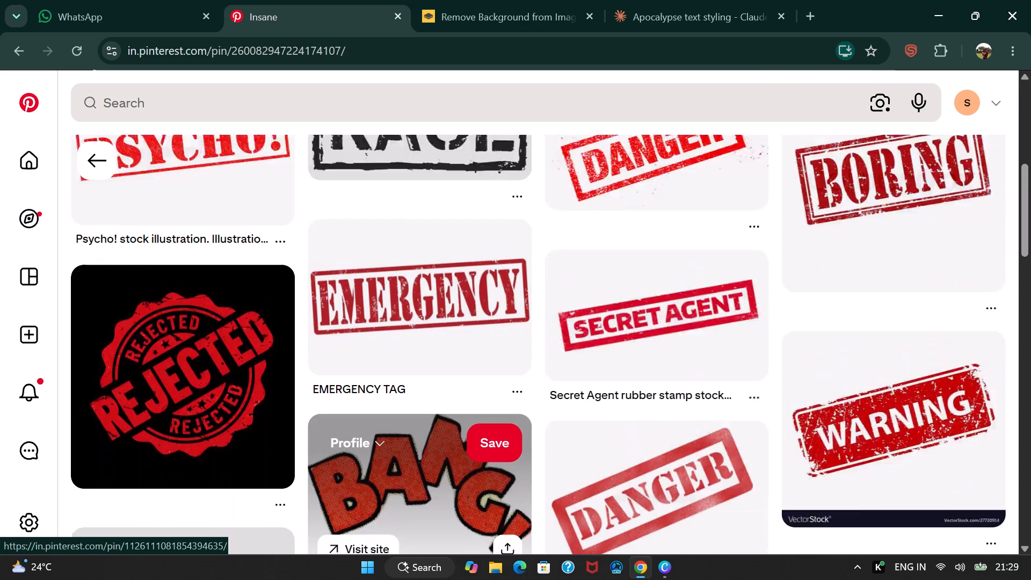
scroll(432, 310, "up", 10)
left_click_drag(328, 317, 403, 77)
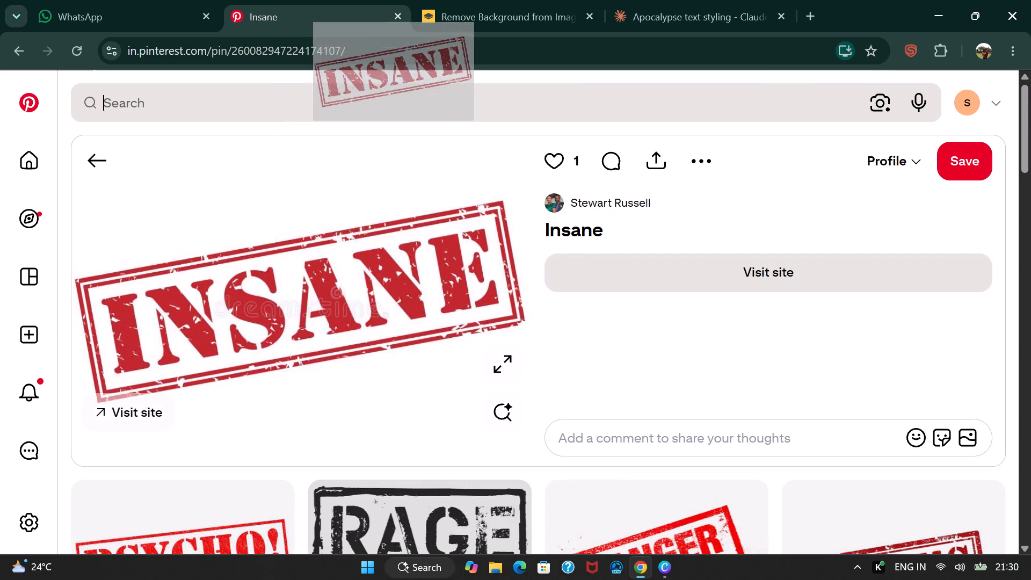
left_click_drag(403, 77, 546, 270)
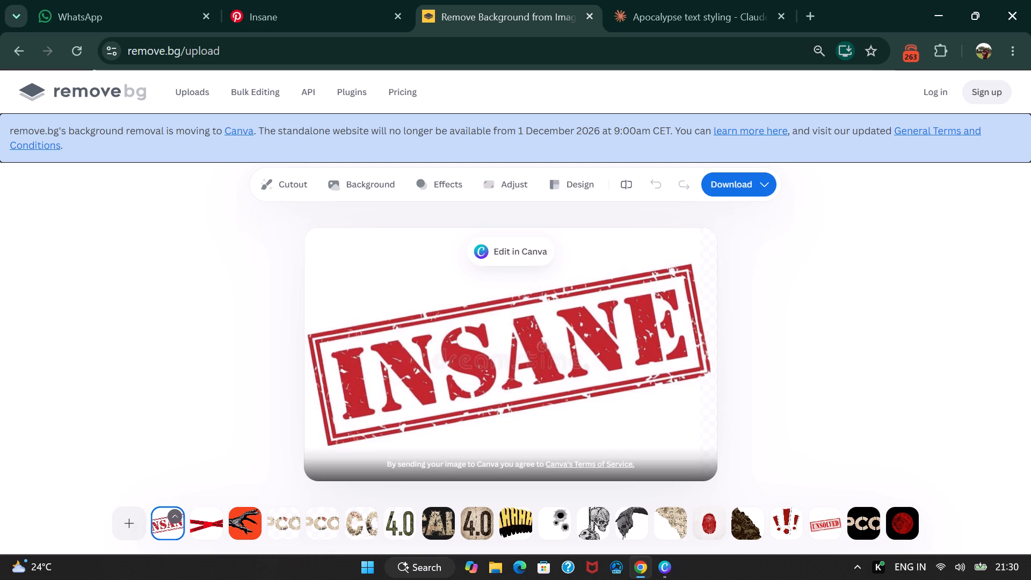
Copy the INSANE stamp cutout from remove.bg and paste it into the POPCOMM design in Canva.
right_click(467, 377)
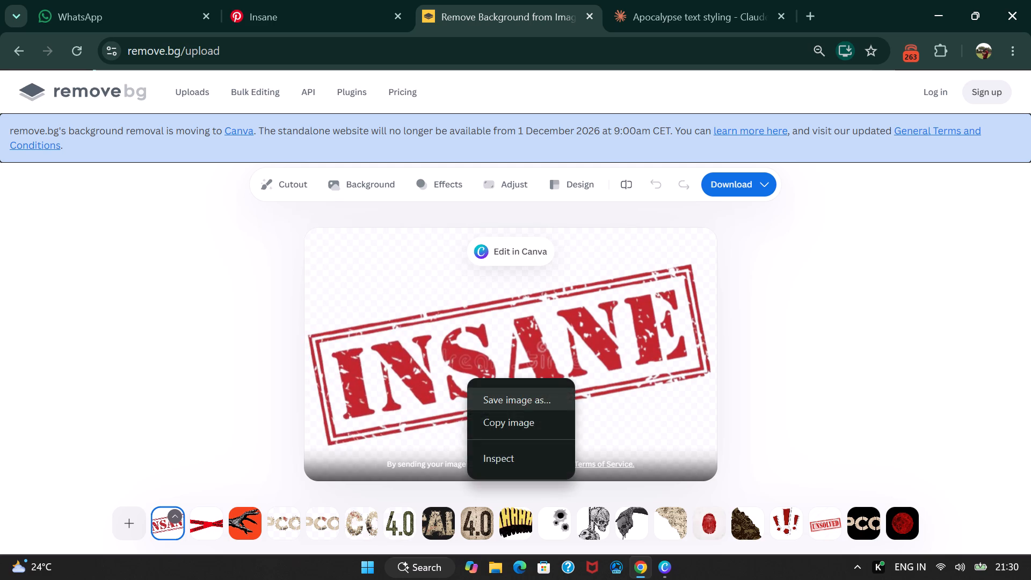
left_click(502, 416)
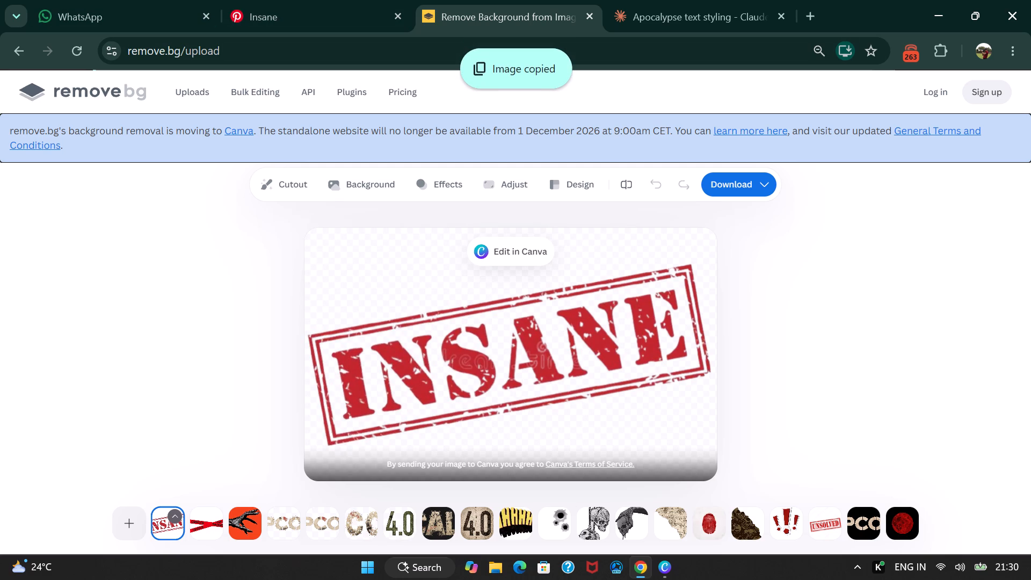
left_click(669, 573)
key("ctrl+v")
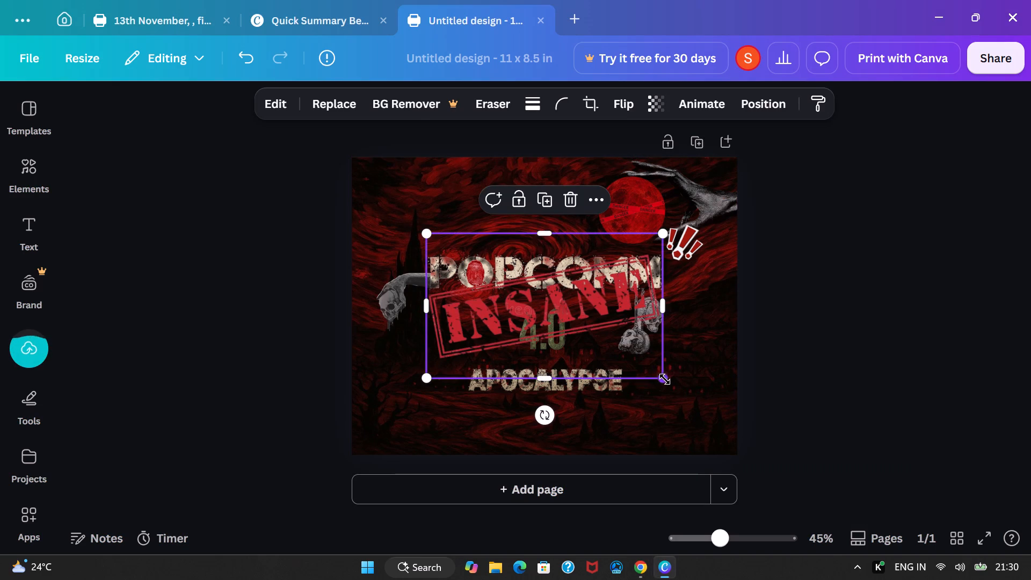
Shrink the INSANE stamp to about a quarter of the page width and place it above the skull-holding hand, left of the POPCOMM title's top.
left_click_drag(665, 379, 489, 334)
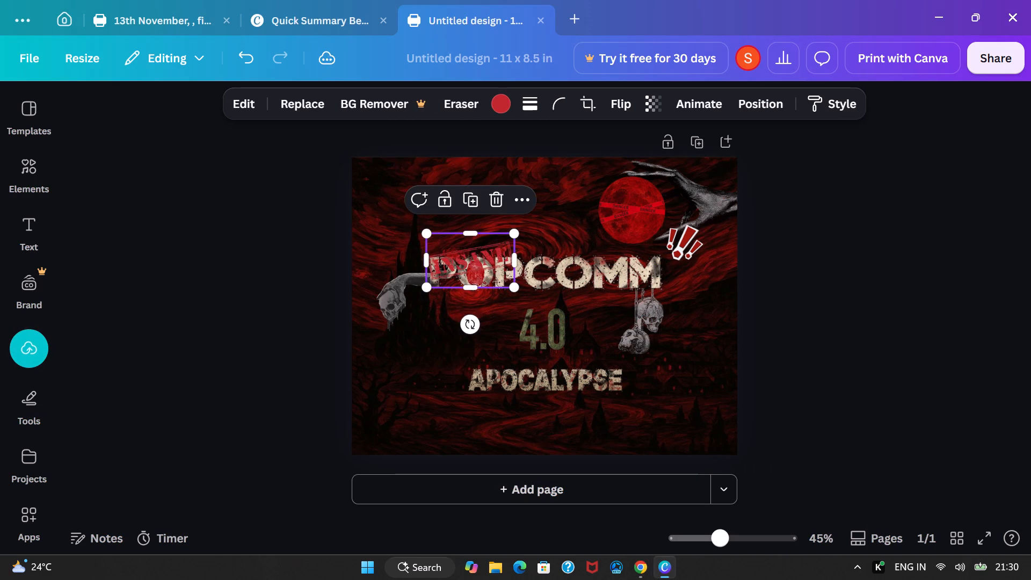
left_click_drag(458, 263, 402, 222)
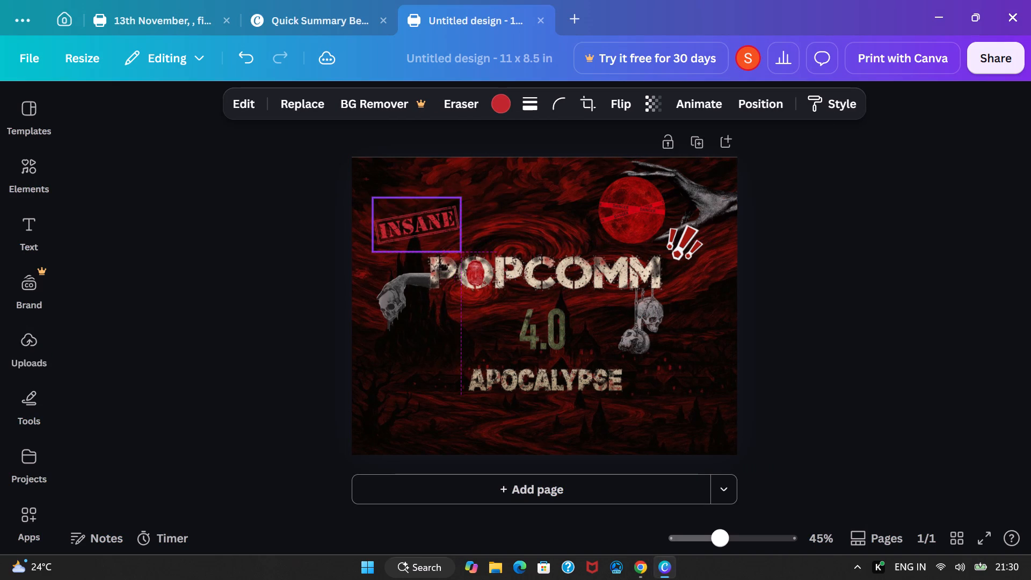
Shrink the INSANE stamp slightly, tilt it to about -11°, and reposition it above the skull-holding hand near the page's upper-left corner.
left_click_drag(402, 222, 399, 222)
left_click_drag(454, 253, 439, 250)
left_click_drag(390, 282, 403, 286)
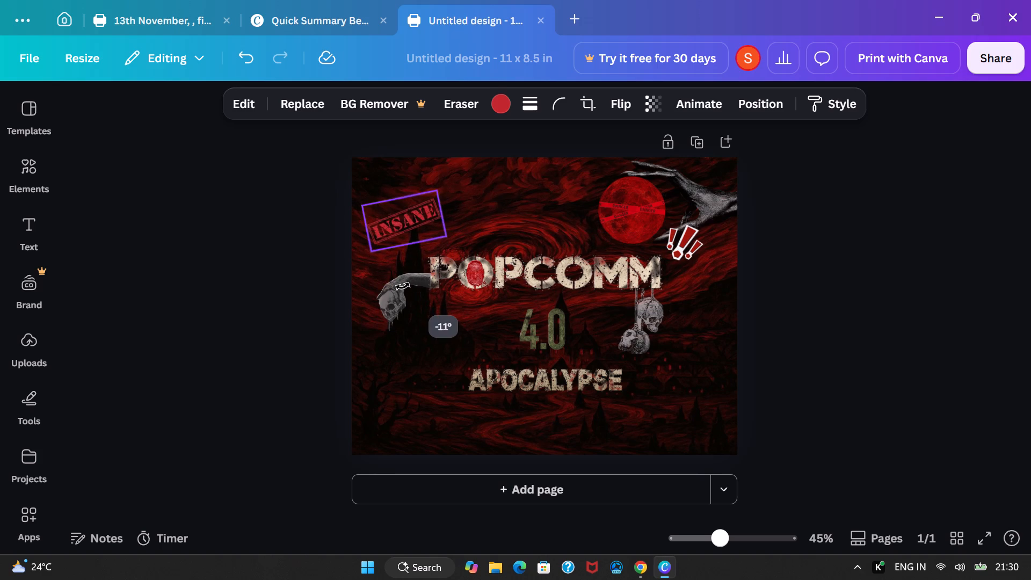
left_click_drag(403, 286, 403, 287)
left_click_drag(393, 224, 401, 228)
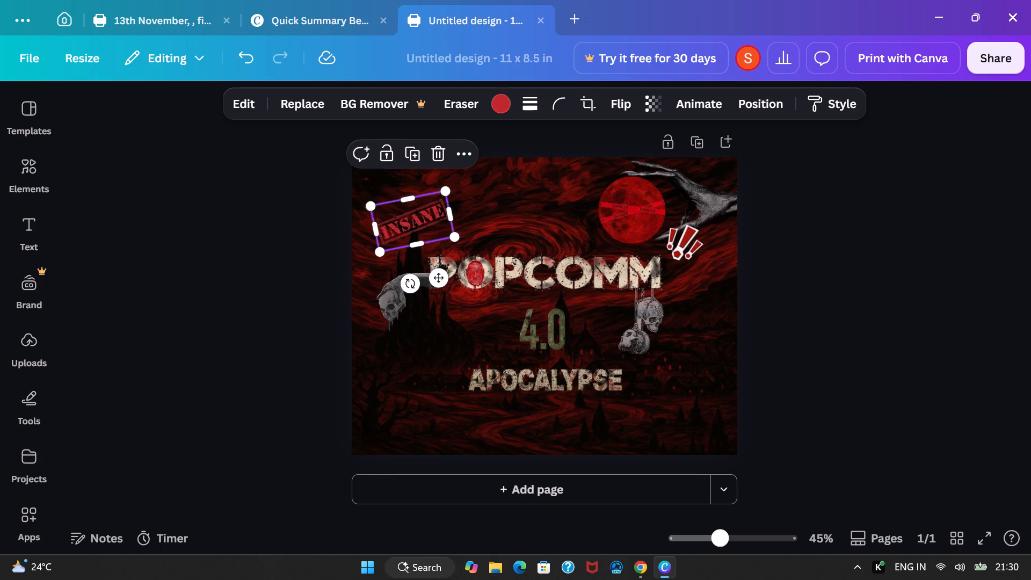
left_click(827, 316)
Lower the INSANE stamp's opacity somewhat so that it blends into the dark red background.
left_click(424, 219)
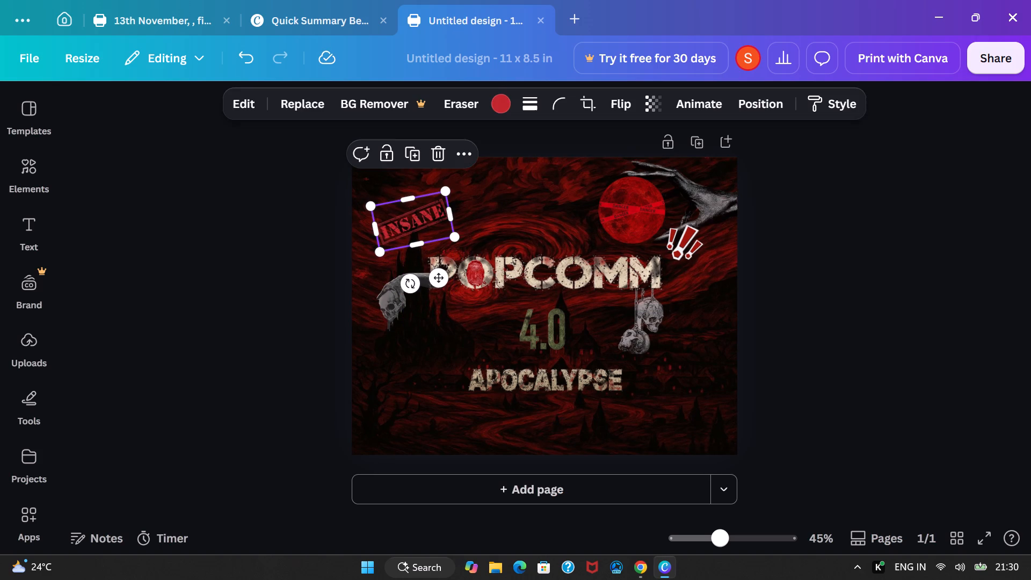
left_click(658, 95)
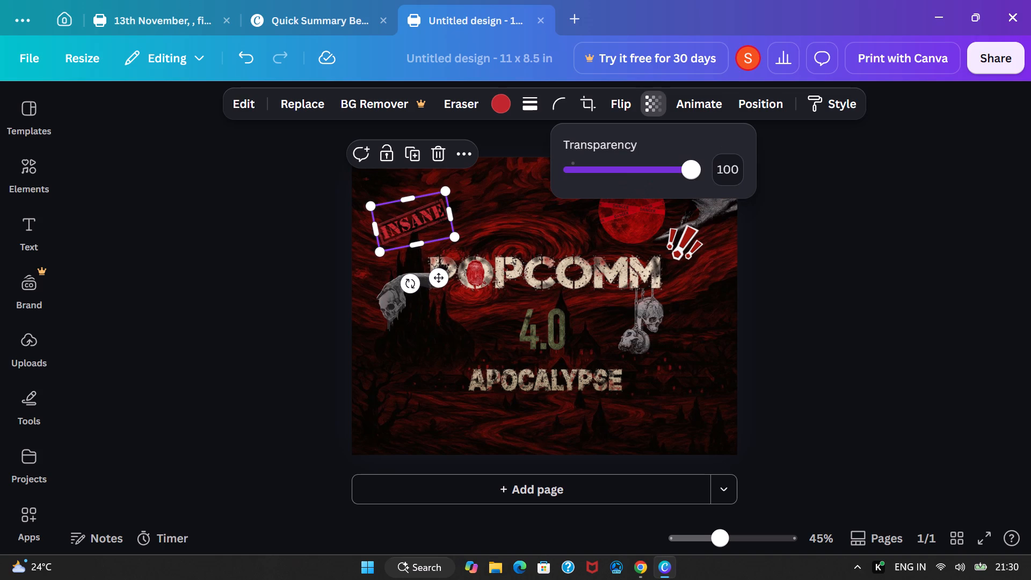
left_click_drag(687, 178, 659, 178)
left_click(856, 231)
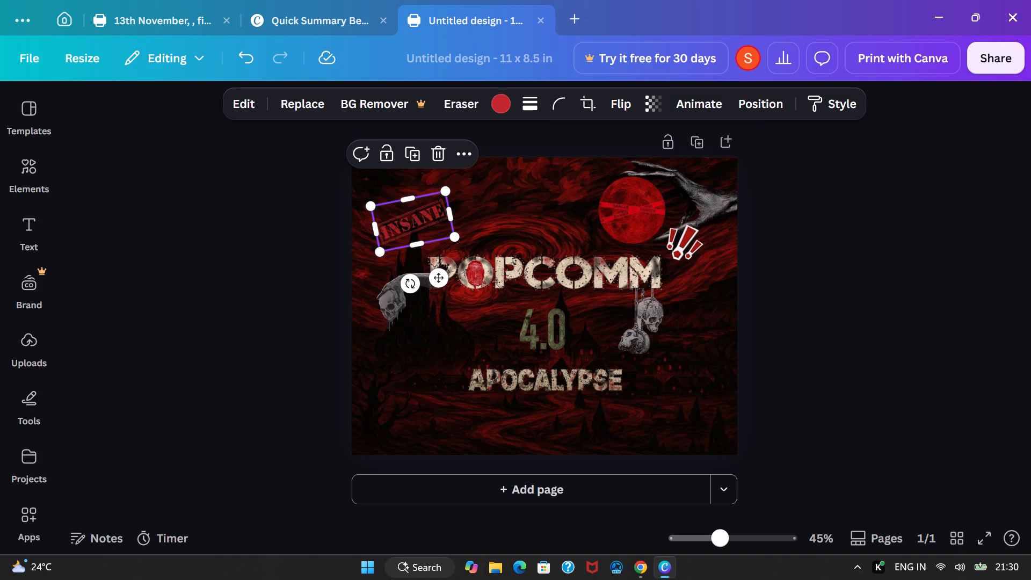
left_click(857, 231)
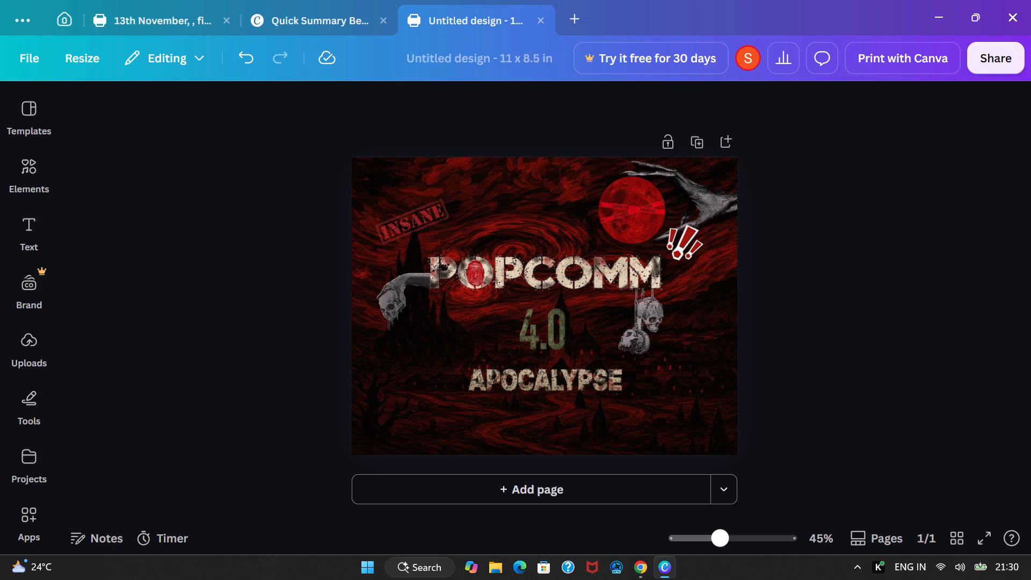
Capture a rectangular screenshot of the whole POPCOMM 4.0 Apocalypse design page with the Snipping Tool.
key("Print")
left_click(662, 26)
key("Print")
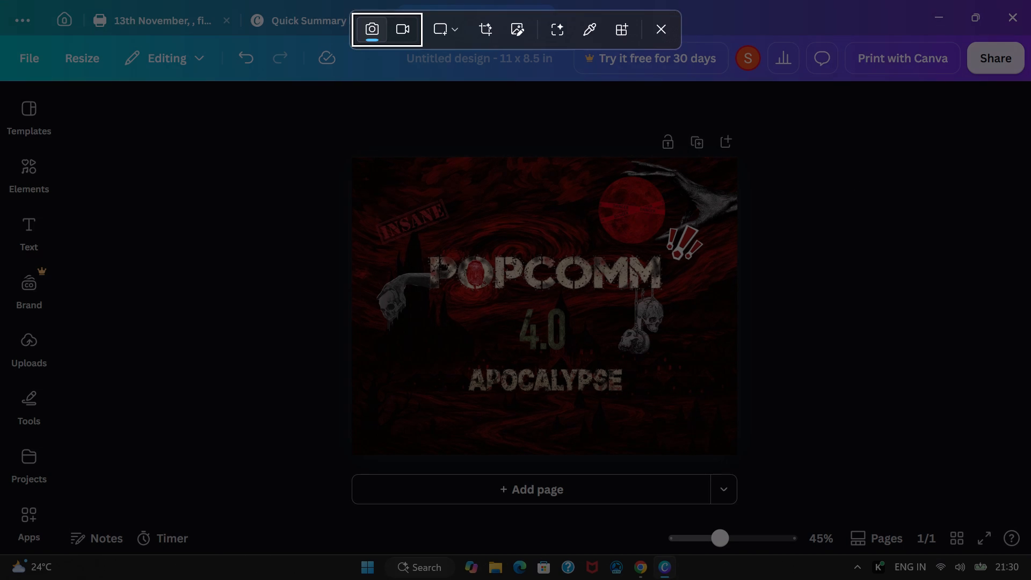
left_click_drag(345, 153, 731, 459)
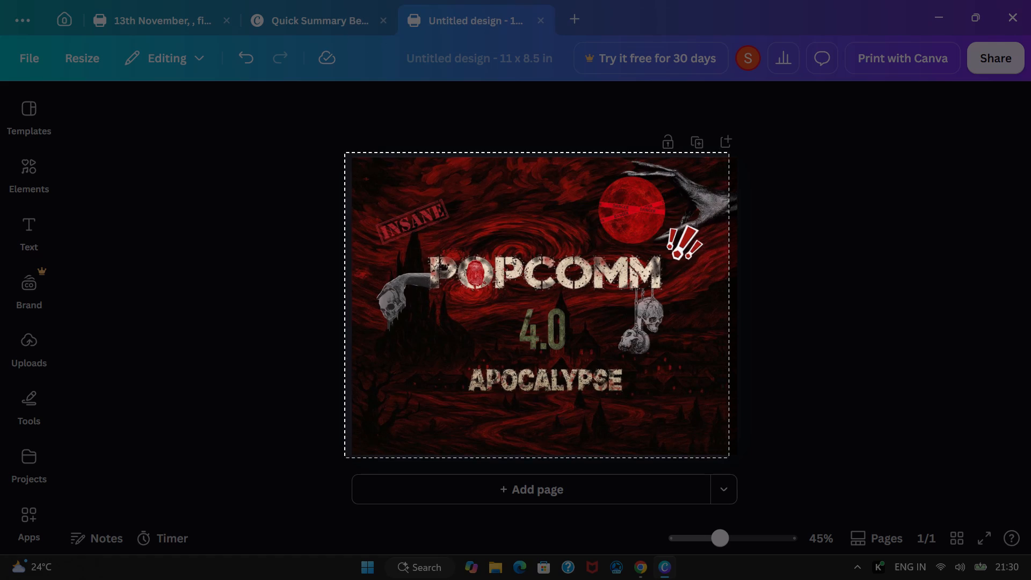
left_click_drag(731, 459, 742, 455)
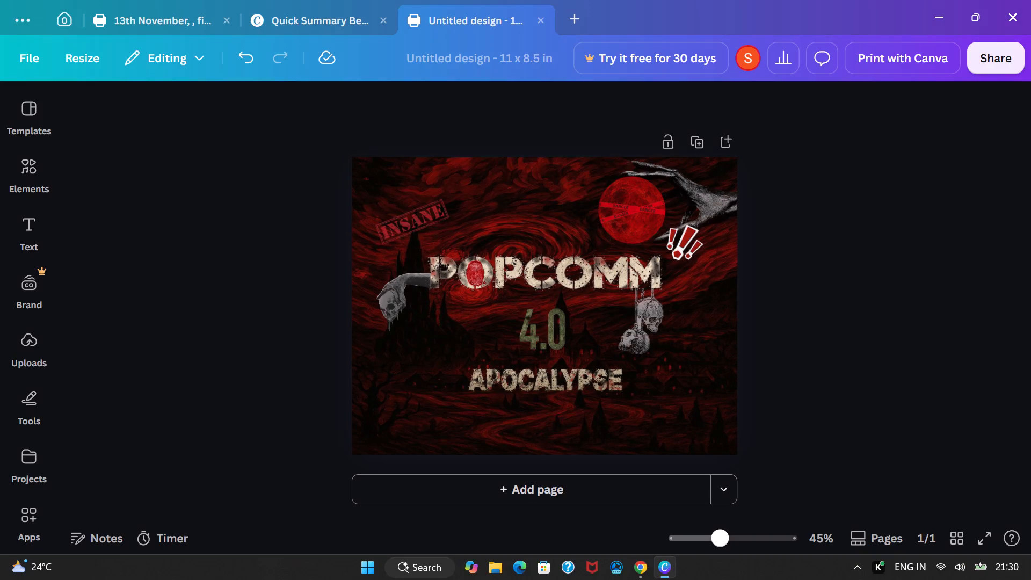
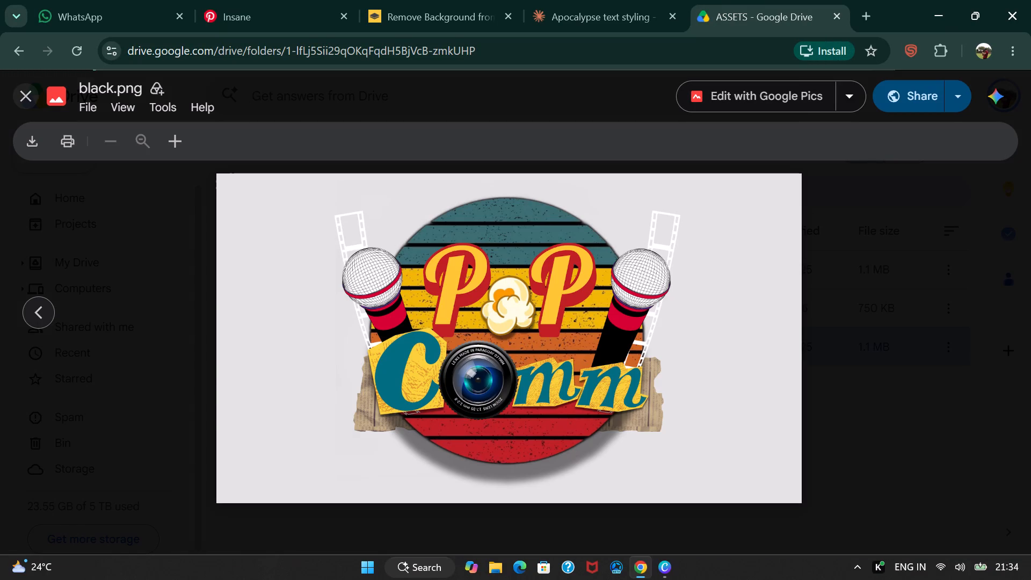
Copy the PopComm logo image from black.png in the ASSETS folder, after previewing white.png.
double_click(317, 259)
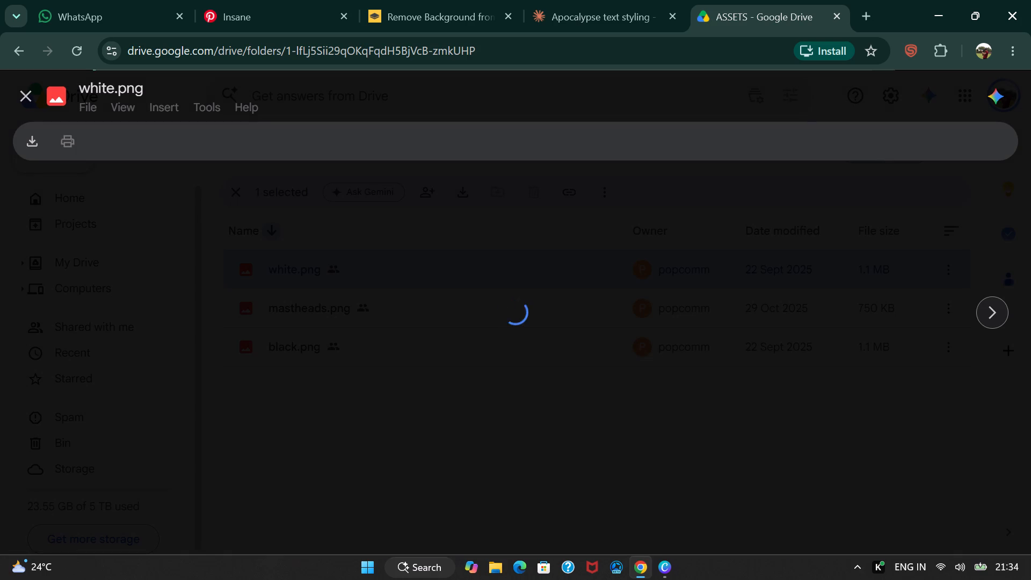
left_click(27, 92)
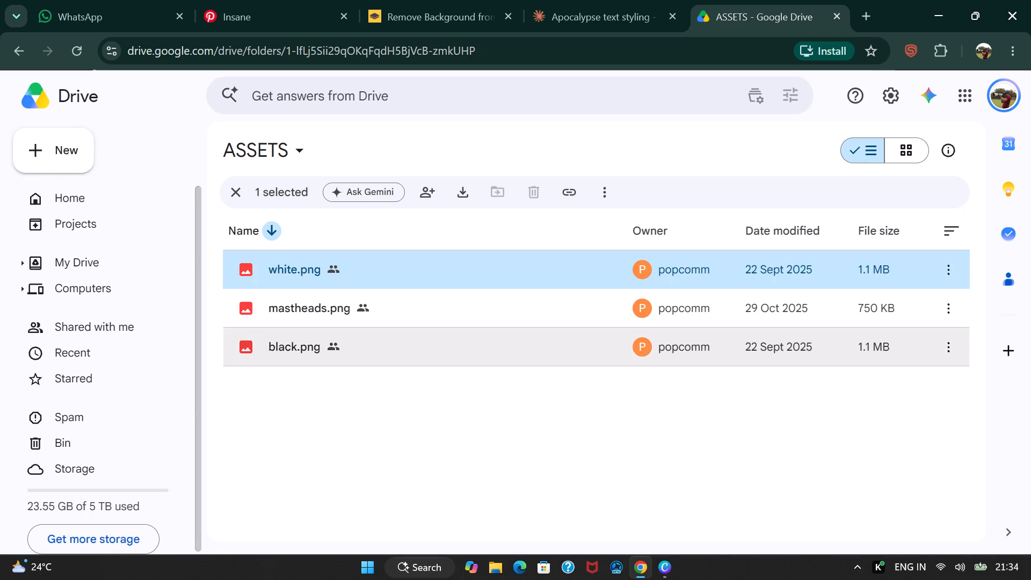
double_click(342, 339)
right_click(454, 347)
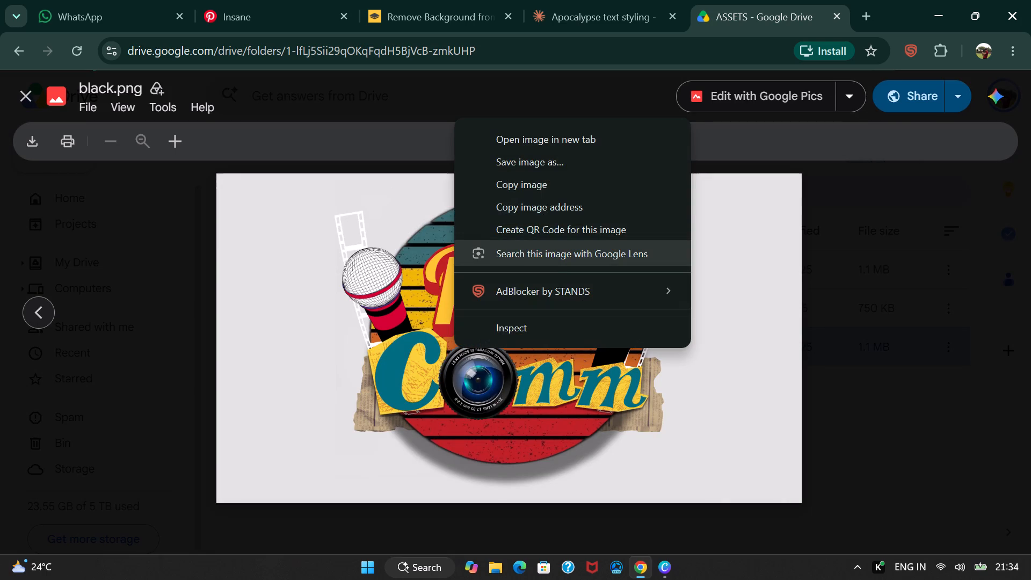
left_click(548, 184)
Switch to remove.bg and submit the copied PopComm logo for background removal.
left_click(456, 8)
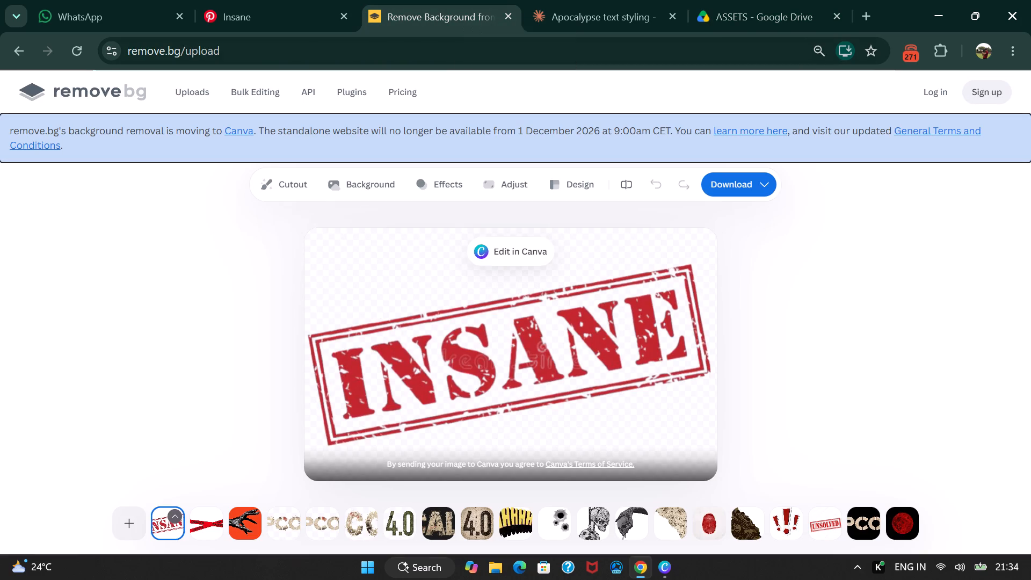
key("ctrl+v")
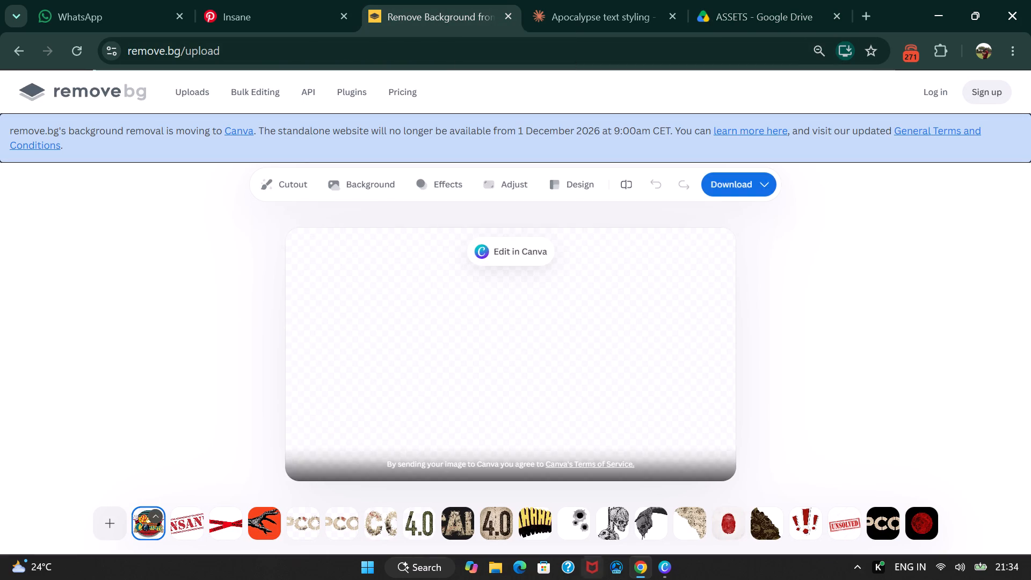
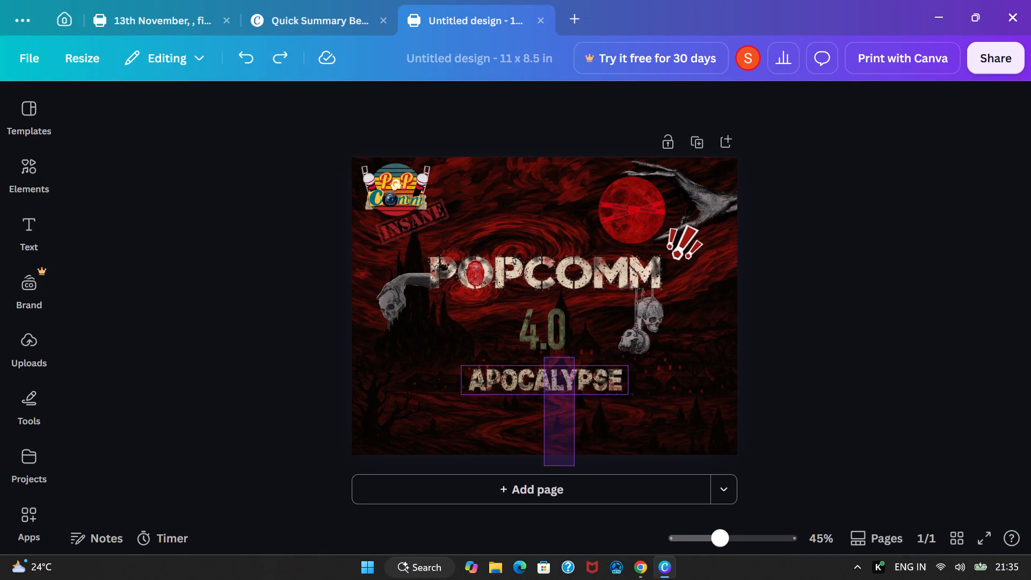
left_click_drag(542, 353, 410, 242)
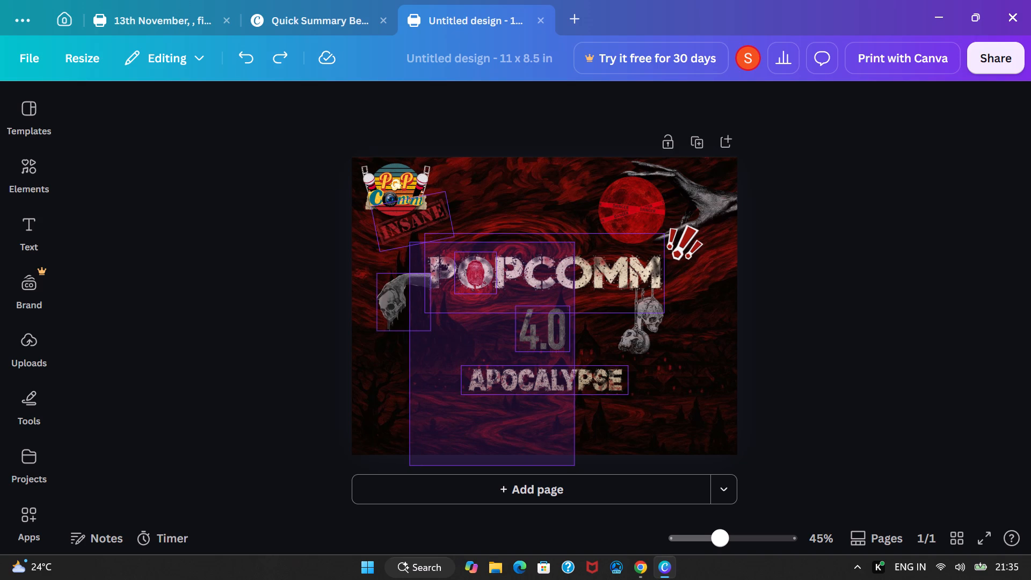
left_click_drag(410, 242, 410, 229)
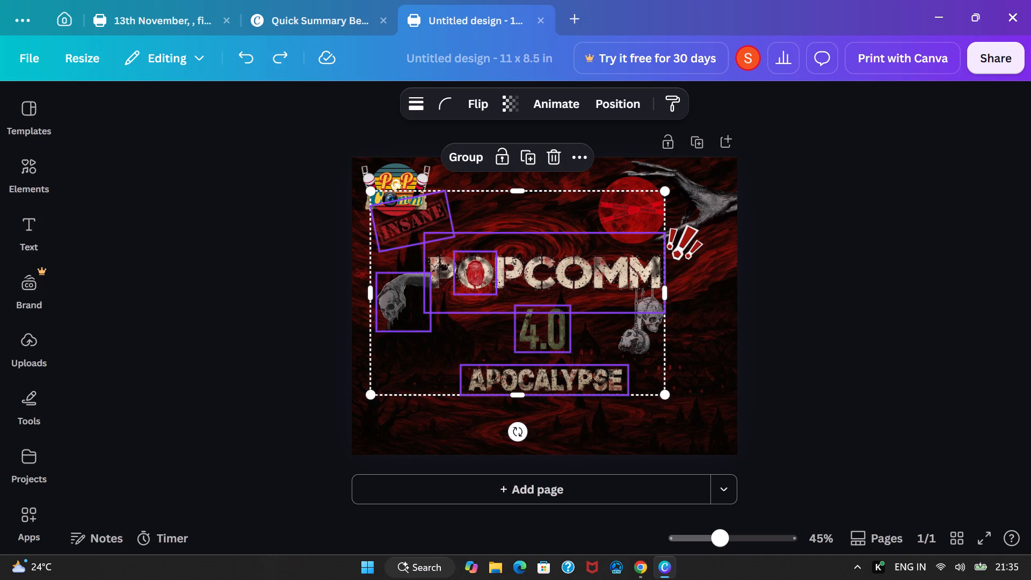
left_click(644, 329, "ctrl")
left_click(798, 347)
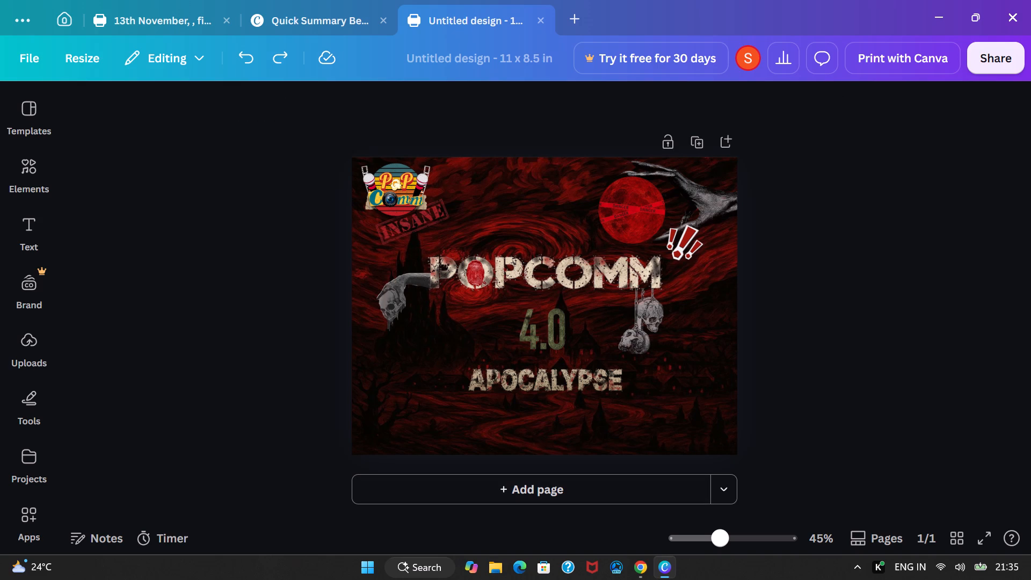
Group the INSANE stamp, skull-holding hand, POPCOMM title, its red O graphic, 4.0, hanging skulls and APOCALYPSE, leaving out the moon, reaching hand and exclamation marks.
left_click_drag(660, 459, 356, 253)
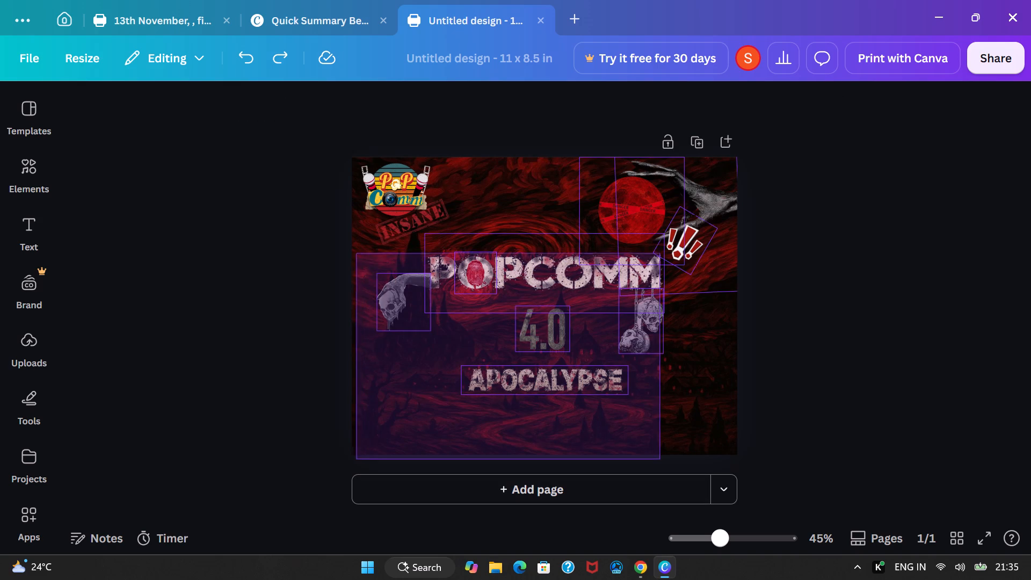
left_click_drag(356, 253, 379, 229)
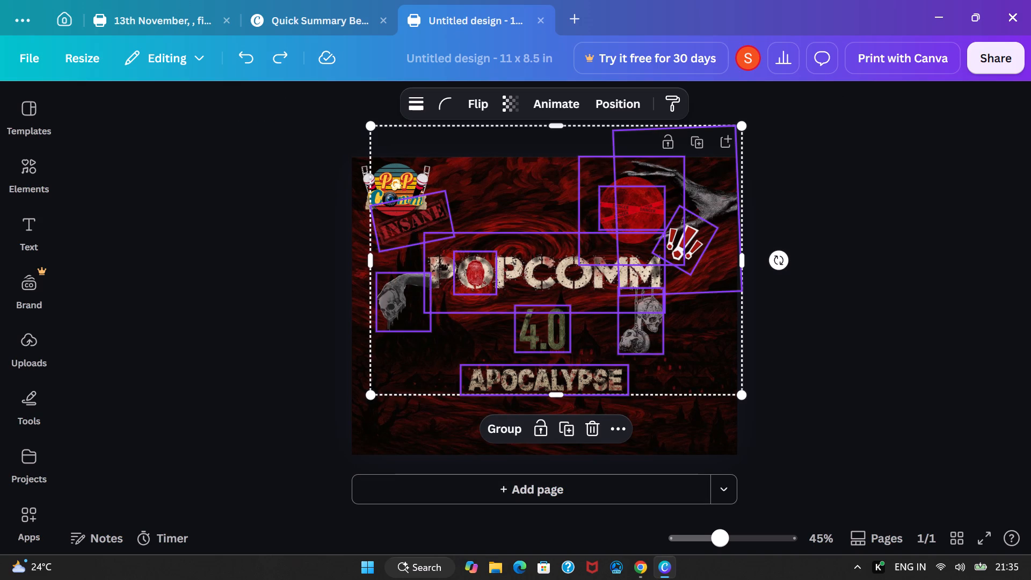
left_click(626, 204, "shift")
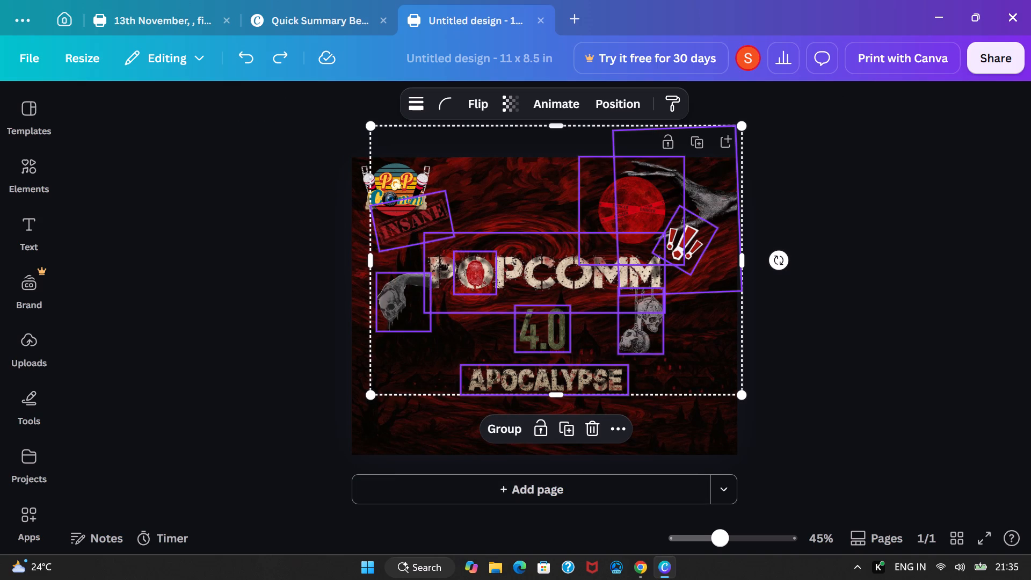
left_click(666, 177, "shift")
left_click(695, 189, "shift")
left_click(695, 236, "shift")
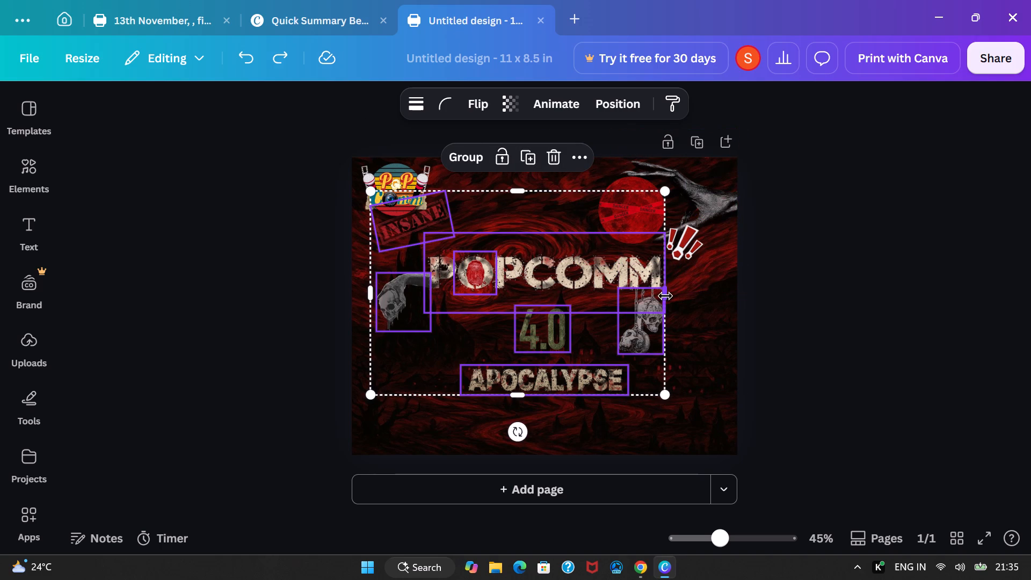
left_click(463, 156)
Move the grouped title, stamp and skull graphics slightly down the page, keeping their horizontal position.
left_click_drag(538, 280, 538, 297)
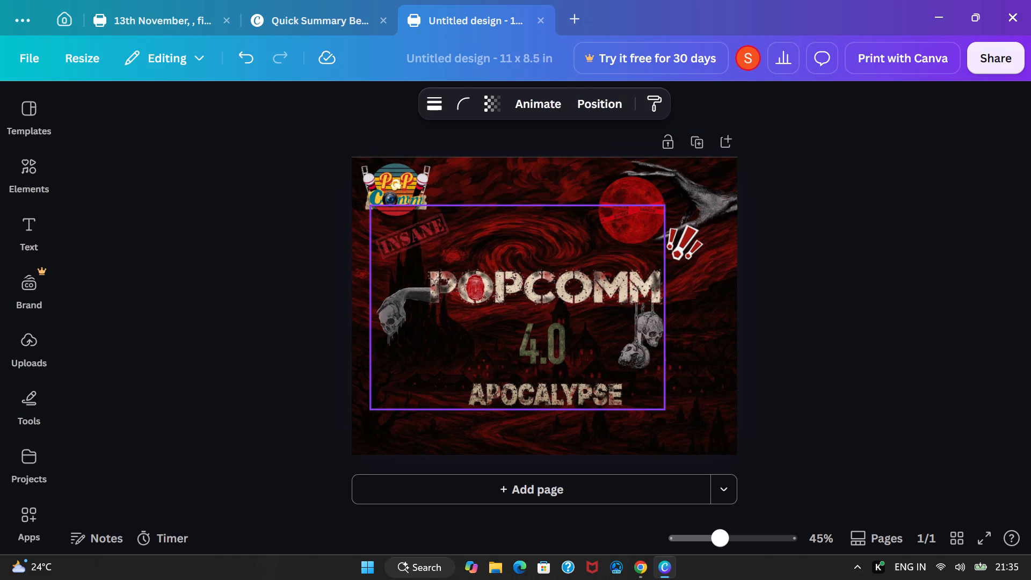
left_click_drag(538, 297, 535, 286)
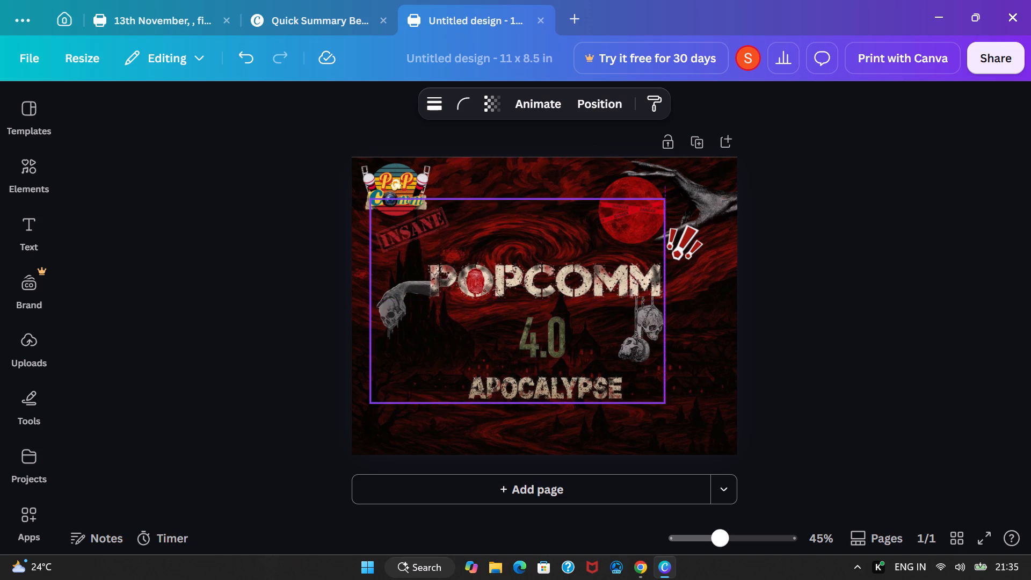
left_click_drag(535, 286, 535, 288)
left_click_drag(535, 288, 535, 288)
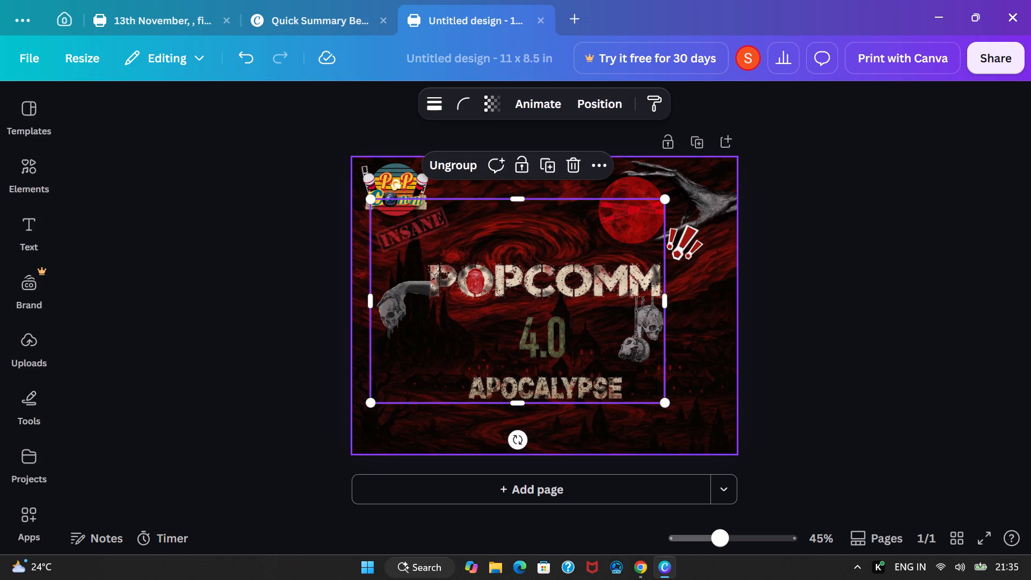
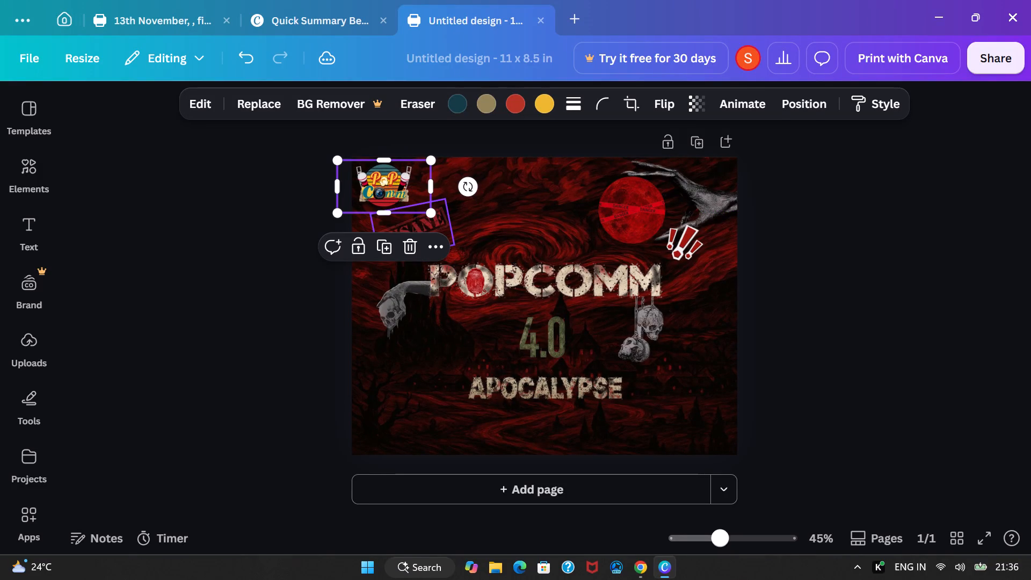
Move the INSANE stamp slightly down, between the Pop Comm logo and the skull-holding hand, and shrink it a little.
left_click_drag(433, 223, 427, 232)
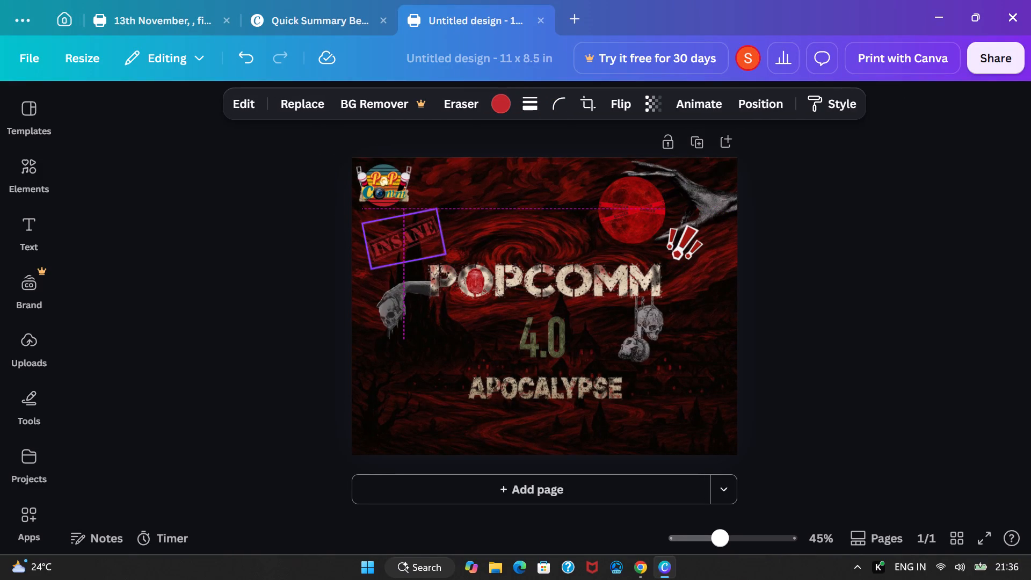
left_click_drag(427, 232, 426, 233)
left_click_drag(447, 256, 438, 251)
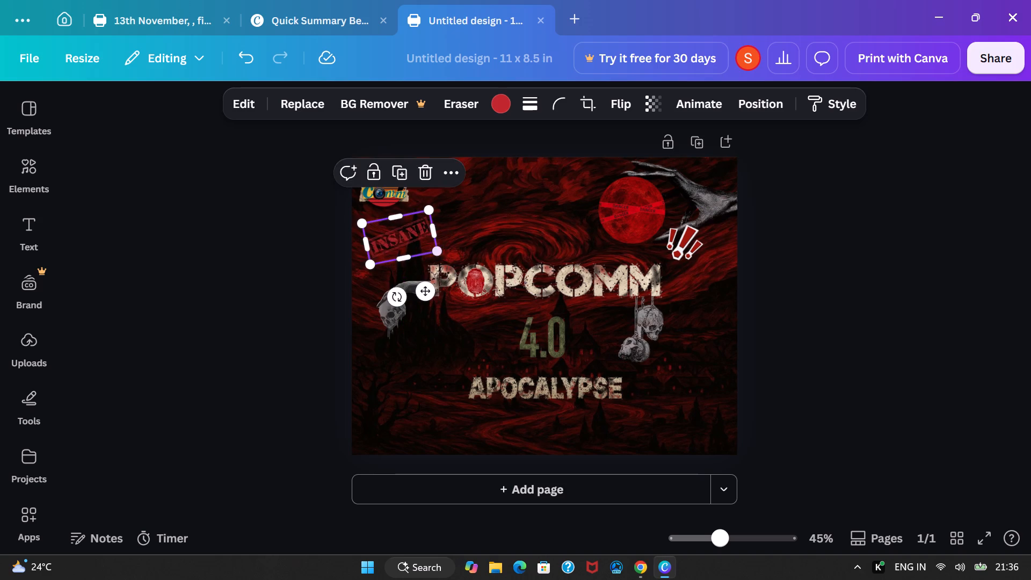
left_click_drag(408, 228, 411, 233)
left_click(834, 287)
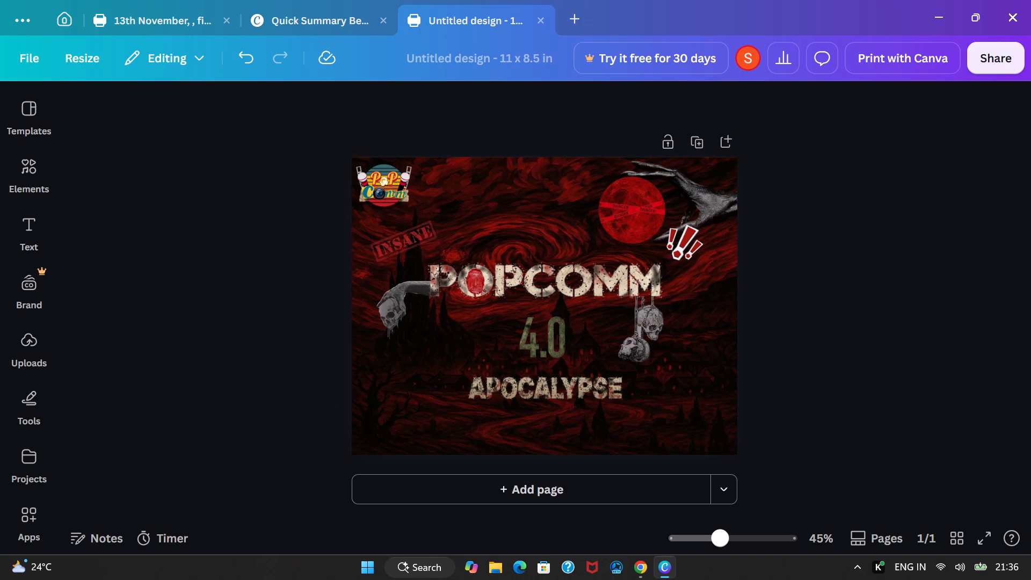
Enlarge the red exclamation marks beneath the reaching hand slightly.
left_click(686, 240)
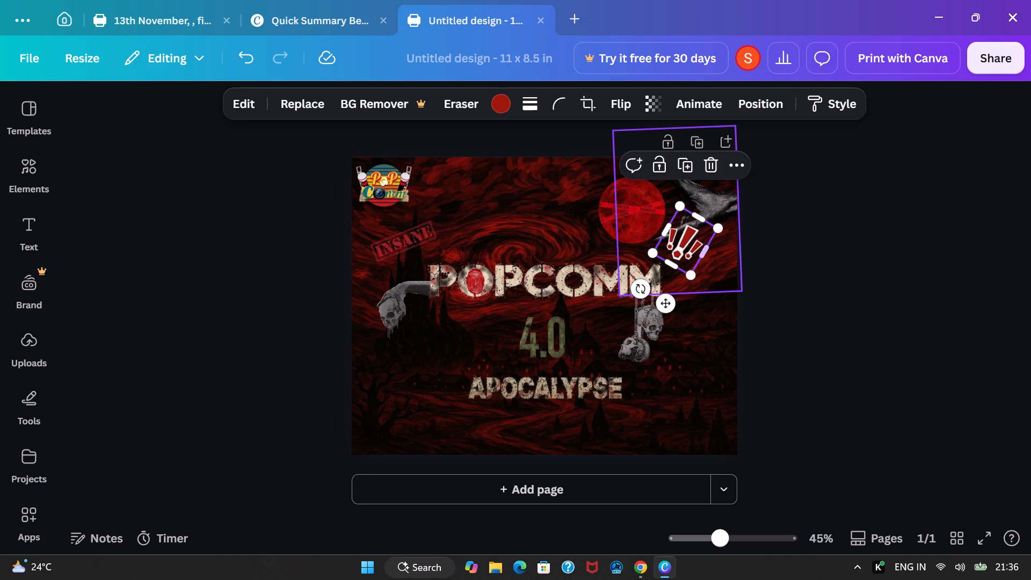
left_click_drag(695, 276, 697, 284)
left_click(808, 277)
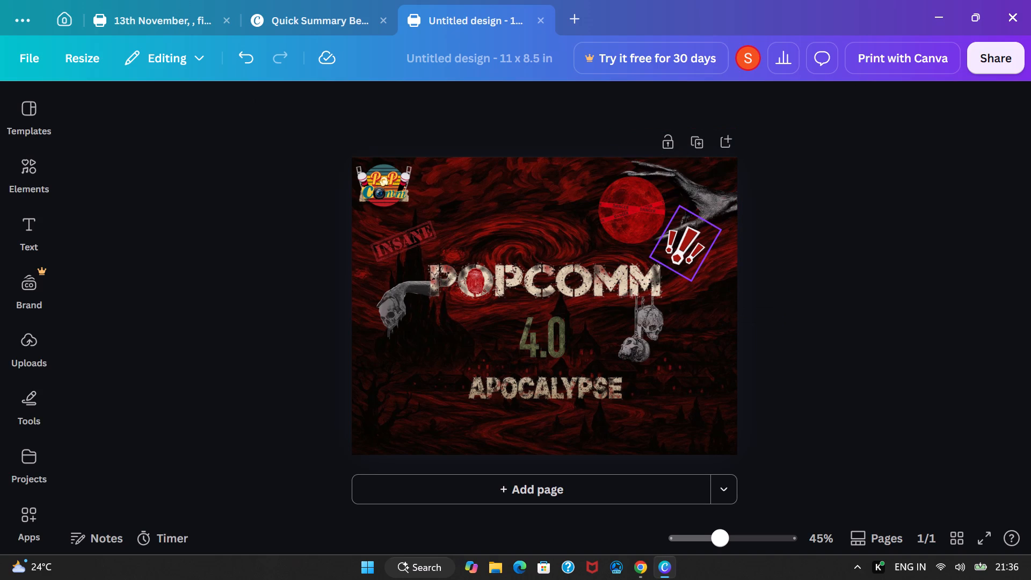
left_click(860, 323)
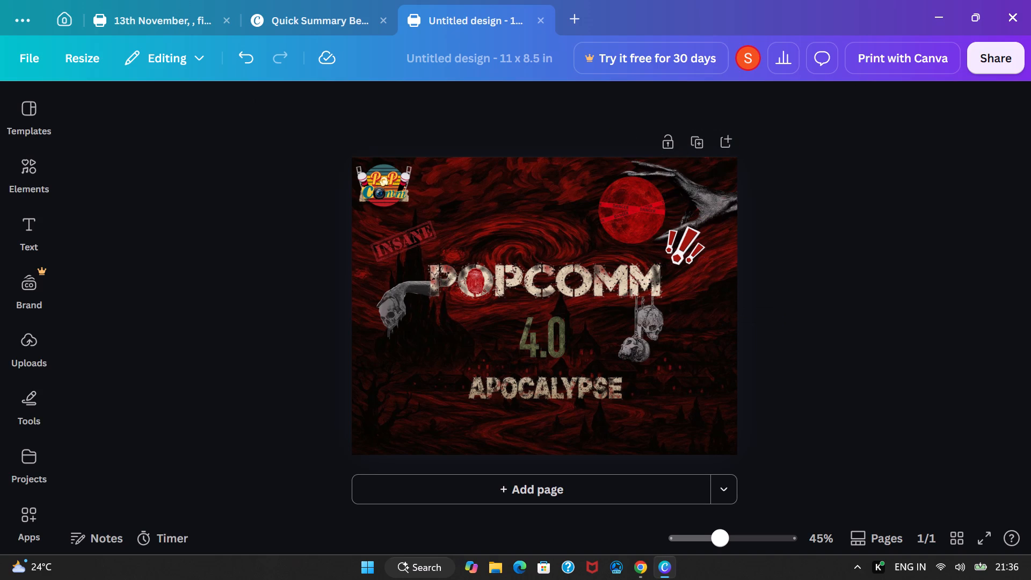
Capture a rectangular screenshot of the POPCOMM 4.0 Apocalypse design with the Snipping Tool.
key("Print")
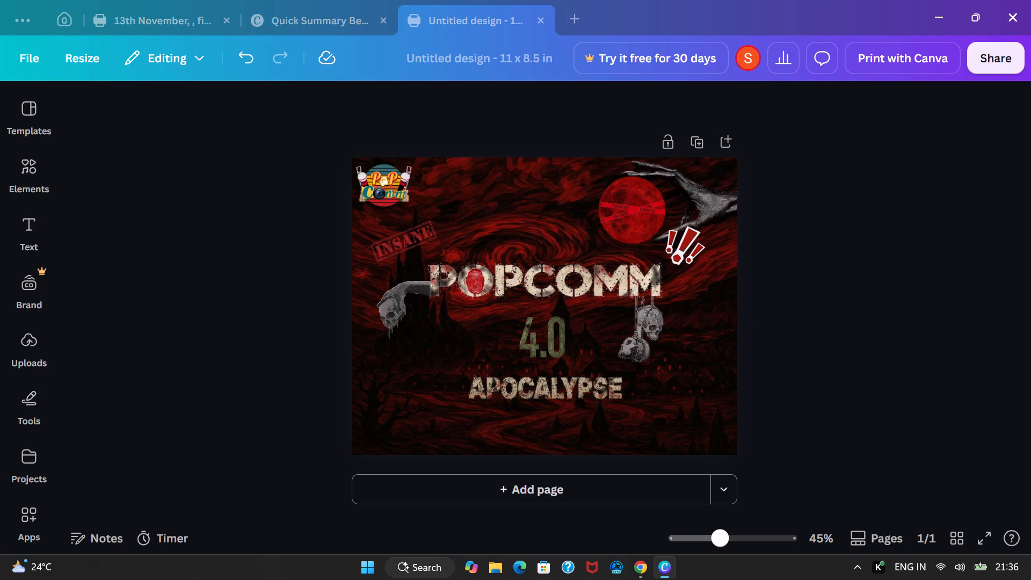
left_click_drag(341, 155, 727, 470)
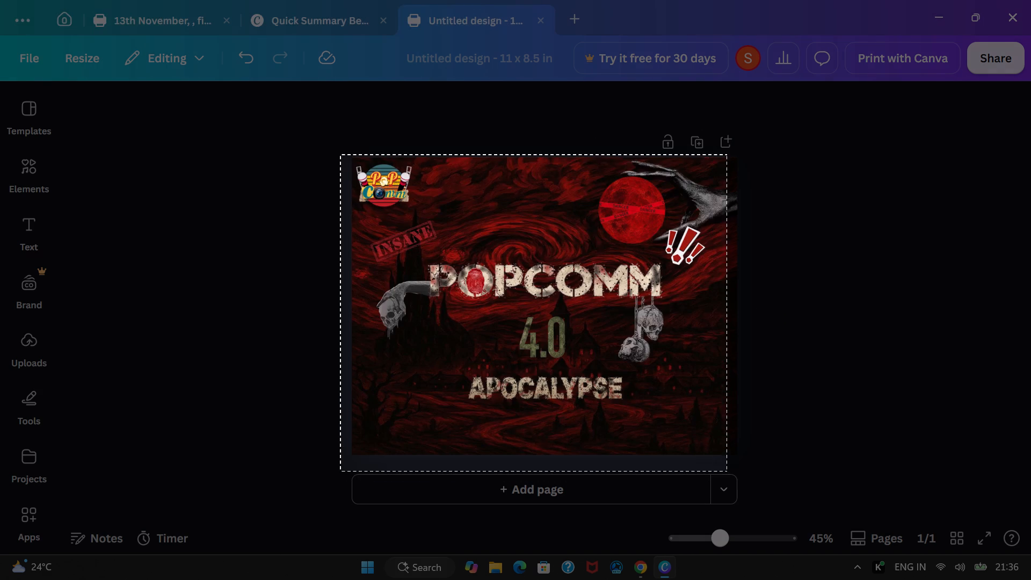
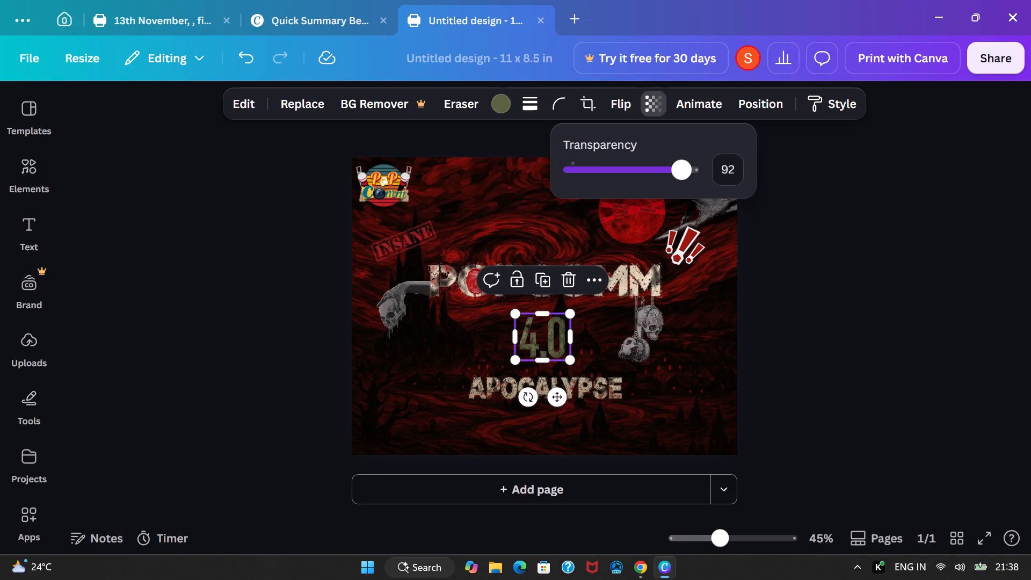
Raise the transparency setting of the 4.0 graphic between POPCOMM and APOCALYPSE to its maximum so it is fully opaque.
left_click_drag(684, 175, 736, 191)
left_click(808, 315)
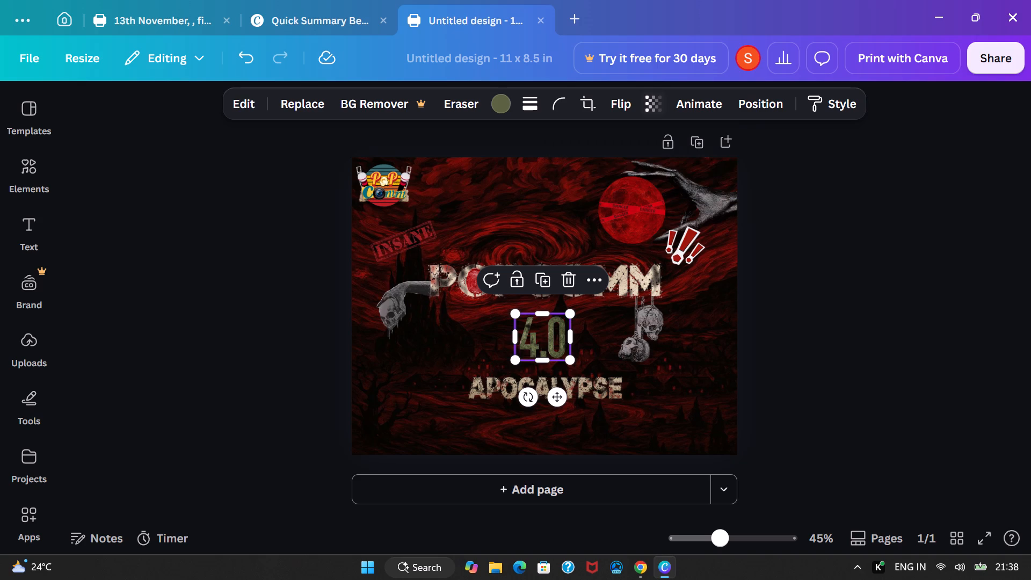